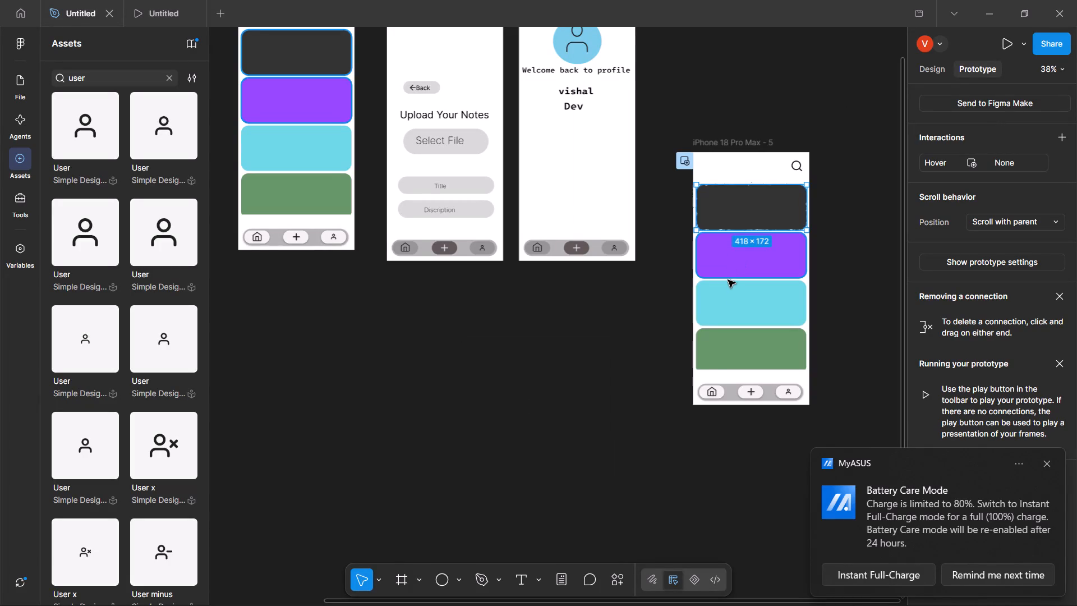
Dismiss the Battery Care Mode notification.
{"action": "left_click", "coordinate": [1039, 461]}
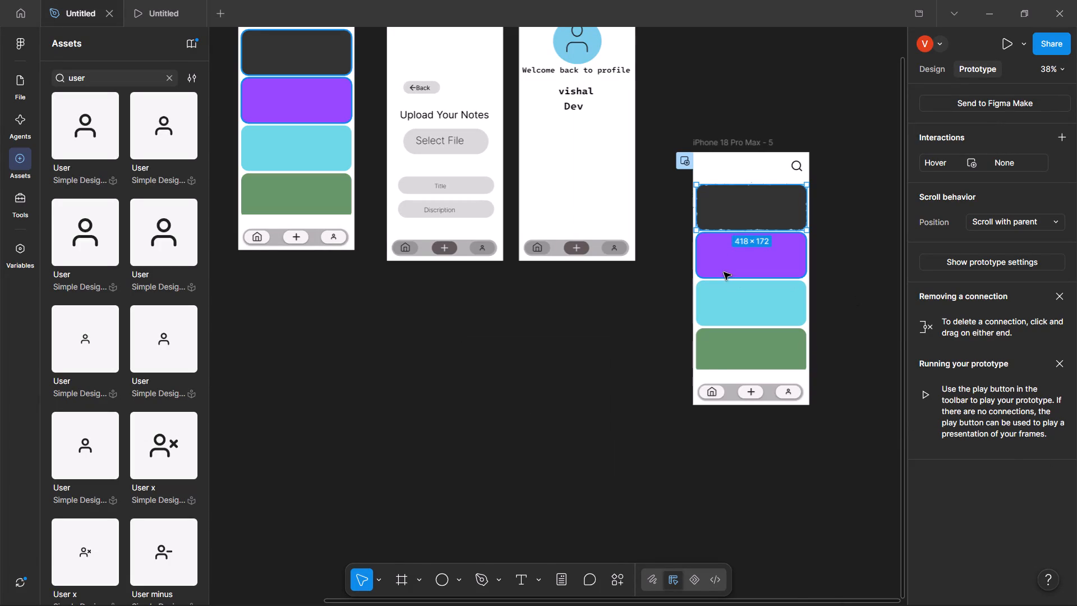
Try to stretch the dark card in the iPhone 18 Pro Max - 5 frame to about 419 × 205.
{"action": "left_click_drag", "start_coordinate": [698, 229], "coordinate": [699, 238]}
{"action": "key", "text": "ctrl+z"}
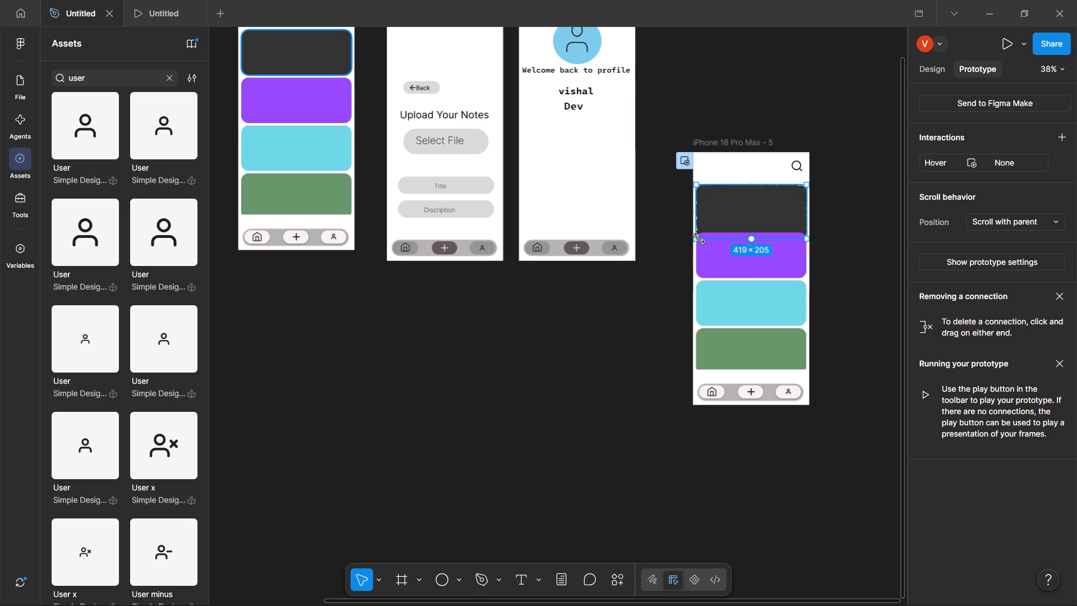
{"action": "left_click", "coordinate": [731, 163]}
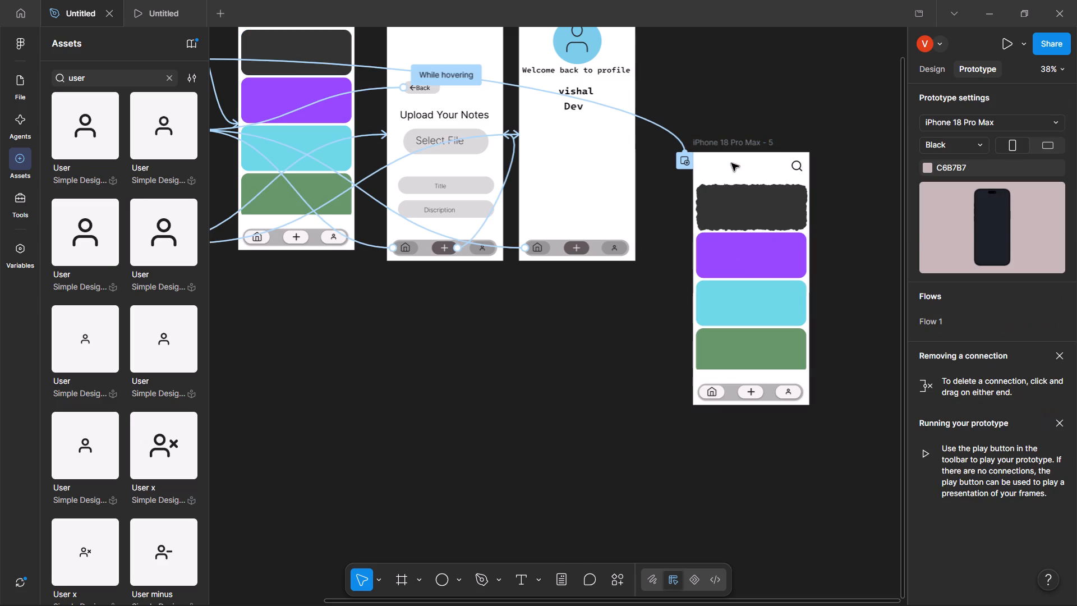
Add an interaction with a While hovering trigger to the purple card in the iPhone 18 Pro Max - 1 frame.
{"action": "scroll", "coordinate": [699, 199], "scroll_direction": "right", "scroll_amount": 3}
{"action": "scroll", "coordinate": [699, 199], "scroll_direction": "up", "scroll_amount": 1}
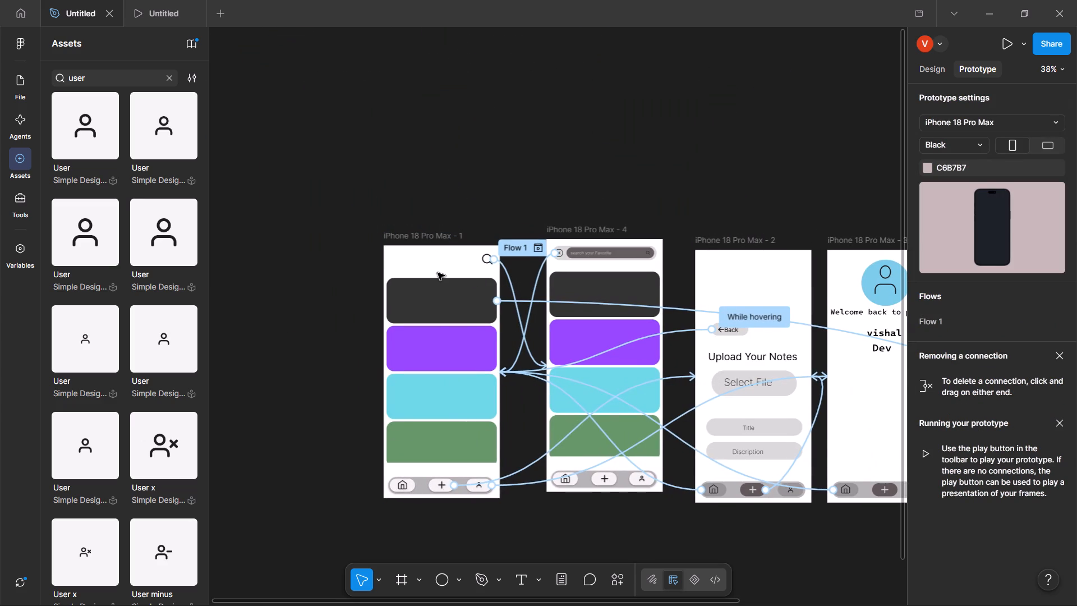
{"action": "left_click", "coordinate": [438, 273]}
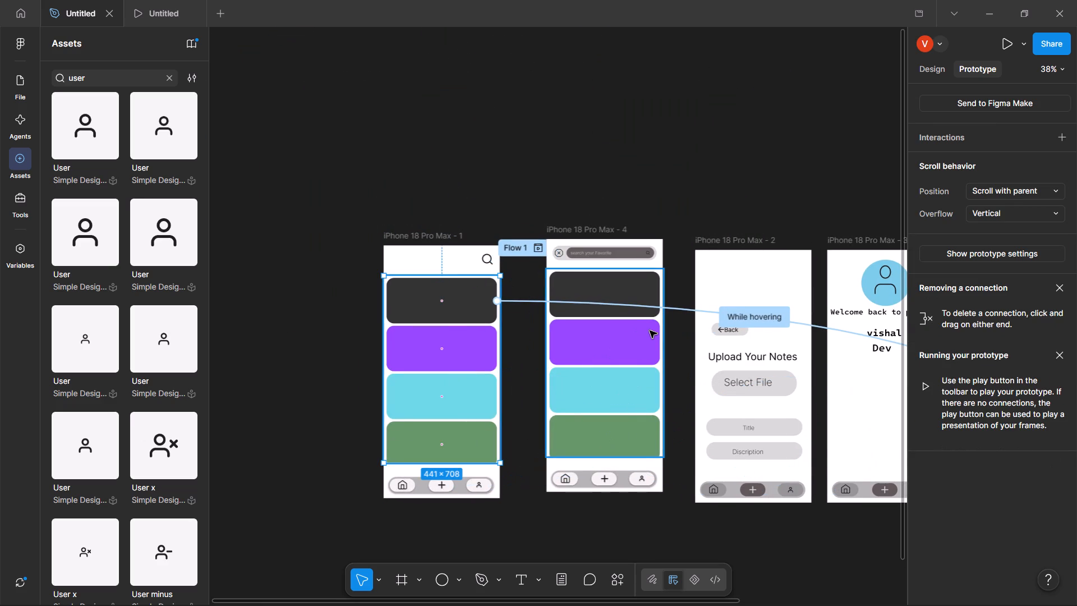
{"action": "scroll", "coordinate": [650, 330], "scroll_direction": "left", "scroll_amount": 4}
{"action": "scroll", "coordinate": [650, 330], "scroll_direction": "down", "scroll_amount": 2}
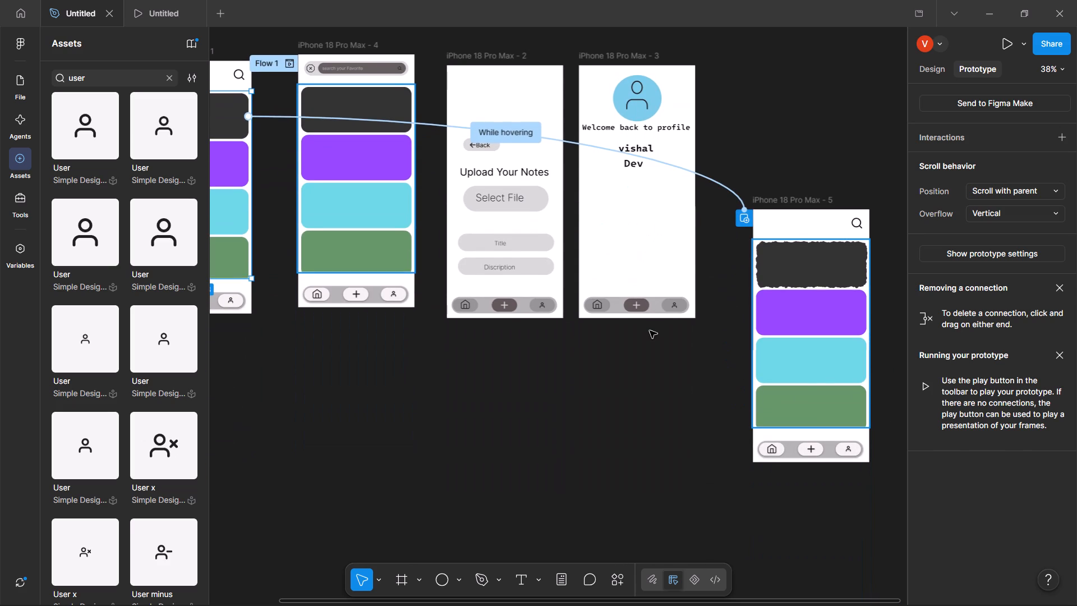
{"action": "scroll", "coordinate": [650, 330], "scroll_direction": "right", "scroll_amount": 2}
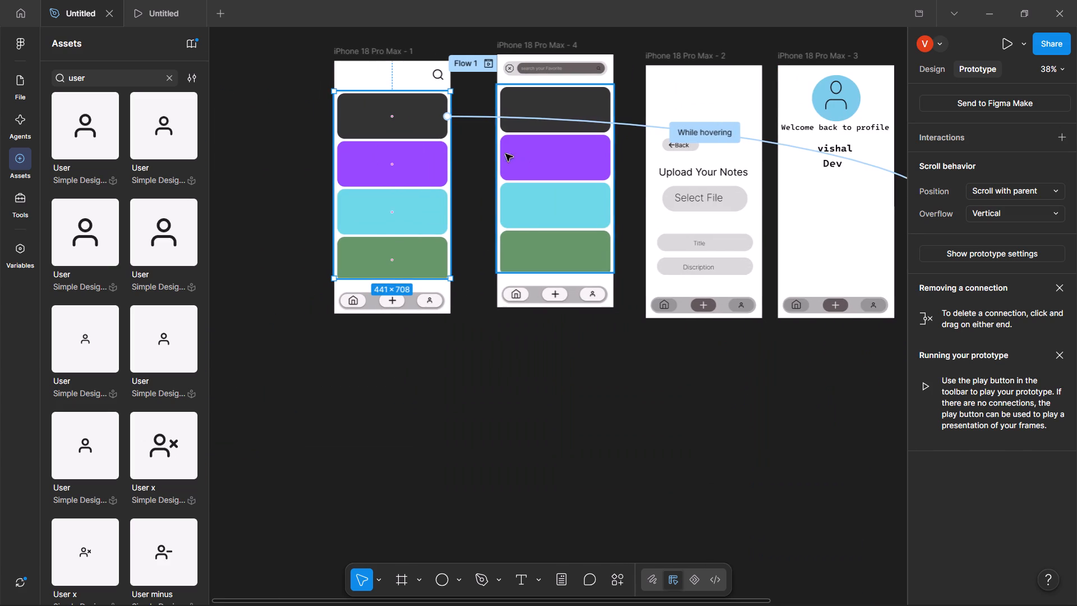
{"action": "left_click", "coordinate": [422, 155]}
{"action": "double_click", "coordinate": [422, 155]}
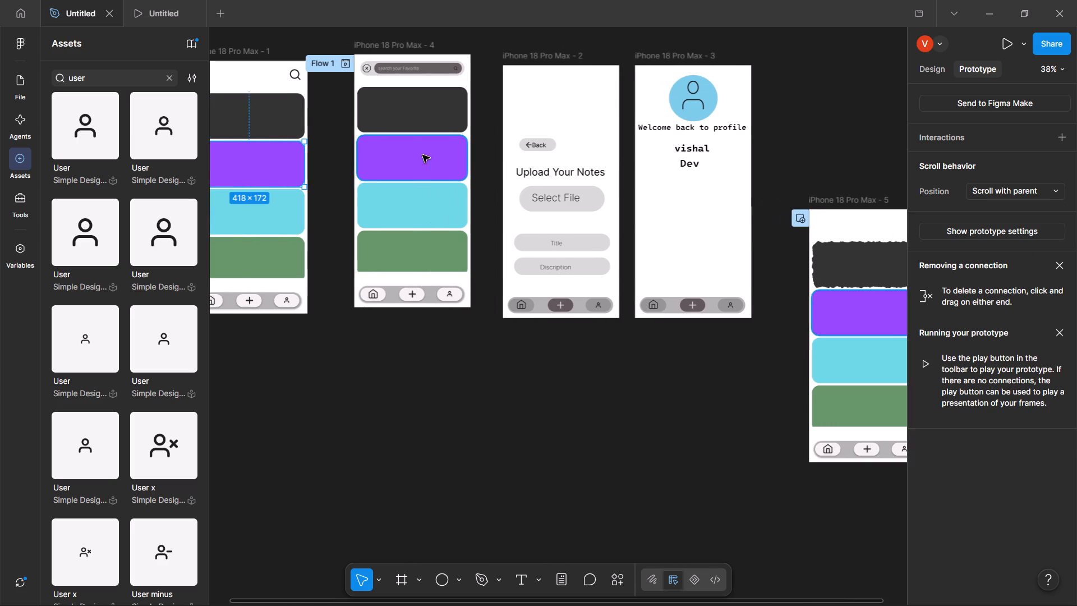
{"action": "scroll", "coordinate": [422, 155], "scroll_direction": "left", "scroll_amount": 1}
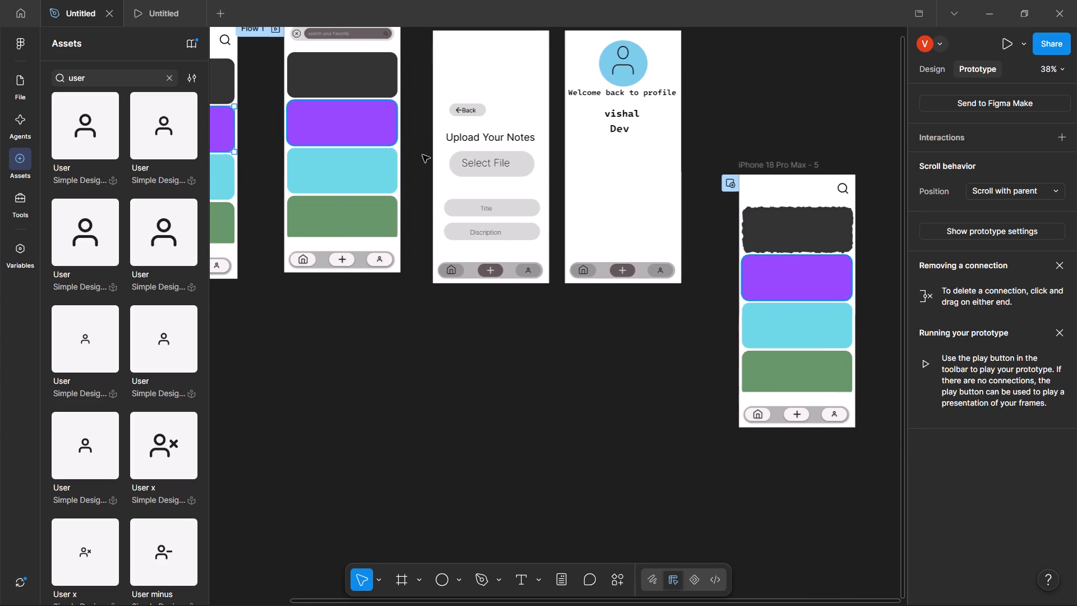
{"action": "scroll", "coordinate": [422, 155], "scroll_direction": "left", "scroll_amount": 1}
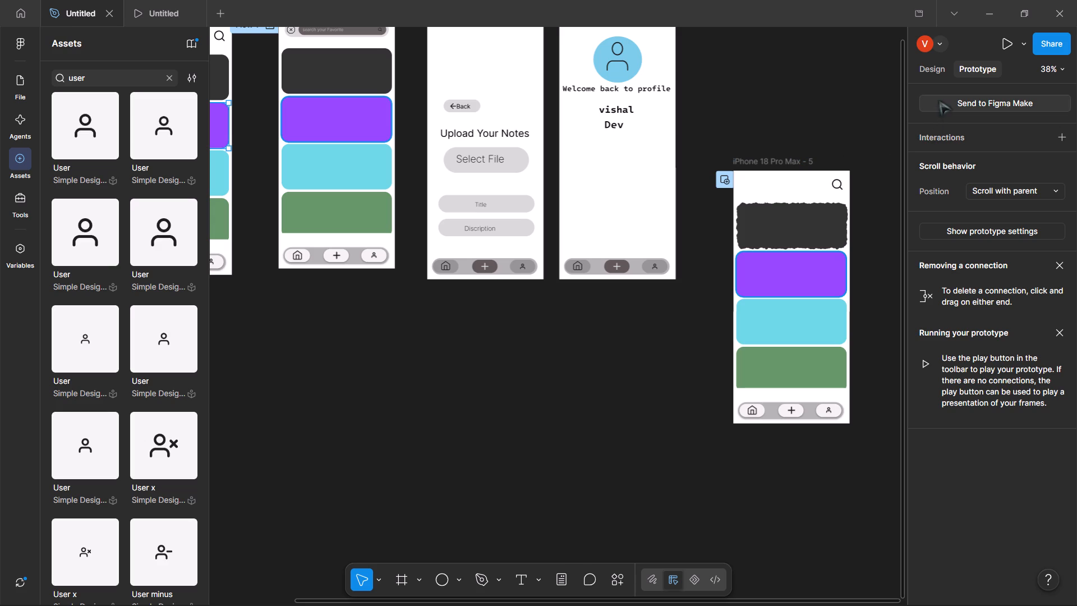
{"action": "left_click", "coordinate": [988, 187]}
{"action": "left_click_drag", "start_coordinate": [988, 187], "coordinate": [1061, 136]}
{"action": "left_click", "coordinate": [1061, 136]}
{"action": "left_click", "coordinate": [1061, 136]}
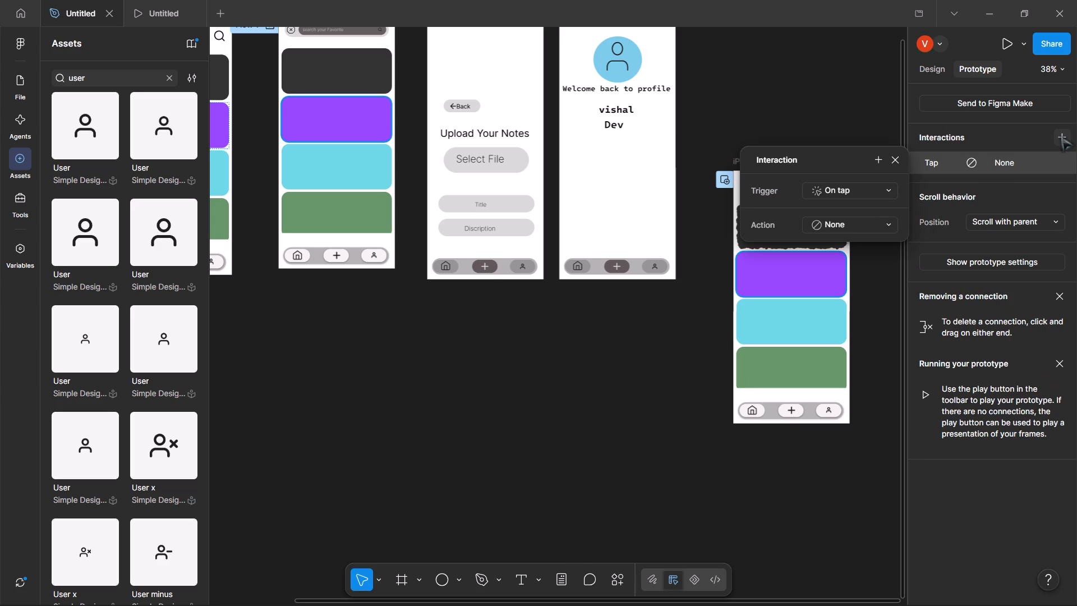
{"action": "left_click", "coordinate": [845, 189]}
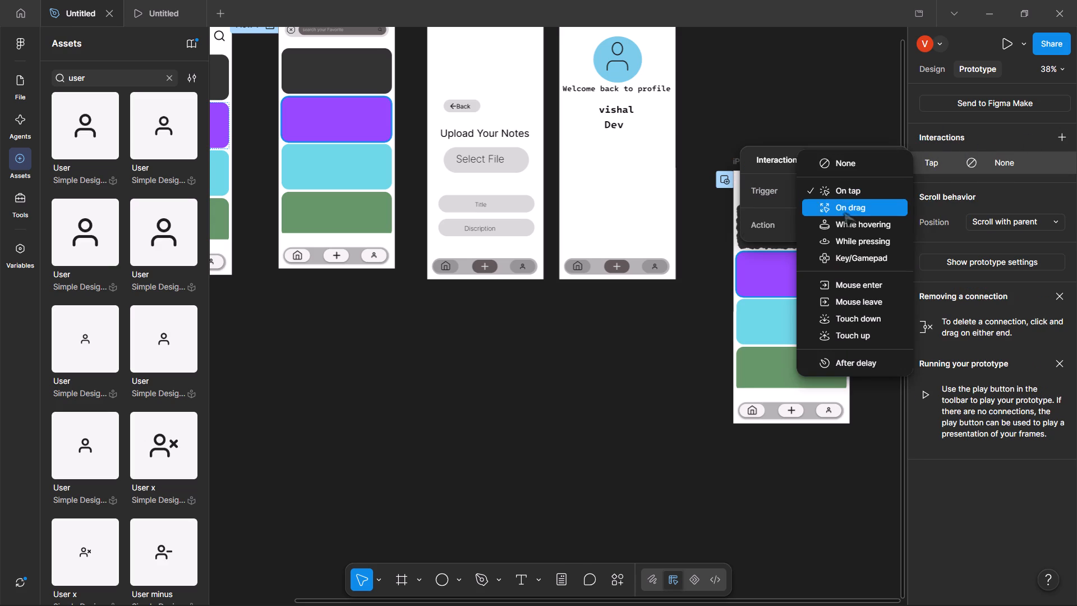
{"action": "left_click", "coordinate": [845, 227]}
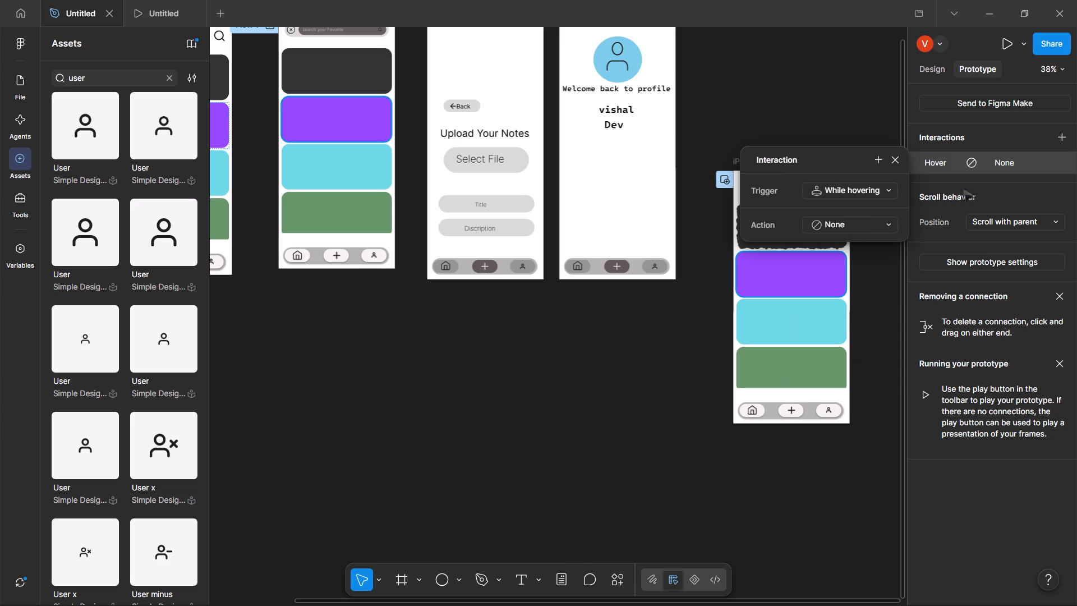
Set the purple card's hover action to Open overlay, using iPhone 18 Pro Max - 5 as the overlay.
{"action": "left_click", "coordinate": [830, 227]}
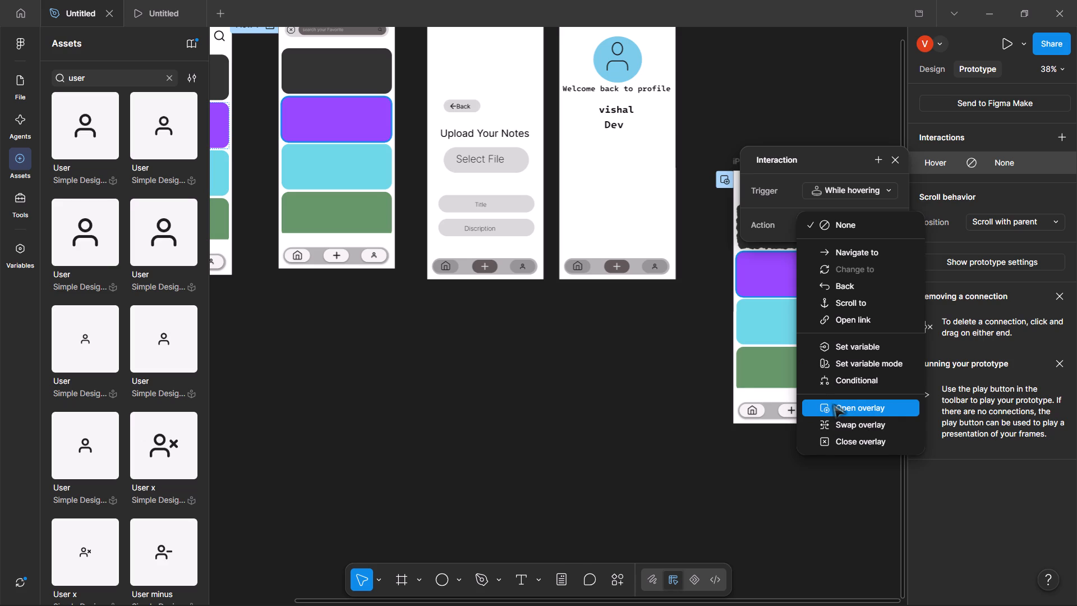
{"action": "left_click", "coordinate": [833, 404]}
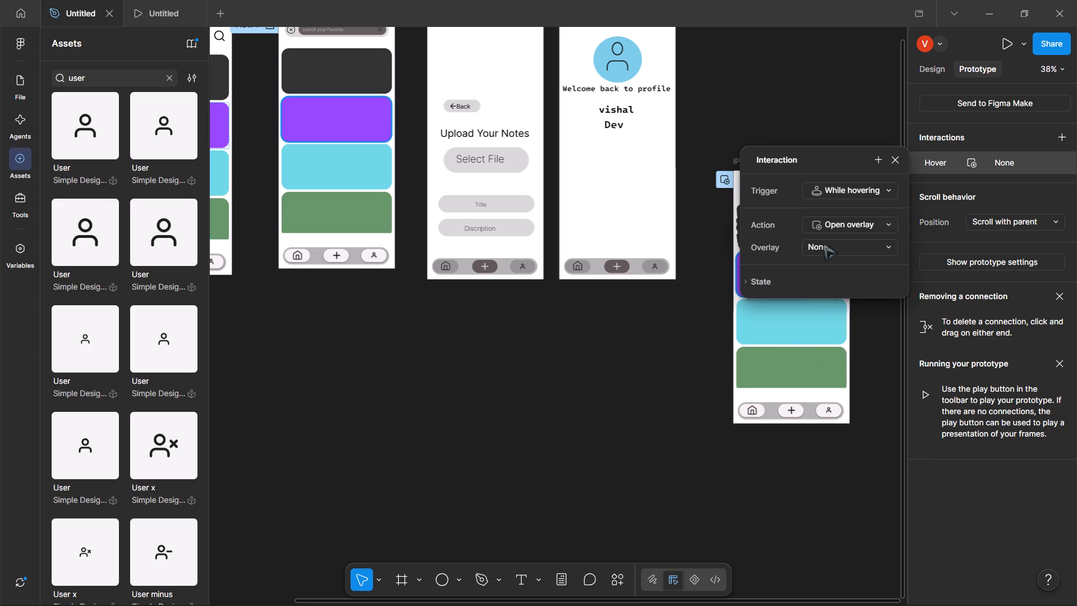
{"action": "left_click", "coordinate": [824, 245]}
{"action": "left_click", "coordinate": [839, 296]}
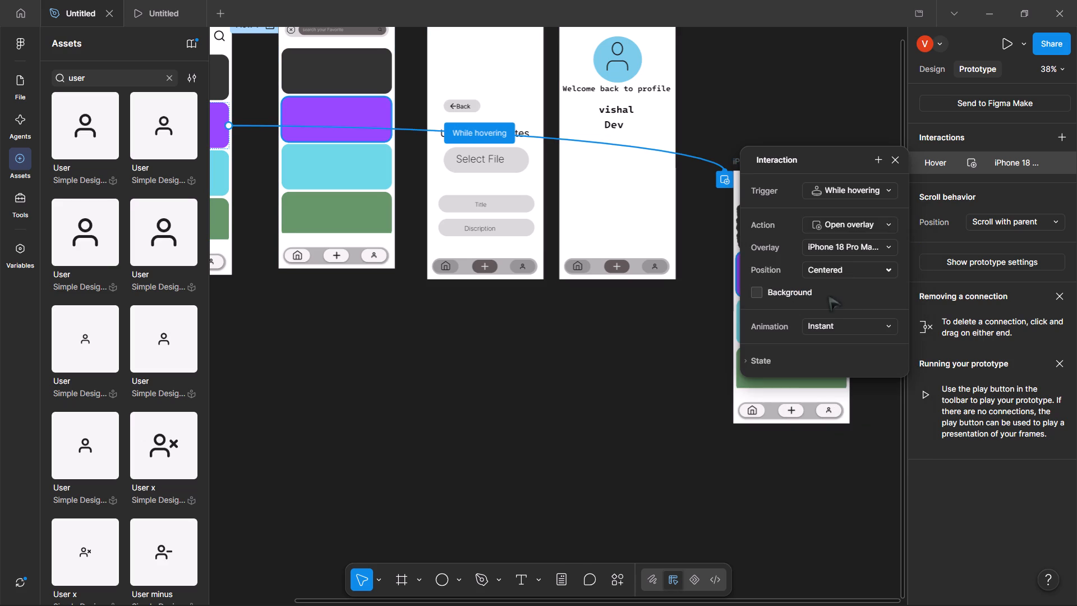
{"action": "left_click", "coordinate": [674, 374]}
Test the hover behaviour of the purple and dark cards in the prototype preview and return to the design file.
{"action": "scroll", "coordinate": [674, 374], "scroll_direction": "right", "scroll_amount": 4}
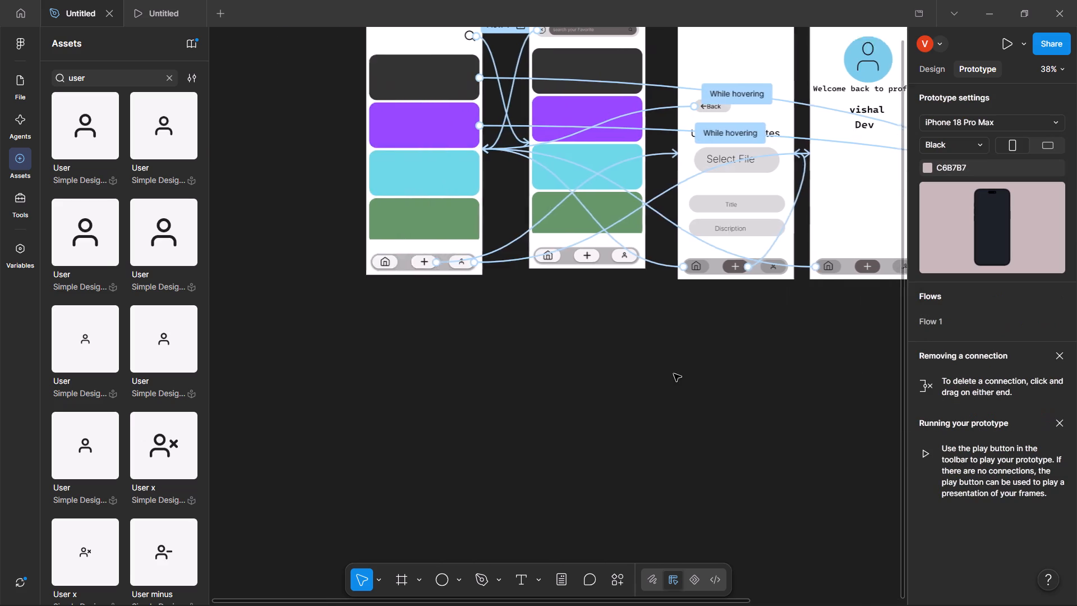
{"action": "scroll", "coordinate": [674, 374], "scroll_direction": "right", "scroll_amount": 1}
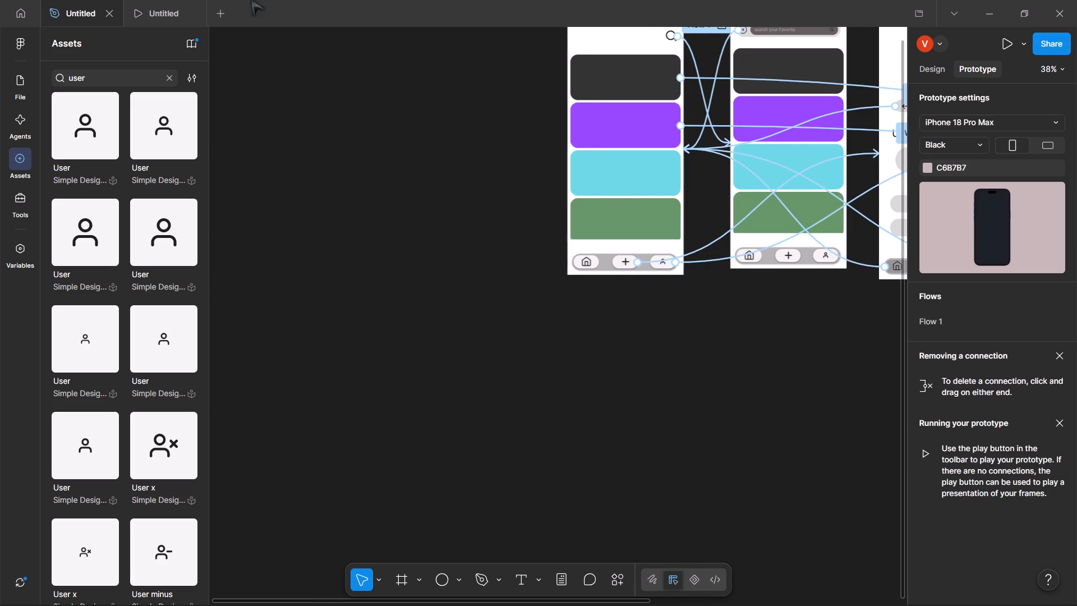
{"action": "left_click", "coordinate": [181, 4]}
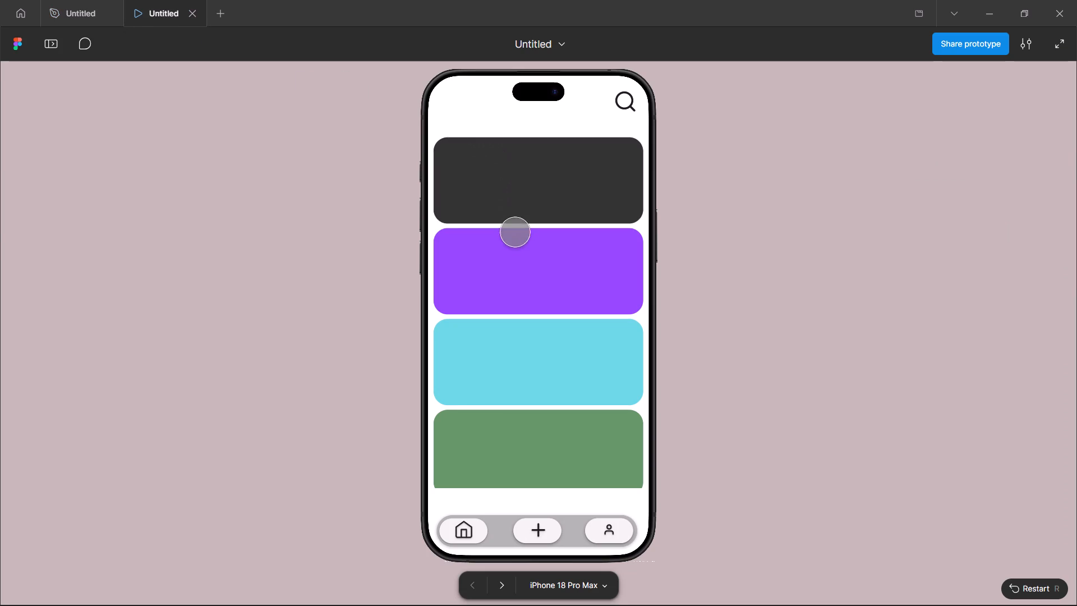
{"action": "double_click", "coordinate": [485, 259]}
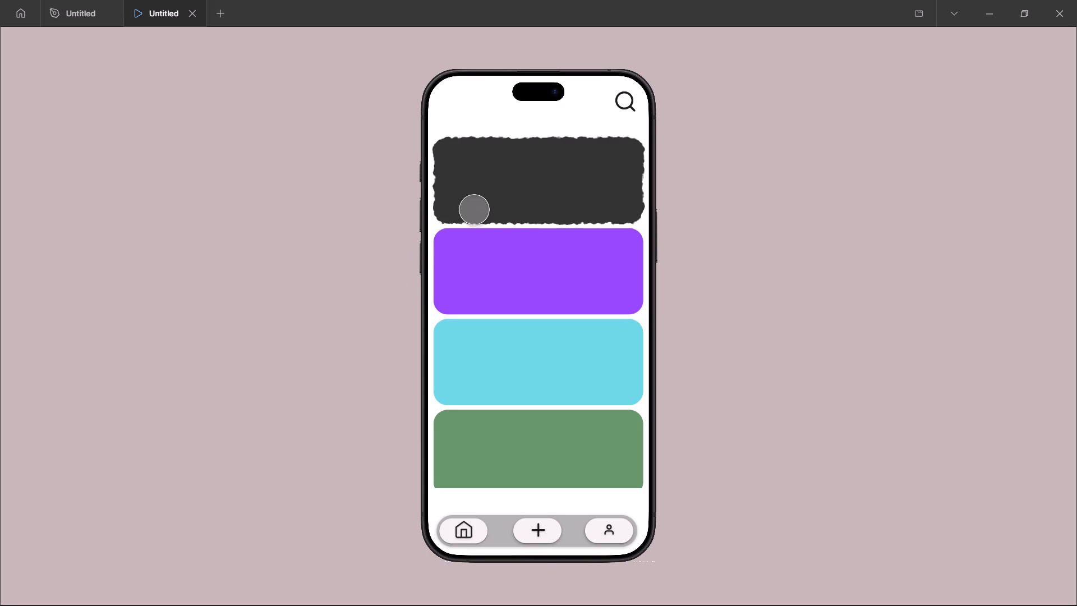
{"action": "left_click", "coordinate": [81, 0]}
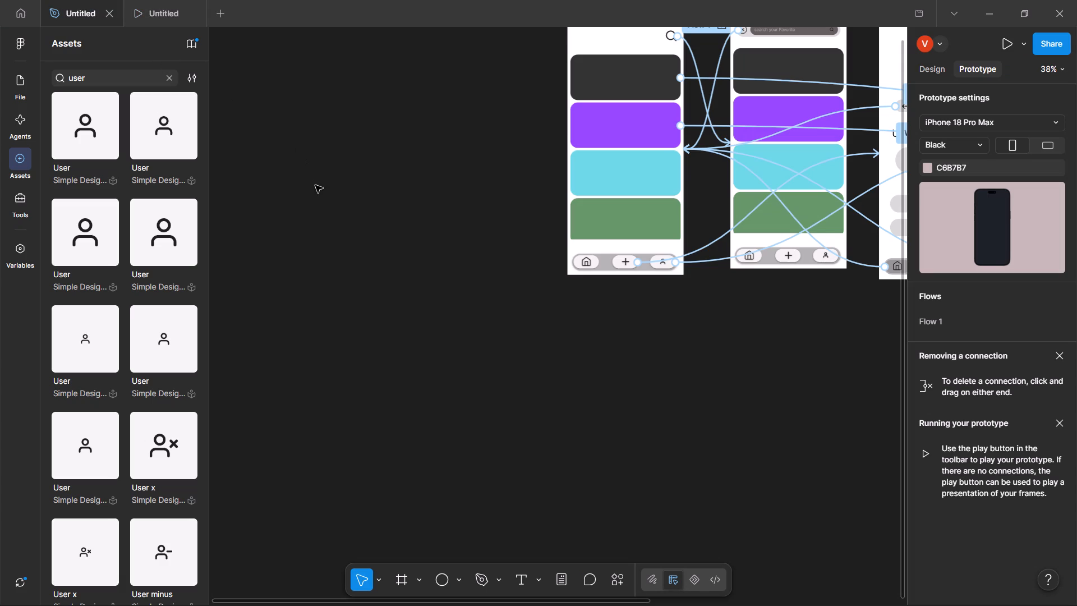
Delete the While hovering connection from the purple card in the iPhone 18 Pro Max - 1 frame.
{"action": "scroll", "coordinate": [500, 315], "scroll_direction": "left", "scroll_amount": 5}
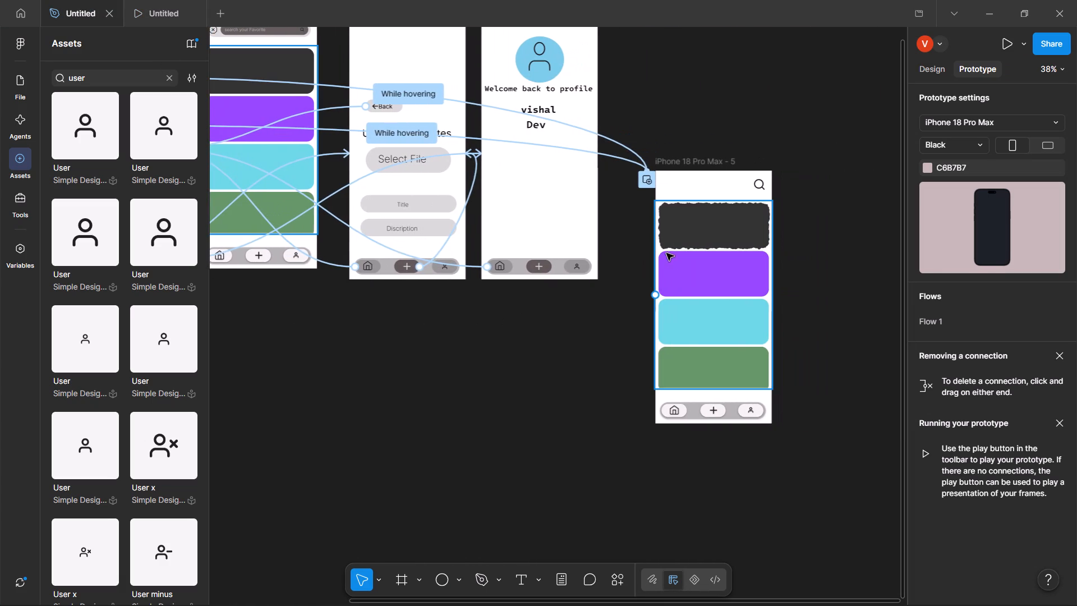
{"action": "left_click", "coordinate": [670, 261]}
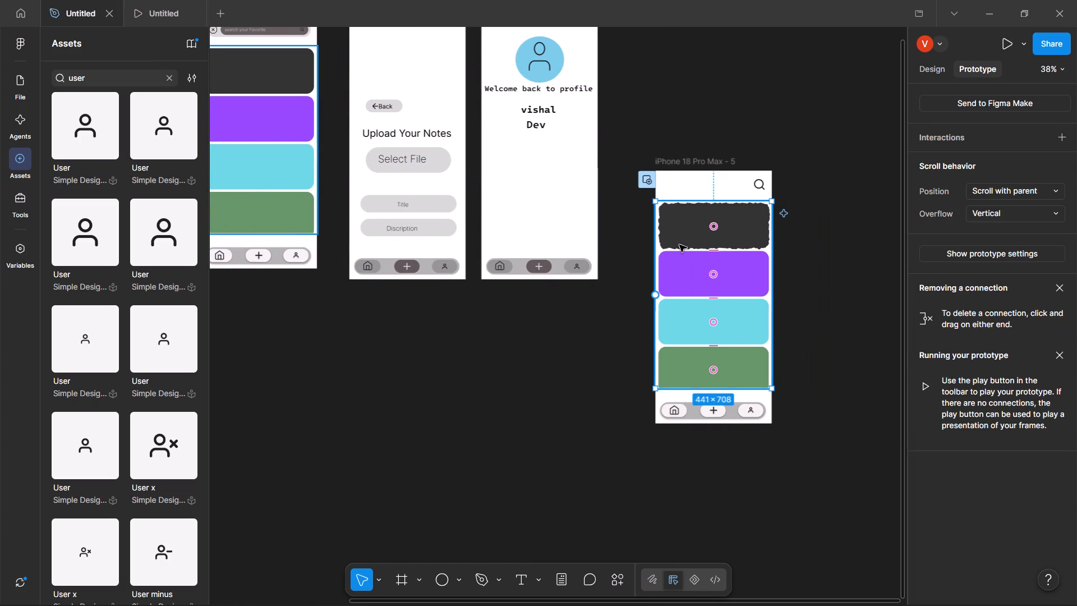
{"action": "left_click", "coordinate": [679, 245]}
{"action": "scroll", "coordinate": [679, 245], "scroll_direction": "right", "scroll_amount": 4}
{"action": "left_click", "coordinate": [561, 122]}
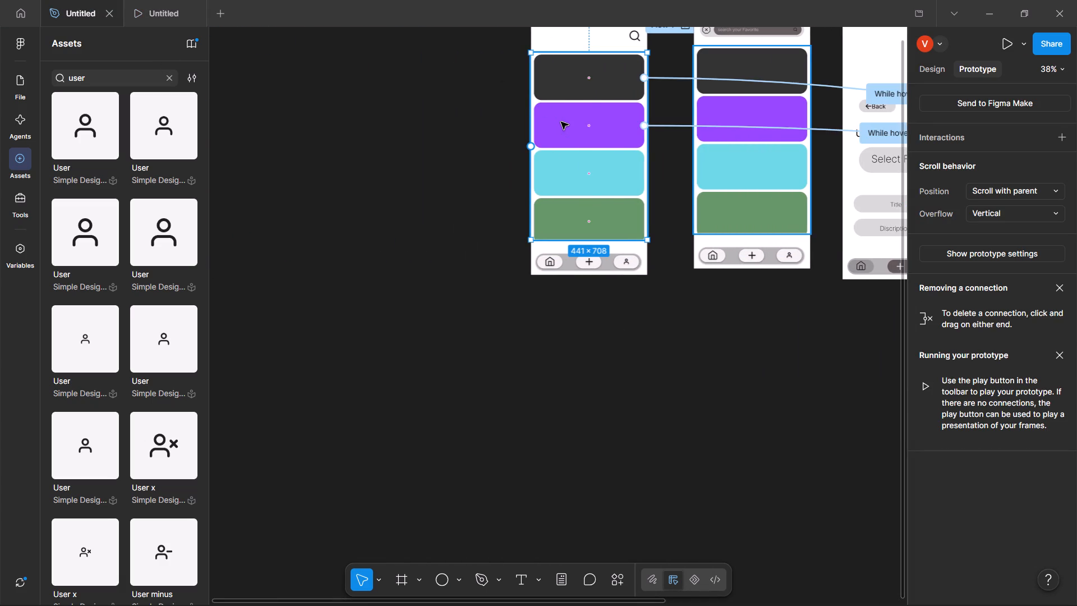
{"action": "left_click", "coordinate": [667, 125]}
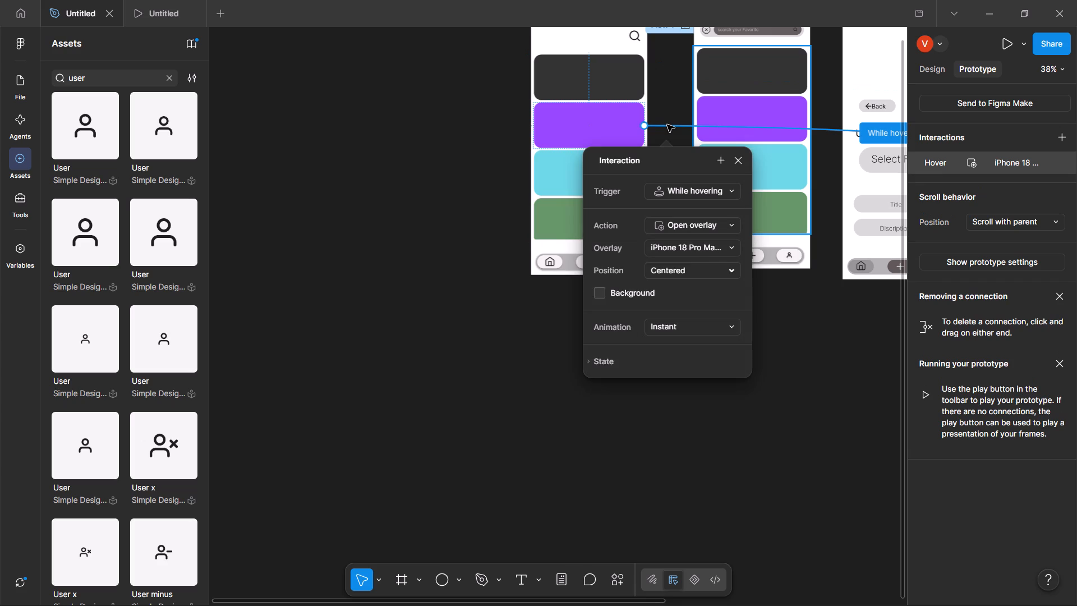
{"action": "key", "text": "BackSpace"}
Add an interaction with a While hovering trigger to the purple card in the iPhone 18 Pro Max - 5 frame.
{"action": "scroll", "coordinate": [623, 164], "scroll_direction": "left", "scroll_amount": 1}
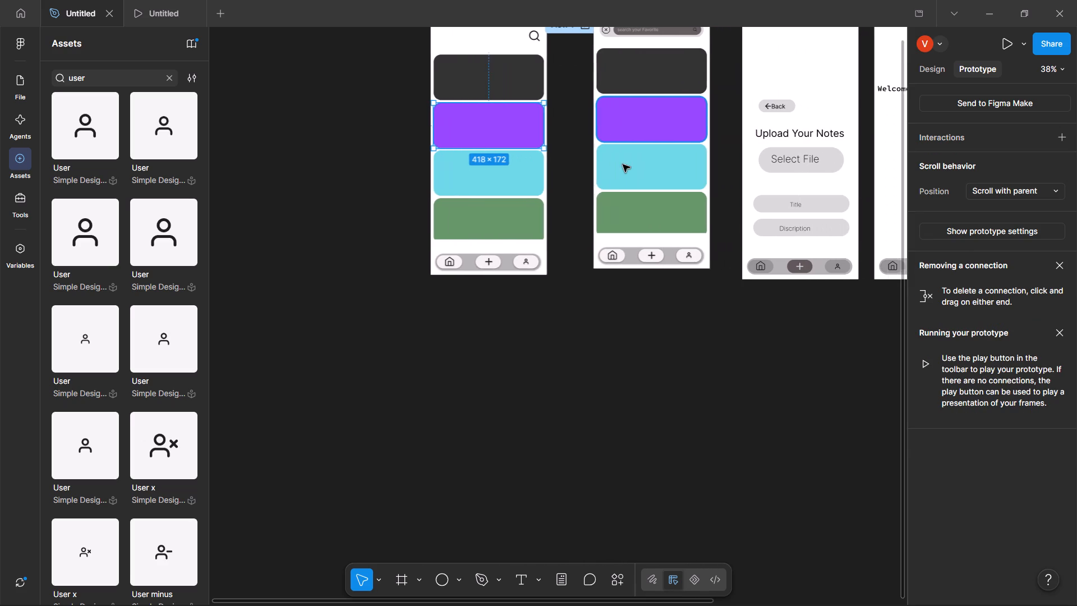
{"action": "scroll", "coordinate": [623, 164], "scroll_direction": "left", "scroll_amount": 1}
{"action": "scroll", "coordinate": [484, 26], "scroll_direction": "up", "scroll_amount": 1}
{"action": "scroll", "coordinate": [675, 246], "scroll_direction": "up", "scroll_amount": 1}
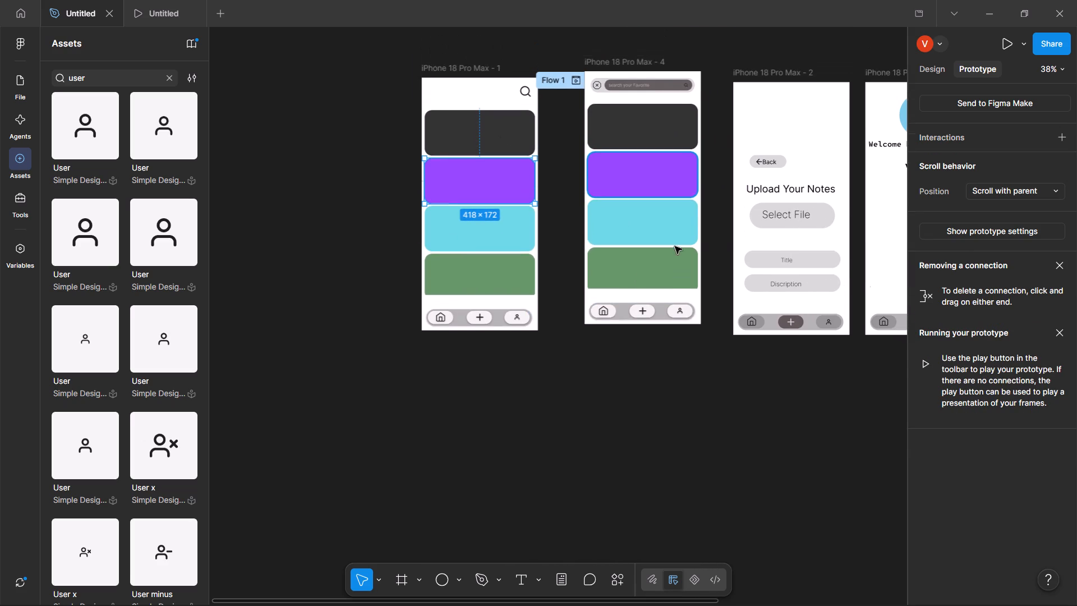
{"action": "scroll", "coordinate": [675, 246], "scroll_direction": "up", "scroll_amount": 1}
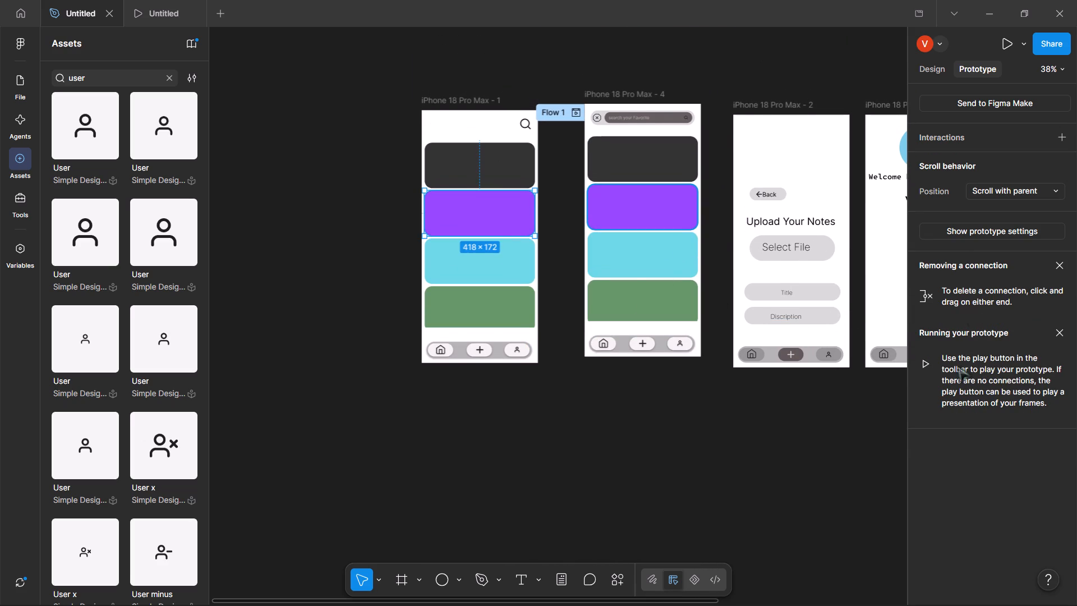
{"action": "scroll", "coordinate": [771, 397], "scroll_direction": "left", "scroll_amount": 4}
{"action": "scroll", "coordinate": [771, 397], "scroll_direction": "right", "scroll_amount": 1}
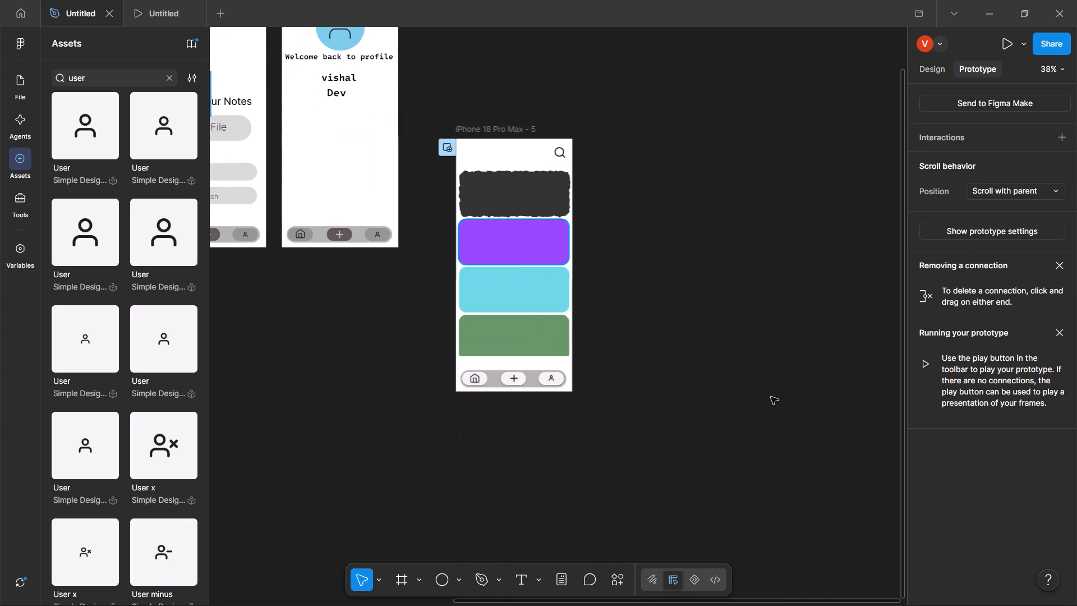
{"action": "scroll", "coordinate": [771, 397], "scroll_direction": "right", "scroll_amount": 2}
{"action": "left_click", "coordinate": [649, 248]}
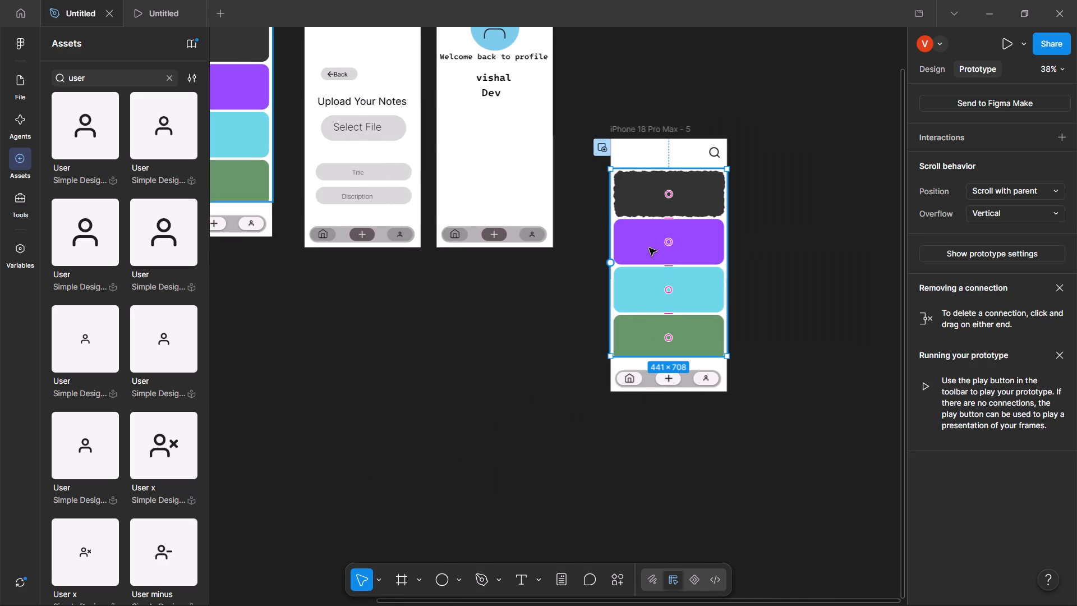
{"action": "left_click", "coordinate": [649, 248]}
{"action": "triple_click", "coordinate": [649, 248]}
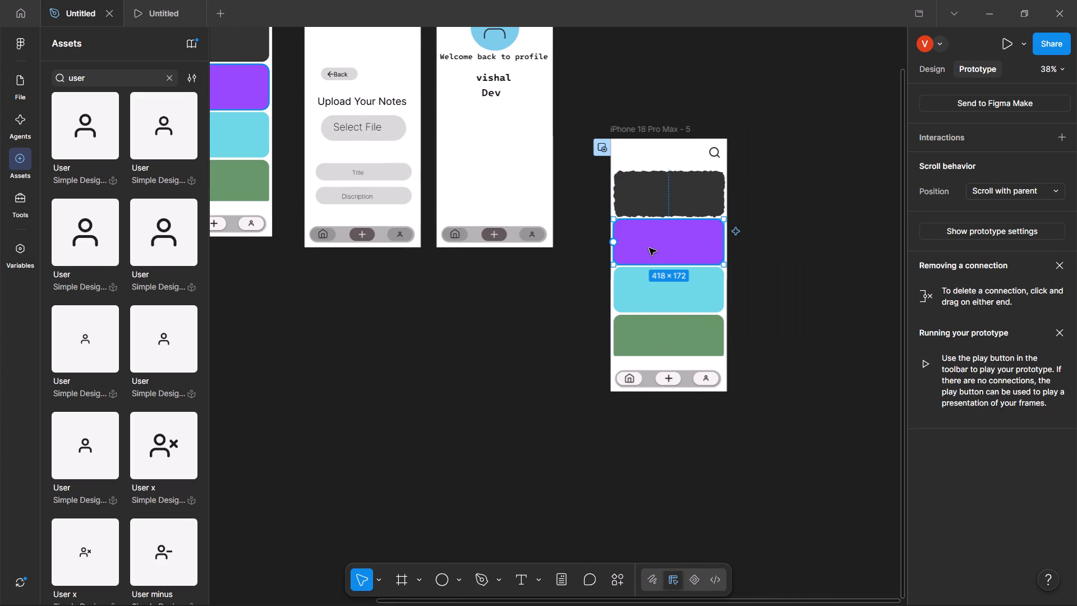
{"action": "left_click", "coordinate": [995, 190]}
{"action": "left_click", "coordinate": [995, 190]}
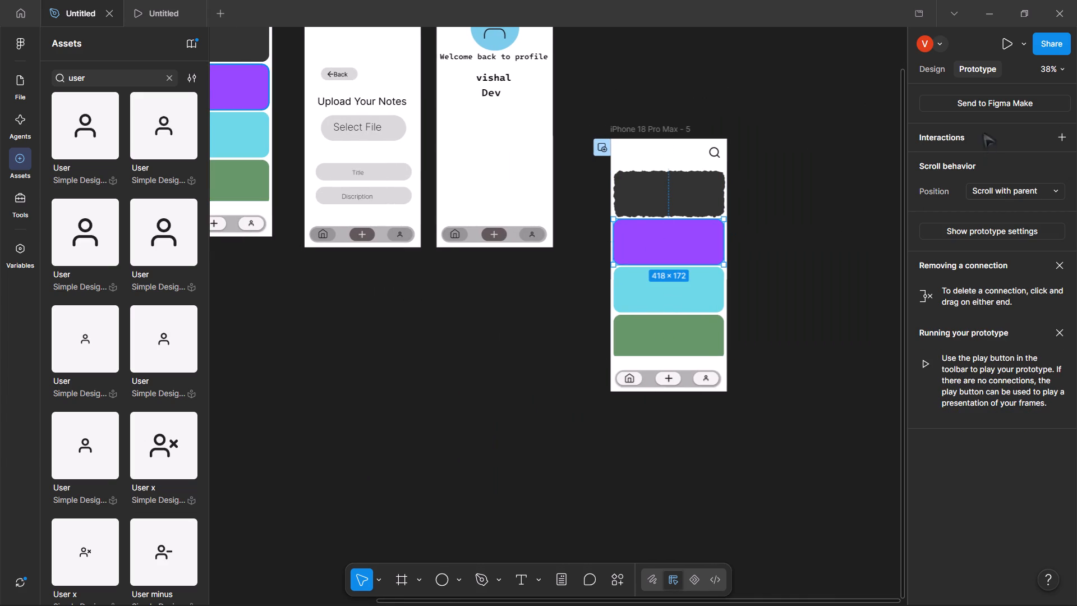
{"action": "left_click", "coordinate": [1064, 137]}
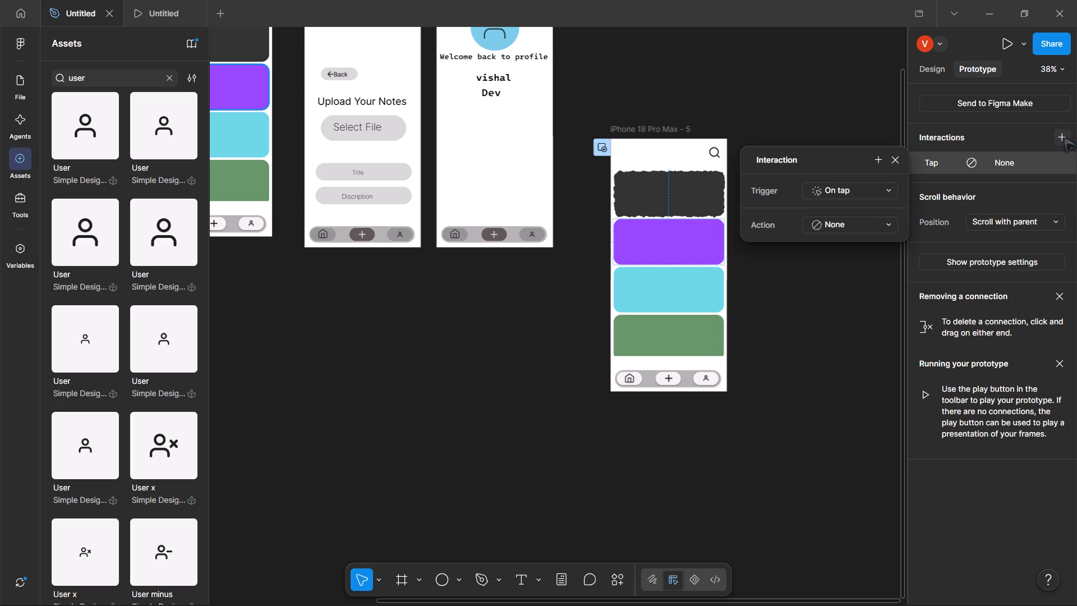
{"action": "left_click", "coordinate": [940, 161]}
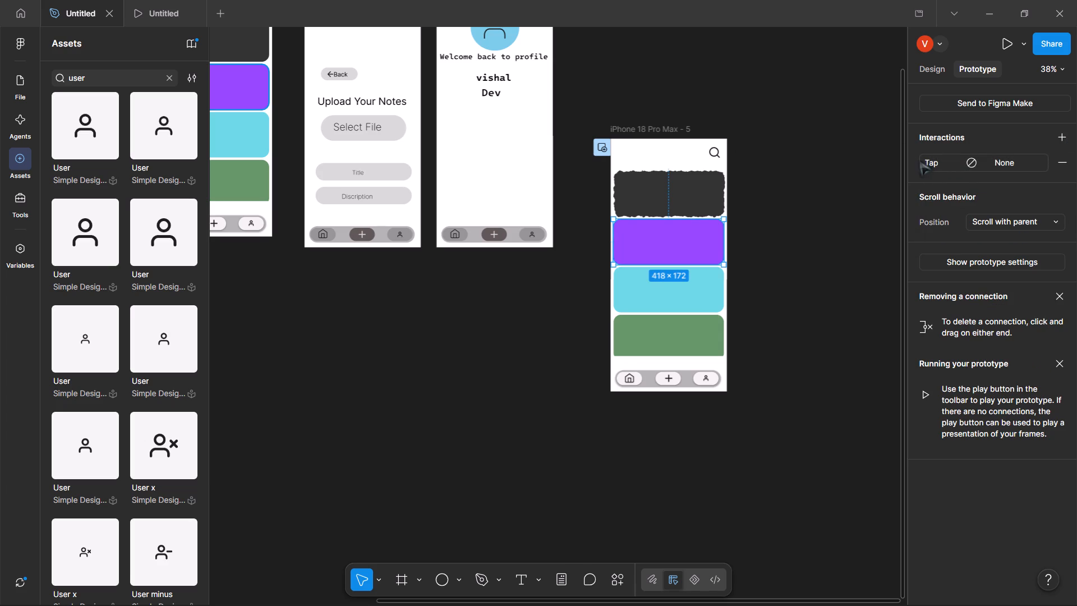
{"action": "left_click", "coordinate": [924, 162]}
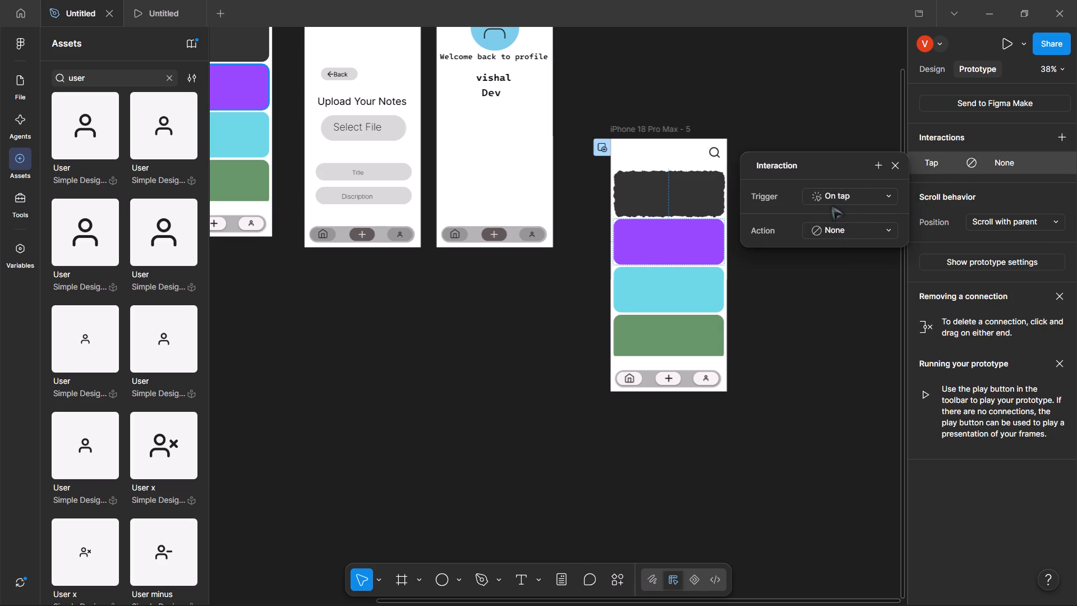
{"action": "left_click", "coordinate": [826, 199]}
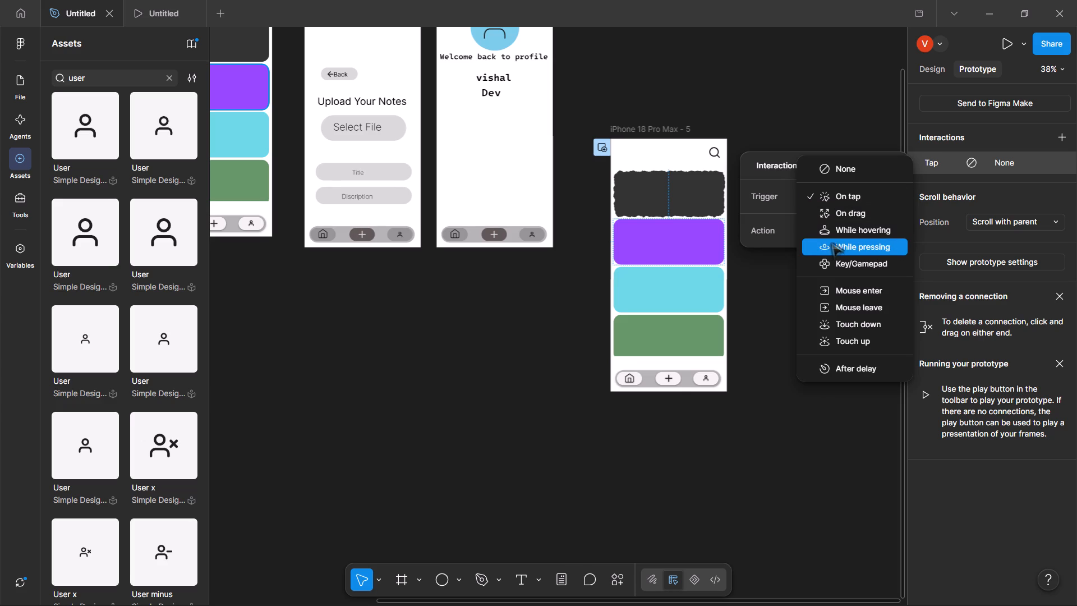
{"action": "left_click", "coordinate": [832, 235]}
{"action": "left_click", "coordinate": [832, 233]}
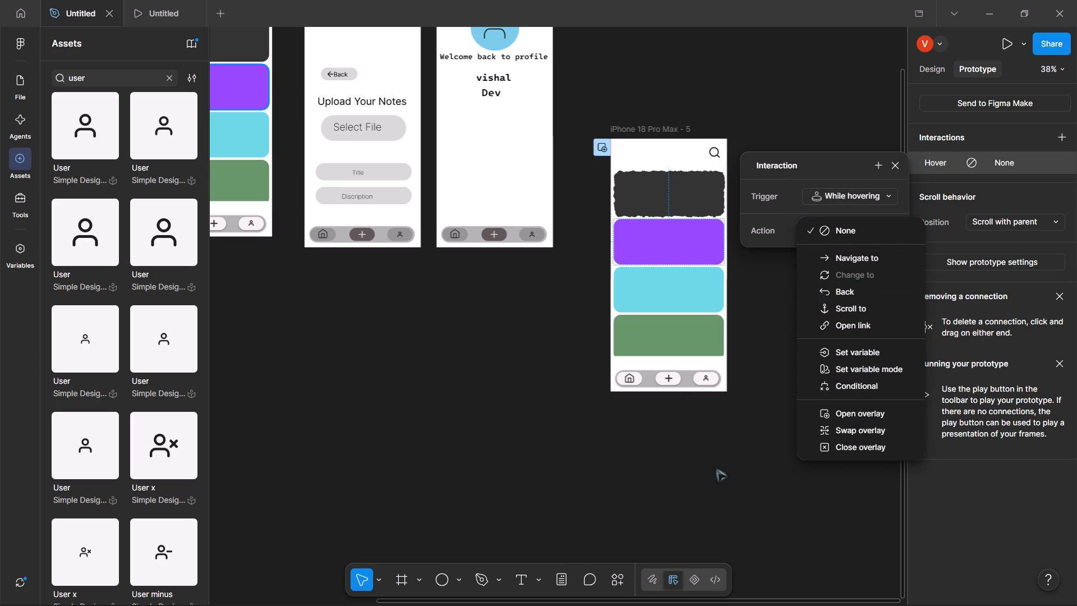
{"action": "triple_click", "coordinate": [663, 228]}
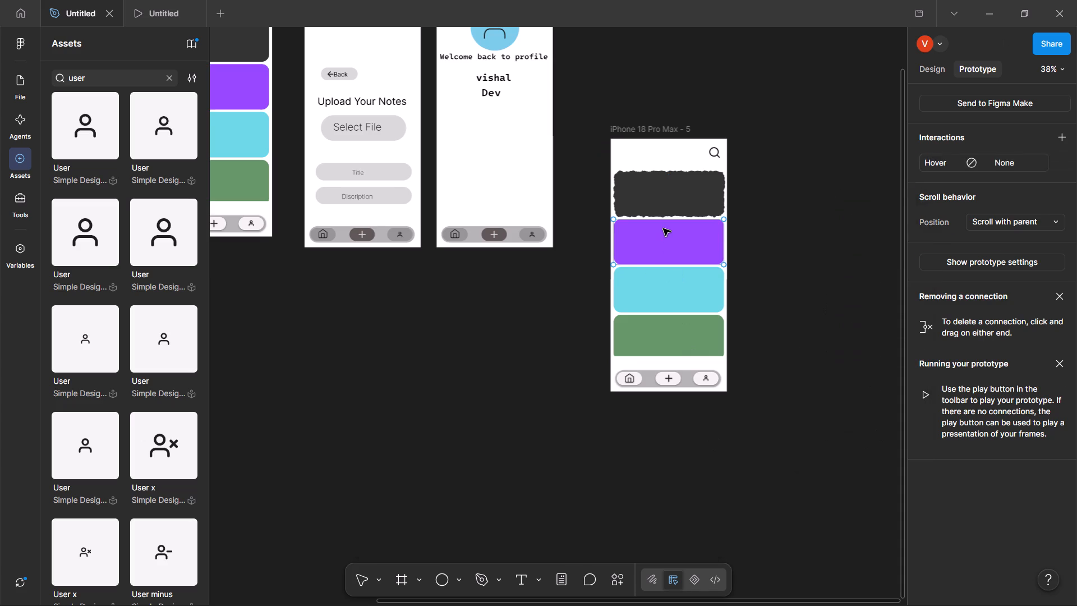
Apply a Texture effect to the purple card in the iPhone 18 Pro Max - 5 frame.
{"action": "left_click", "coordinate": [663, 228]}
{"action": "double_click", "coordinate": [663, 228]}
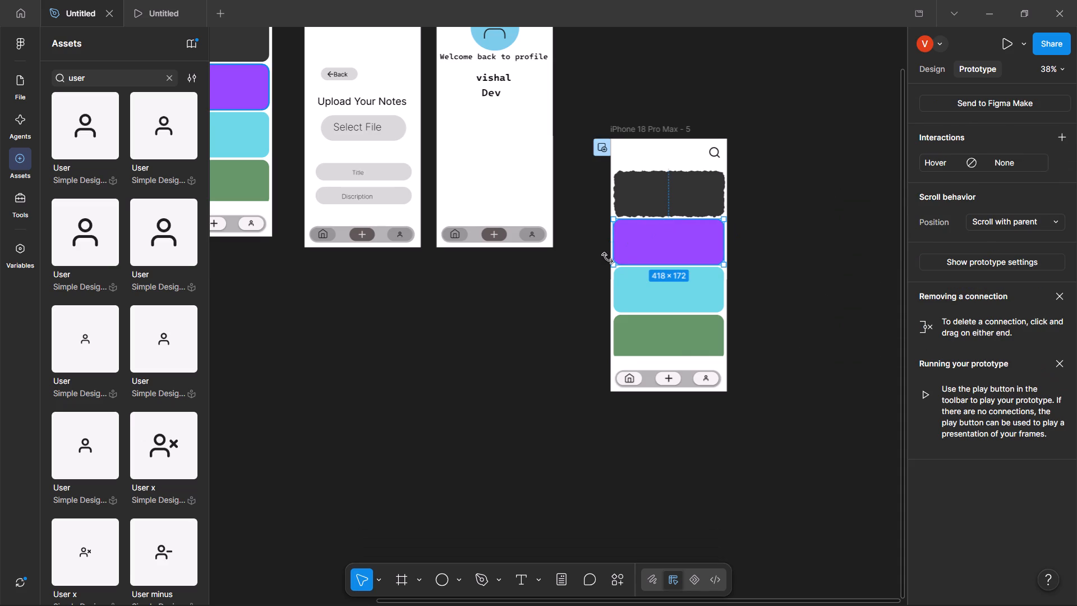
{"action": "left_click", "coordinate": [940, 75]}
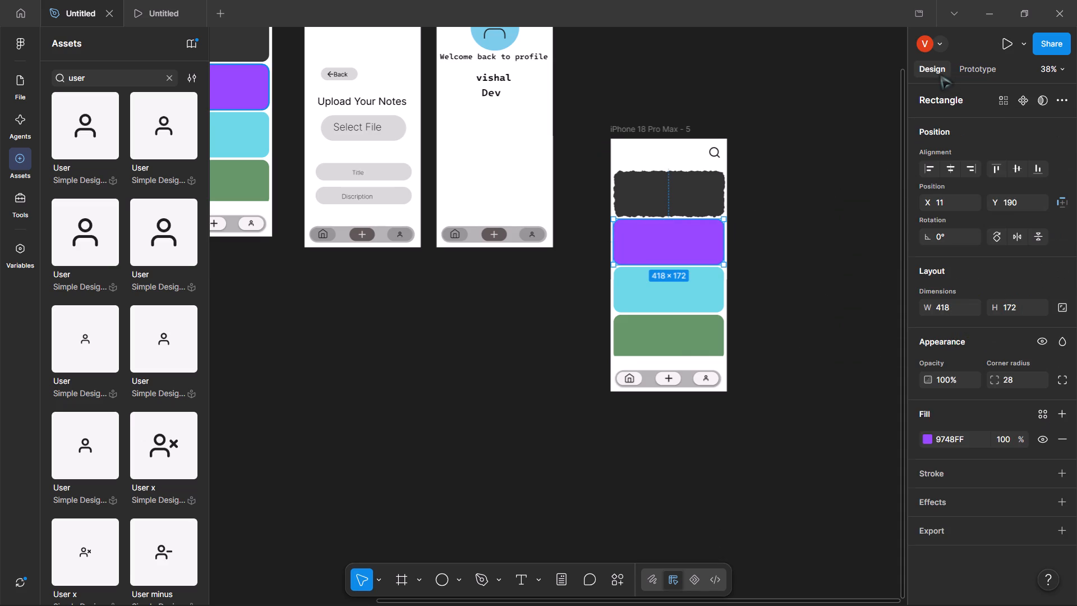
{"action": "scroll", "coordinate": [964, 289], "scroll_direction": "down", "scroll_amount": 1}
{"action": "left_click", "coordinate": [945, 508]}
{"action": "scroll", "coordinate": [945, 508], "scroll_direction": "down", "scroll_amount": 1}
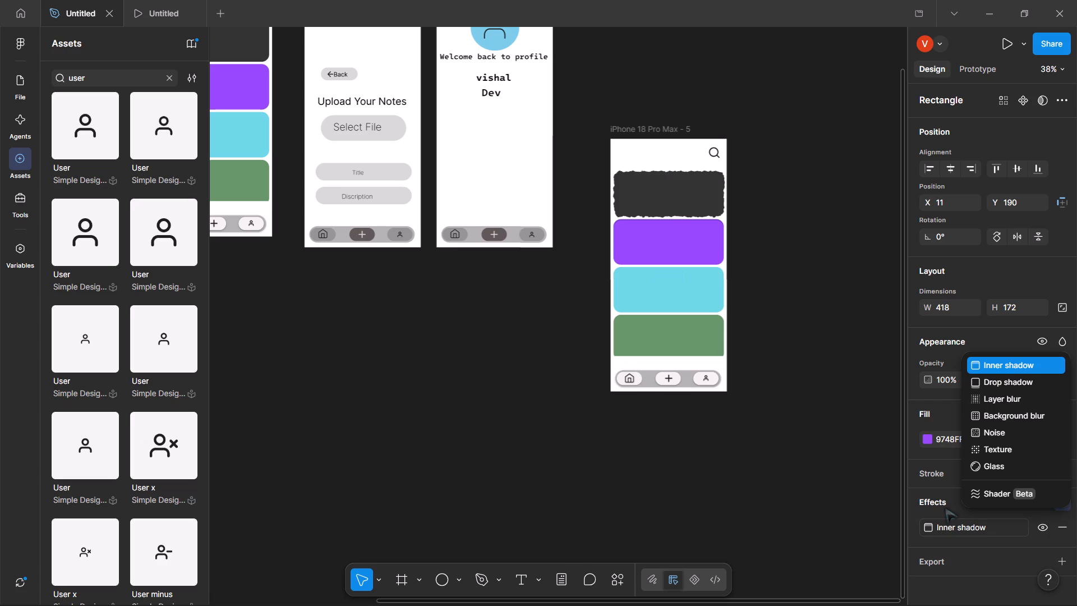
{"action": "scroll", "coordinate": [945, 508], "scroll_direction": "down", "scroll_amount": 1}
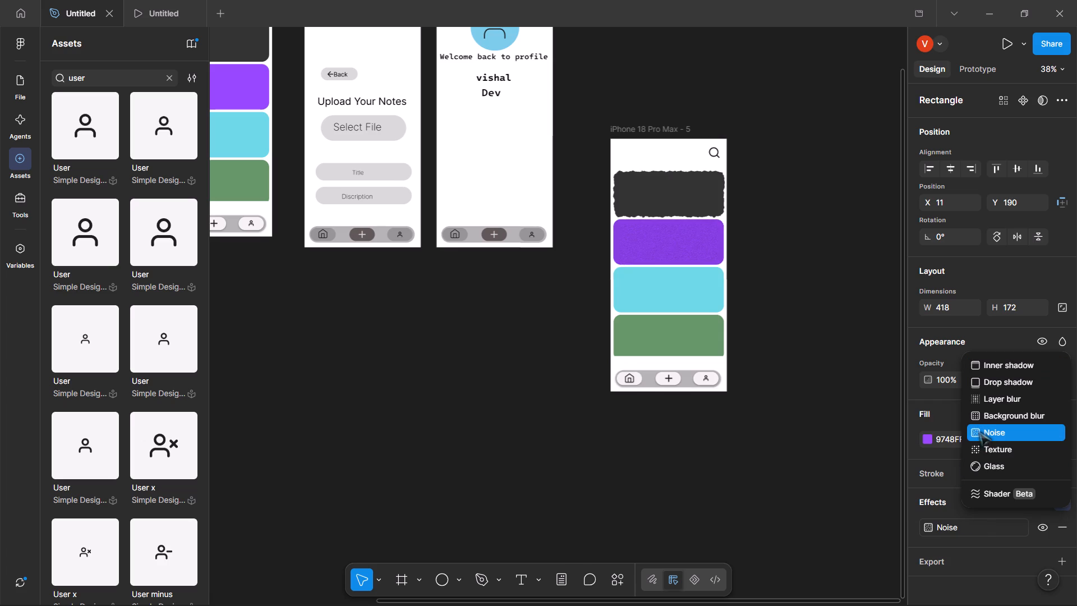
{"action": "left_click", "coordinate": [988, 454]}
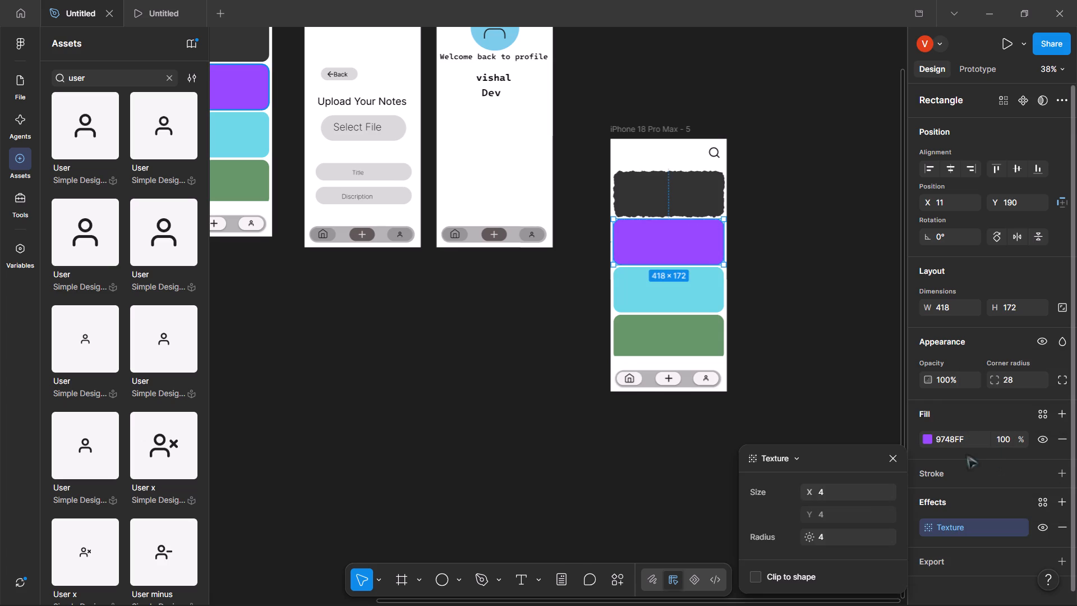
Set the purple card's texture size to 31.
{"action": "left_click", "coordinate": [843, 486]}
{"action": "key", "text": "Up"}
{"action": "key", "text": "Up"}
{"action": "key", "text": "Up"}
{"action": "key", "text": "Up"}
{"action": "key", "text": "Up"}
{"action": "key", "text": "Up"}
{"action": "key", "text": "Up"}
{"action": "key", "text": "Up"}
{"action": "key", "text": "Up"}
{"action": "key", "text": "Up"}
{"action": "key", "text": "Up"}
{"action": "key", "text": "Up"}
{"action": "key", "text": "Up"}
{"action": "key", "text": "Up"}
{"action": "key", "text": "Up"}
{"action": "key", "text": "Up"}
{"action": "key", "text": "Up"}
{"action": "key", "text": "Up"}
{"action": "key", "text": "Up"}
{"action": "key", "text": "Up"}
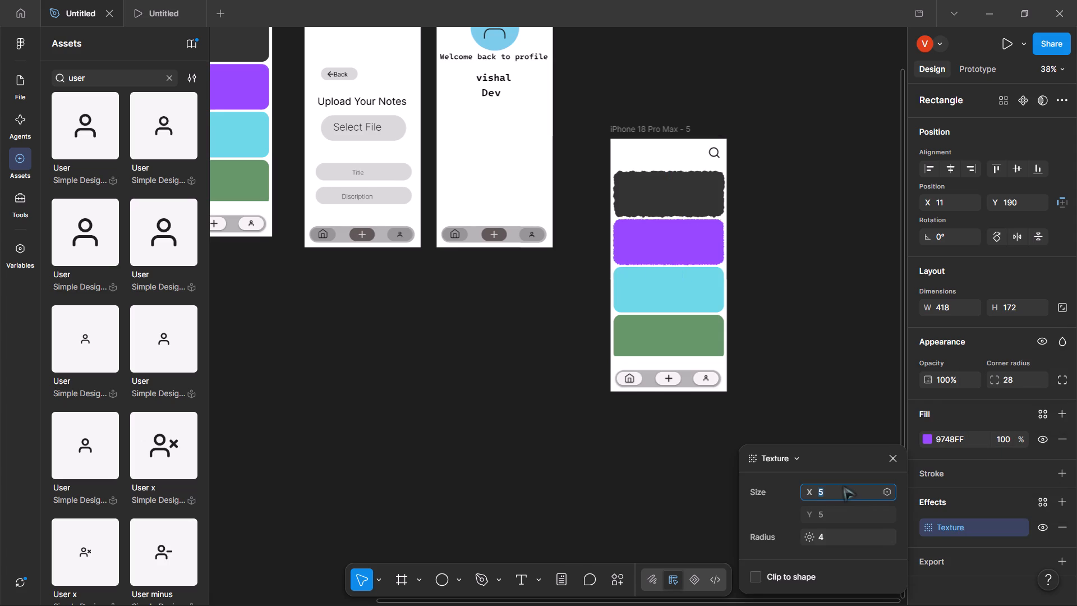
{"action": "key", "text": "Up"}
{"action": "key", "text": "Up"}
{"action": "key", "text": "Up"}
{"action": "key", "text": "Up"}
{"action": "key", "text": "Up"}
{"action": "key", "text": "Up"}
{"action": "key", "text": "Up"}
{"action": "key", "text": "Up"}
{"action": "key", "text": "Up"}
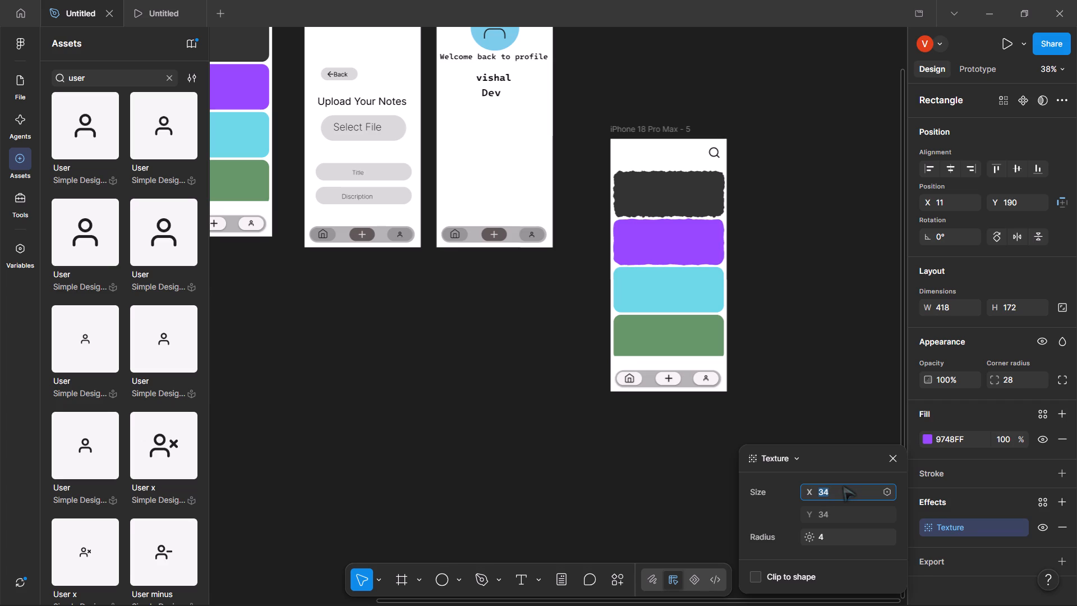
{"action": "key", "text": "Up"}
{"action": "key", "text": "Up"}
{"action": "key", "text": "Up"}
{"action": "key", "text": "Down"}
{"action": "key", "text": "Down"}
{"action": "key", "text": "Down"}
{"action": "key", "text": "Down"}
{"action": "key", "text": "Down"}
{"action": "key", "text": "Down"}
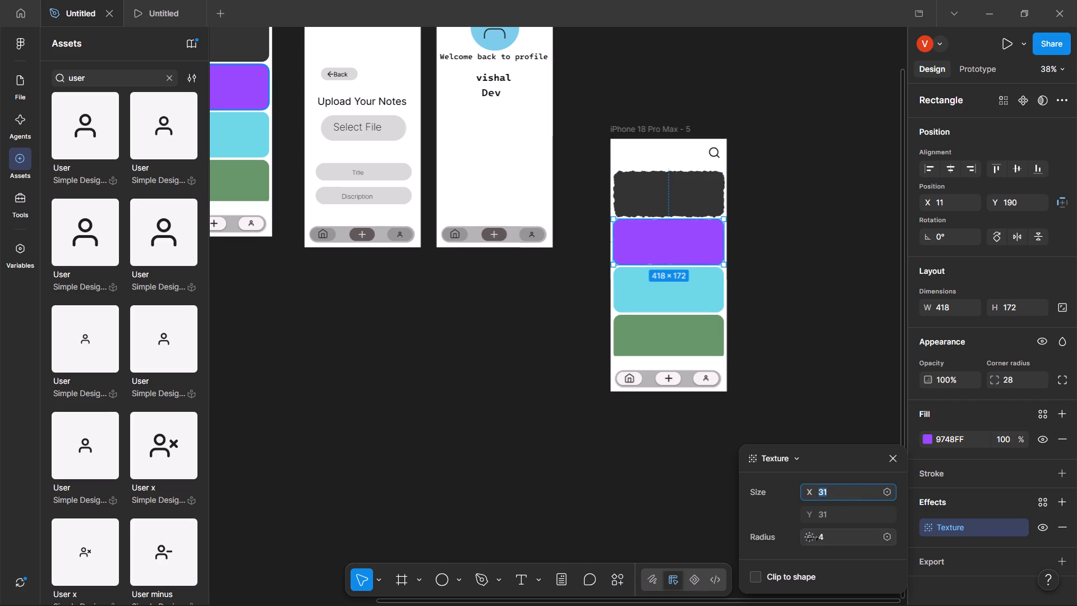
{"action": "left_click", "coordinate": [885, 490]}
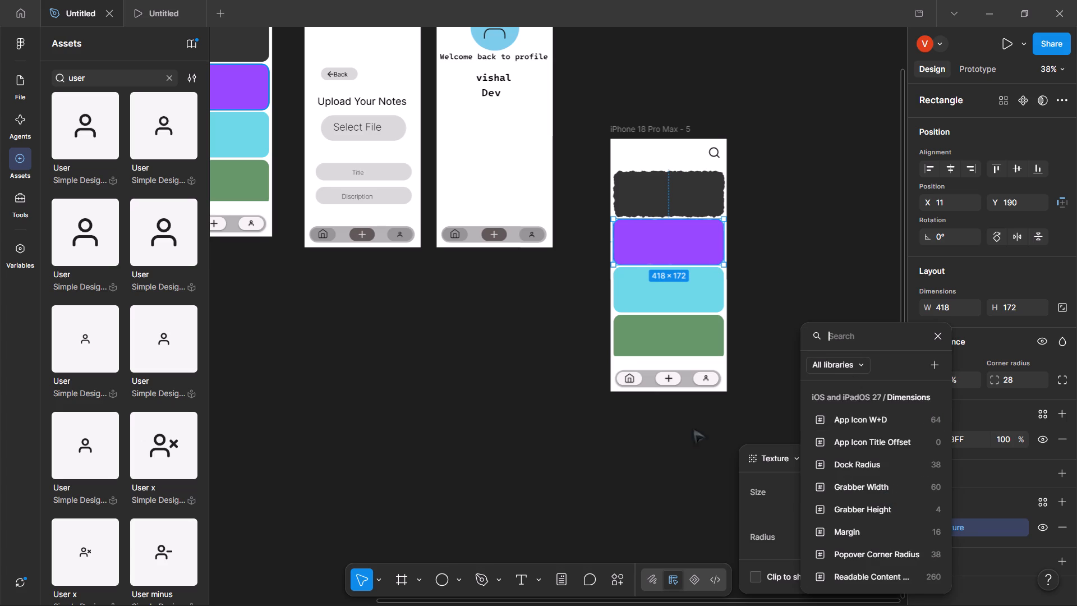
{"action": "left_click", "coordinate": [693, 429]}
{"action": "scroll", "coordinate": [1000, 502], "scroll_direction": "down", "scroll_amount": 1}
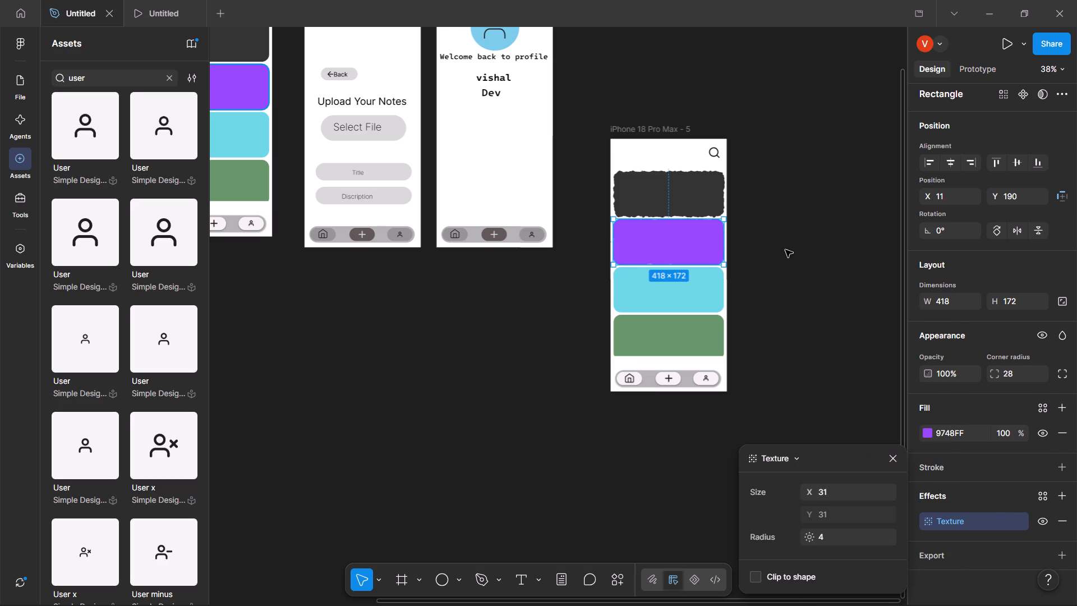
Check the dark card's texture settings and set the purple card's texture size to 18 to match.
{"action": "left_click", "coordinate": [662, 183]}
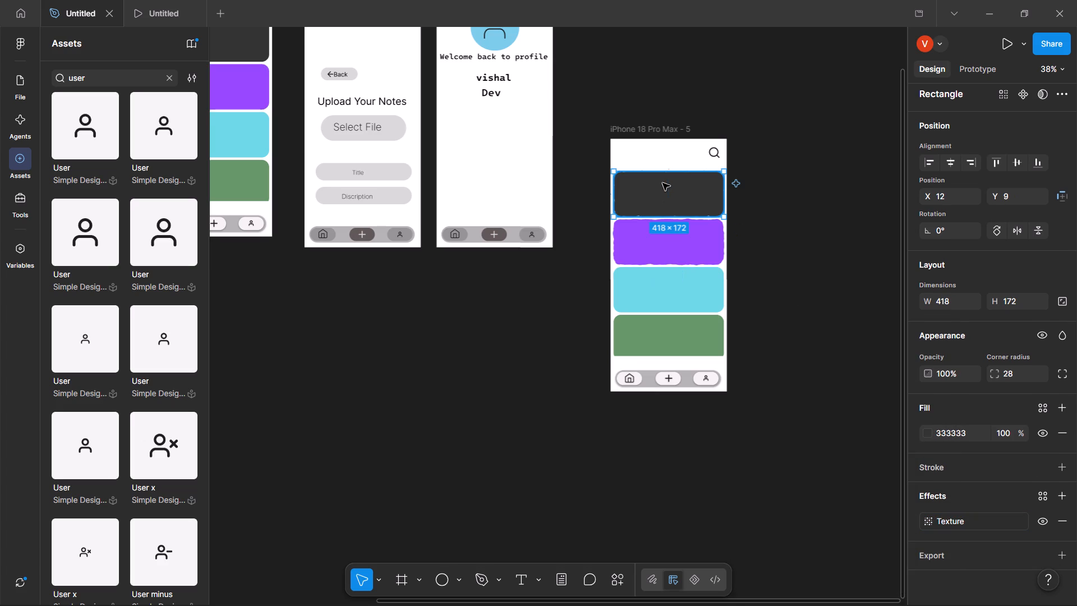
{"action": "left_click", "coordinate": [979, 520]}
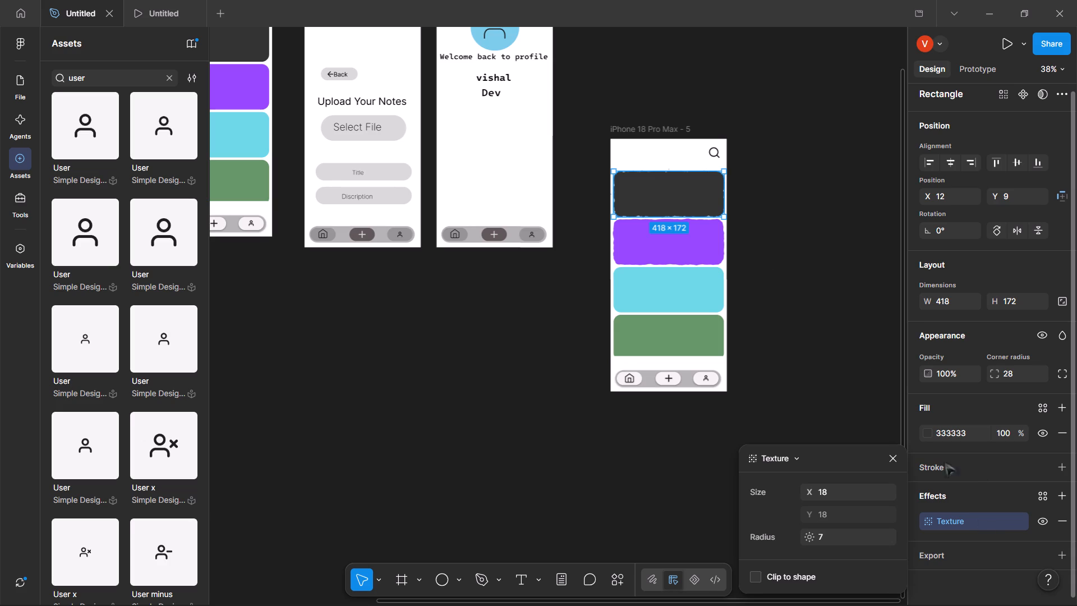
{"action": "left_click", "coordinate": [652, 244]}
{"action": "double_click", "coordinate": [652, 244]}
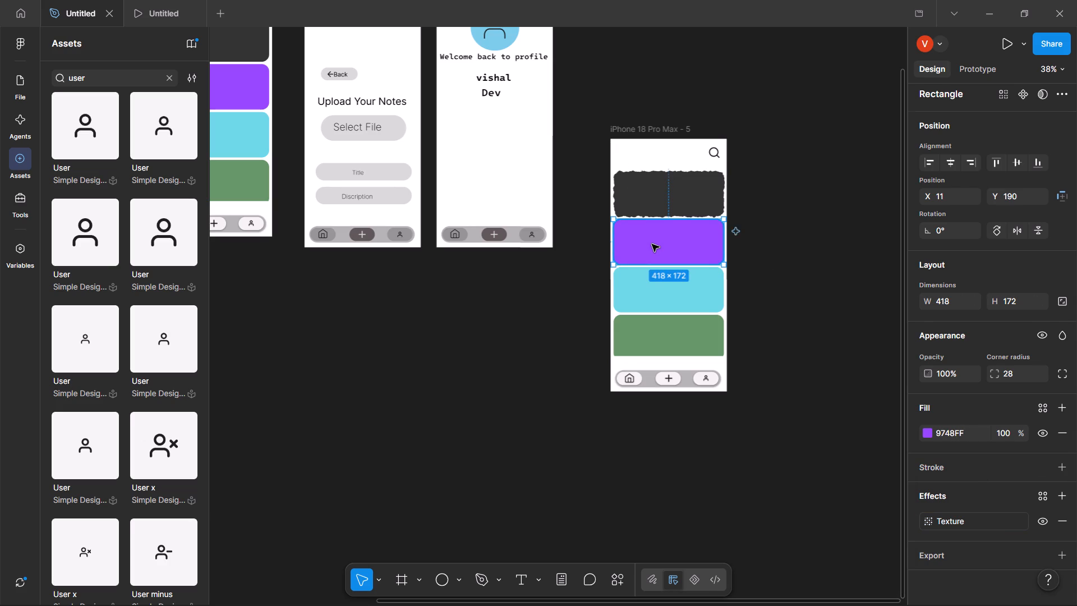
{"action": "triple_click", "coordinate": [652, 244]}
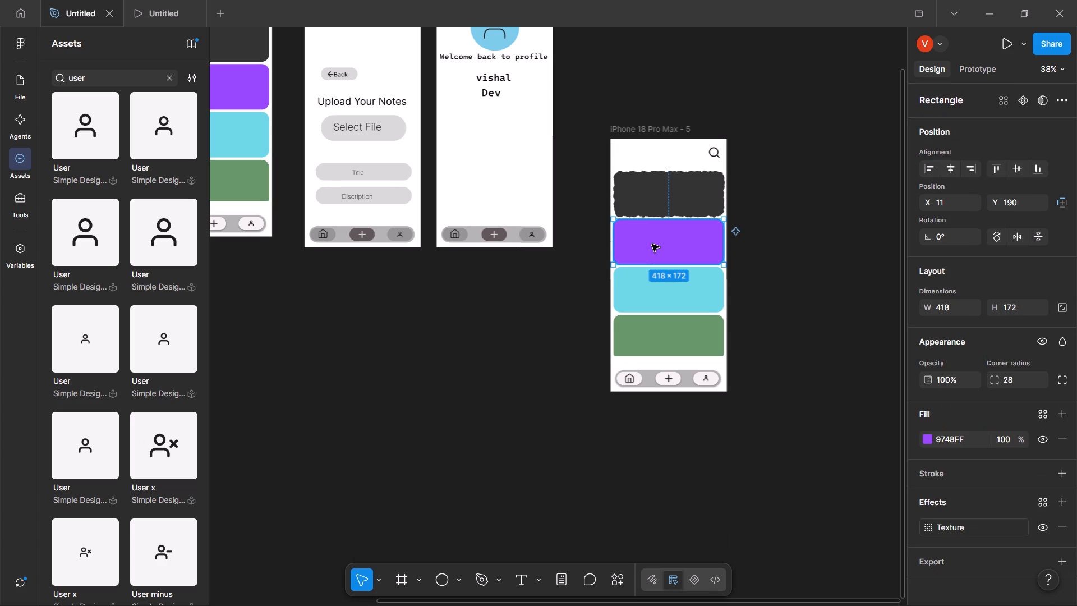
{"action": "left_click", "coordinate": [938, 534]}
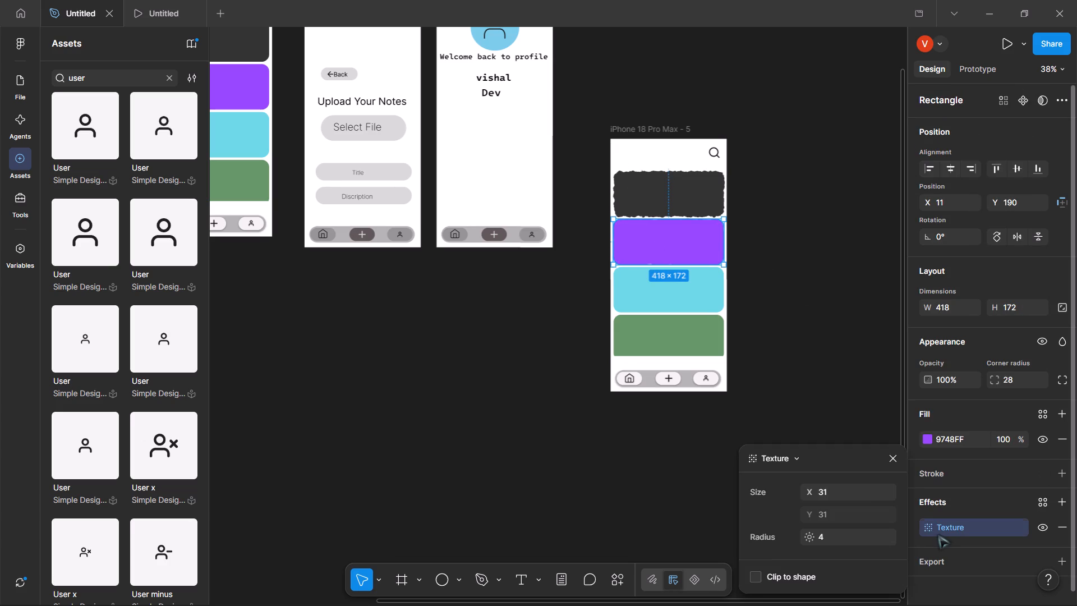
{"action": "left_click", "coordinate": [850, 484]}
{"action": "key", "text": "Down"}
{"action": "key", "text": "Down"}
{"action": "key", "text": "Down"}
{"action": "key", "text": "Down"}
{"action": "key", "text": "Down"}
{"action": "key", "text": "Down"}
{"action": "key", "text": "Down"}
{"action": "key", "text": "Down"}
{"action": "key", "text": "Down"}
{"action": "key", "text": "Down"}
{"action": "key", "text": "Down"}
{"action": "key", "text": "Down"}
{"action": "key", "text": "Down"}
{"action": "key", "text": "Down"}
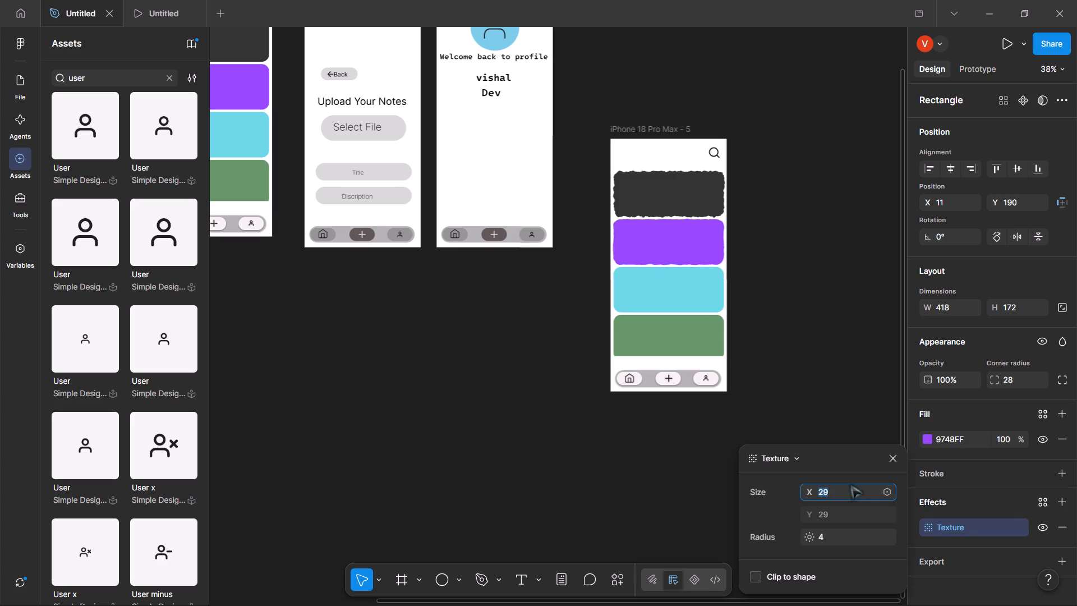
{"action": "key", "text": "Down"}
{"action": "key", "text": "Up"}
{"action": "key", "text": "Up"}
{"action": "left_click", "coordinate": [605, 489]}
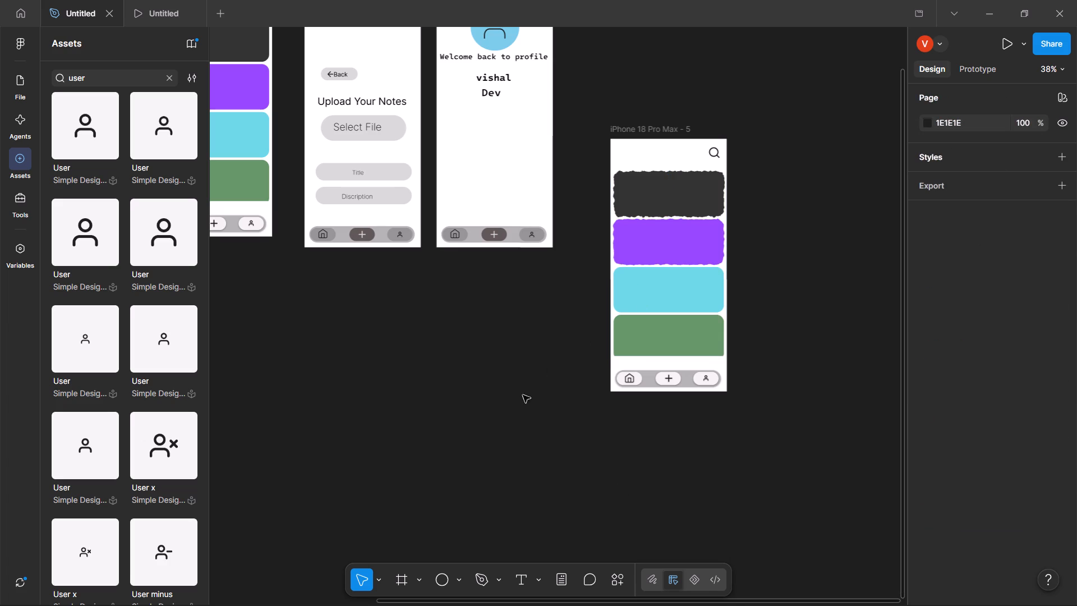
Apply a Texture effect to both the cyan card and the green card below it in the iPhone 18 Pro Max - 5 frame.
{"action": "triple_click", "coordinate": [655, 287]}
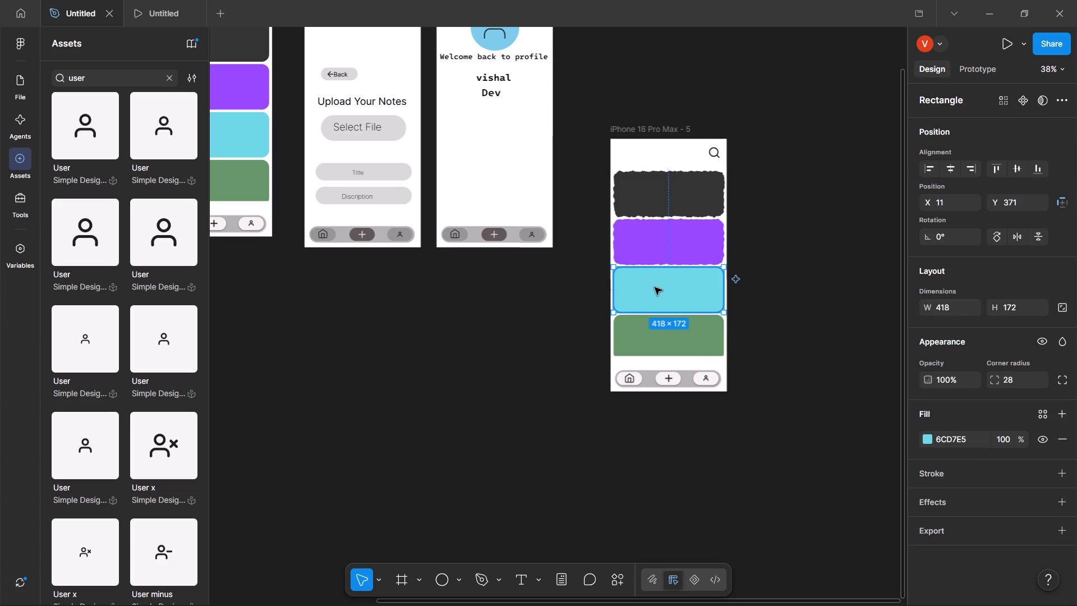
{"action": "scroll", "coordinate": [707, 269], "scroll_direction": "down", "scroll_amount": 1}
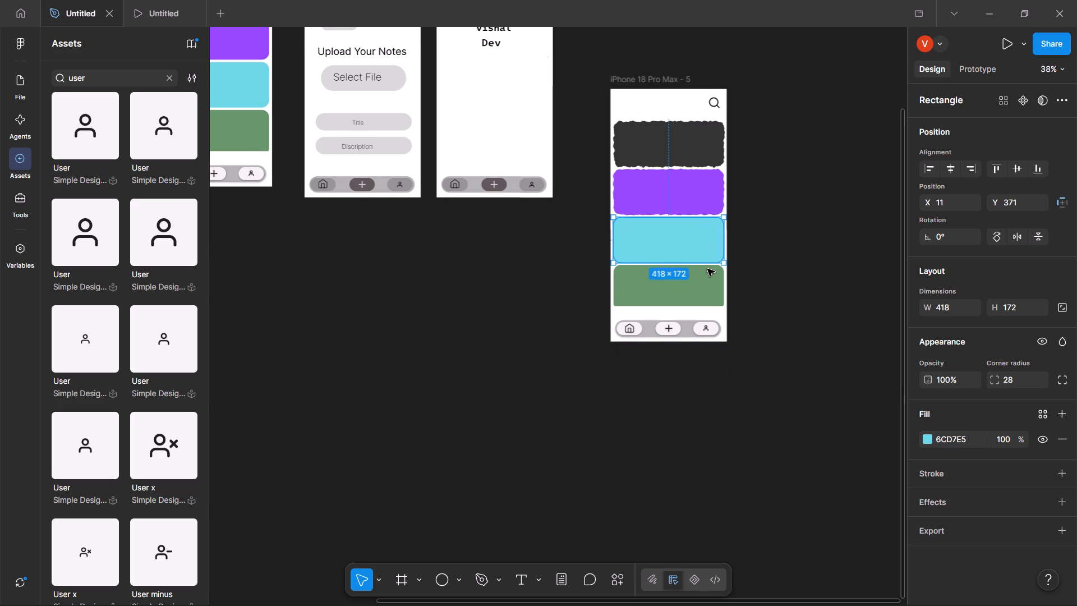
{"action": "scroll", "coordinate": [707, 269], "scroll_direction": "down", "scroll_amount": 1}
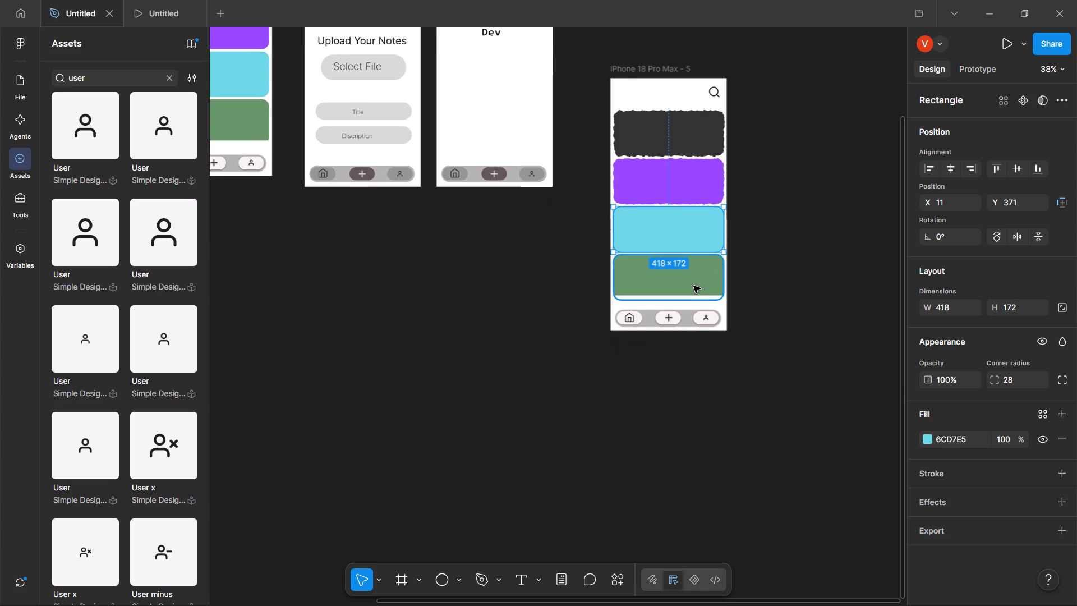
{"action": "left_click", "coordinate": [693, 286], "text": "shift"}
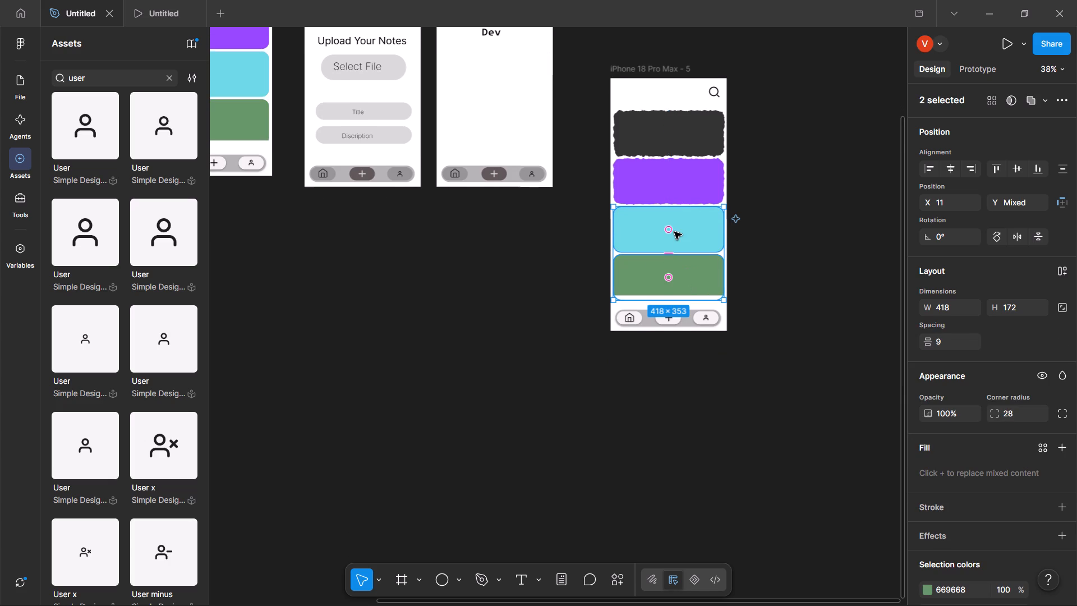
{"action": "scroll", "coordinate": [674, 232], "scroll_direction": "up", "scroll_amount": 1}
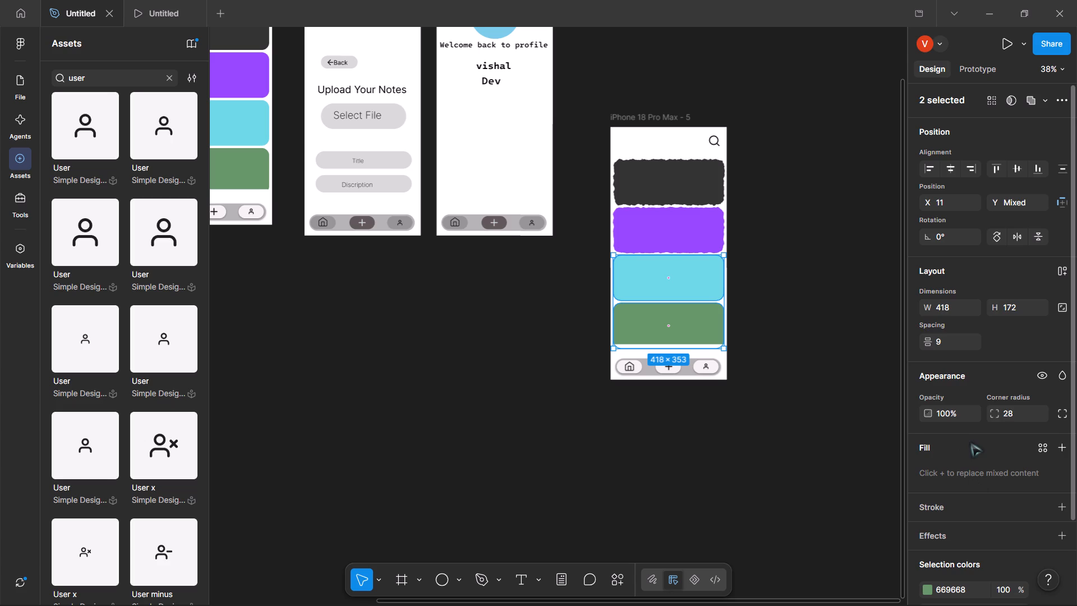
{"action": "scroll", "coordinate": [970, 442], "scroll_direction": "down", "scroll_amount": 2}
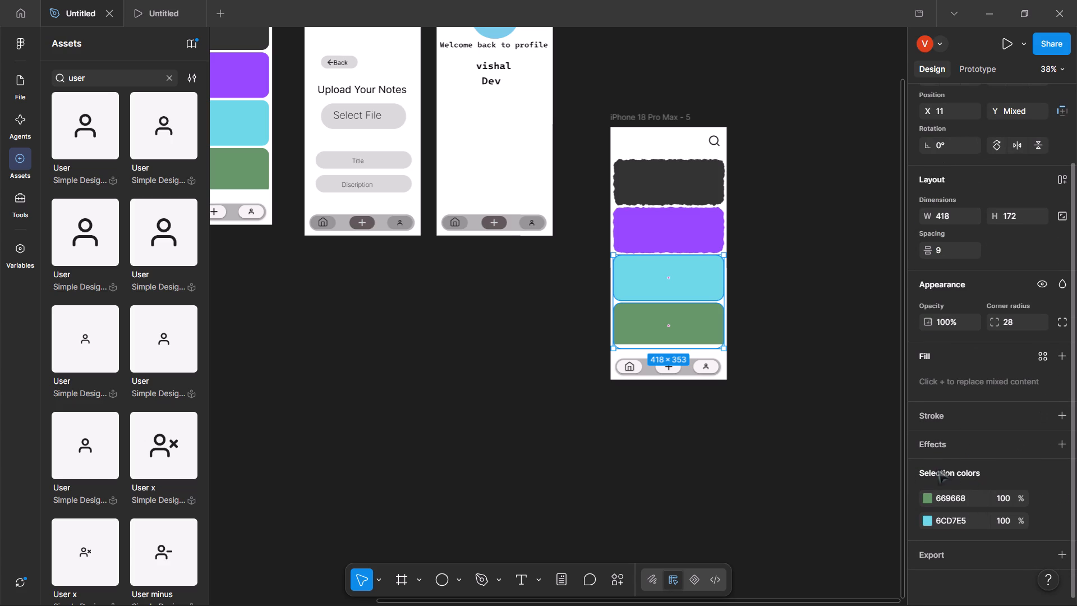
{"action": "left_click", "coordinate": [952, 450]}
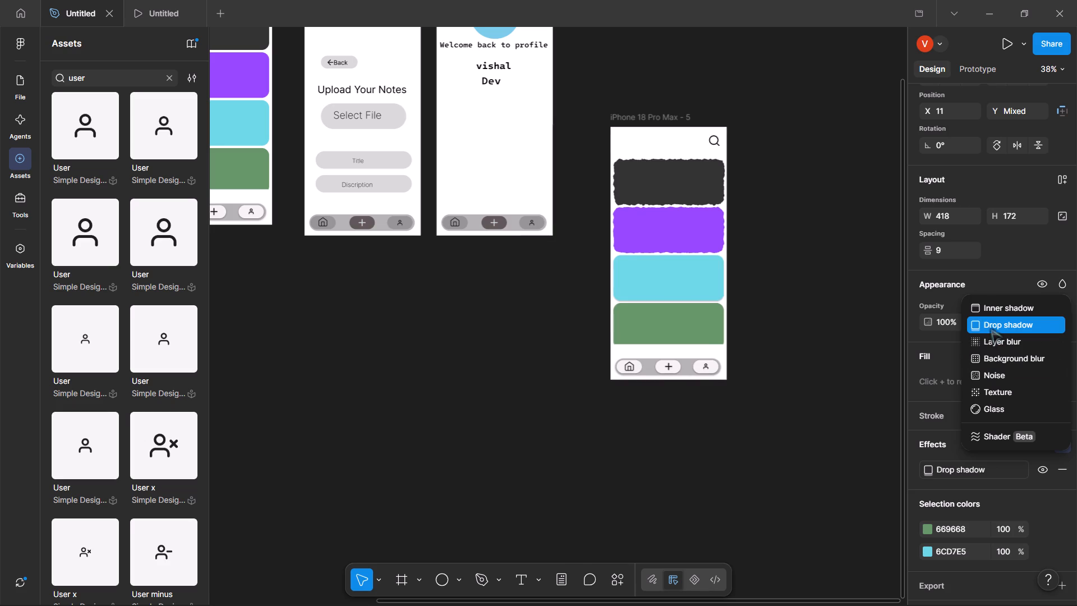
{"action": "left_click", "coordinate": [1002, 388]}
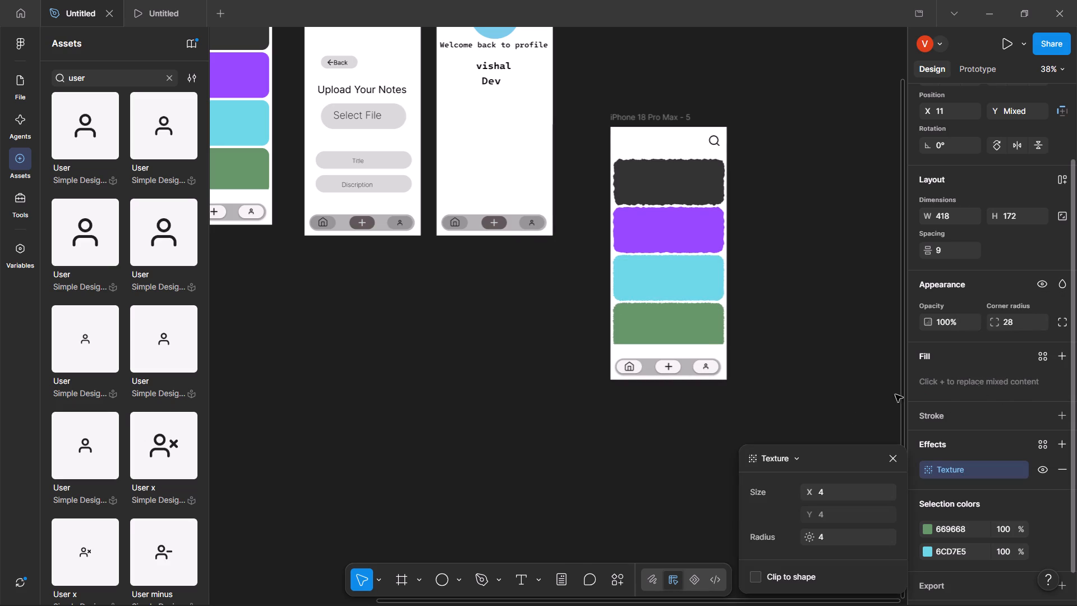
Set the texture size of the cyan and green cards to 18.
{"action": "left_click", "coordinate": [845, 493]}
{"action": "key", "text": "Up"}
{"action": "key", "text": "Up"}
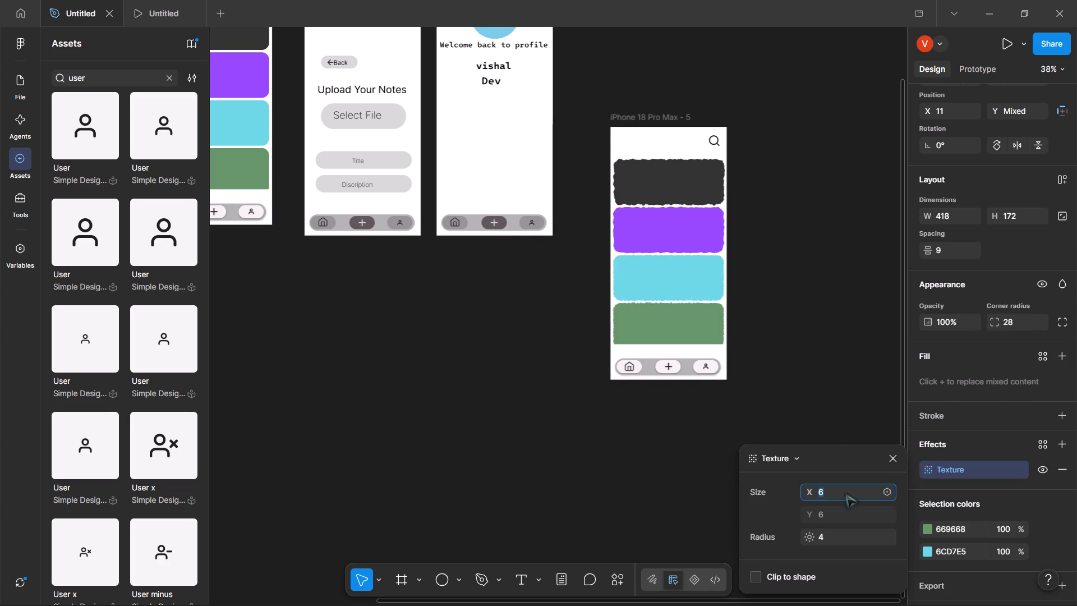
{"action": "key", "text": "Up"}
{"action": "key", "text": "Up"}
{"action": "key", "text": "Up"}
{"action": "key", "text": "Up"}
{"action": "key", "text": "Up"}
{"action": "key", "text": "Up"}
{"action": "key", "text": "Up"}
{"action": "key", "text": "Up"}
{"action": "key", "text": "Up"}
{"action": "key", "text": "Up"}
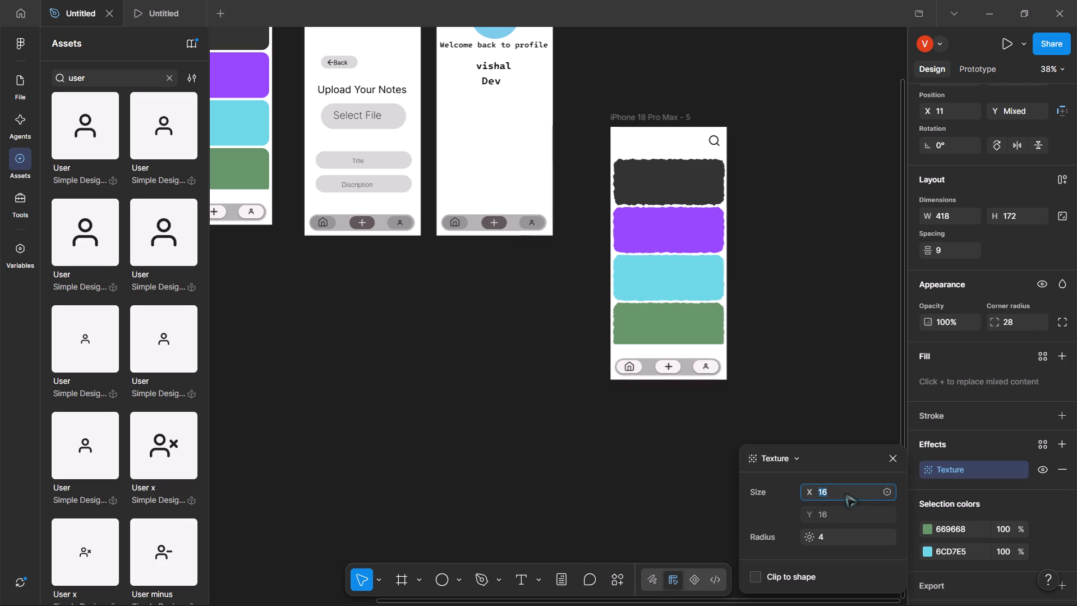
{"action": "key", "text": "Down"}
{"action": "key", "text": "Up"}
{"action": "key", "text": "Up"}
{"action": "key", "text": "Up"}
{"action": "key", "text": "Up"}
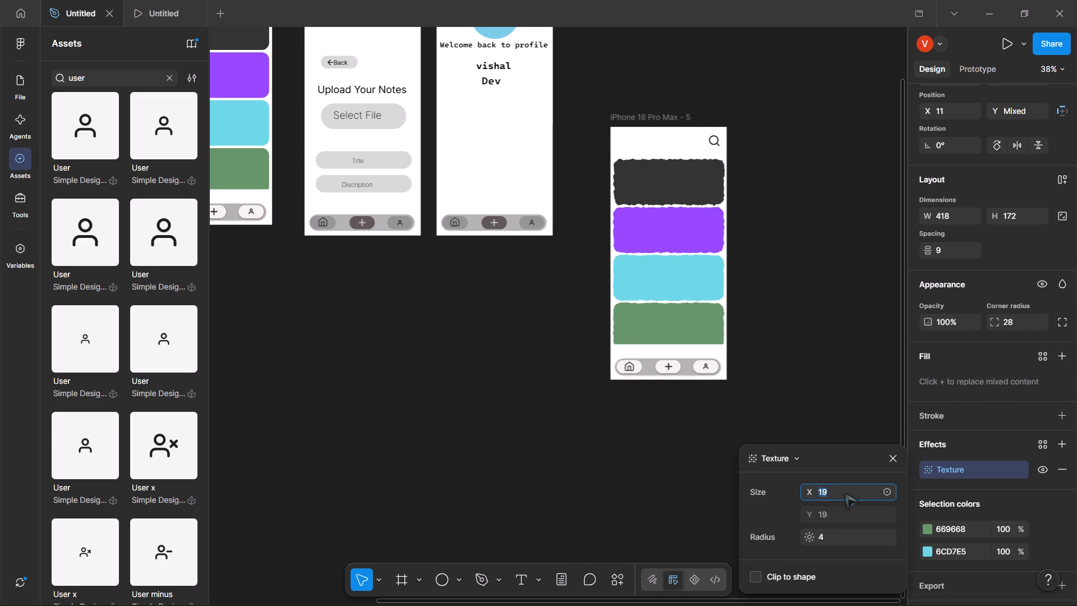
{"action": "key", "text": "Down"}
{"action": "left_click", "coordinate": [555, 483]}
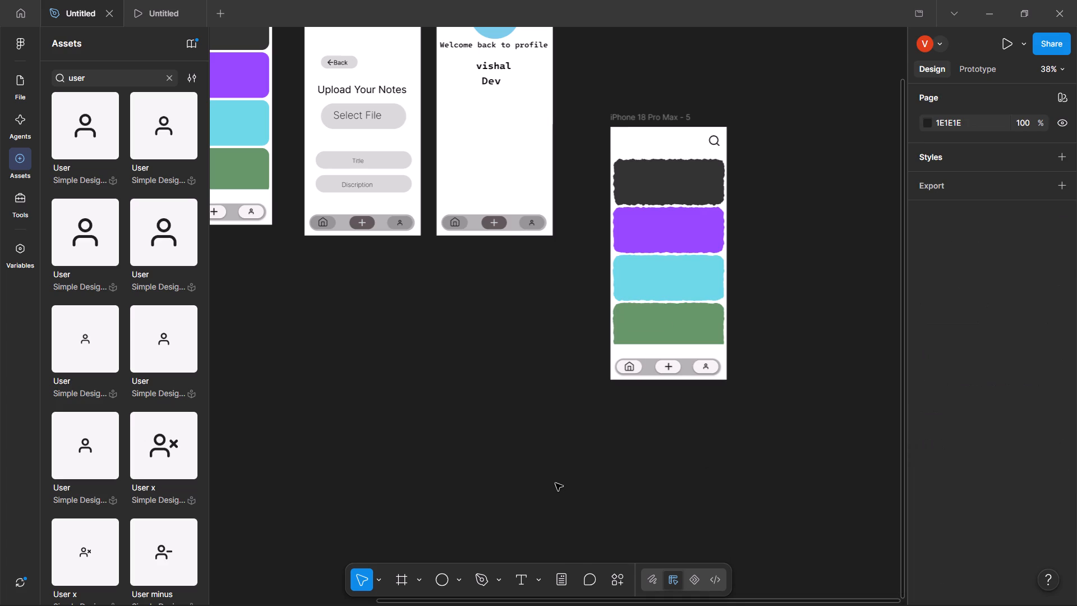
Enlarge the card list frame inside iPhone 18 Pro Max - 5 to about 523 × 1567.
{"action": "left_click", "coordinate": [675, 268]}
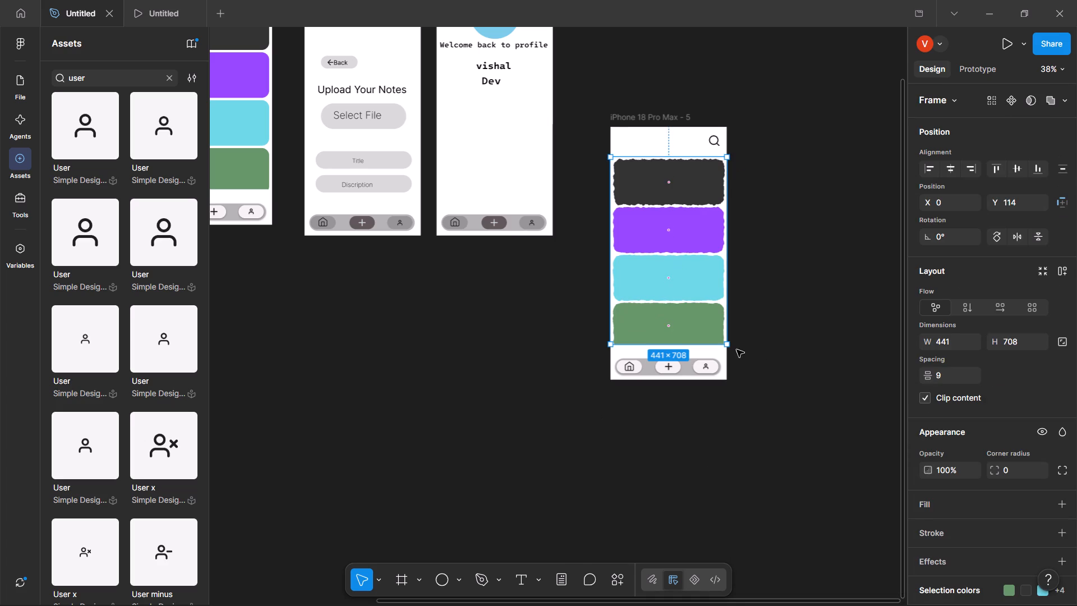
{"action": "left_click_drag", "start_coordinate": [723, 346], "coordinate": [749, 554]}
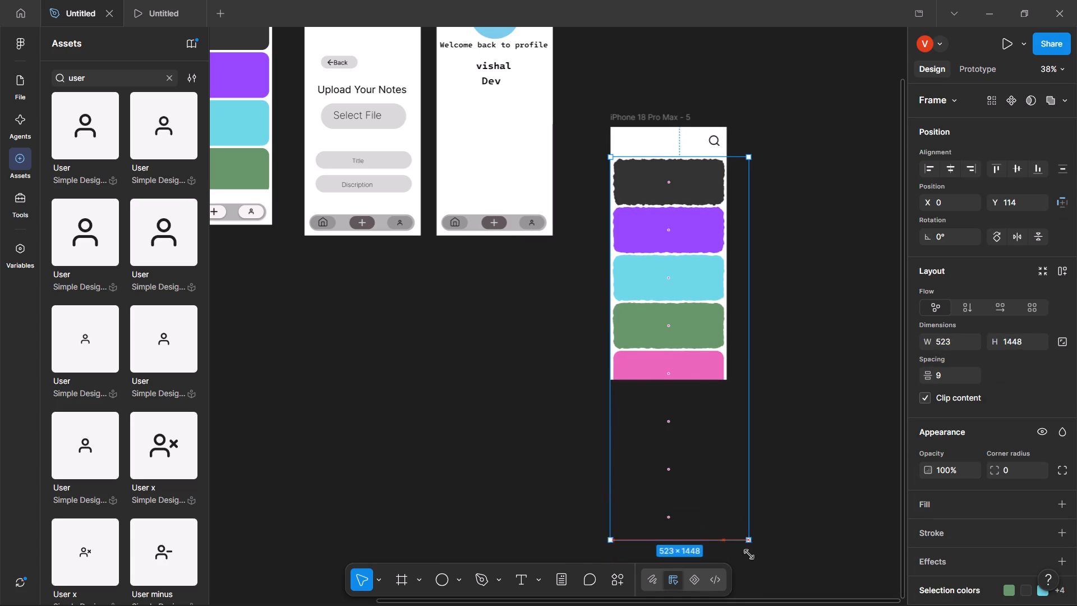
{"action": "left_click_drag", "start_coordinate": [749, 554], "coordinate": [748, 125]}
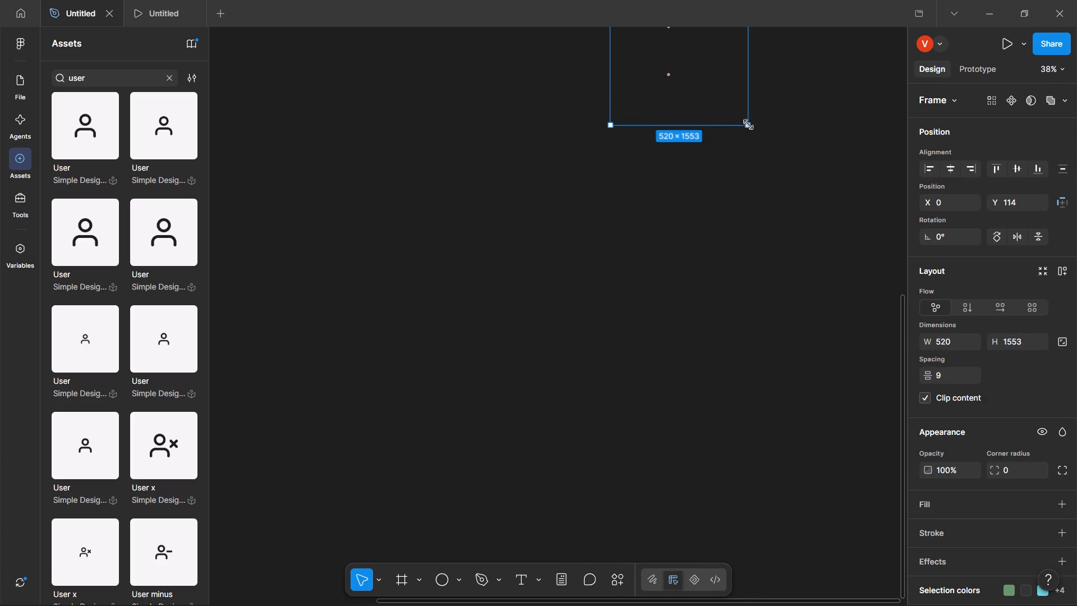
{"action": "left_click_drag", "start_coordinate": [748, 125], "coordinate": [749, 128]}
{"action": "scroll", "coordinate": [749, 128], "scroll_direction": "up", "scroll_amount": 3}
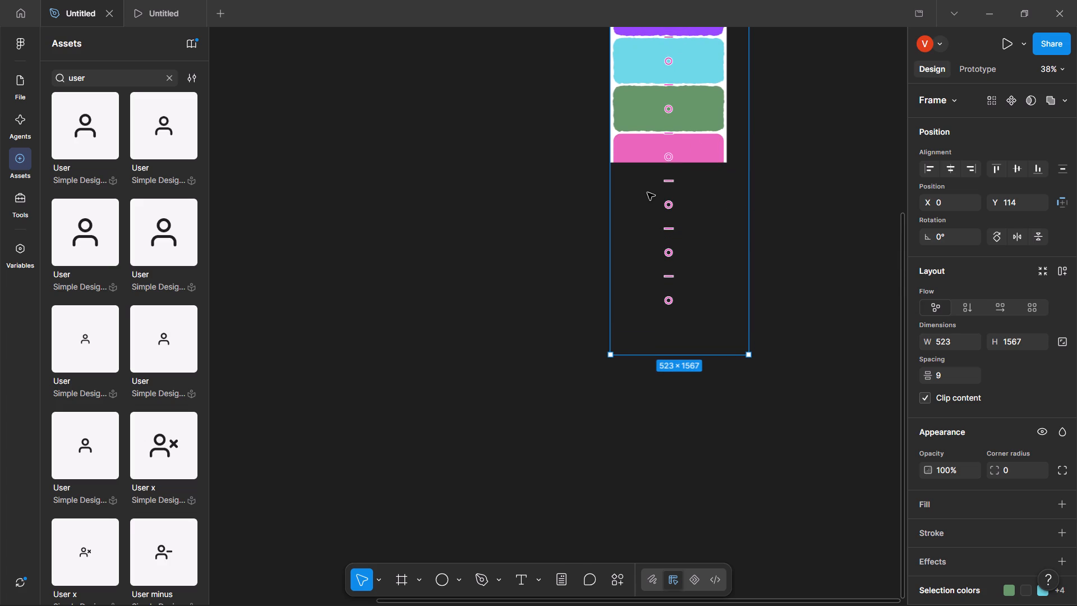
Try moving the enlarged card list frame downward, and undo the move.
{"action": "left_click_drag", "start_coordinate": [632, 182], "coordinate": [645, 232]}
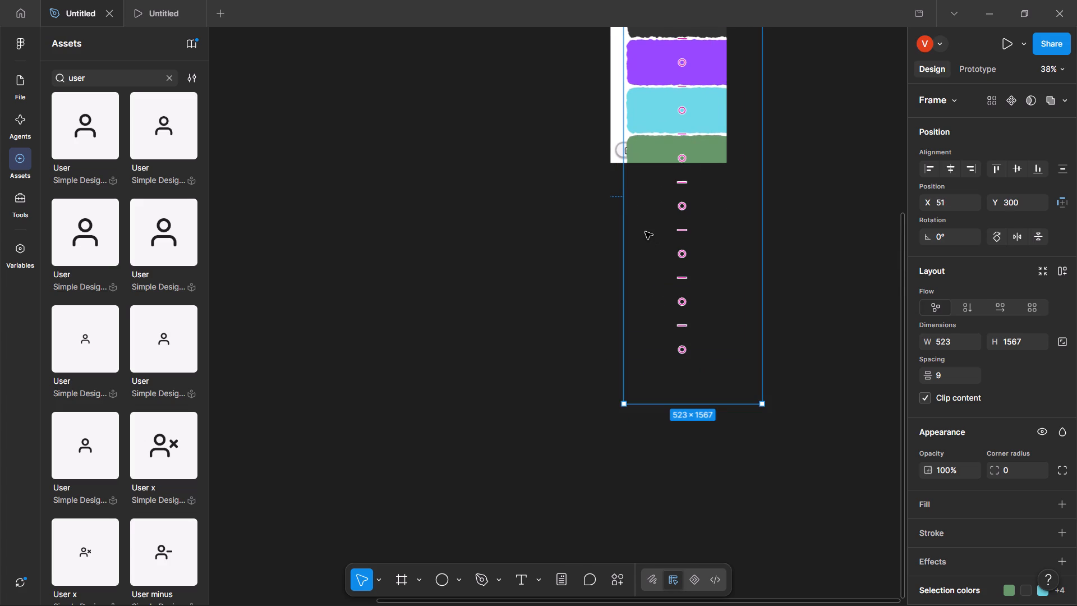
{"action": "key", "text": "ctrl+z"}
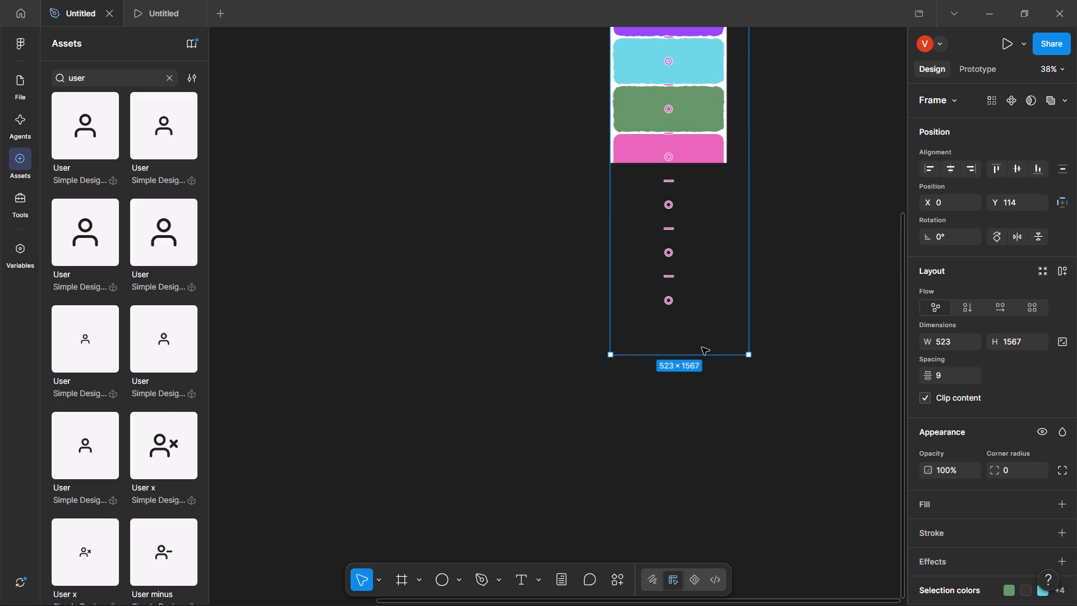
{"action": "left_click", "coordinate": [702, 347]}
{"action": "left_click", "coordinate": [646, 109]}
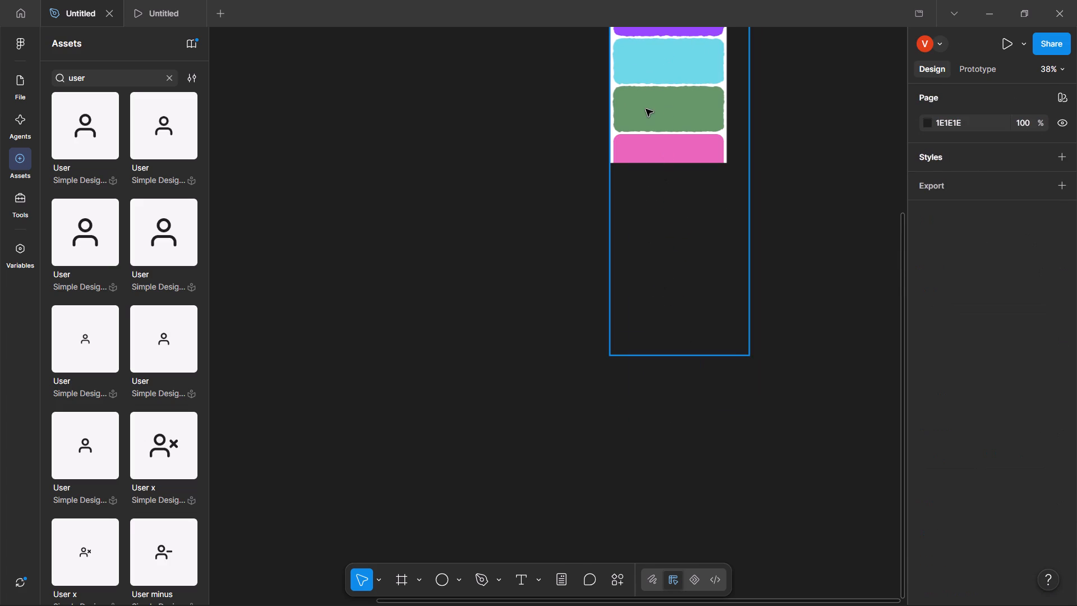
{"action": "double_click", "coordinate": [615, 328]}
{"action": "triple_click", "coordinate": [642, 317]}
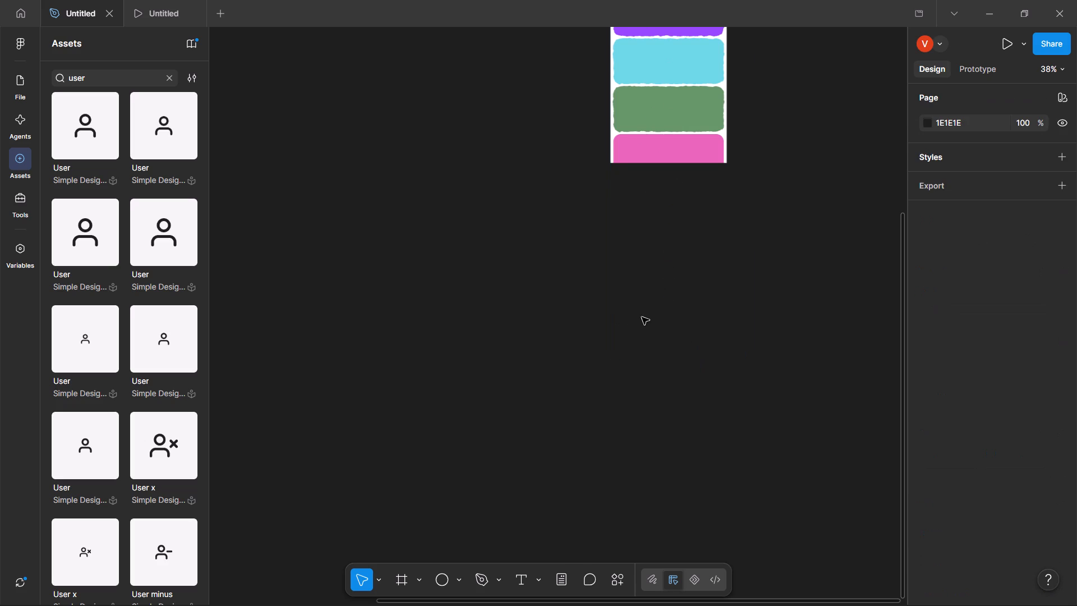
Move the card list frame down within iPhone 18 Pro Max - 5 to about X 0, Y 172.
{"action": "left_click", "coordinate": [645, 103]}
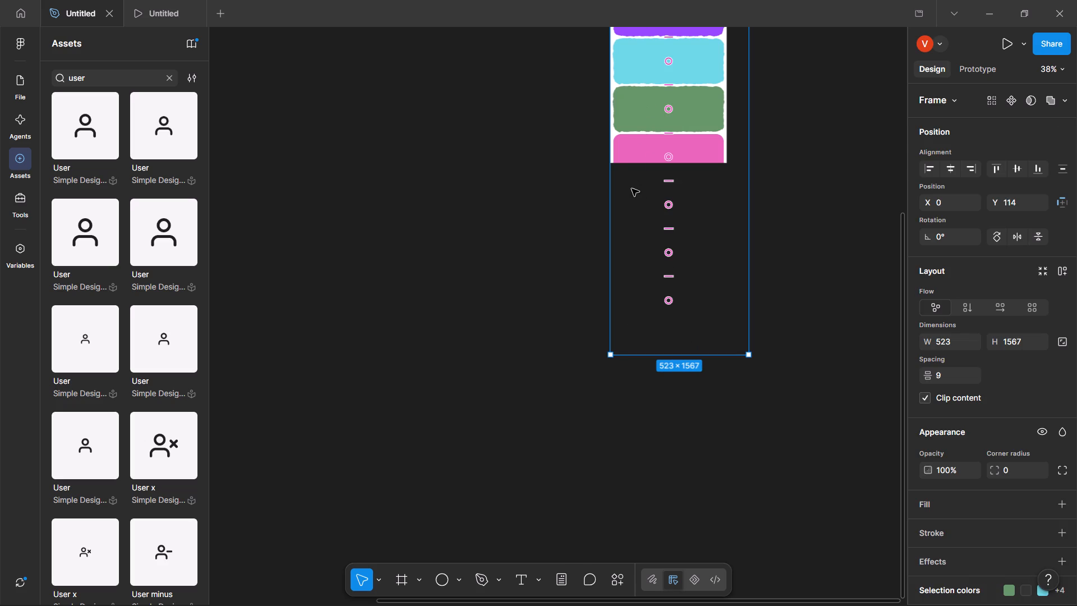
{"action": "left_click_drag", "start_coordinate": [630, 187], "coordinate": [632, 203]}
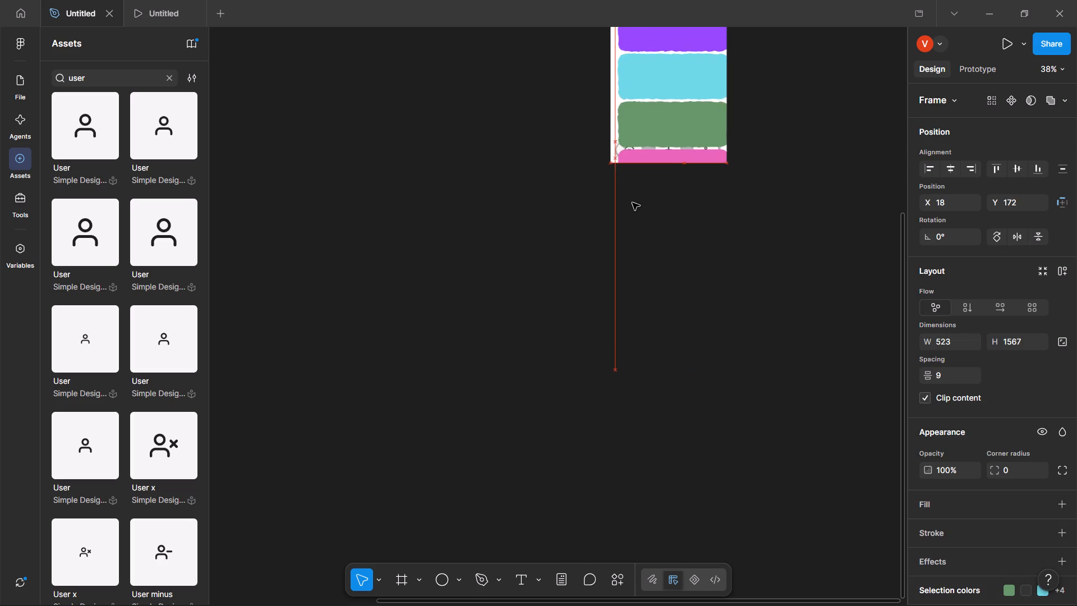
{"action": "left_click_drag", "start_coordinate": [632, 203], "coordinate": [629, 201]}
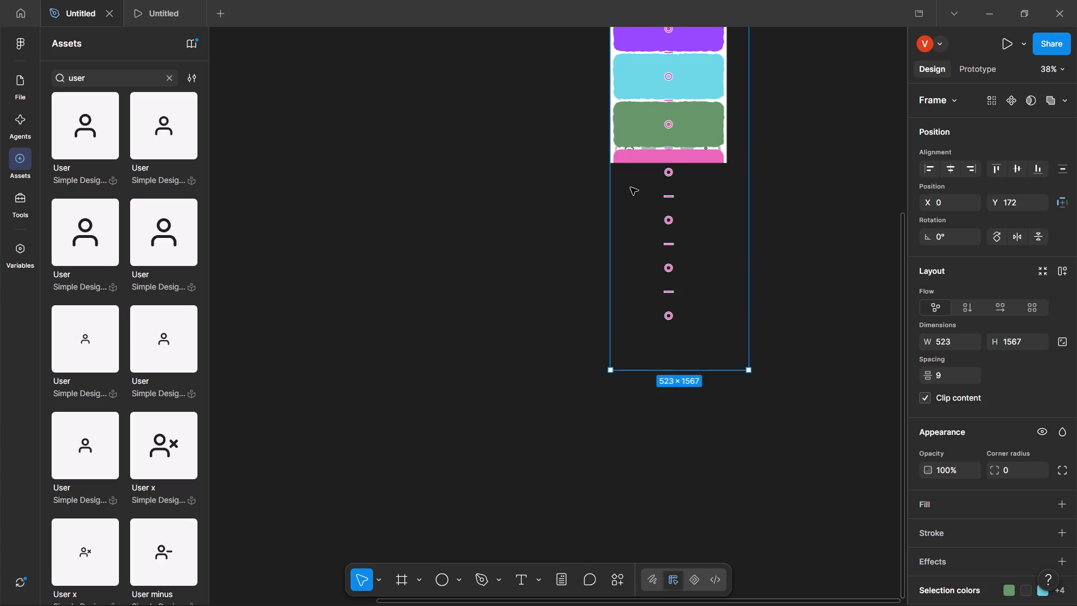
Apply a Texture effect to the pink E765B9 card below the green card in the card list frame.
{"action": "left_click", "coordinate": [630, 159]}
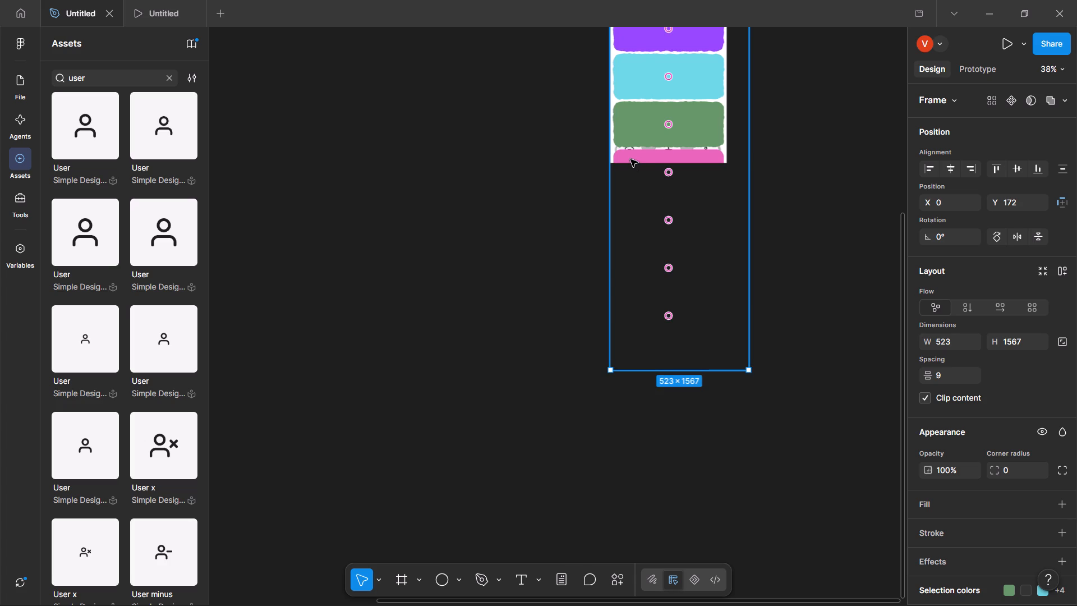
{"action": "triple_click", "coordinate": [630, 159]}
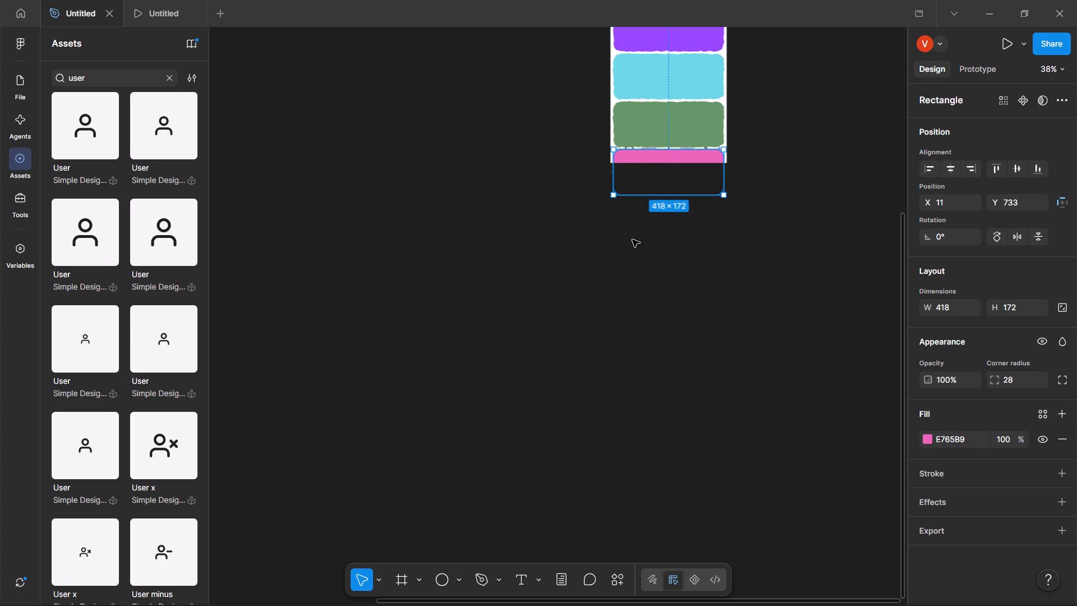
{"action": "triple_click", "coordinate": [632, 240], "text": "shift"}
{"action": "triple_click", "coordinate": [632, 240], "text": "shift"}
{"action": "left_click", "coordinate": [632, 240], "text": "shift"}
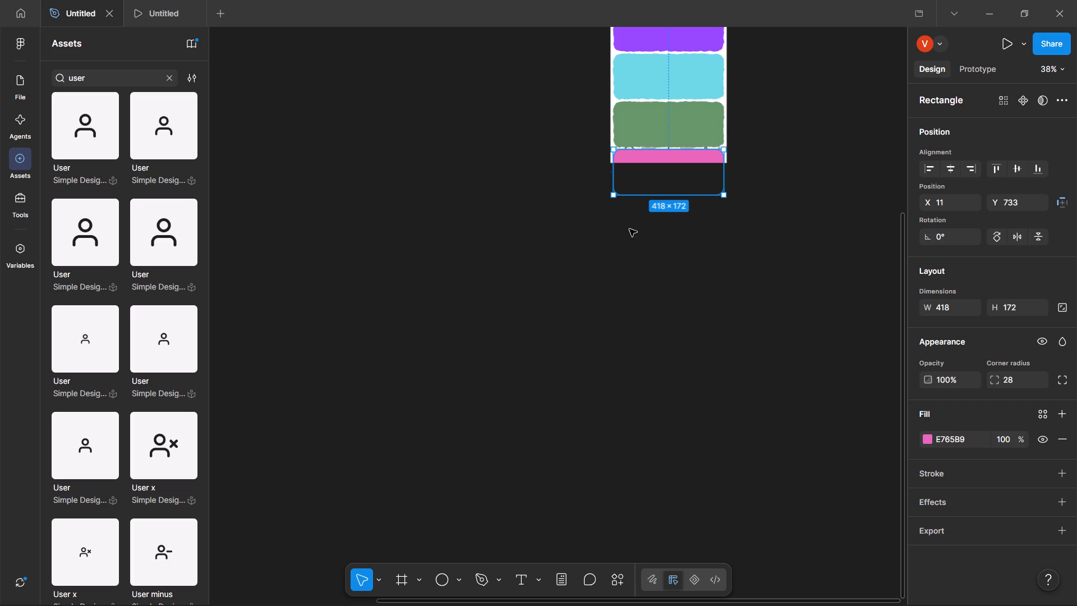
{"action": "triple_click", "coordinate": [629, 229], "text": "shift"}
{"action": "left_click", "coordinate": [629, 229], "text": "shift"}
{"action": "left_click", "coordinate": [942, 498]}
{"action": "left_click", "coordinate": [990, 442]}
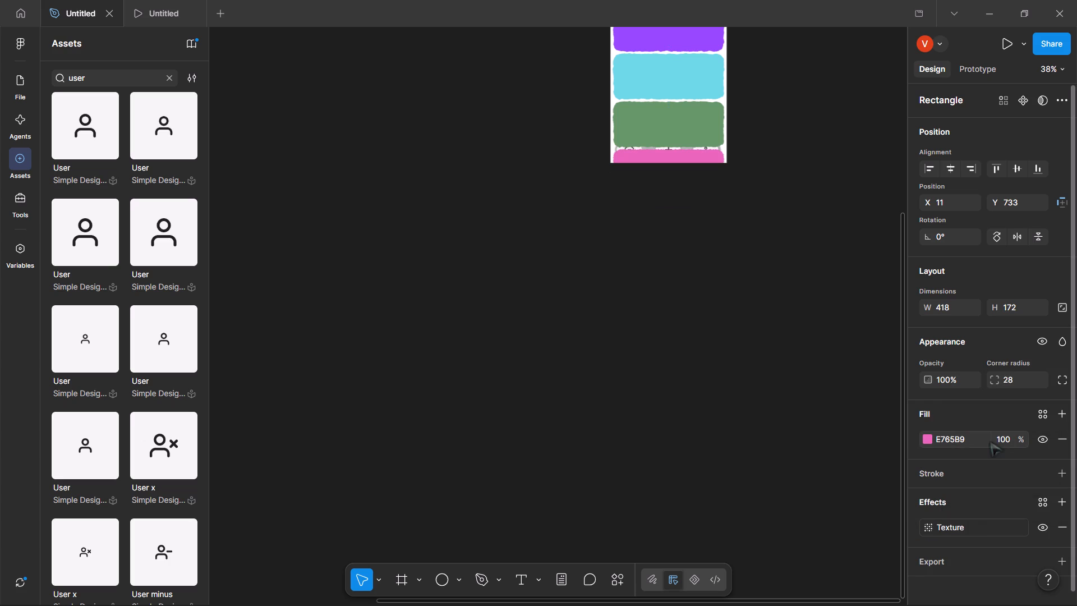
Set the pink card's texture size to 18.
{"action": "left_click", "coordinate": [834, 490]}
{"action": "key", "text": "Up"}
{"action": "key", "text": "Up"}
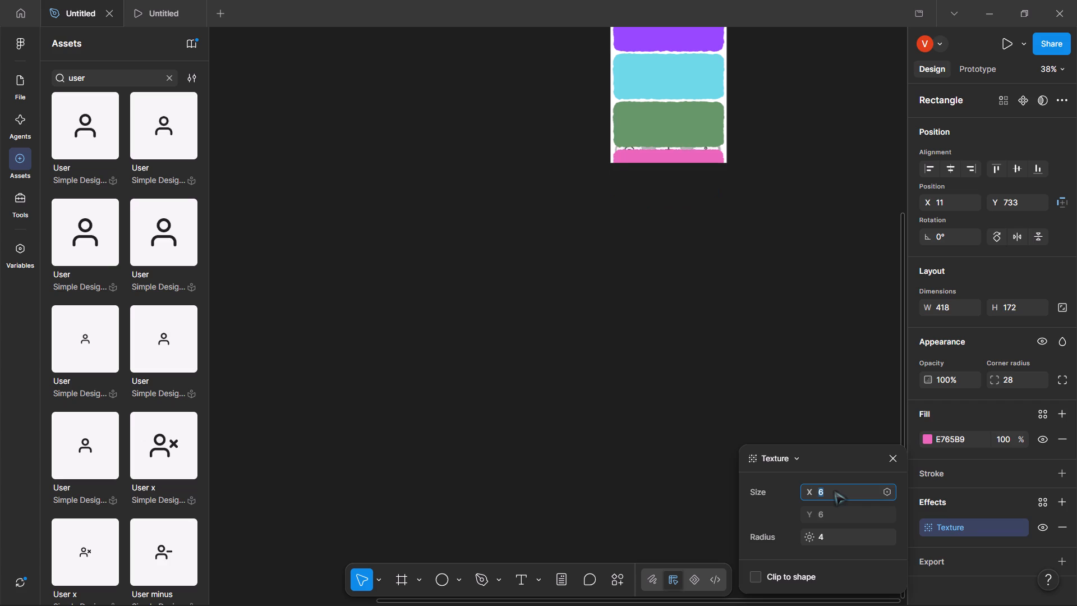
{"action": "key", "text": "Up"}
{"action": "key", "text": "Up"}
{"action": "key", "text": "Up"}
{"action": "key", "text": "Up"}
{"action": "key", "text": "Up"}
{"action": "key", "text": "Up"}
{"action": "key", "text": "Up"}
{"action": "key", "text": "Up"}
{"action": "key", "text": "Up"}
{"action": "key", "text": "Up"}
{"action": "key", "text": "Up"}
{"action": "key", "text": "Up"}
{"action": "key", "text": "Up"}
{"action": "key", "text": "Down"}
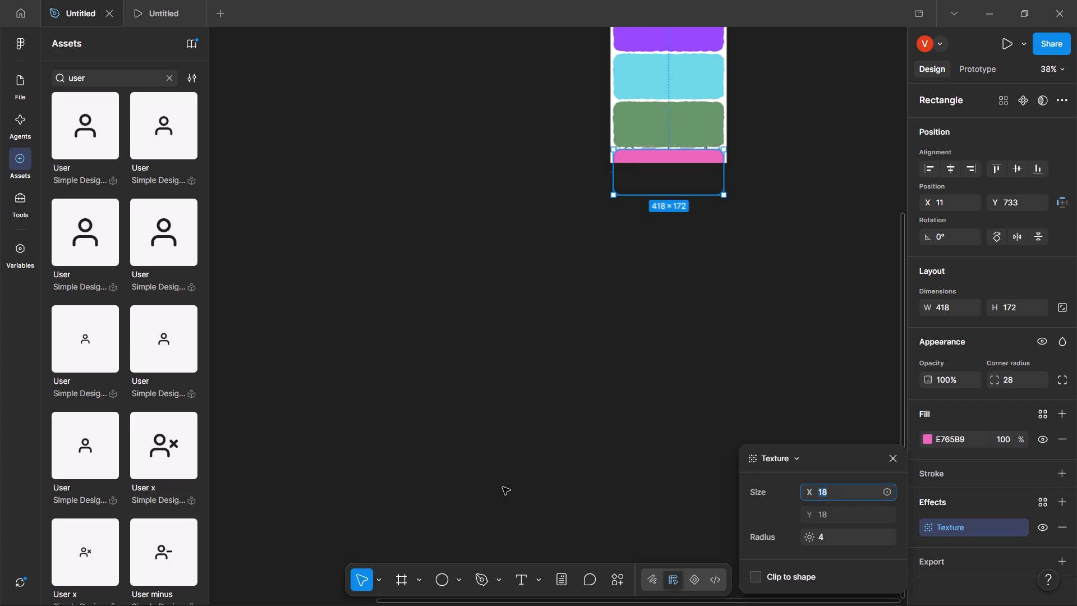
{"action": "left_click", "coordinate": [503, 487]}
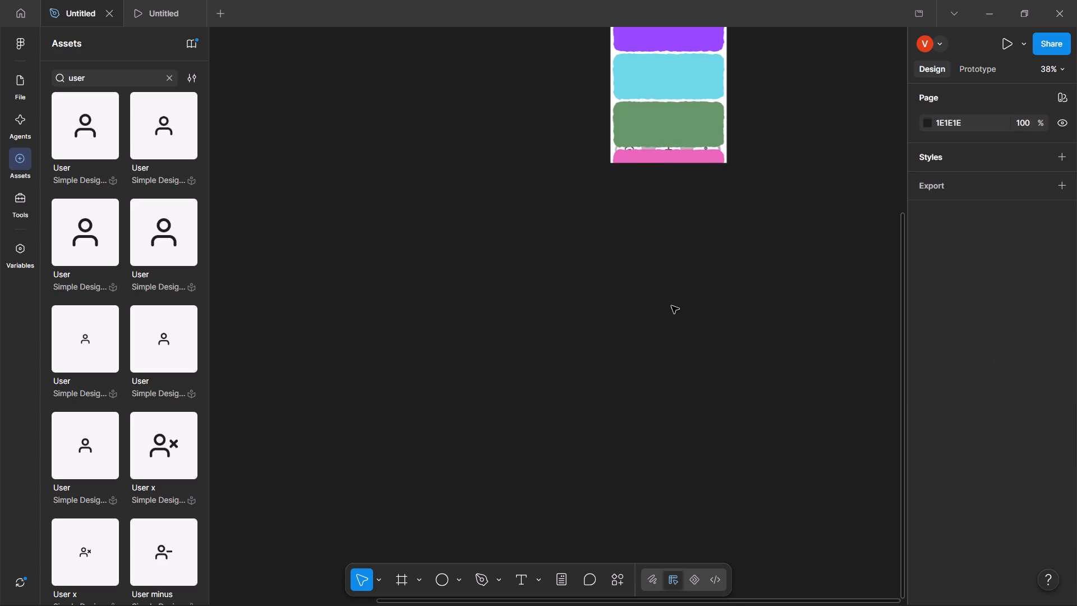
Move the card list frame up out of the iPhone 18 Pro Max - 5 frame onto the canvas, to about X 342, Y -599.
{"action": "scroll", "coordinate": [671, 306], "scroll_direction": "up", "scroll_amount": 4}
{"action": "left_click_drag", "start_coordinate": [671, 306], "coordinate": [673, 300]}
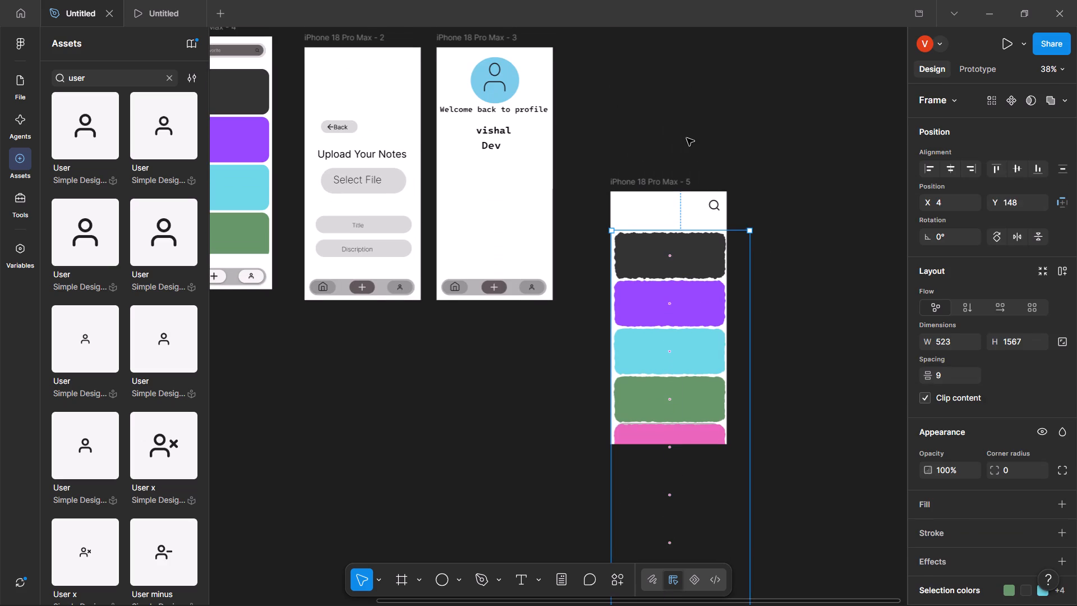
{"action": "left_click_drag", "start_coordinate": [688, 246], "coordinate": [693, 97]}
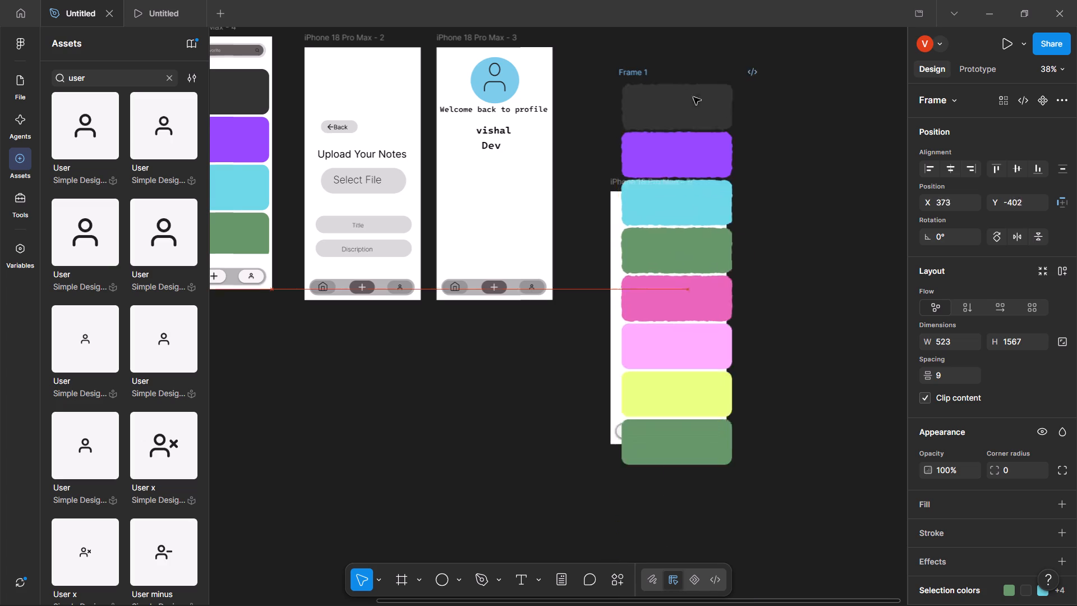
{"action": "left_click_drag", "start_coordinate": [693, 97], "coordinate": [688, 42]}
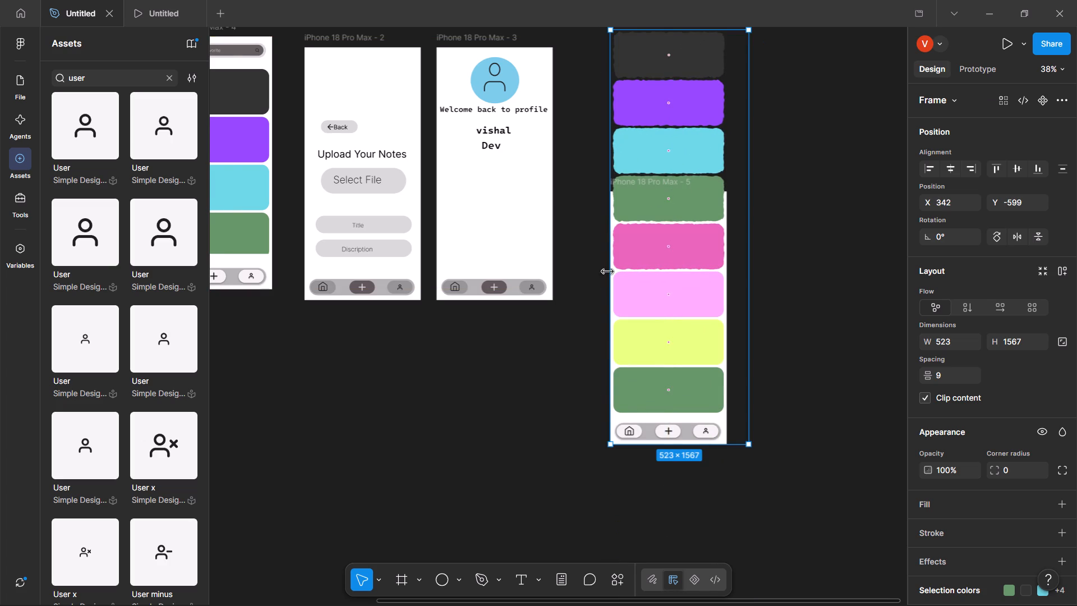
Apply a Texture effect to the light pink, yellow and bottom green cards in the card list frame together.
{"action": "left_click", "coordinate": [637, 385]}
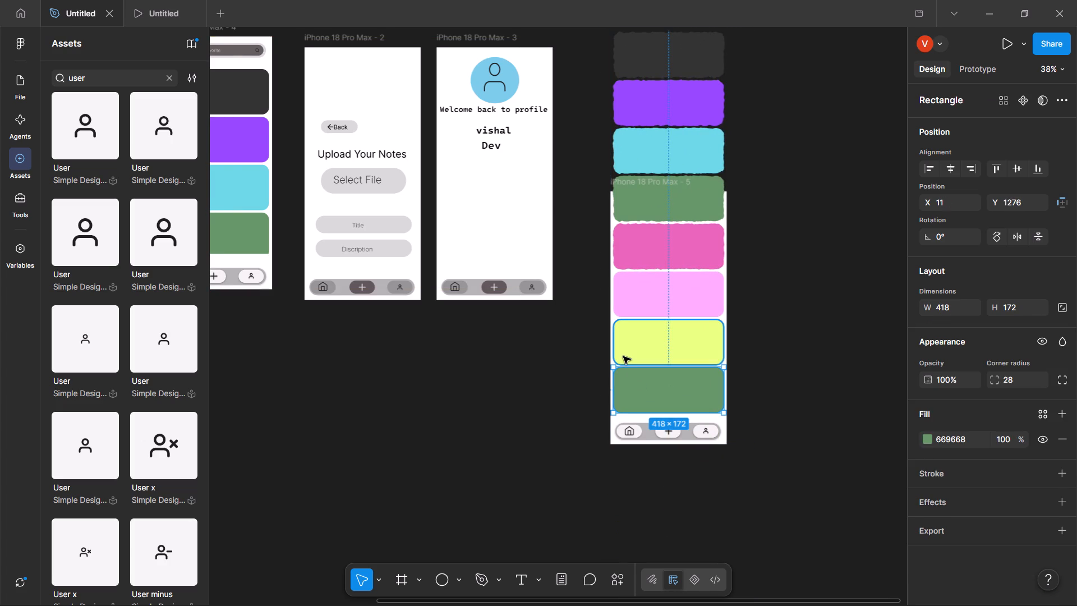
{"action": "left_click", "coordinate": [623, 356], "text": "shift"}
{"action": "left_click", "coordinate": [636, 300], "text": "shift"}
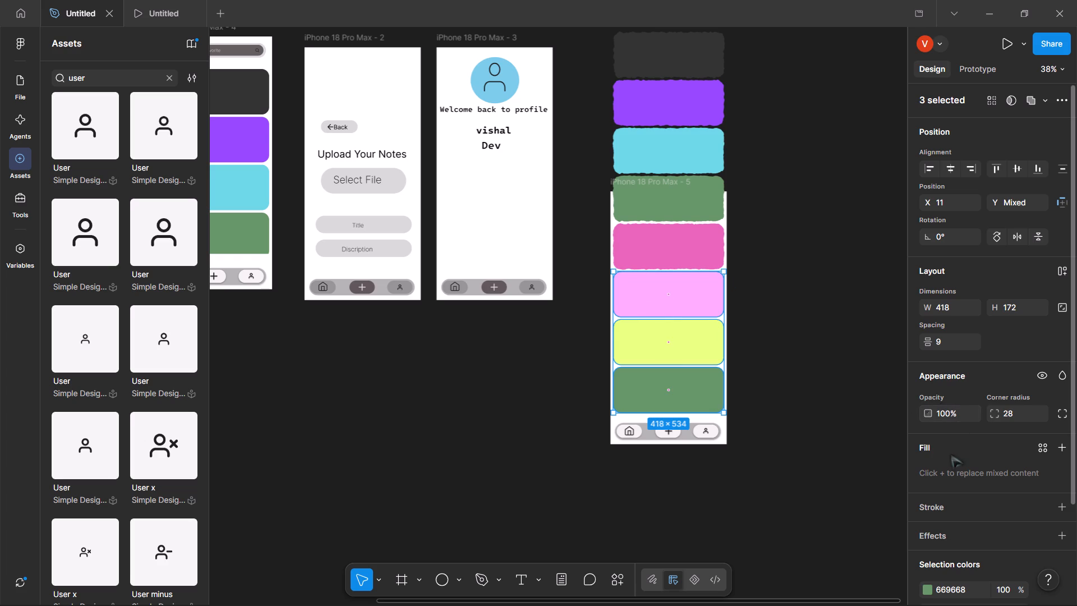
{"action": "left_click", "coordinate": [946, 533]}
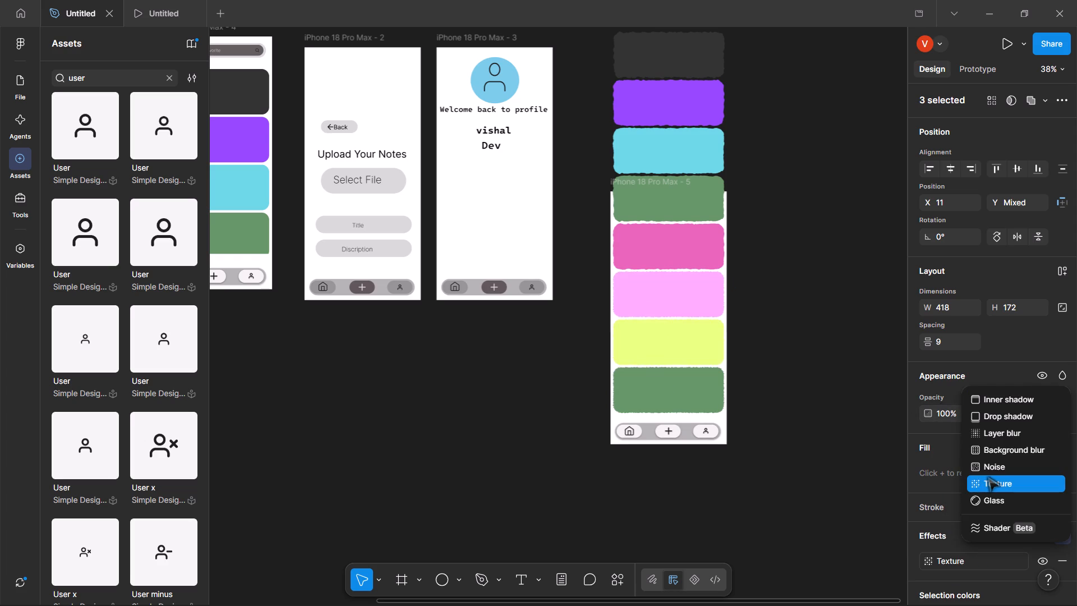
{"action": "left_click", "coordinate": [988, 476]}
Set the texture size of the light pink, yellow and bottom green cards to 18.
{"action": "left_click", "coordinate": [855, 493]}
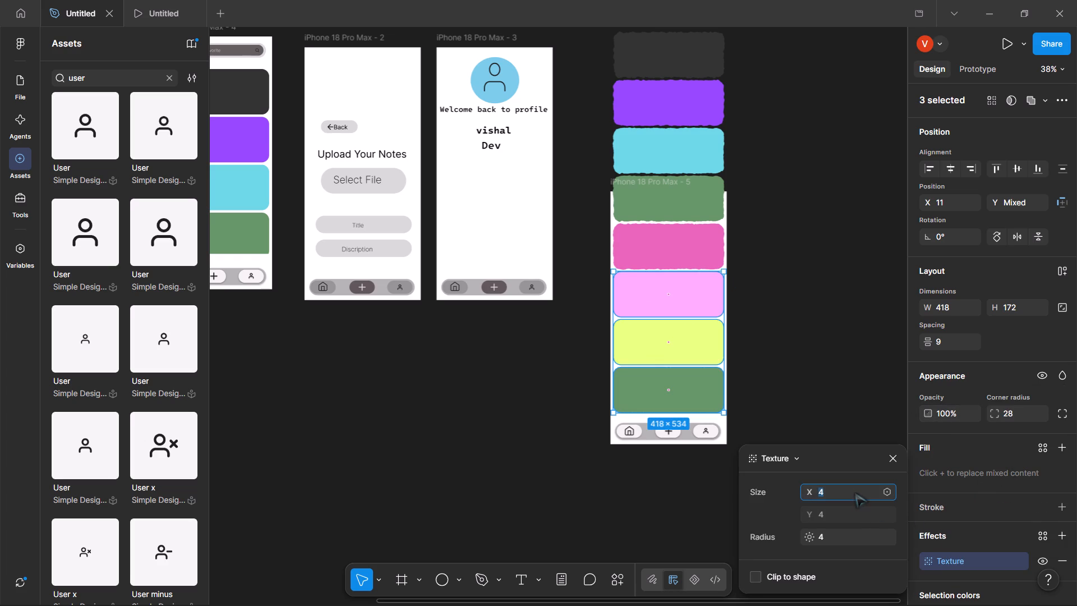
{"action": "key", "text": "Up"}
{"action": "key", "text": "Up"}
{"action": "key", "text": "Up"}
{"action": "key", "text": "Up"}
{"action": "key", "text": "Up"}
{"action": "key", "text": "Up"}
{"action": "key", "text": "Up"}
{"action": "key", "text": "Up"}
{"action": "key", "text": "Up"}
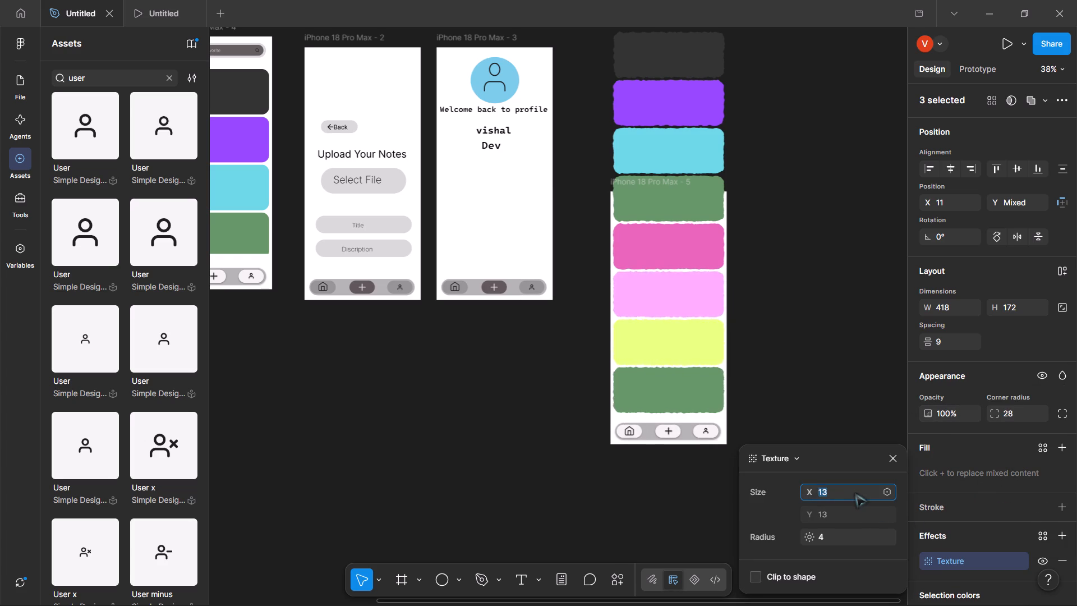
{"action": "key", "text": "Up"}
{"action": "key", "text": "Up"}
{"action": "key", "text": "Up"}
{"action": "key", "text": "Up"}
{"action": "key", "text": "Up"}
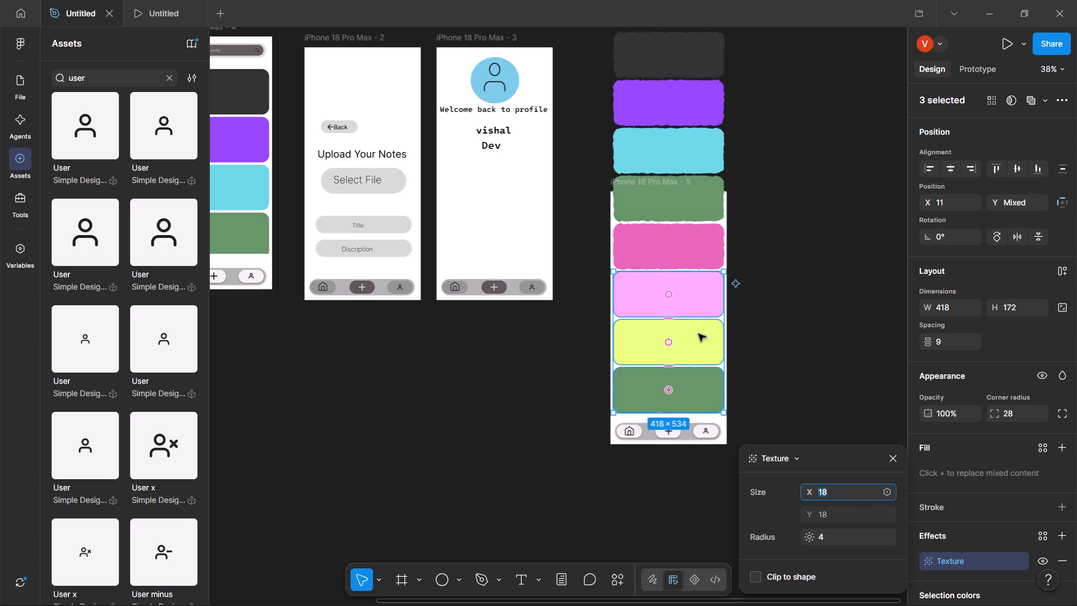
{"action": "left_click", "coordinate": [798, 196]}
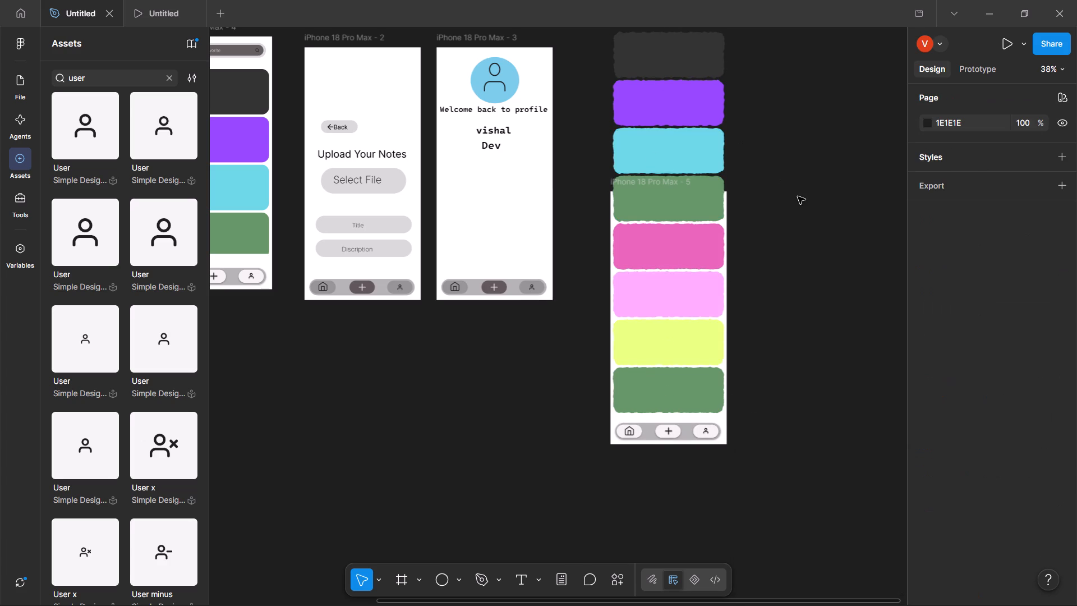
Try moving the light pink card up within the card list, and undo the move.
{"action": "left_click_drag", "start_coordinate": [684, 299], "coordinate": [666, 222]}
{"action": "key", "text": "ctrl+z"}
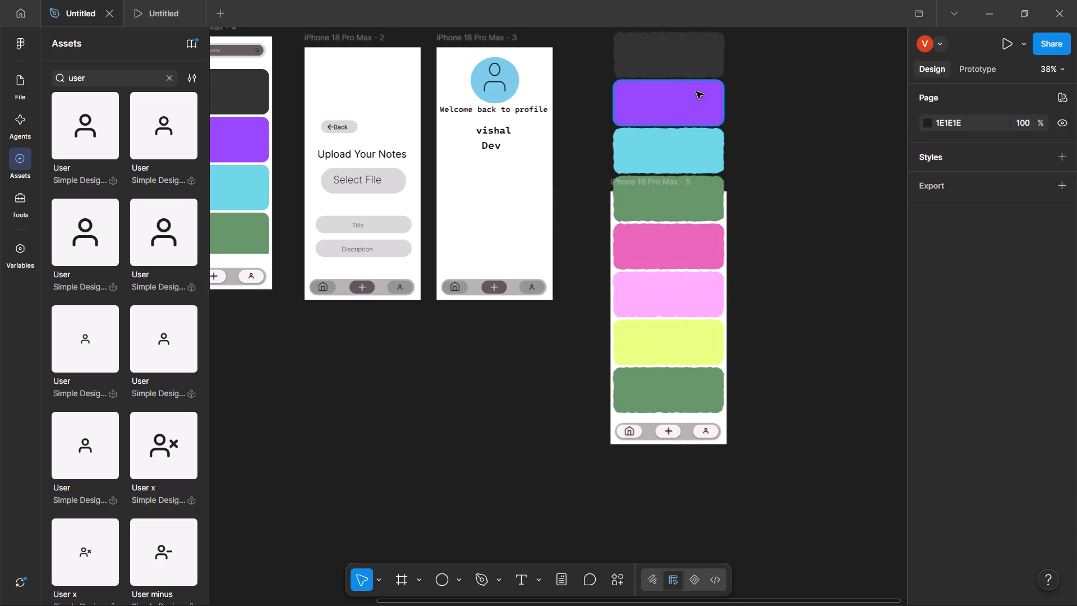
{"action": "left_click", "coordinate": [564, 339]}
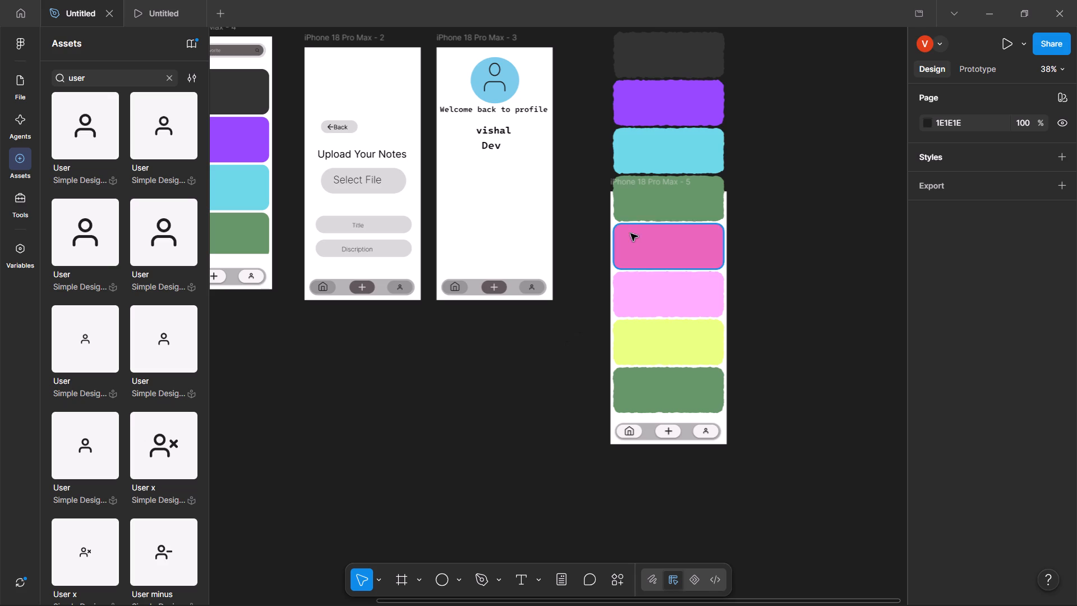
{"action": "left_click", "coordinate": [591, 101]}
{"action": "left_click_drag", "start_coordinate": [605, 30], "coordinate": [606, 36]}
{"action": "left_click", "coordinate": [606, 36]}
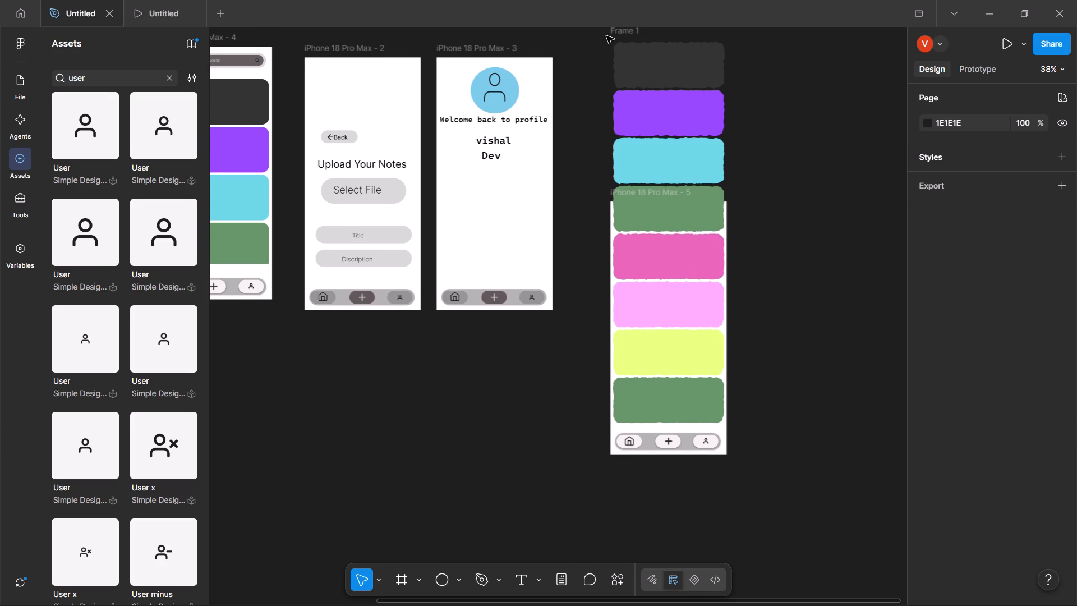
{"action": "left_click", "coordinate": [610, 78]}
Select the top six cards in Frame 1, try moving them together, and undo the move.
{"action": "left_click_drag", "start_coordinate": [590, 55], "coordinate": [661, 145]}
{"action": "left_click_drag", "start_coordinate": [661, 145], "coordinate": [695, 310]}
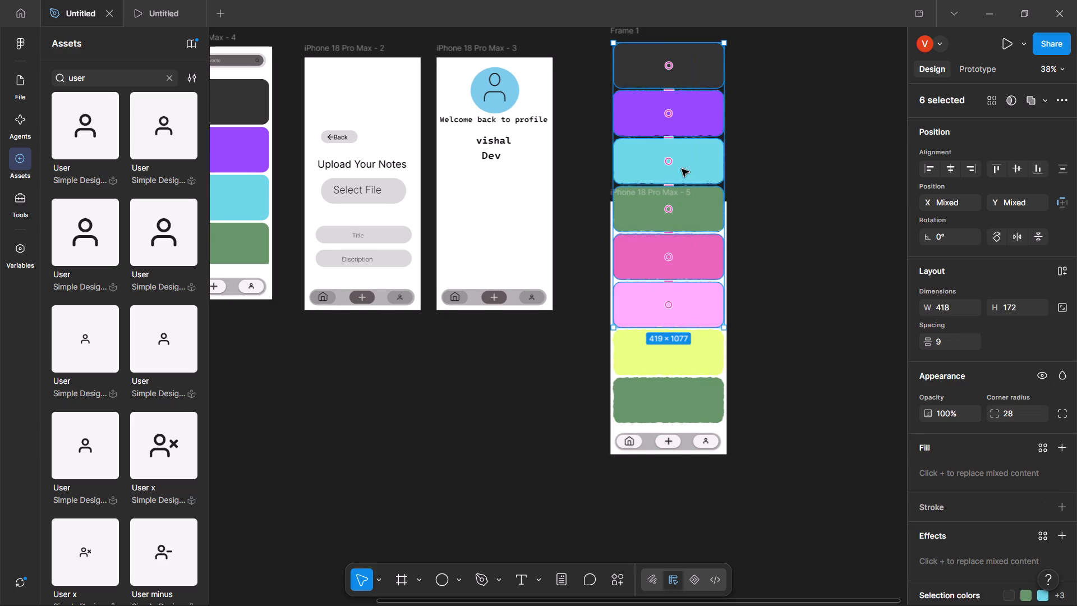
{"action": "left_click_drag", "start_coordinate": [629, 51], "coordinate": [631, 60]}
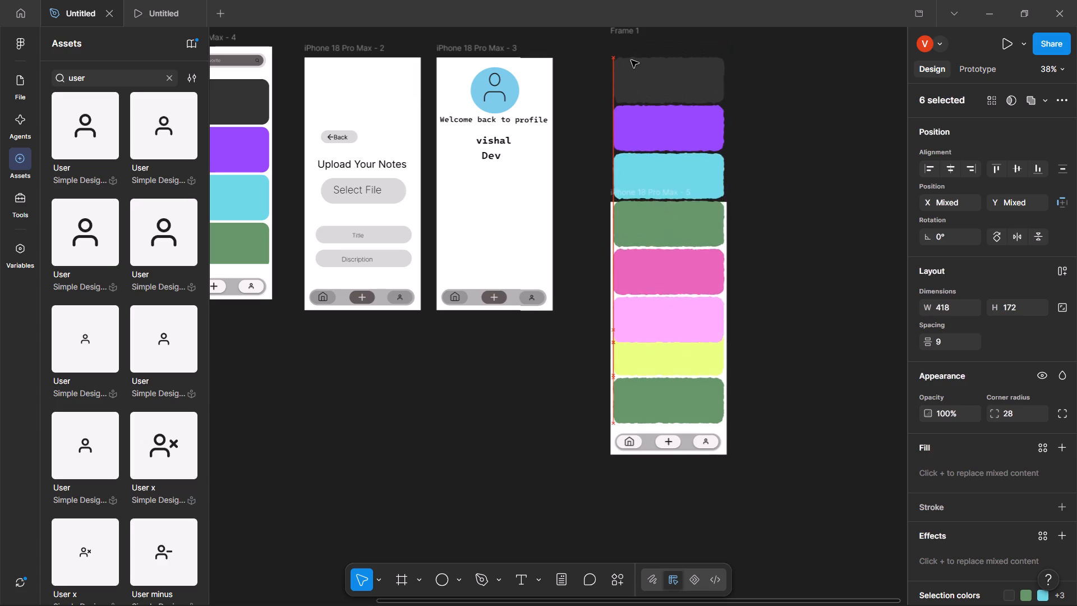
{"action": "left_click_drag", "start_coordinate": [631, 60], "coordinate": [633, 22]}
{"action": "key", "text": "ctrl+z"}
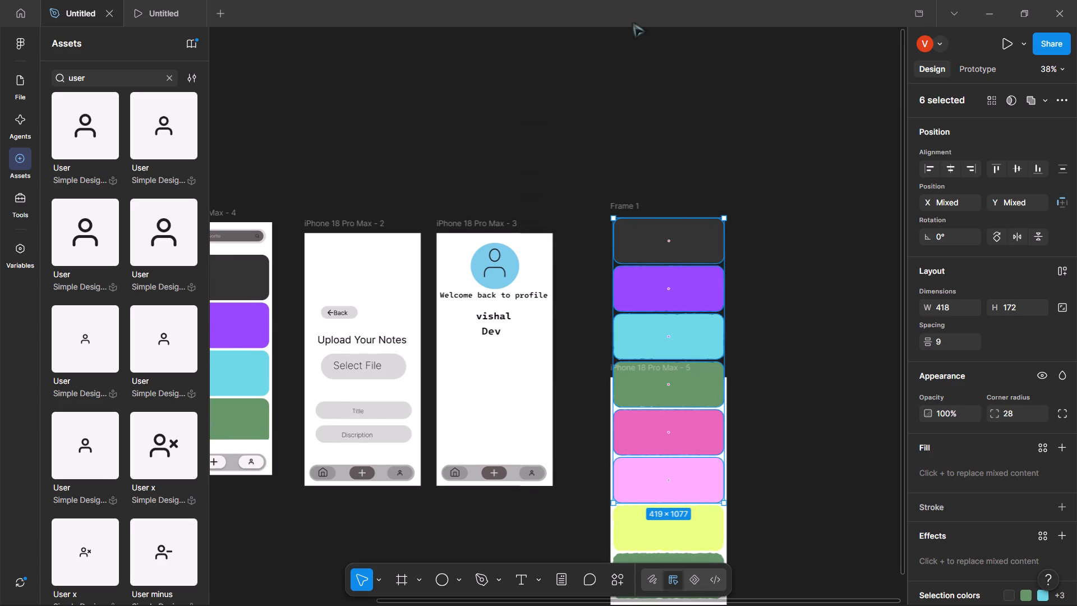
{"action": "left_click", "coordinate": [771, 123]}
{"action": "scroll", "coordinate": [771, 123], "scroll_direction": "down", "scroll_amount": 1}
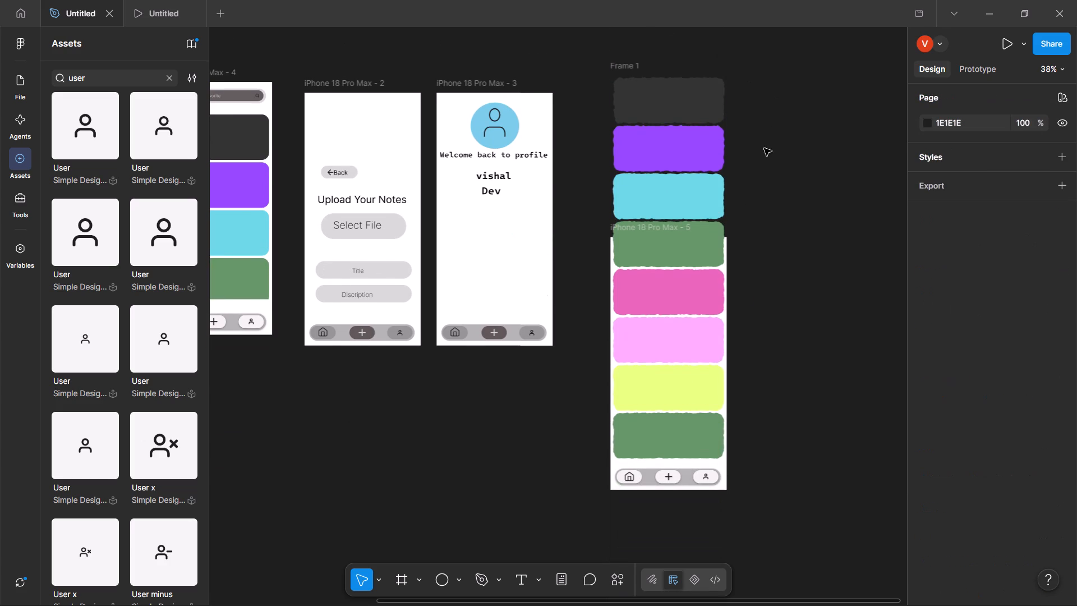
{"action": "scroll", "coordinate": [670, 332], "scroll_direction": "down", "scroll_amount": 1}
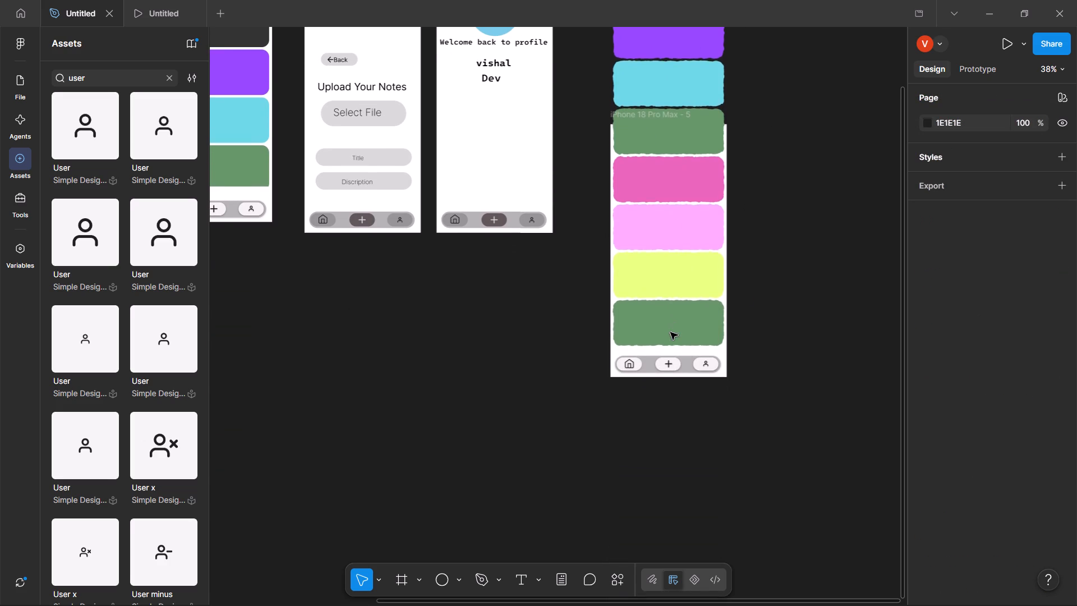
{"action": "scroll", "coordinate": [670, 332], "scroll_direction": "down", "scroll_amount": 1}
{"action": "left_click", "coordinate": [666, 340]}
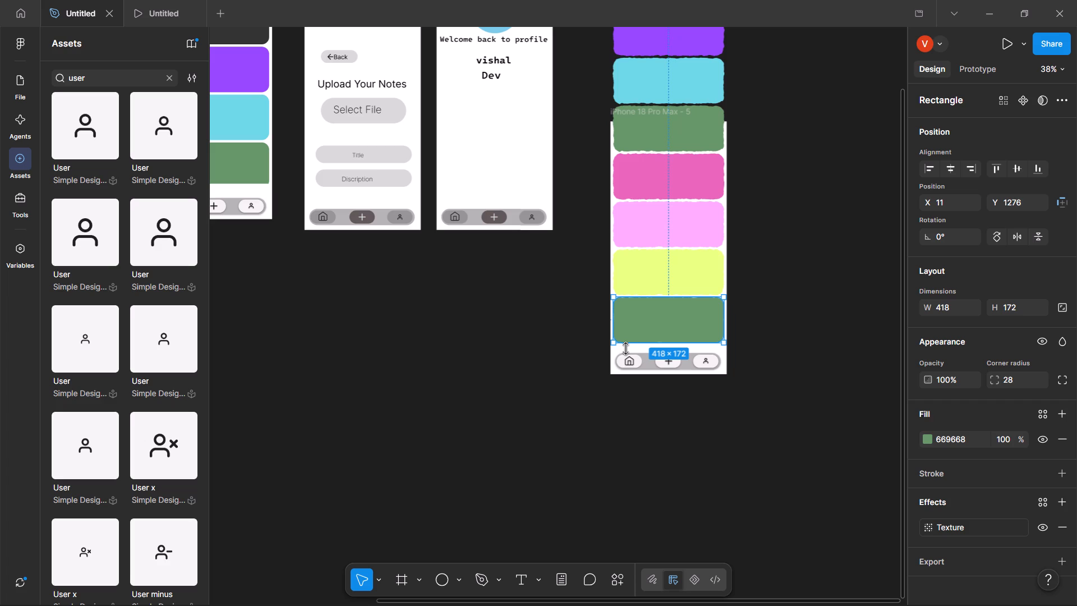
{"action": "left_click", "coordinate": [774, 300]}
Shorten Frame 1 from its top edge so the card list starts just below the search icon in iPhone 18 Pro Max - 5.
{"action": "scroll", "coordinate": [774, 300], "scroll_direction": "up", "scroll_amount": 3}
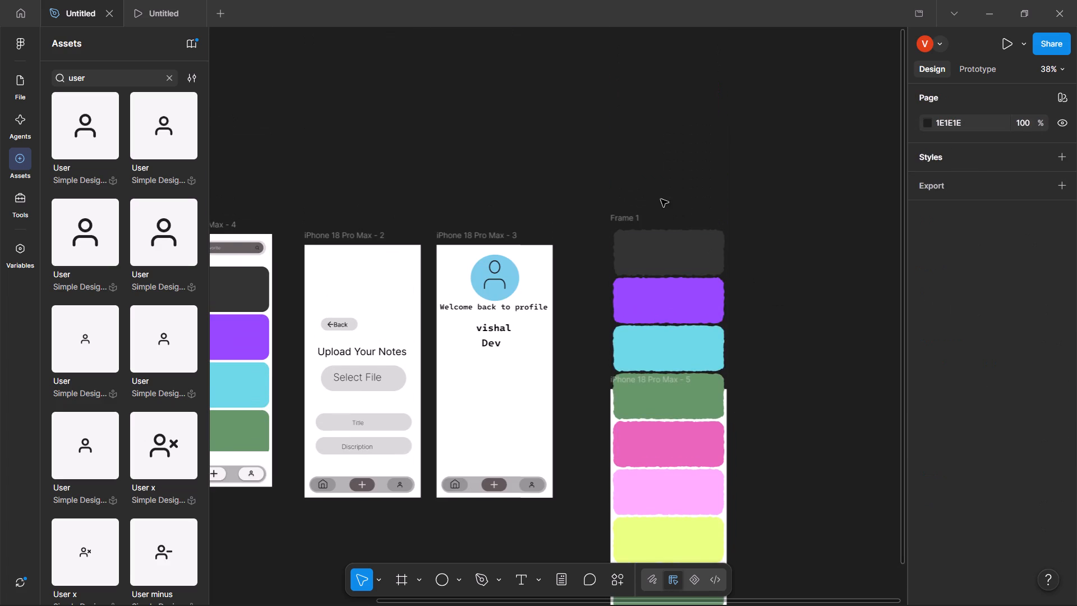
{"action": "left_click", "coordinate": [646, 244]}
{"action": "left_click", "coordinate": [622, 221]}
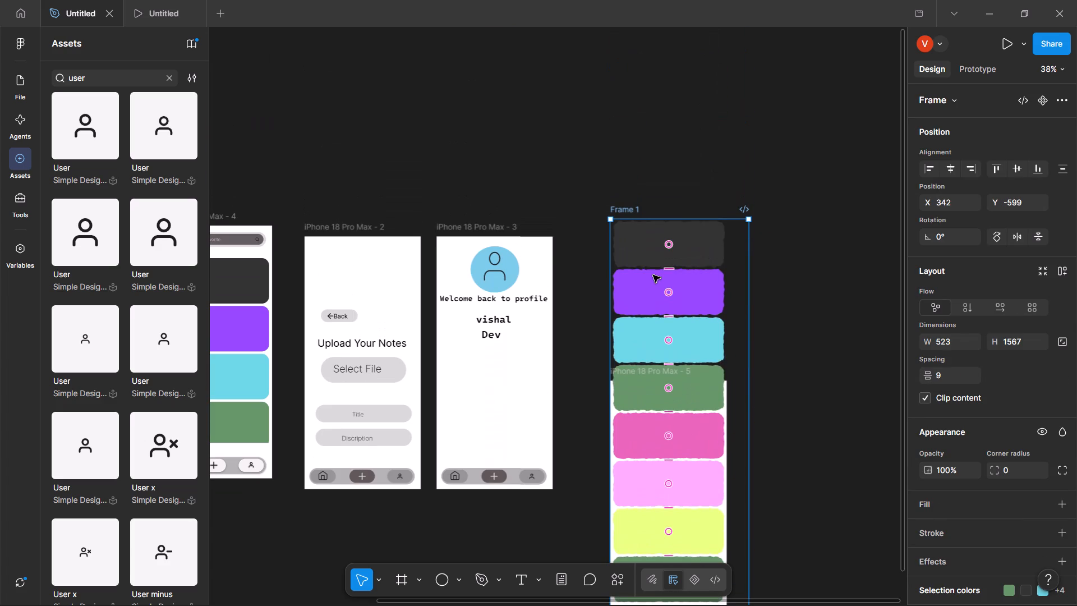
{"action": "left_click_drag", "start_coordinate": [651, 217], "coordinate": [643, 242]}
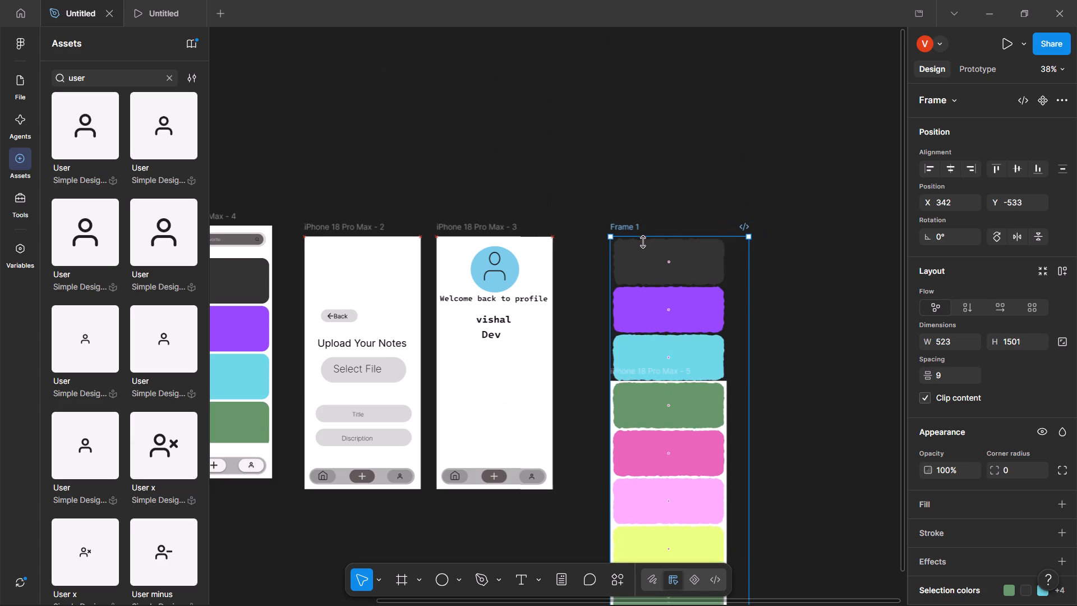
{"action": "left_click_drag", "start_coordinate": [643, 242], "coordinate": [645, 392]}
{"action": "scroll", "coordinate": [645, 392], "scroll_direction": "down", "scroll_amount": 2}
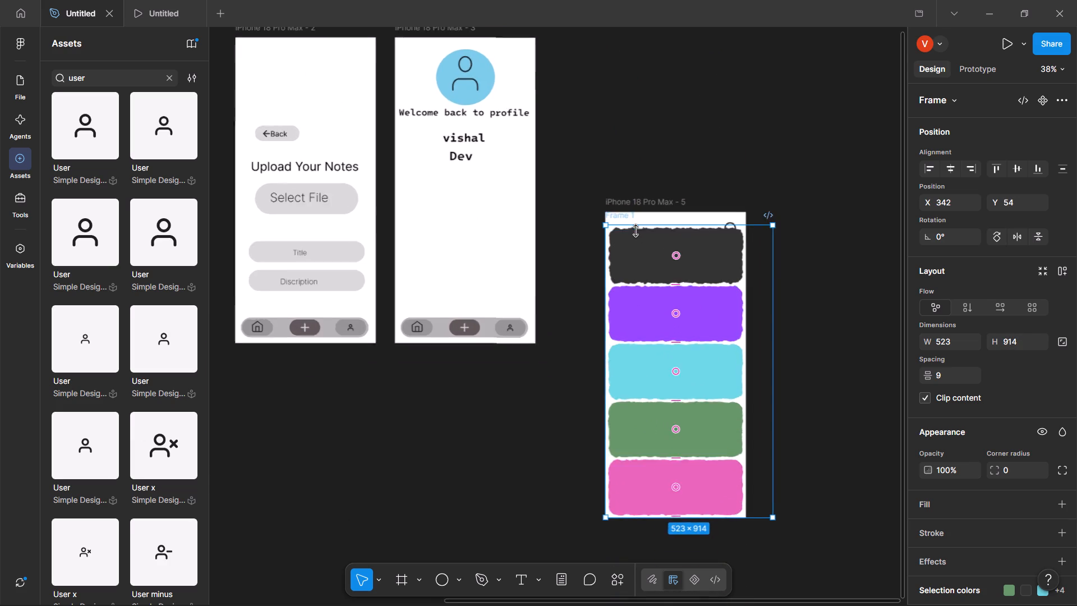
{"action": "scroll", "coordinate": [636, 231], "scroll_direction": "down", "scroll_amount": 1}
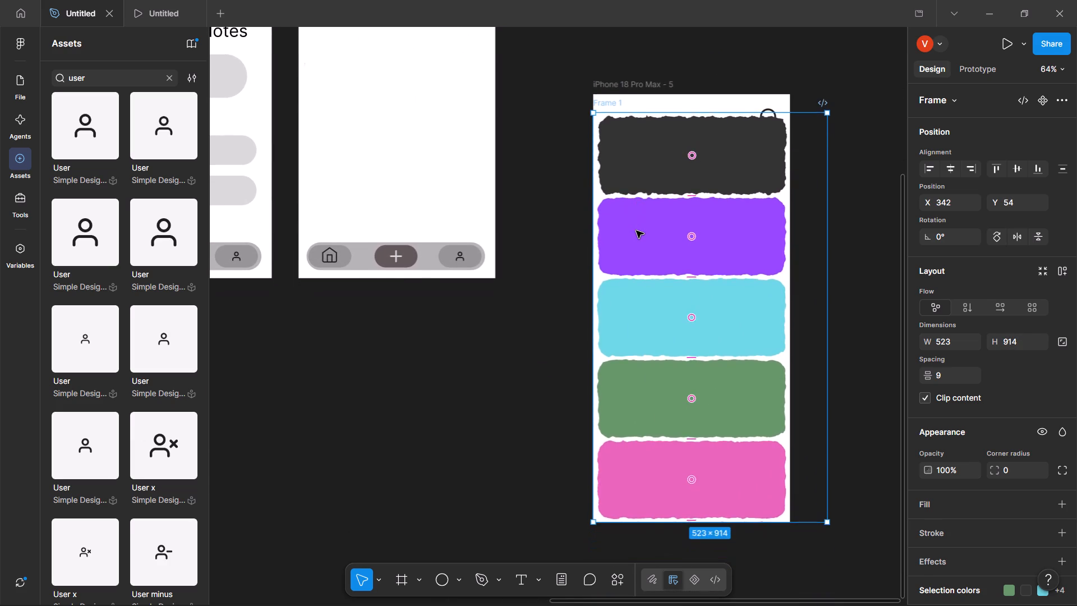
{"action": "scroll", "coordinate": [636, 231], "scroll_direction": "down", "scroll_amount": 1}
{"action": "scroll", "coordinate": [636, 231], "scroll_direction": "left", "scroll_amount": 1}
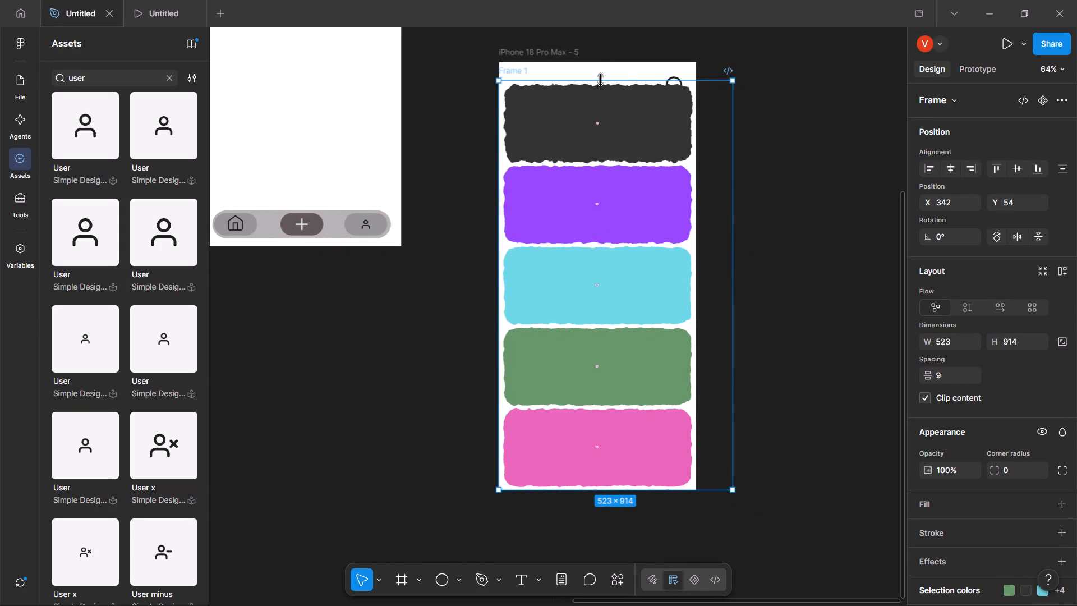
{"action": "left_click_drag", "start_coordinate": [601, 80], "coordinate": [567, 198]}
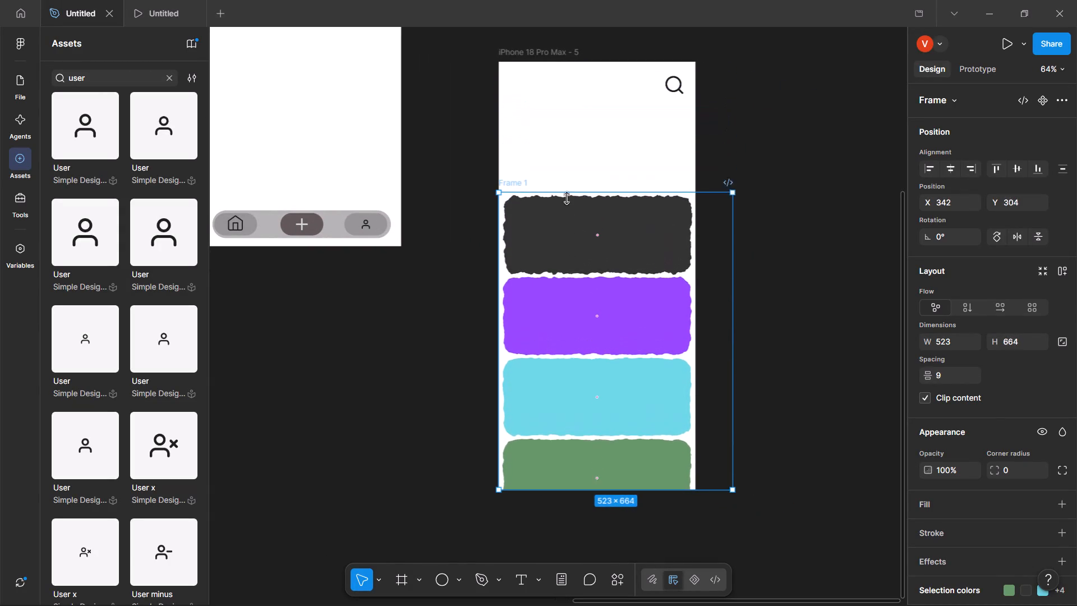
{"action": "left_click_drag", "start_coordinate": [567, 198], "coordinate": [588, 109]}
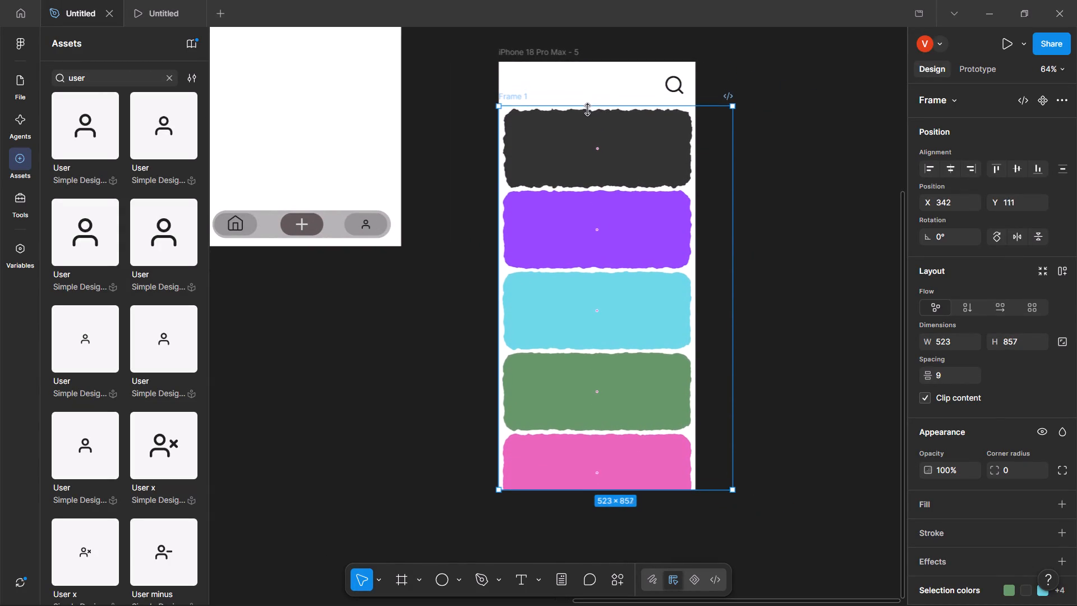
{"action": "left_click_drag", "start_coordinate": [588, 109], "coordinate": [587, 110]}
{"action": "left_click", "coordinate": [799, 168]}
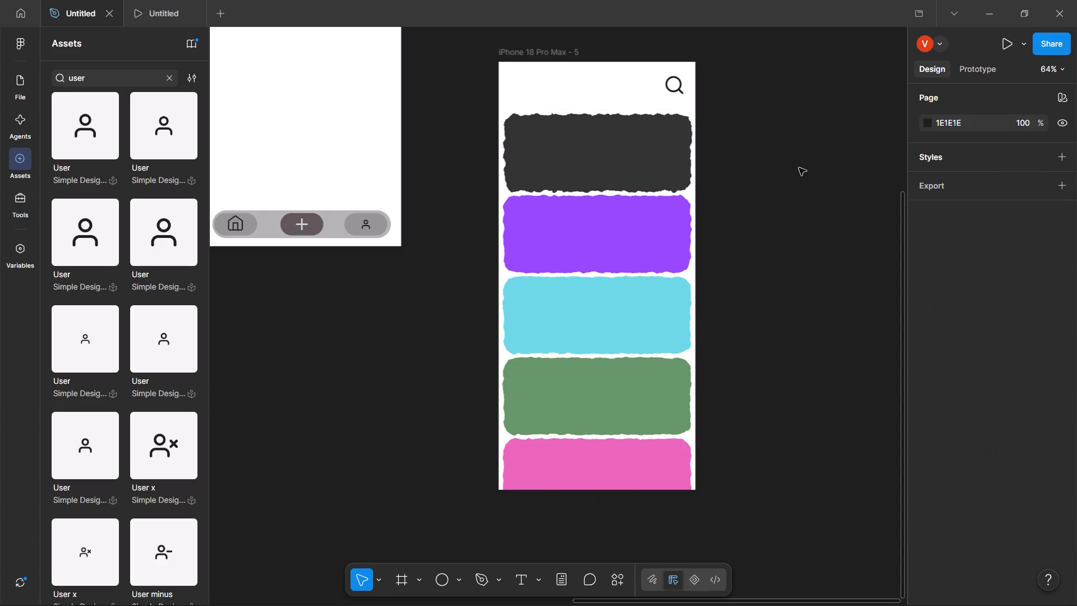
Switch to the prototype preview and test the dark card's interaction on the home screen.
{"action": "scroll", "coordinate": [799, 168], "scroll_direction": "right", "scroll_amount": 2}
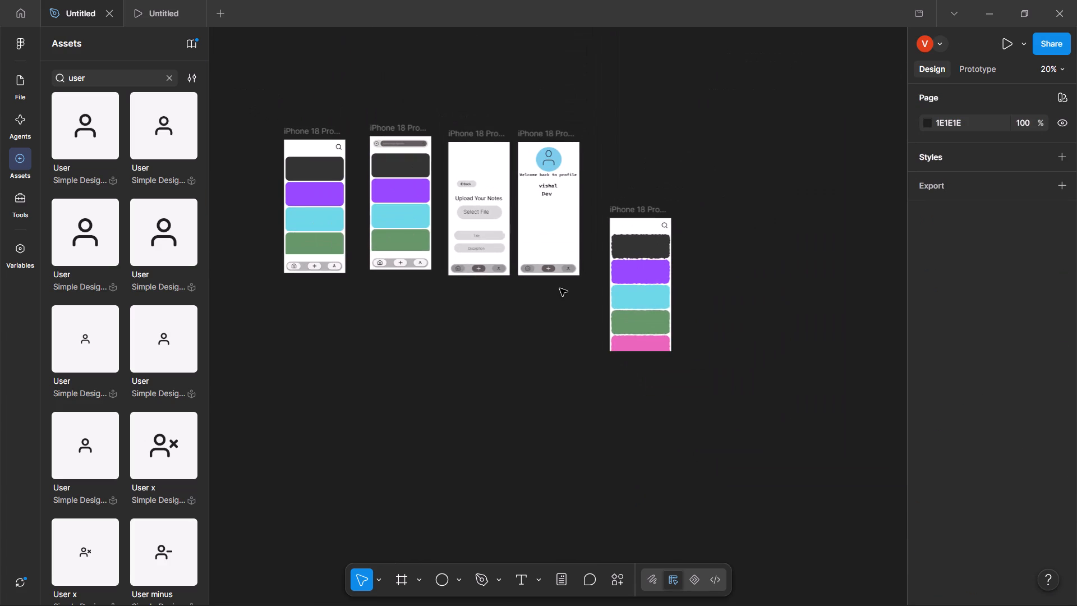
{"action": "left_click", "coordinate": [157, 15]}
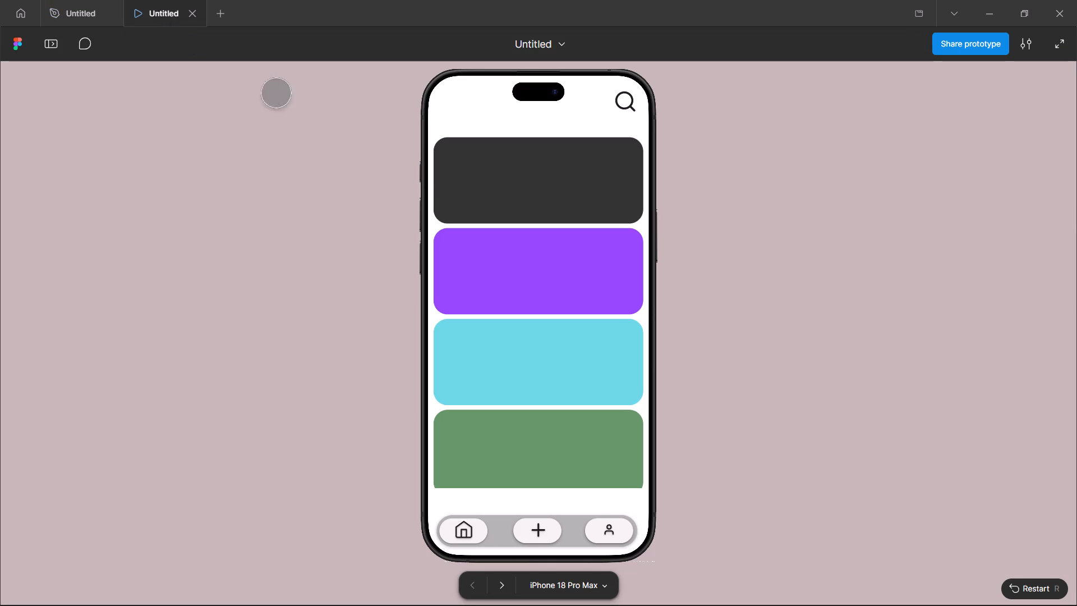
{"action": "left_click_drag", "start_coordinate": [268, 182], "coordinate": [579, 229]}
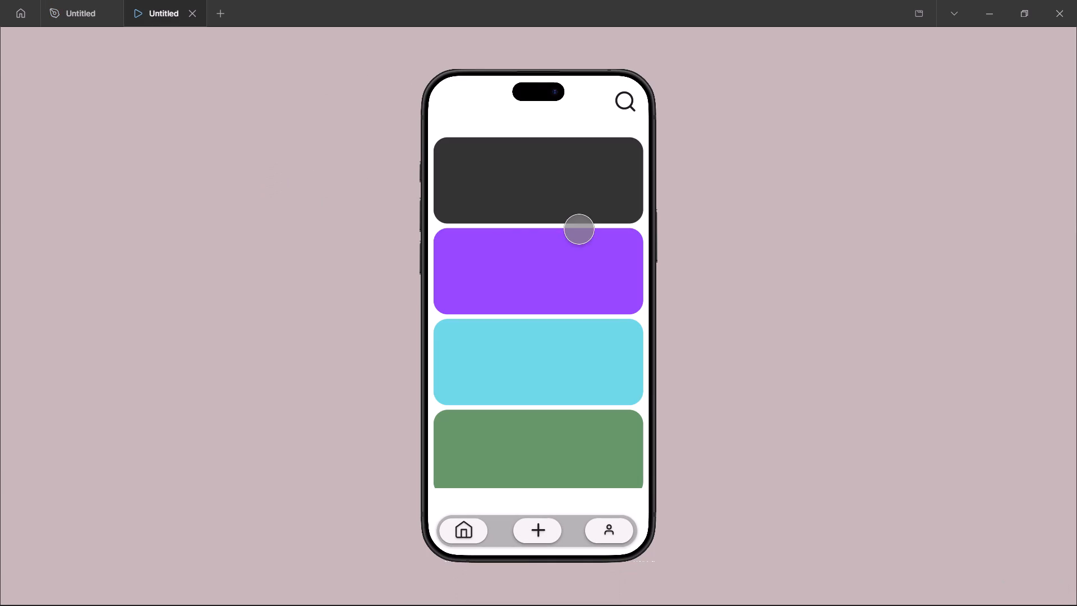
{"action": "triple_click", "coordinate": [540, 182]}
{"action": "left_click", "coordinate": [540, 182]}
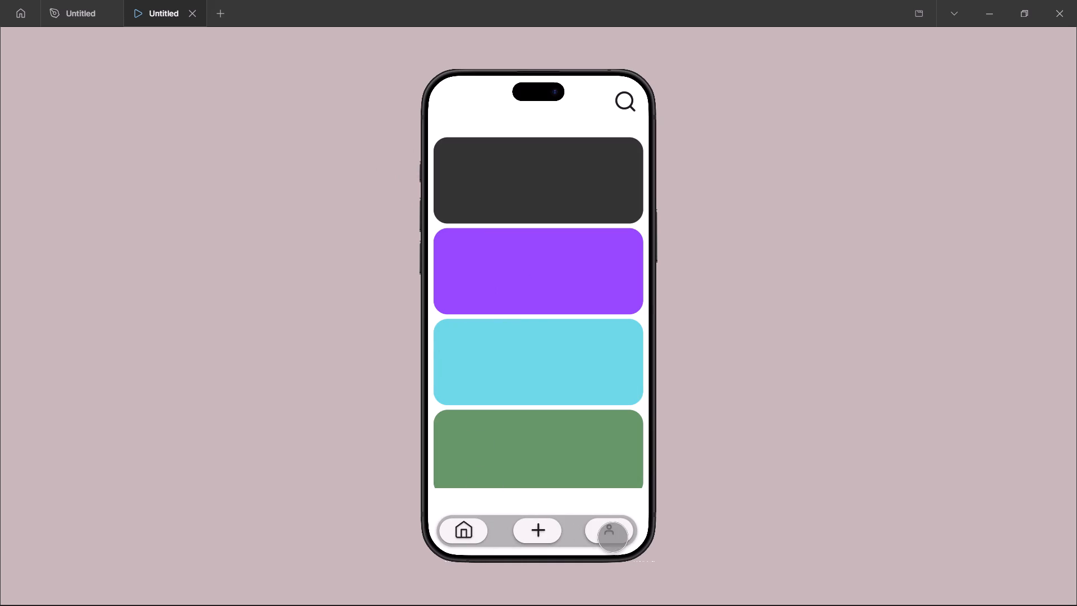
Test the prototype's bottom navigation by going between the home and profile screens and trying the plus button.
{"action": "triple_click", "coordinate": [613, 537]}
{"action": "left_click_drag", "start_coordinate": [613, 537], "coordinate": [462, 490]}
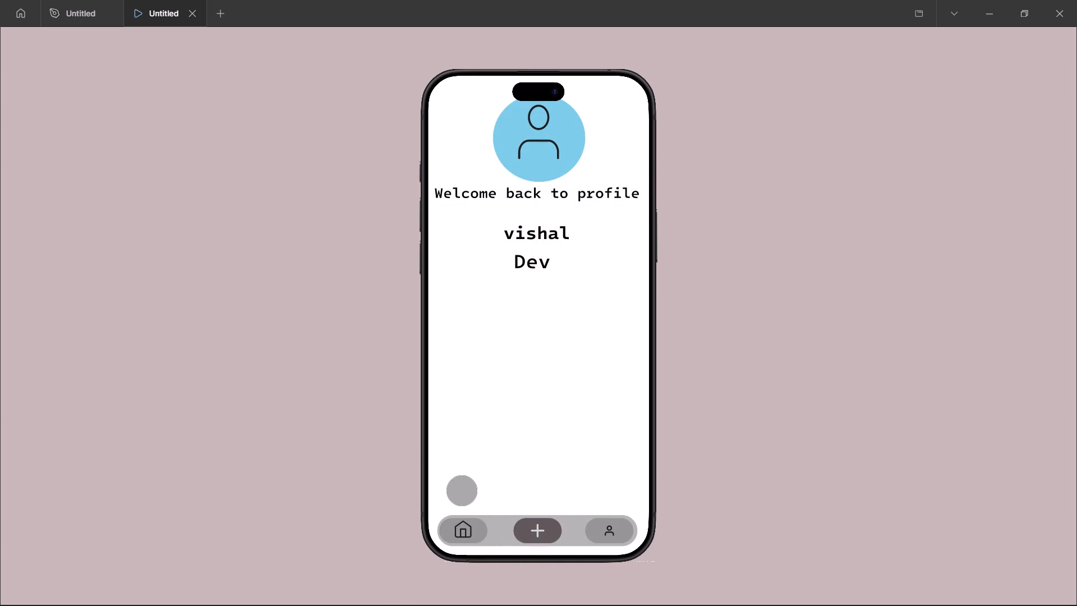
{"action": "left_click_drag", "start_coordinate": [462, 490], "coordinate": [464, 550]}
{"action": "left_click", "coordinate": [524, 530]}
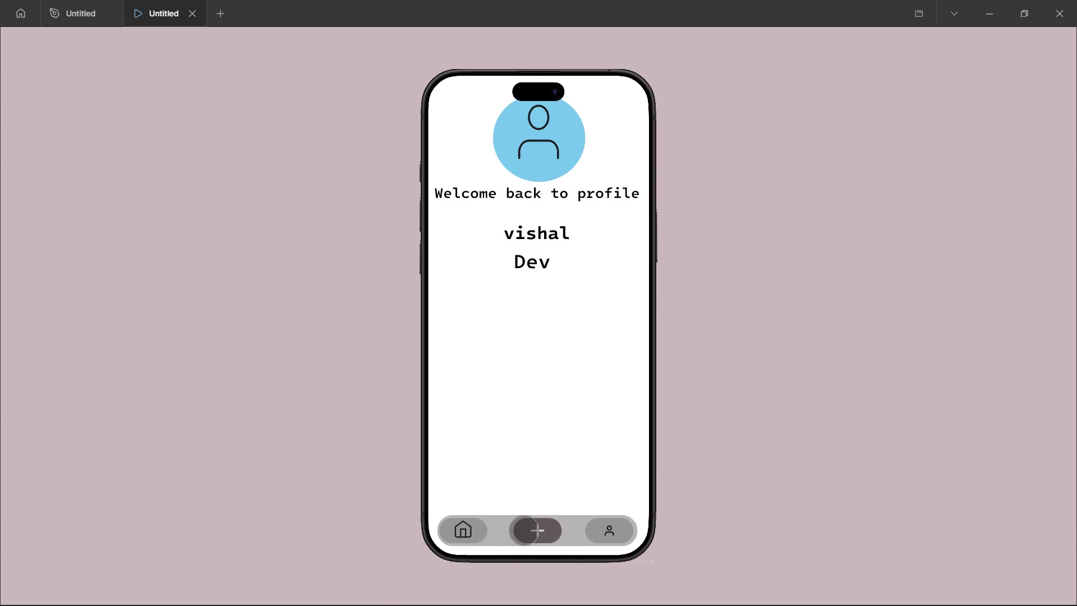
{"action": "left_click", "coordinate": [459, 531]}
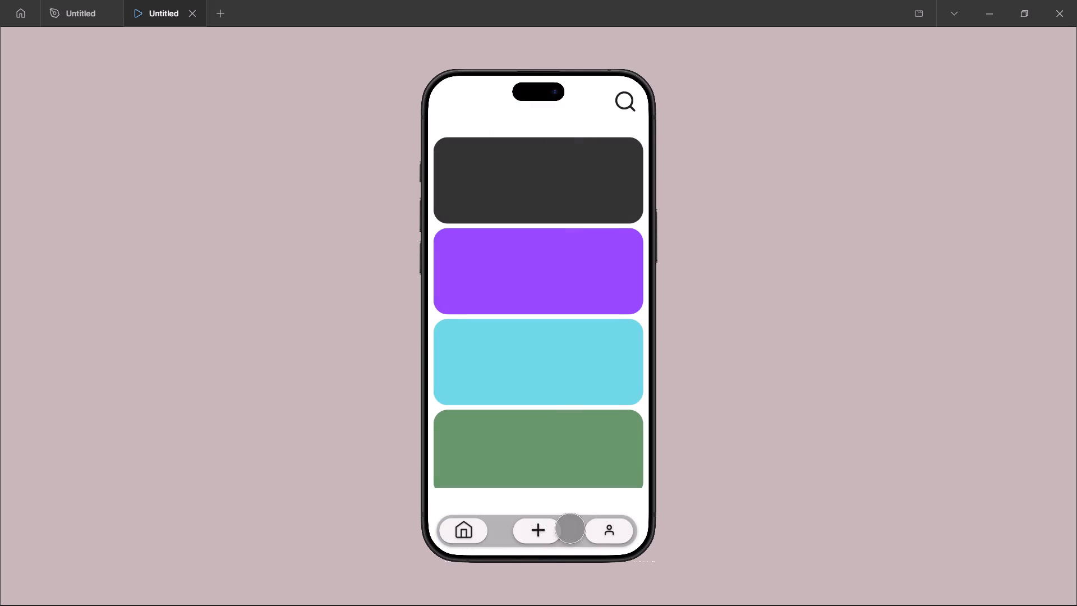
{"action": "left_click", "coordinate": [608, 528]}
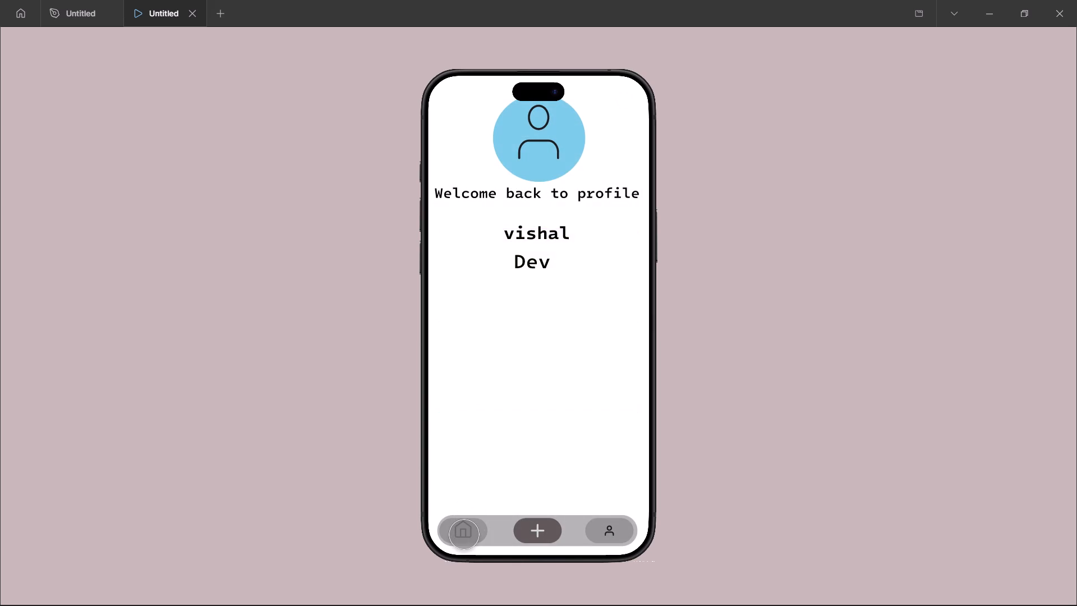
{"action": "left_click", "coordinate": [464, 534]}
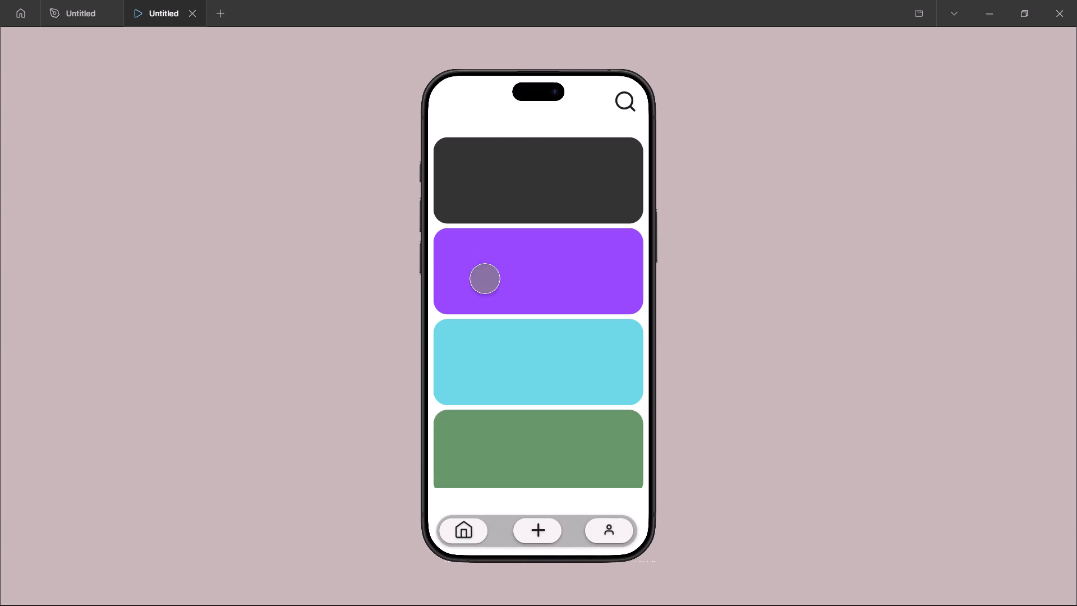
Test the purple card in the prototype preview and go back to the design file.
{"action": "double_click", "coordinate": [494, 243]}
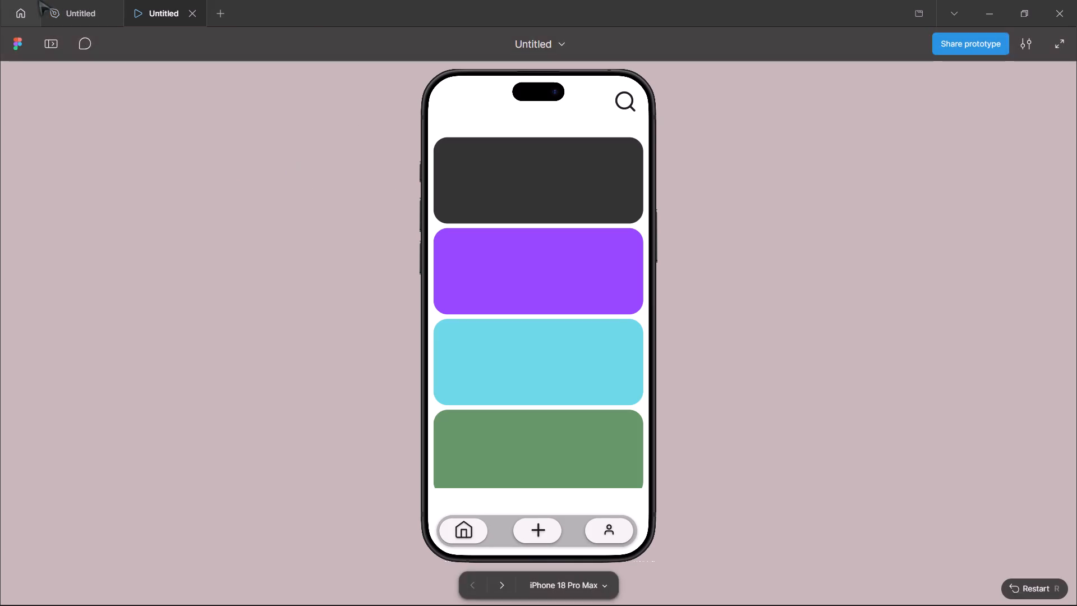
{"action": "left_click", "coordinate": [63, 3]}
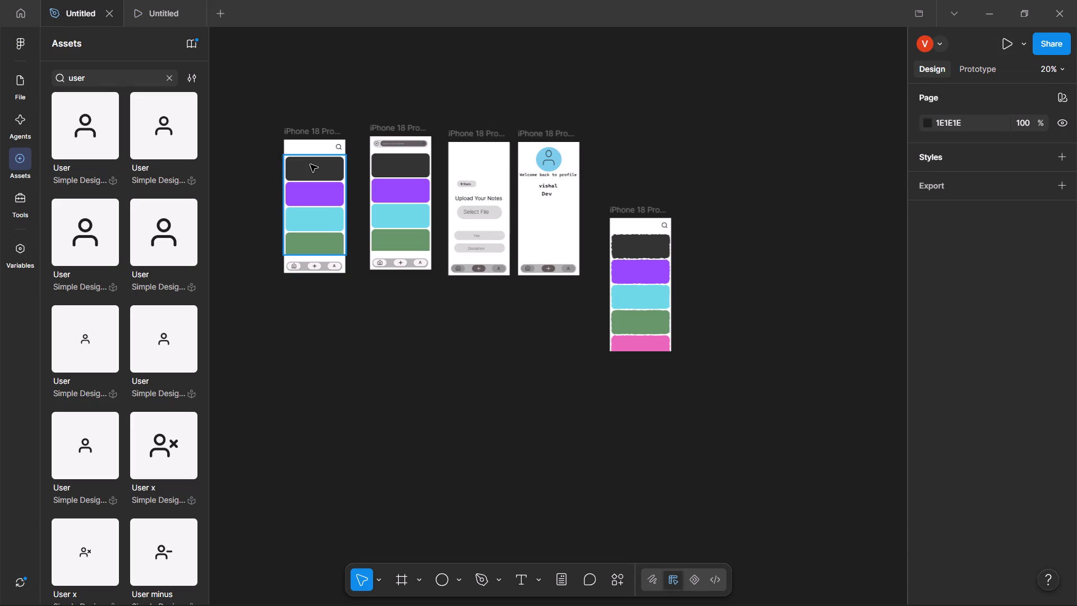
Delete the hover overlay connection from the dark card on the home screen to iPhone 18 Pro Max - 5.
{"action": "left_click", "coordinate": [310, 164]}
{"action": "left_click", "coordinate": [310, 164]}
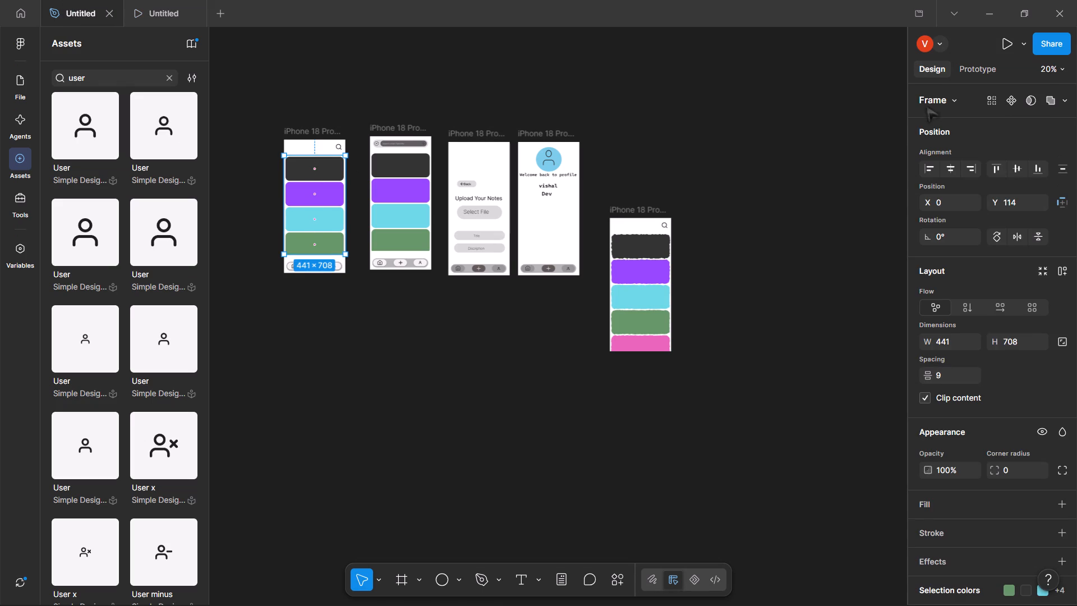
{"action": "left_click", "coordinate": [989, 57]}
{"action": "left_click", "coordinate": [979, 62]}
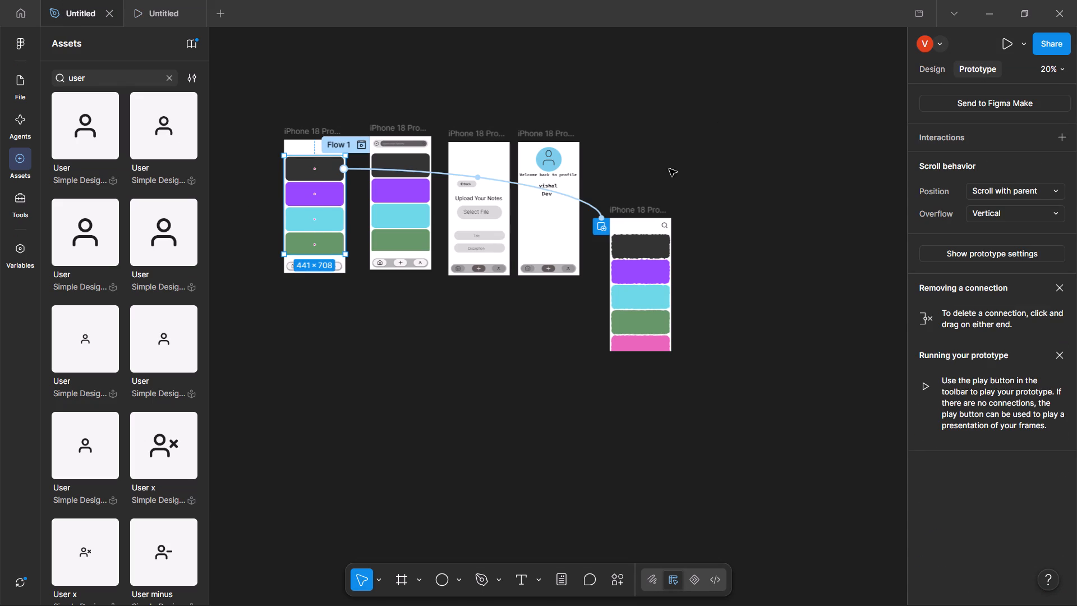
{"action": "left_click", "coordinate": [596, 217]}
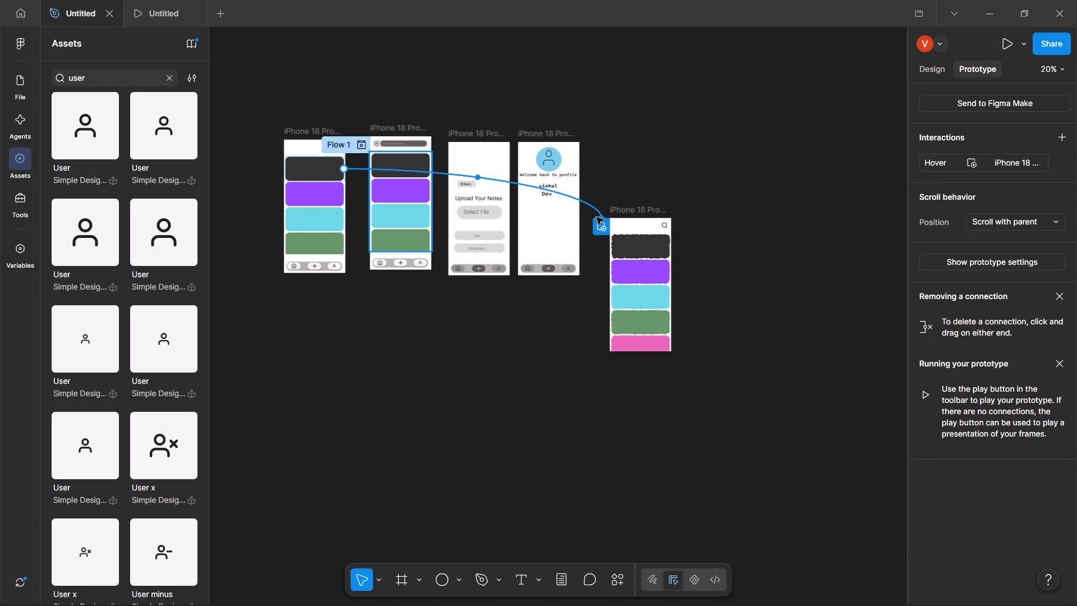
{"action": "key", "text": "BackSpace"}
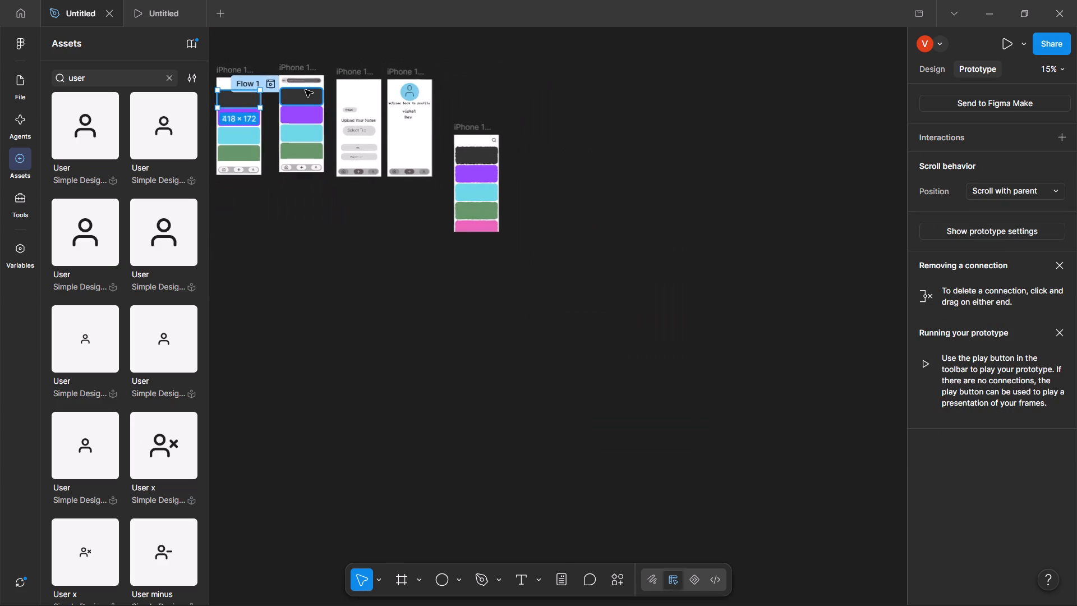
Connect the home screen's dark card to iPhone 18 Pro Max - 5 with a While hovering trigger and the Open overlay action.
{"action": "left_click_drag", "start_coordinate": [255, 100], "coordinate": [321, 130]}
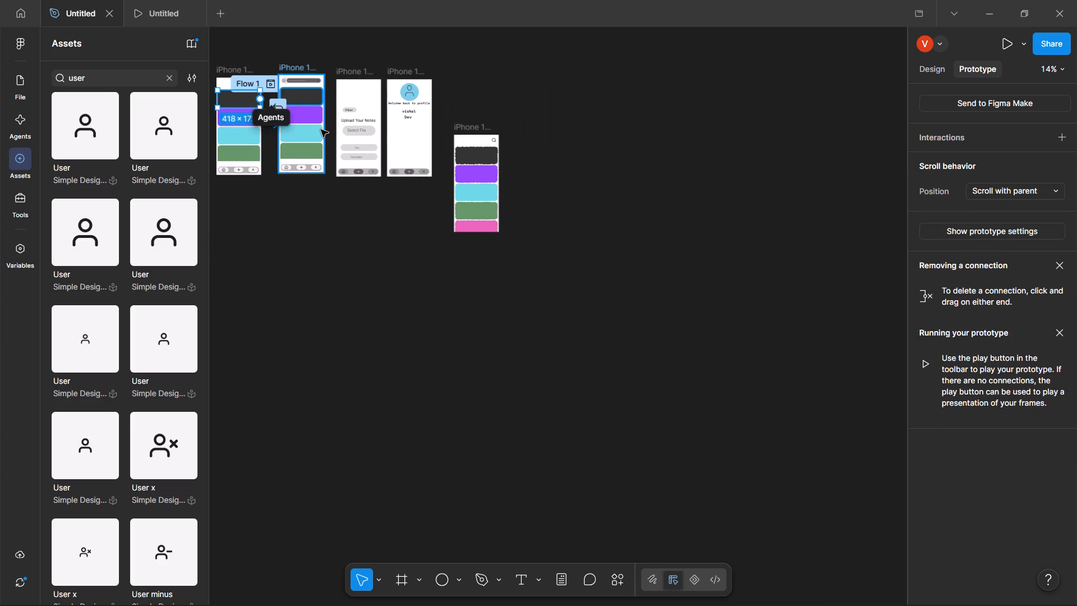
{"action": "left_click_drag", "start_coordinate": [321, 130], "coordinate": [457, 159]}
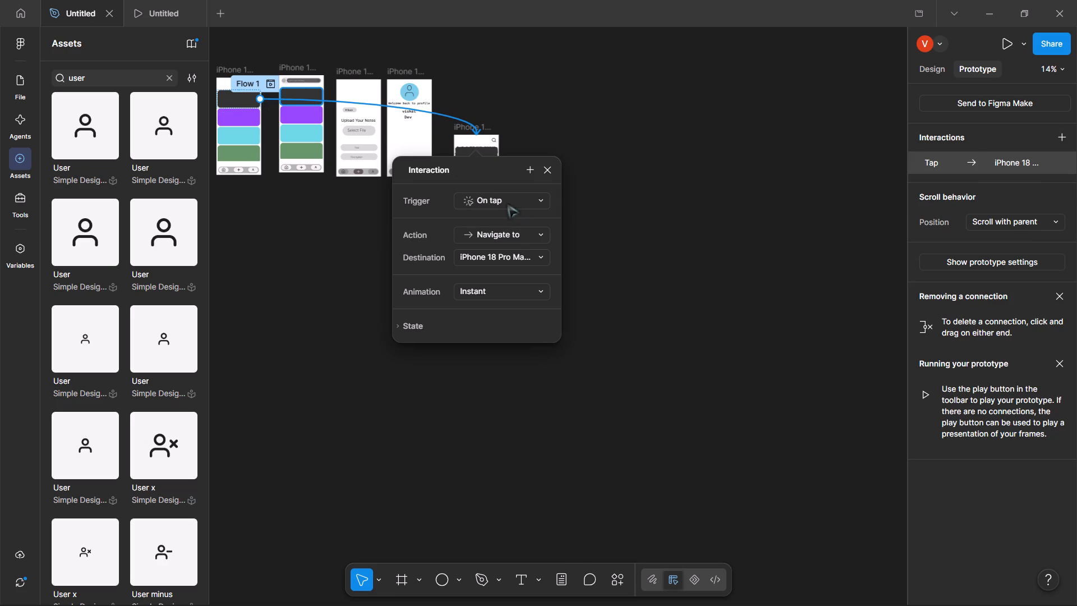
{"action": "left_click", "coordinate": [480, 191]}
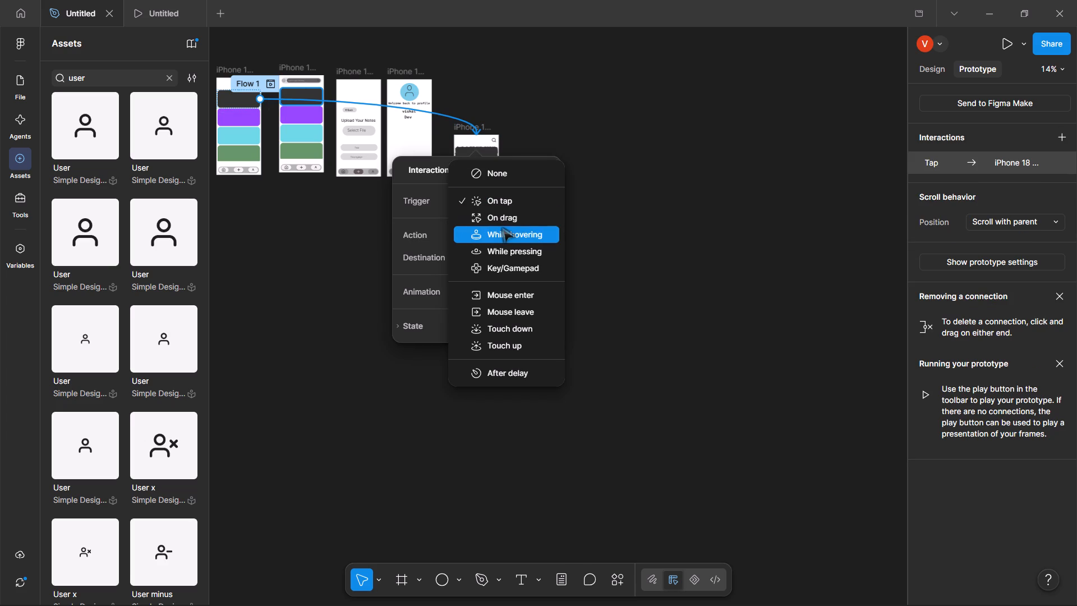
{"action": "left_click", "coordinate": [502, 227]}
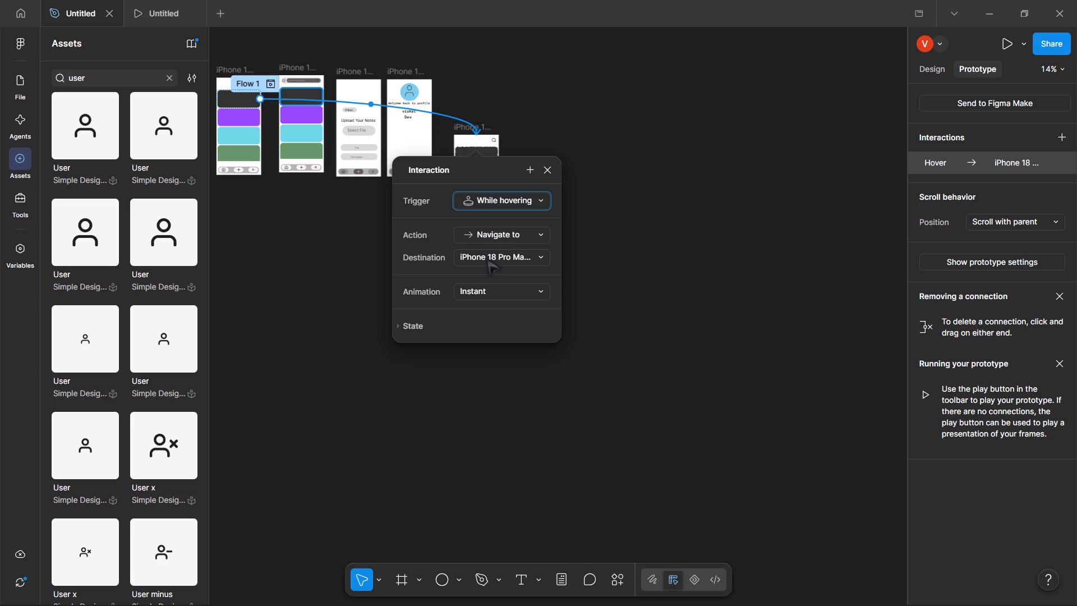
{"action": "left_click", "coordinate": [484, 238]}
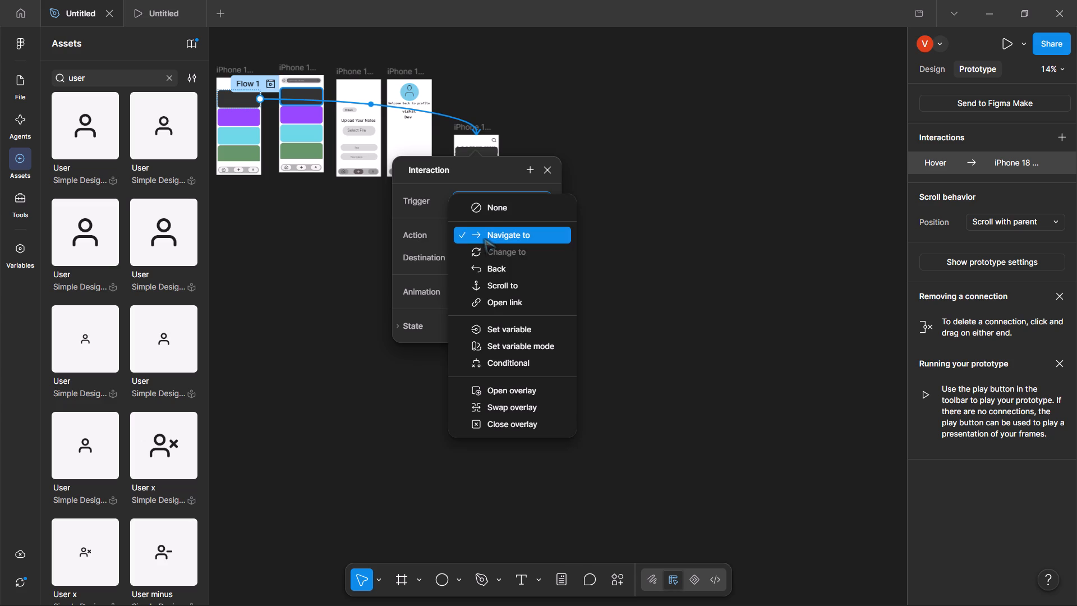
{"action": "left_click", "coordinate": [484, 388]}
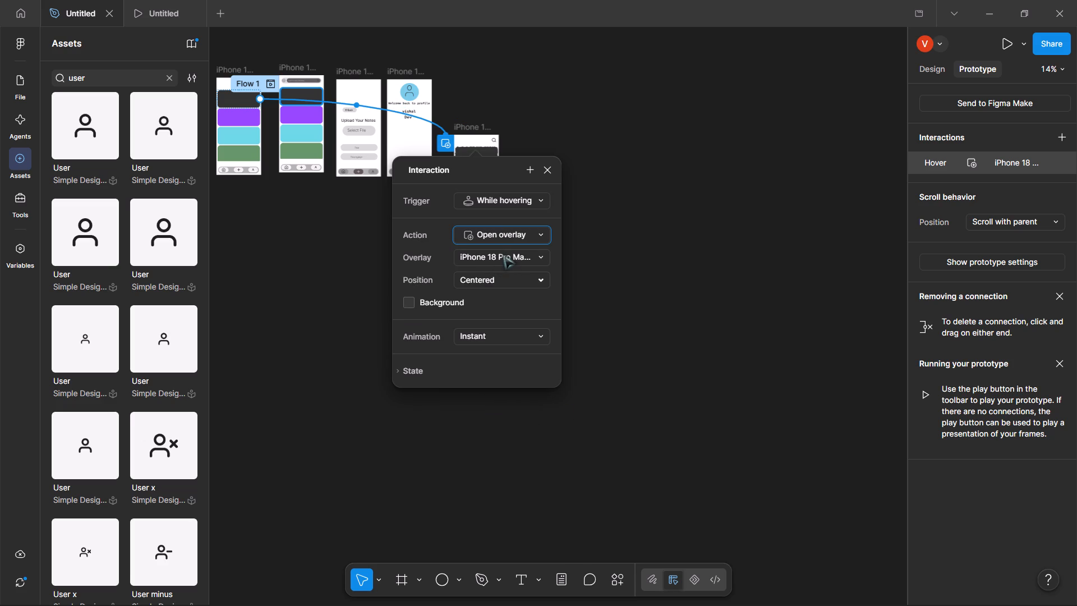
Examine the overlay, position, state and animation options of the dark card's hover interaction.
{"action": "left_click", "coordinate": [503, 255]}
{"action": "left_click", "coordinate": [503, 255]}
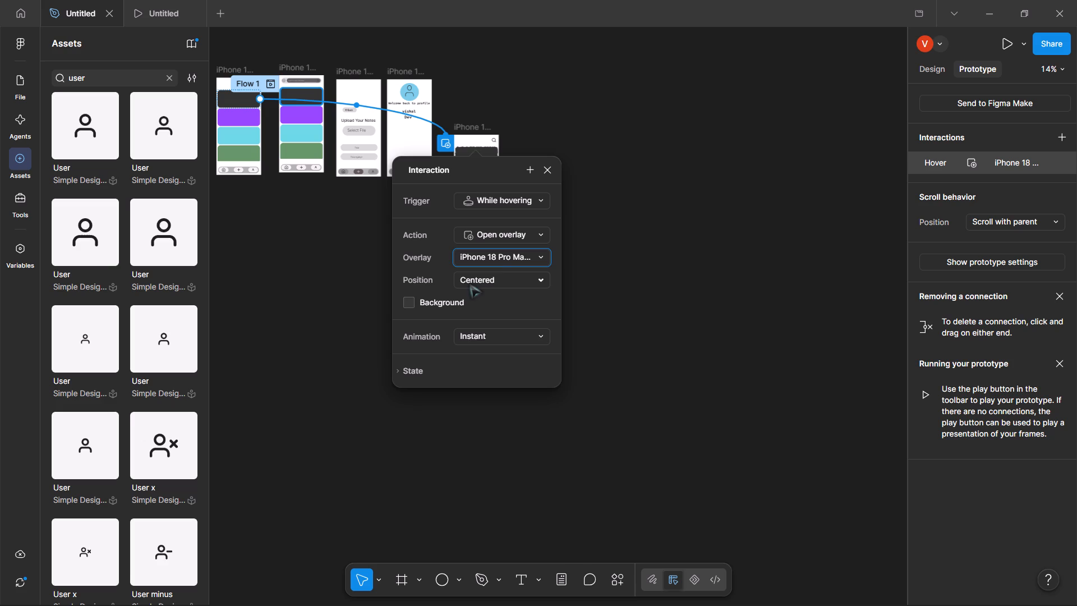
{"action": "left_click", "coordinate": [470, 283]}
{"action": "left_click", "coordinate": [470, 283]}
{"action": "left_click", "coordinate": [423, 373]}
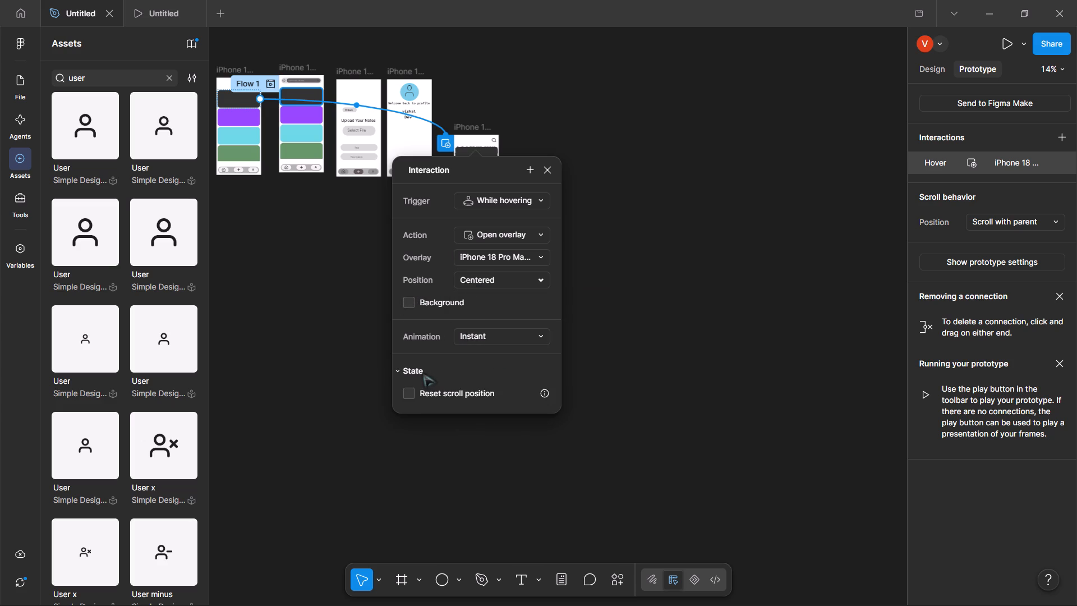
{"action": "left_click", "coordinate": [423, 373]}
{"action": "left_click", "coordinate": [485, 333]}
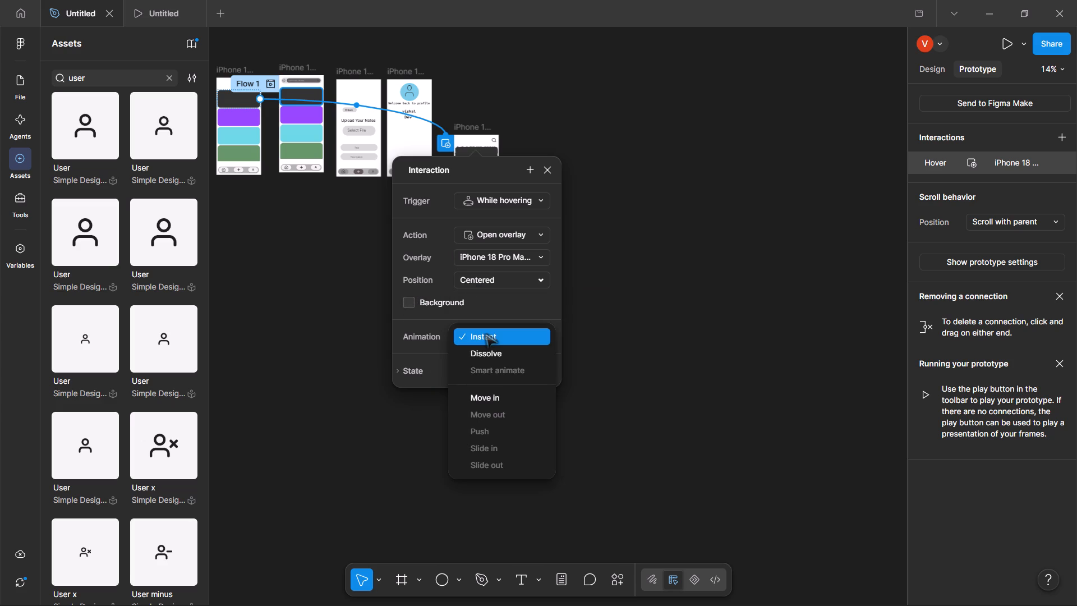
{"action": "left_click", "coordinate": [485, 333]}
{"action": "left_click", "coordinate": [615, 351]}
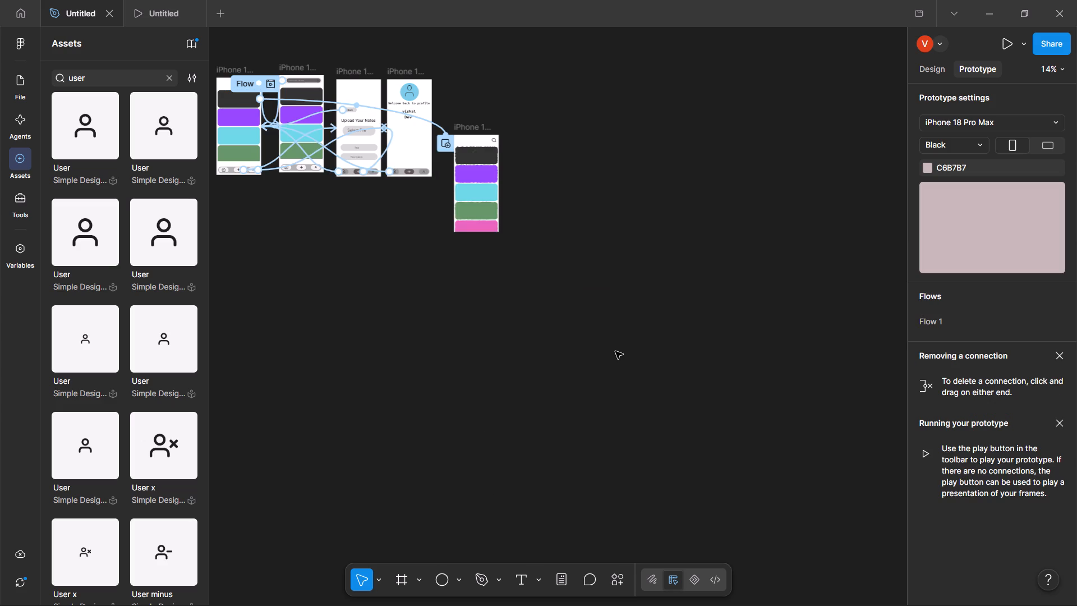
Test the home screen's dark card hover overlay in the prototype preview and return to the design file.
{"action": "scroll", "coordinate": [487, 201], "scroll_direction": "right", "scroll_amount": 3}
{"action": "scroll", "coordinate": [478, 212], "scroll_direction": "up", "scroll_amount": 3}
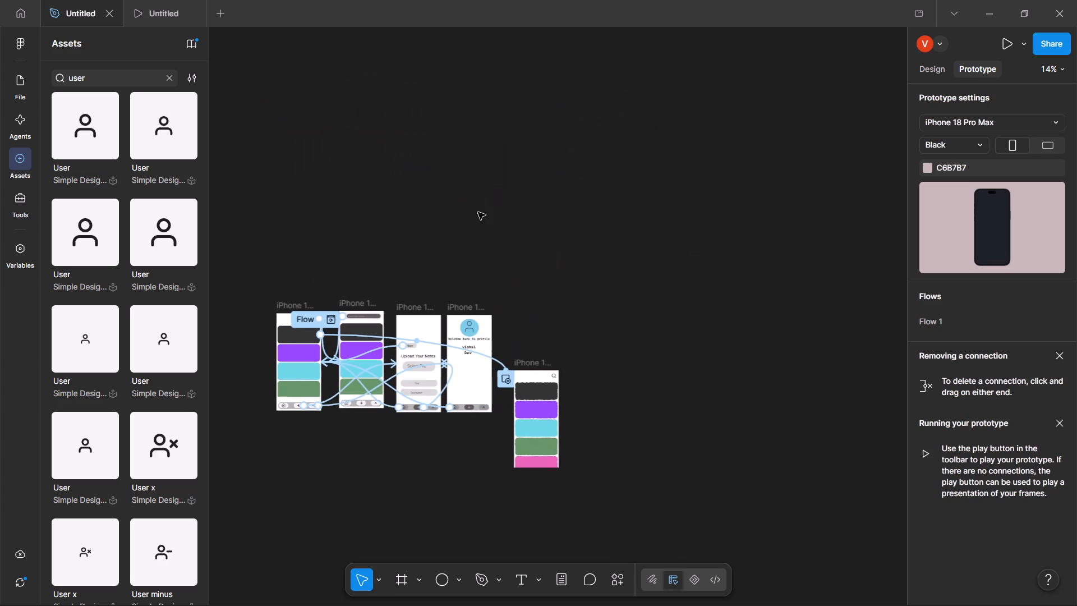
{"action": "scroll", "coordinate": [299, 45], "scroll_direction": "right", "scroll_amount": 2}
{"action": "scroll", "coordinate": [468, 339], "scroll_direction": "down", "scroll_amount": 1}
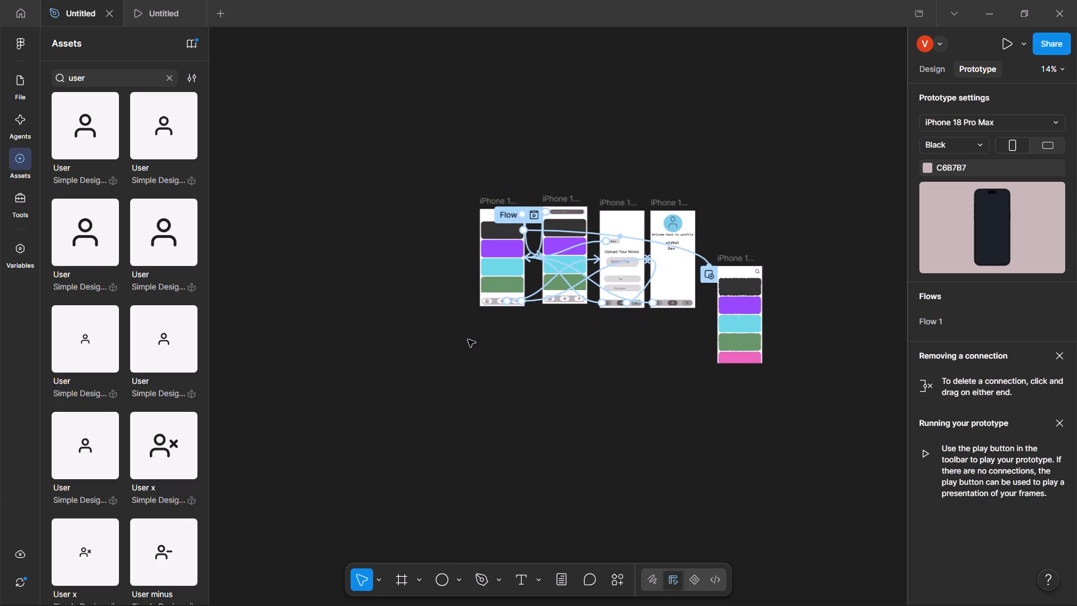
{"action": "left_click", "coordinate": [135, 6]}
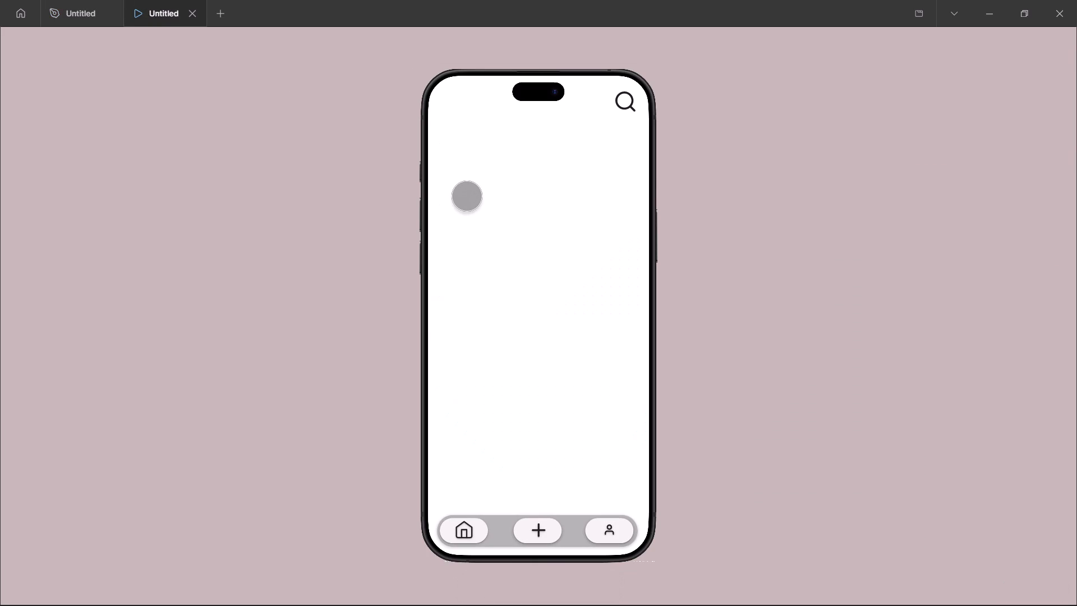
{"action": "left_click", "coordinate": [97, 0]}
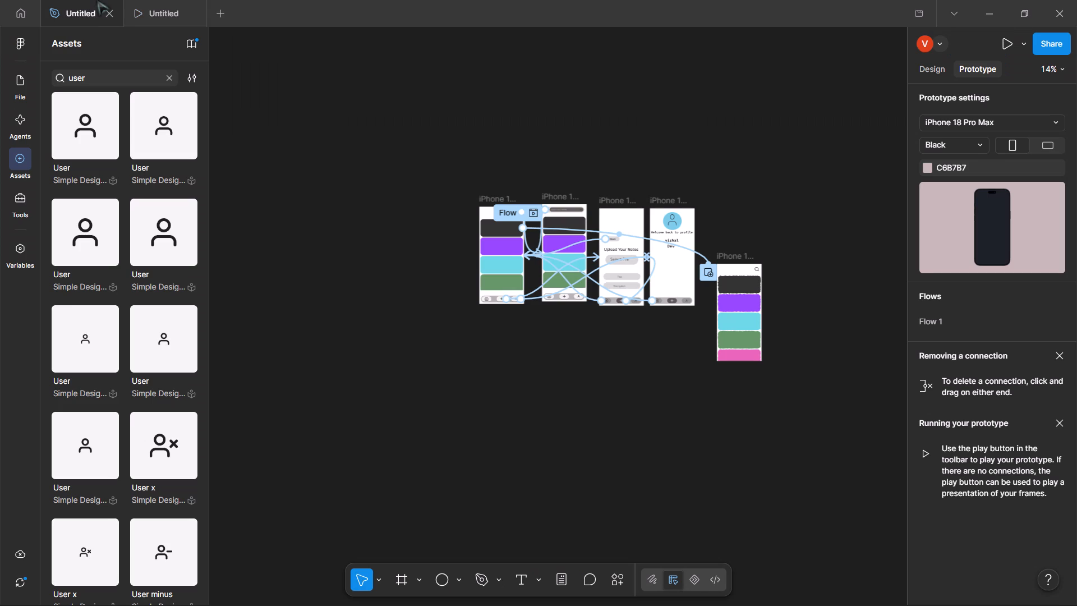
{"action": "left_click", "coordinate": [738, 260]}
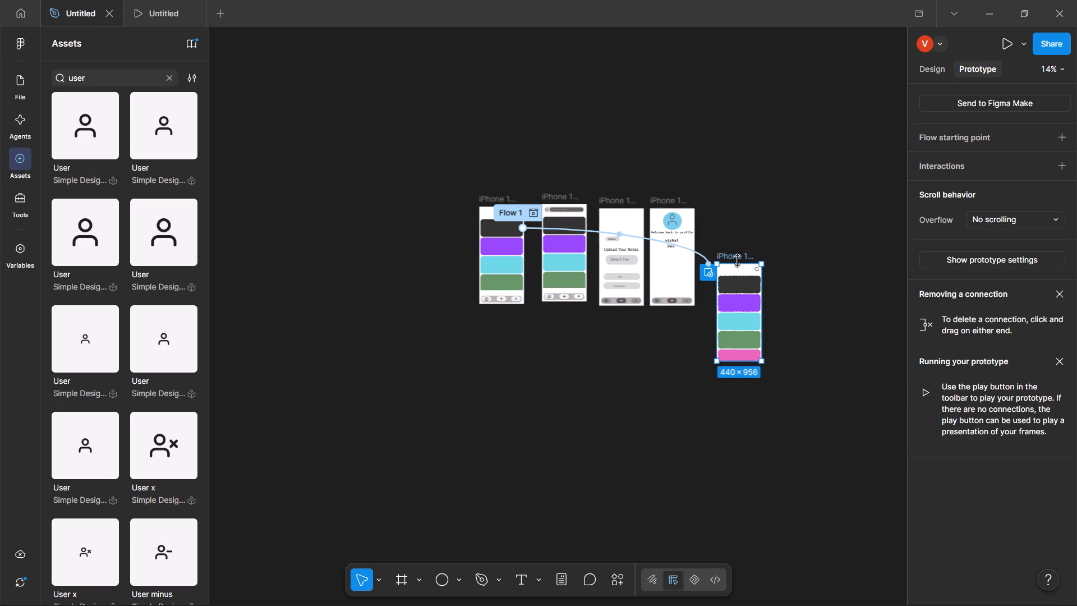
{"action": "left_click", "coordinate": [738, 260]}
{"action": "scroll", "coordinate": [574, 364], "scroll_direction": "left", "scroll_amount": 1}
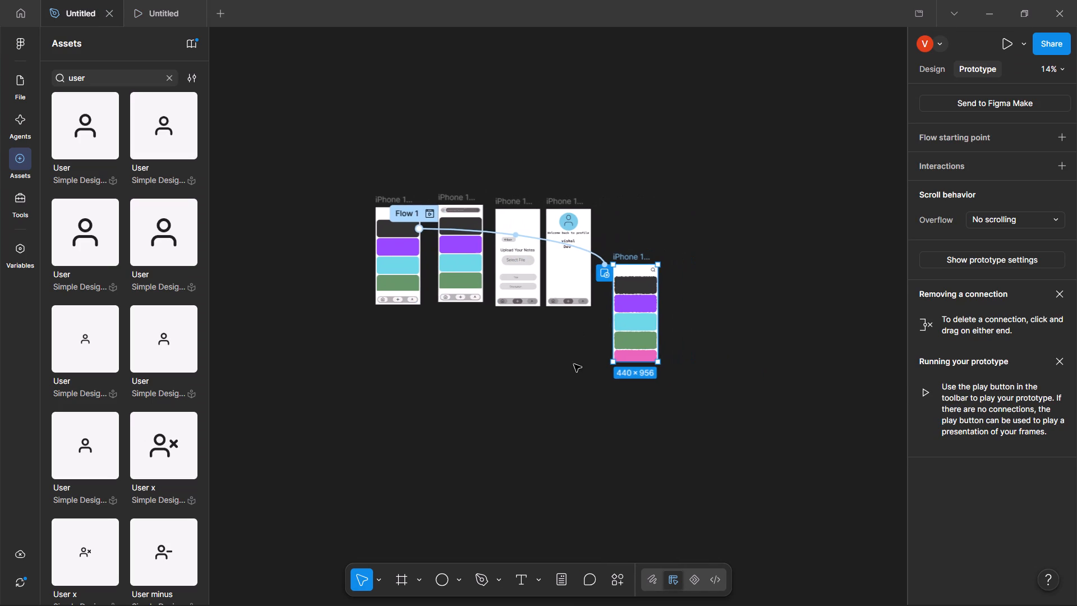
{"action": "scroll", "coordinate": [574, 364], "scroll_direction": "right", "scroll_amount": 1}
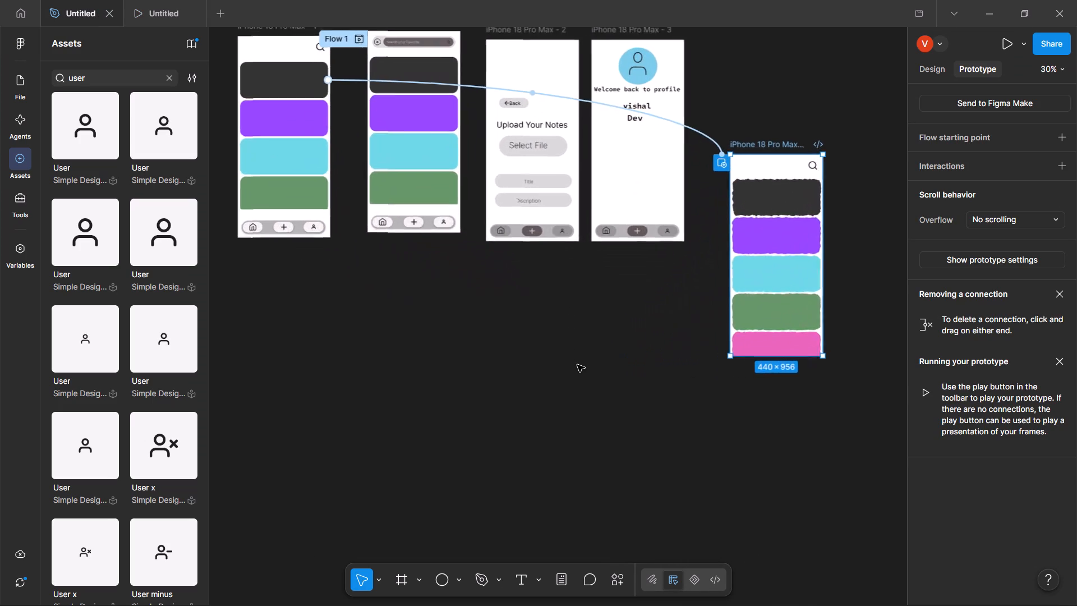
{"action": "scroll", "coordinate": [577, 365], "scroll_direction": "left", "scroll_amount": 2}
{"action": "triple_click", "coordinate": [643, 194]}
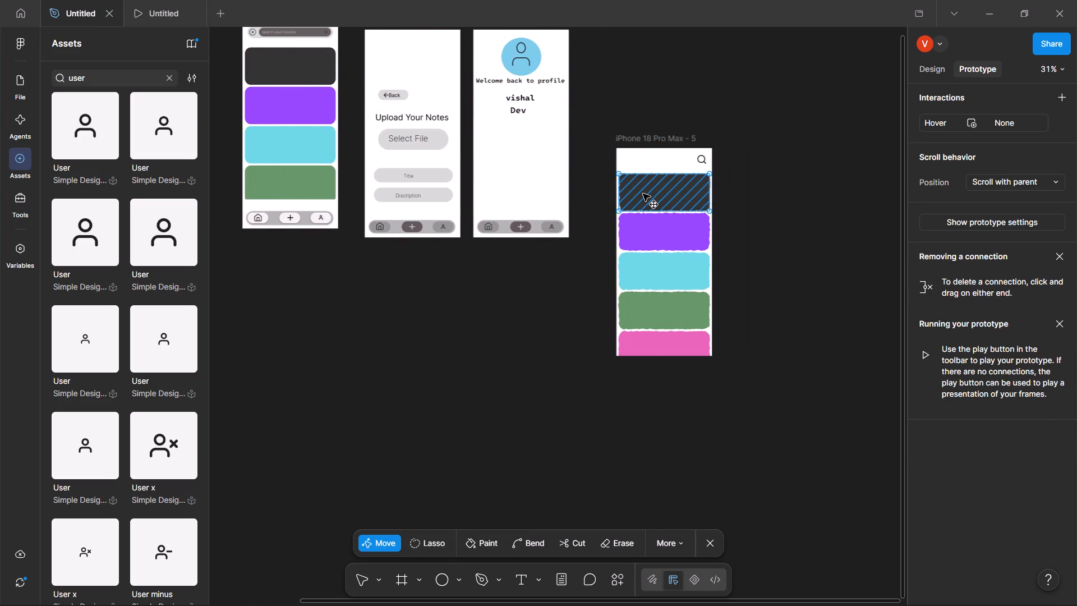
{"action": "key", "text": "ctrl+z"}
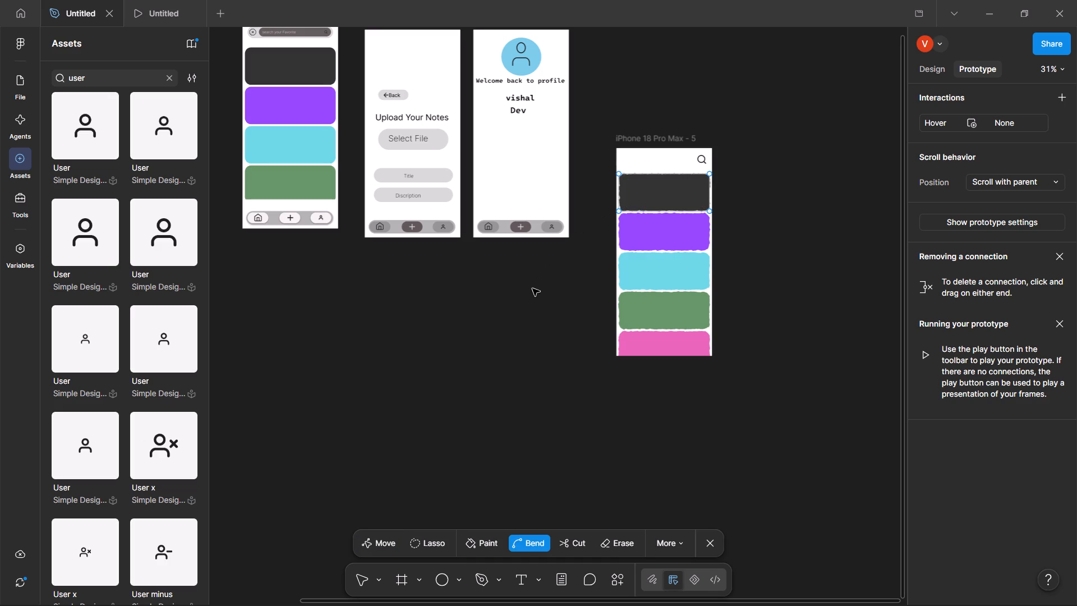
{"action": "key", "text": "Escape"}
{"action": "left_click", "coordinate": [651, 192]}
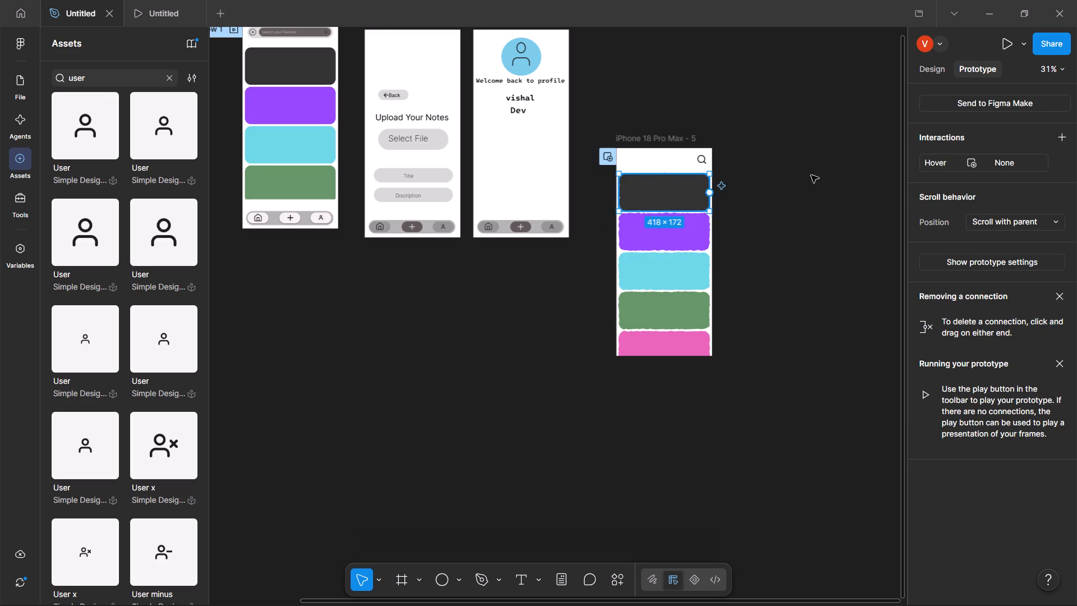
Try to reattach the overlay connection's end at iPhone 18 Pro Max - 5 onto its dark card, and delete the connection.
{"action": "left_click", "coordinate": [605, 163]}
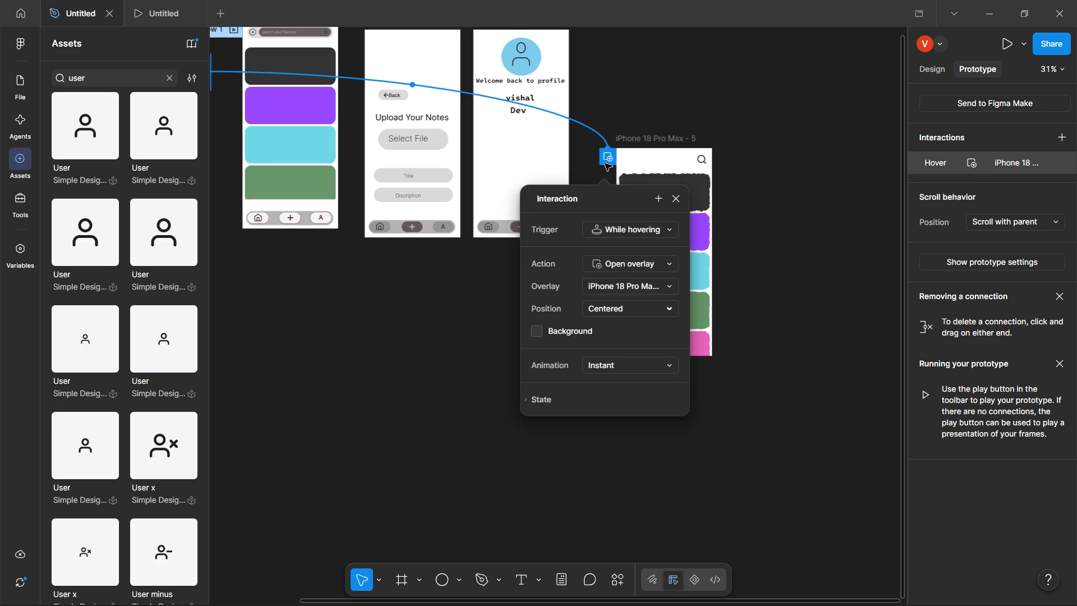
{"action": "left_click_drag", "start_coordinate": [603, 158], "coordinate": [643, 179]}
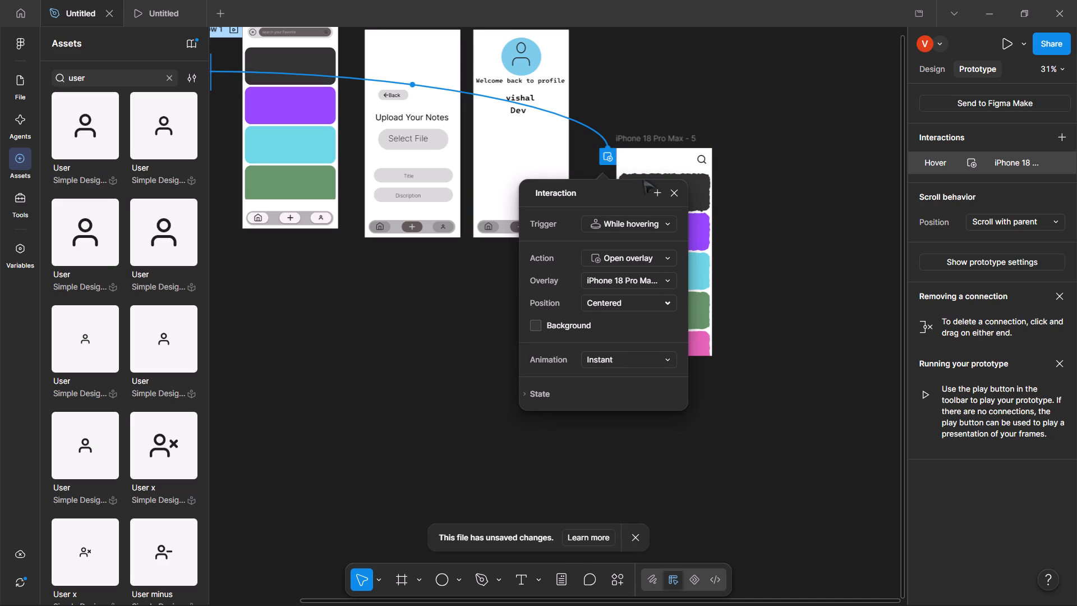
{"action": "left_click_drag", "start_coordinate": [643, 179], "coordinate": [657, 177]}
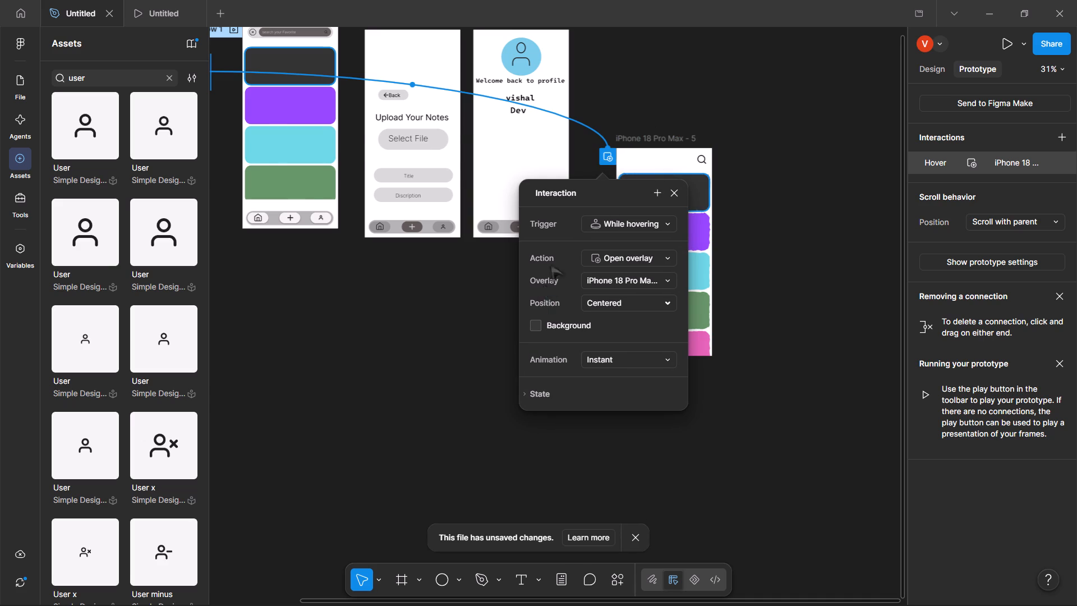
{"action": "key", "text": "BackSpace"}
Inspect the scroll position and hover overlay options of the dark card on iPhone 18 Pro Max - 5.
{"action": "left_click_drag", "start_coordinate": [551, 259], "coordinate": [656, 187]}
{"action": "double_click", "coordinate": [656, 187]}
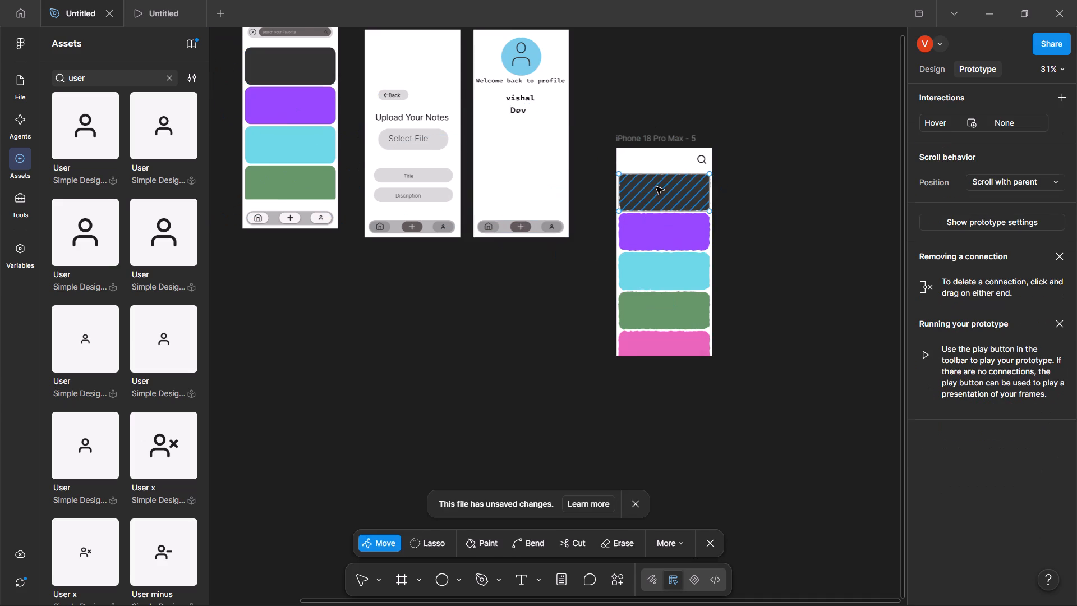
{"action": "key", "text": "Escape"}
{"action": "left_click", "coordinate": [656, 187]}
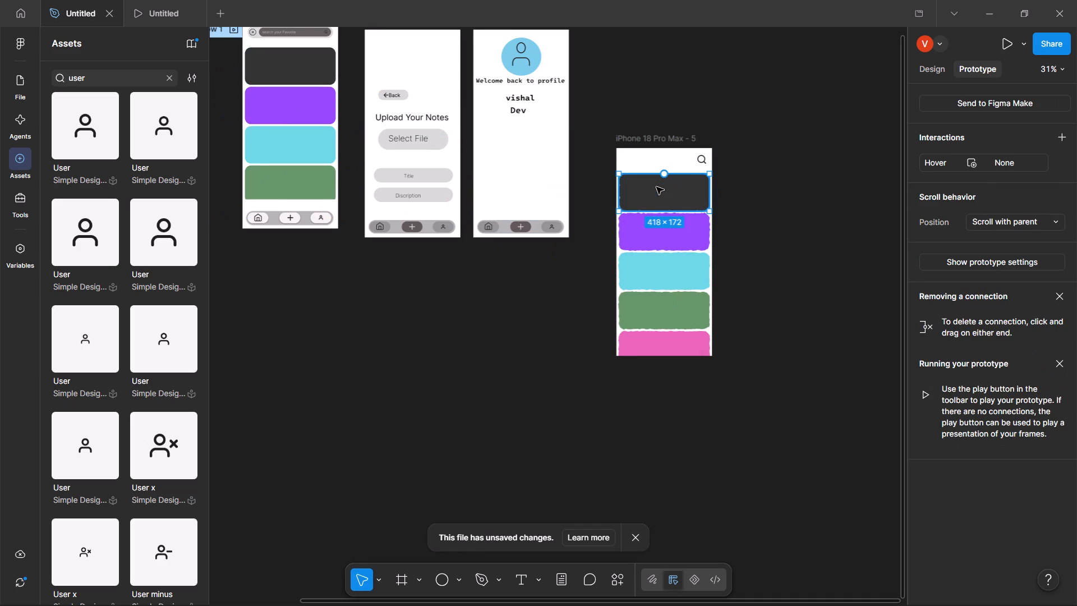
{"action": "left_click", "coordinate": [991, 217]}
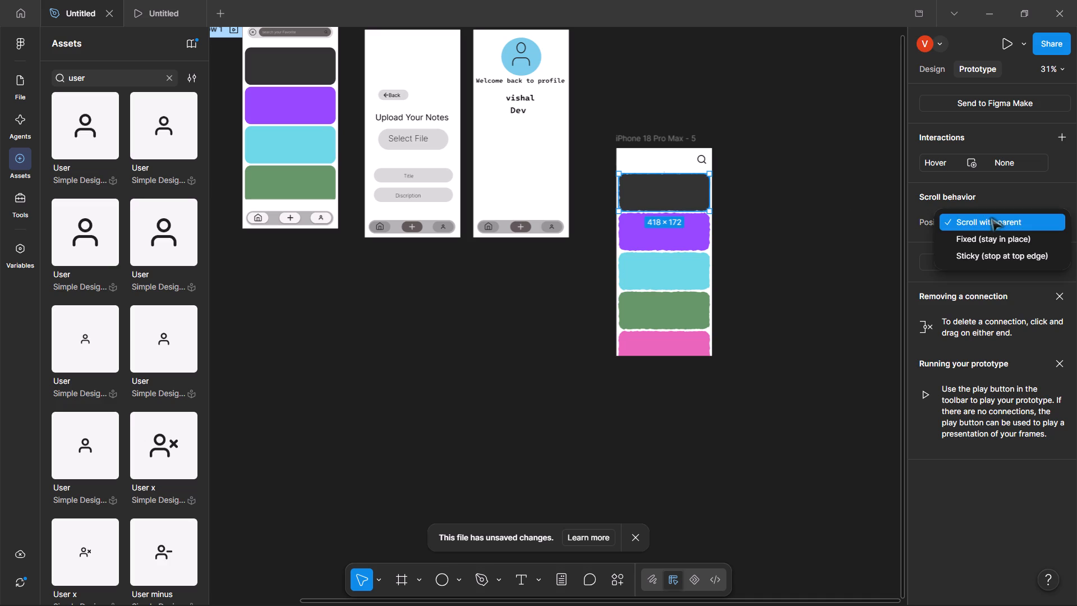
{"action": "left_click", "coordinate": [991, 217]}
{"action": "left_click", "coordinate": [1001, 168]}
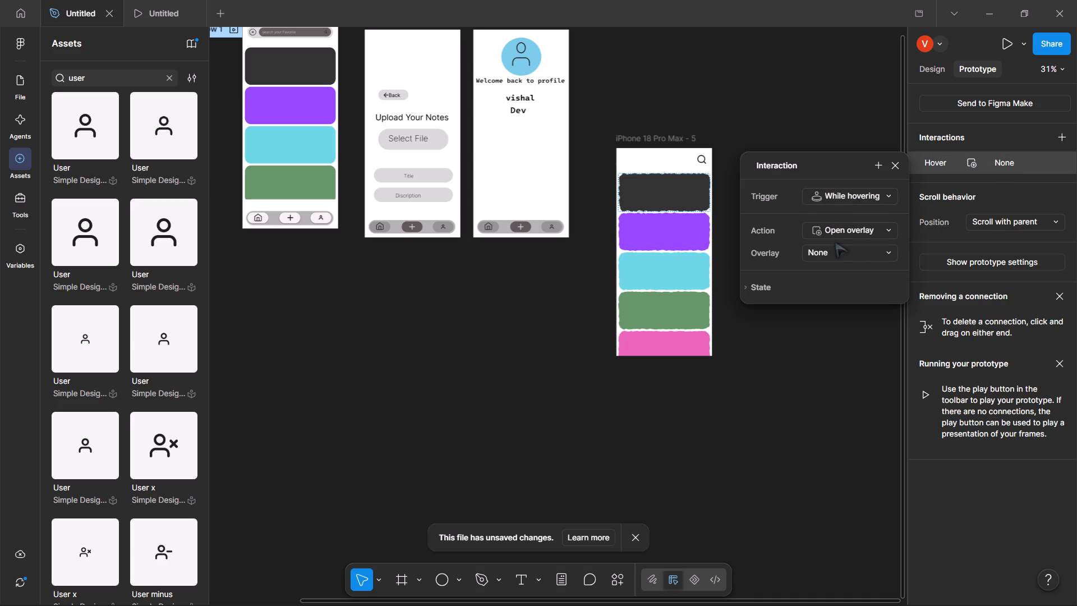
{"action": "left_click", "coordinate": [840, 254]}
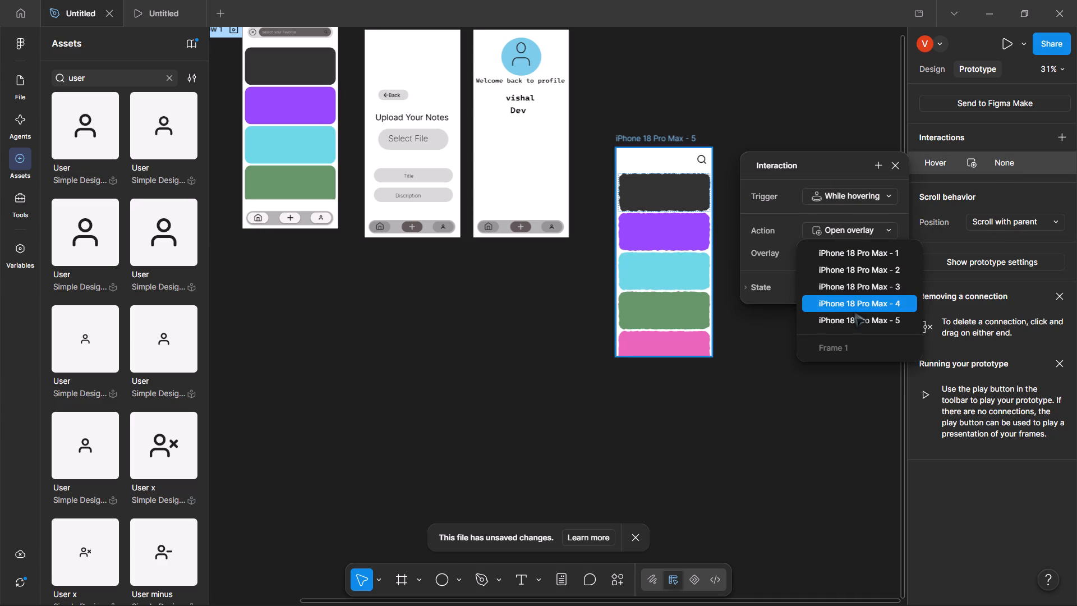
{"action": "left_click", "coordinate": [427, 313]}
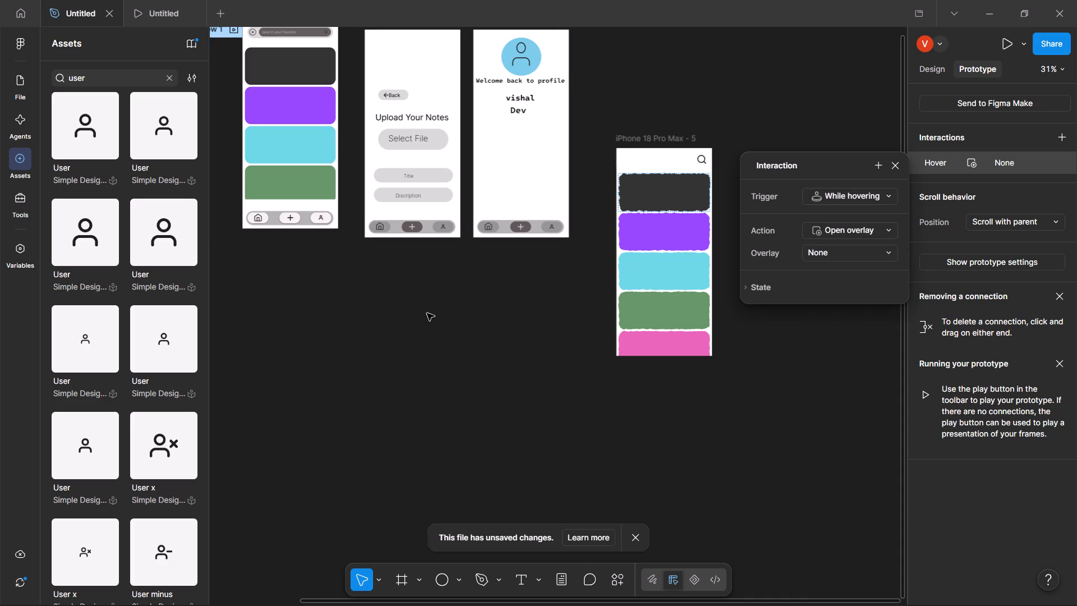
Add an interaction with the While hovering trigger to the dark card on iPhone 18 Pro Max - 1.
{"action": "scroll", "coordinate": [427, 313], "scroll_direction": "right", "scroll_amount": 3}
{"action": "scroll", "coordinate": [427, 313], "scroll_direction": "up", "scroll_amount": 3}
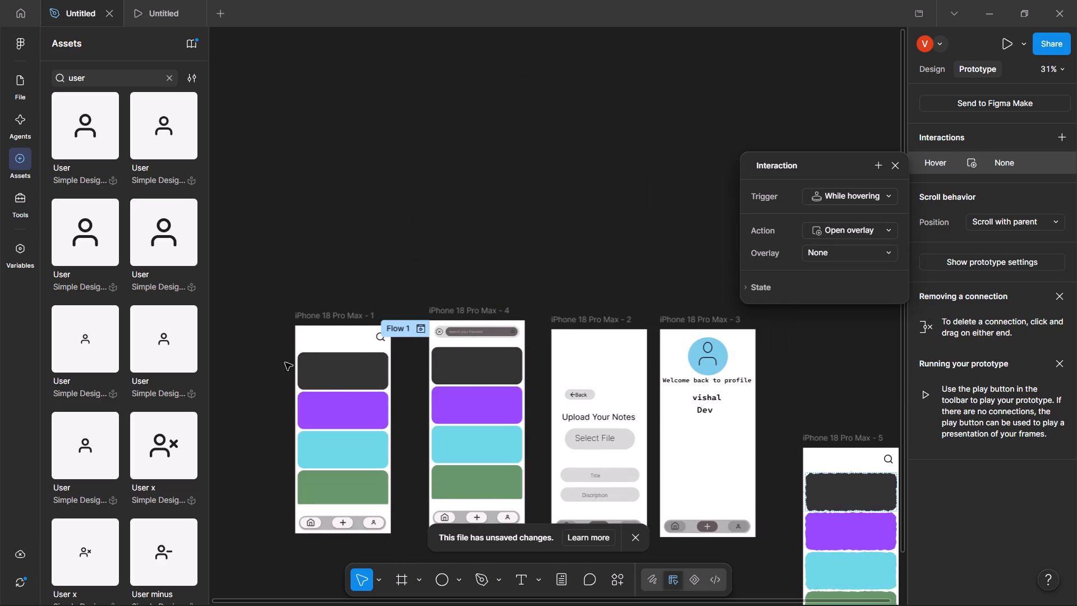
{"action": "triple_click", "coordinate": [329, 380]}
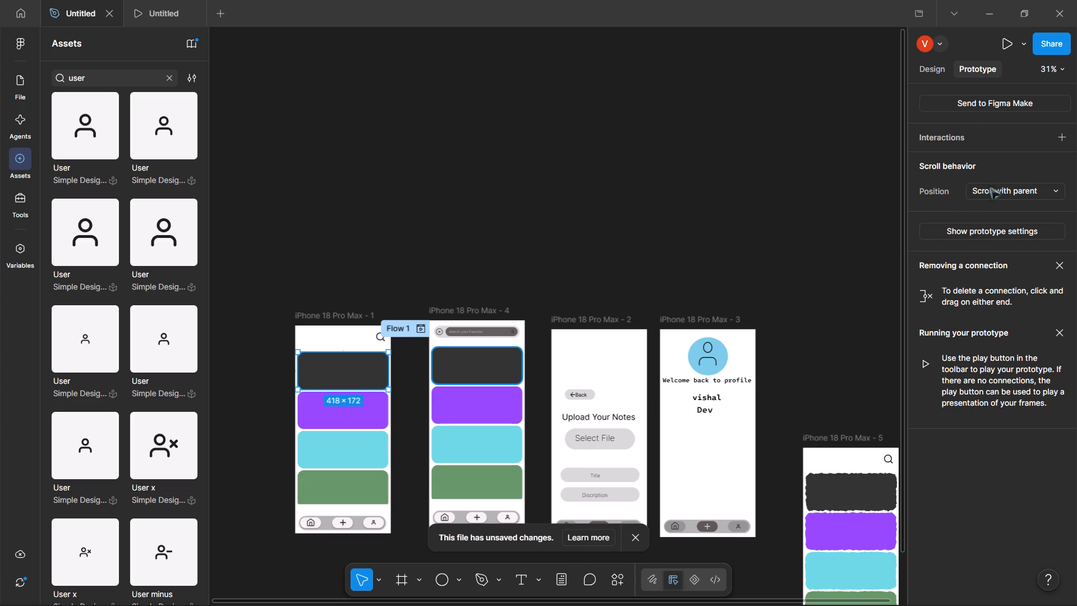
{"action": "left_click", "coordinate": [943, 139]}
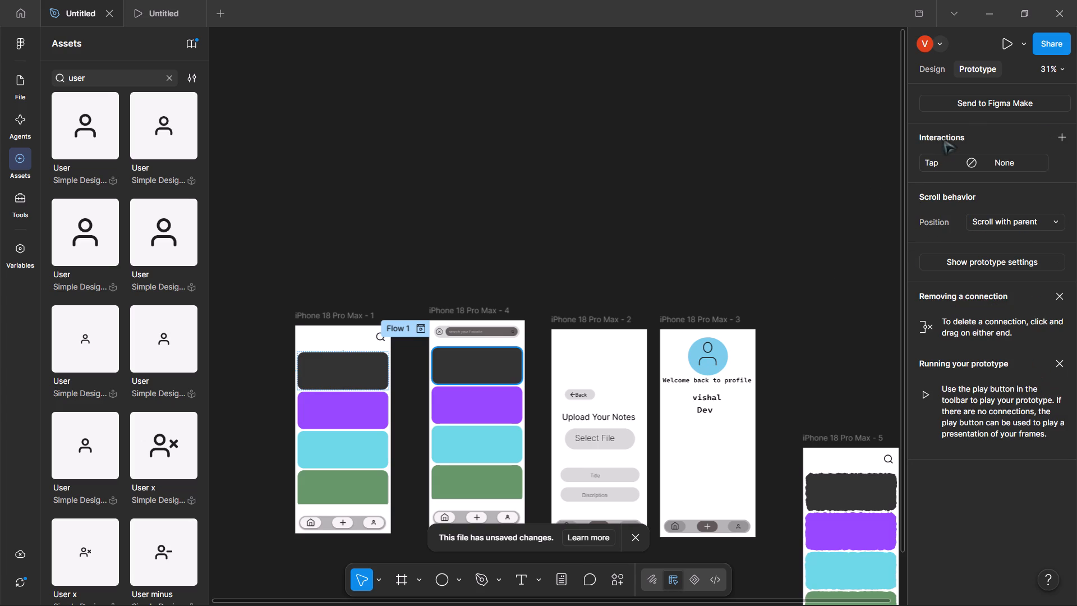
{"action": "left_click", "coordinate": [955, 155]}
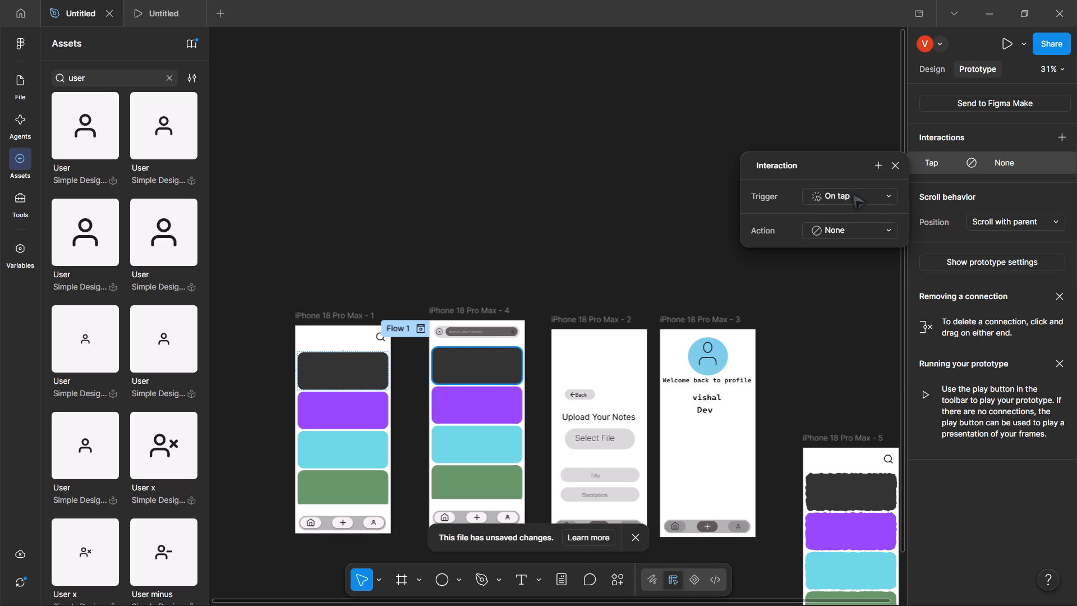
{"action": "left_click", "coordinate": [853, 194]}
{"action": "left_click", "coordinate": [851, 226]}
{"action": "left_click", "coordinate": [851, 226]}
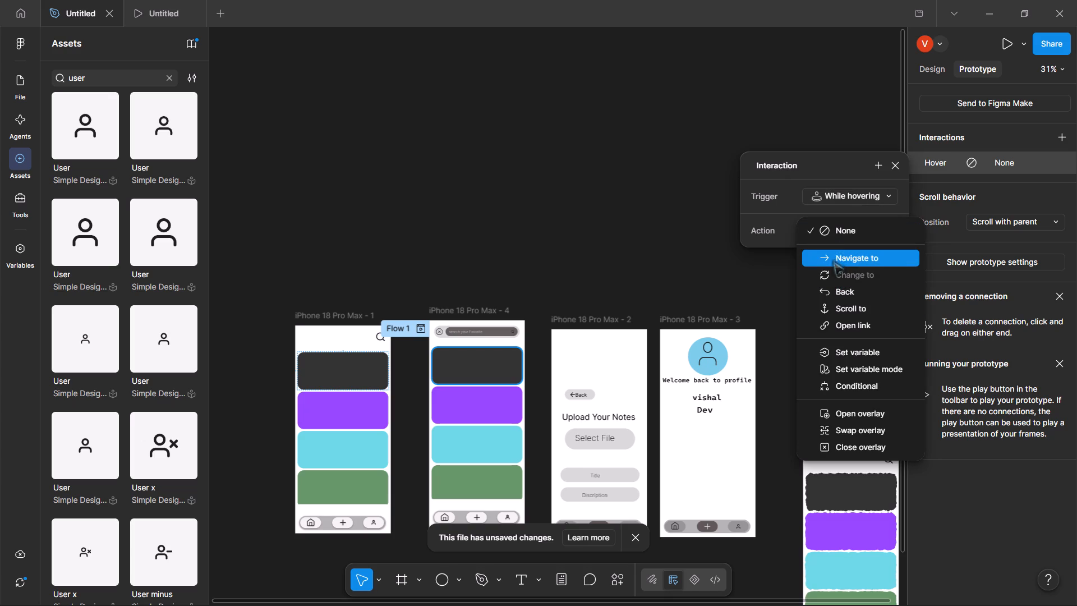
{"action": "left_click", "coordinate": [769, 217]}
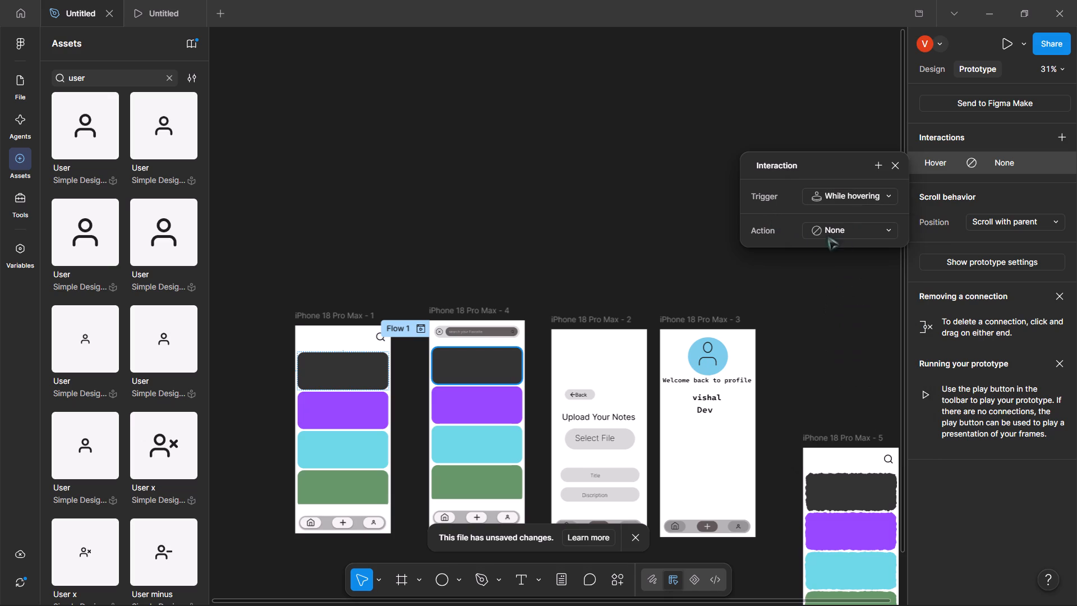
Set the dark card's hover action to Open overlay with iPhone 18 Pro Max - 5 as the overlay.
{"action": "left_click", "coordinate": [837, 235]}
{"action": "left_click", "coordinate": [850, 249]}
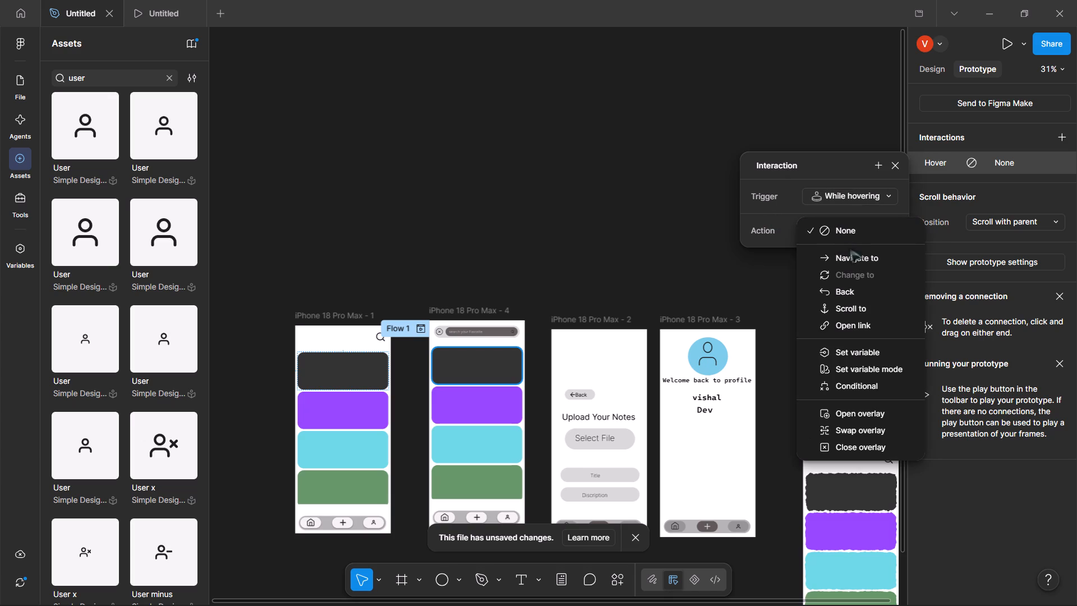
{"action": "left_click", "coordinate": [856, 252]}
{"action": "left_click", "coordinate": [827, 226]}
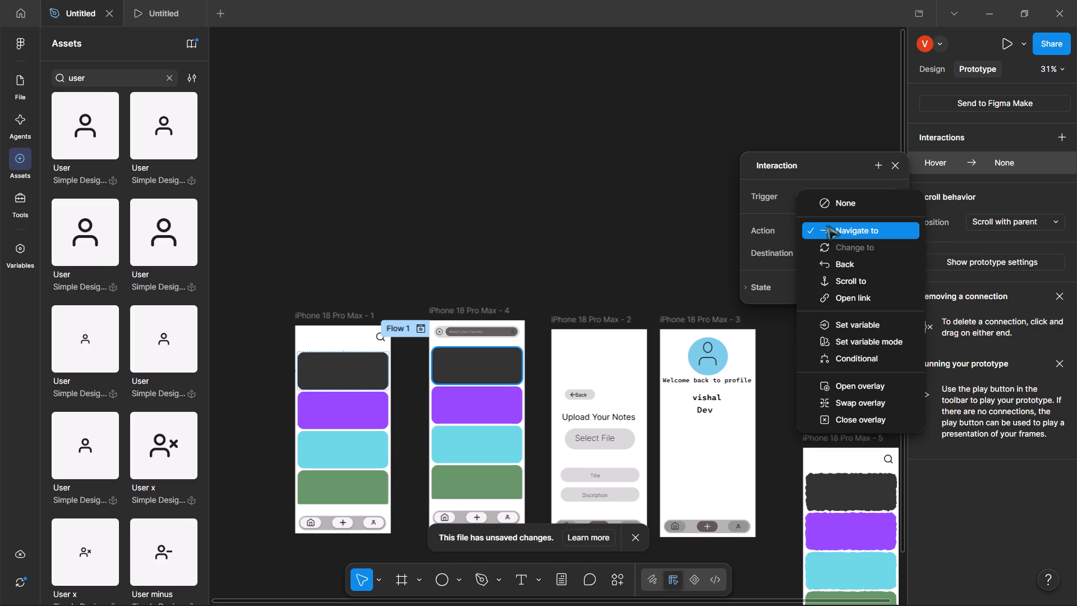
{"action": "left_click", "coordinate": [858, 387]}
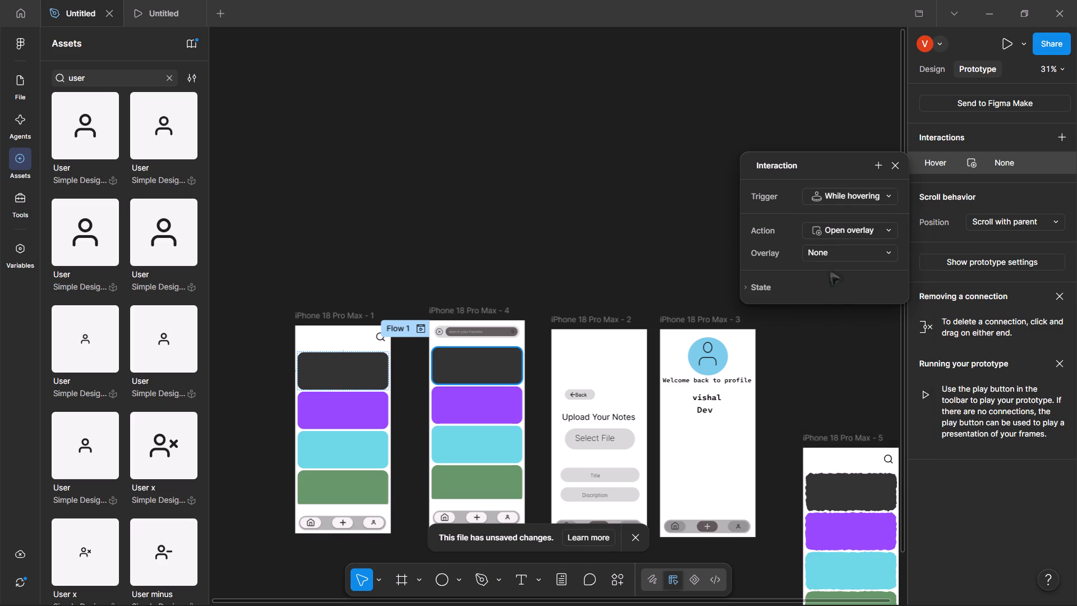
{"action": "left_click", "coordinate": [828, 246]}
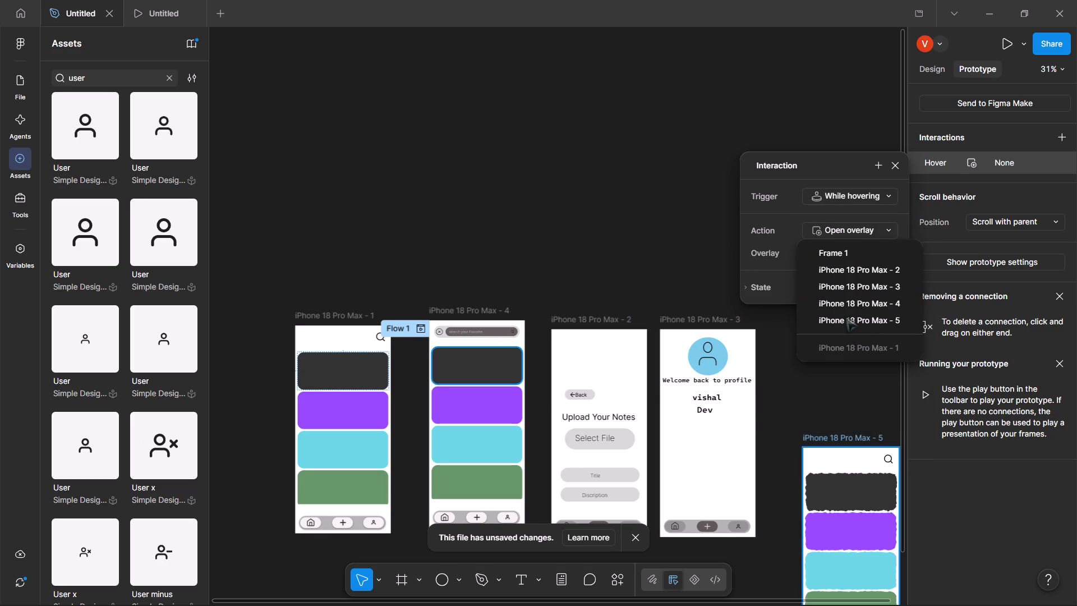
{"action": "left_click", "coordinate": [846, 317]}
{"action": "left_click", "coordinate": [506, 224]}
Test the home screen's dark card hover interaction in the prototype preview and restart the prototype.
{"action": "scroll", "coordinate": [506, 224], "scroll_direction": "right", "scroll_amount": 1}
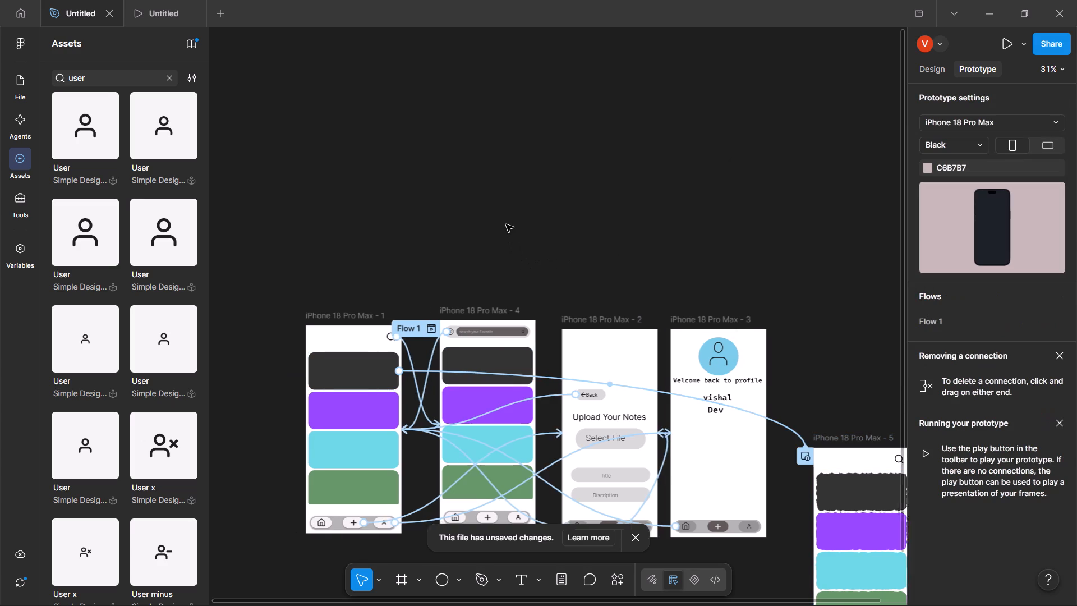
{"action": "scroll", "coordinate": [506, 224], "scroll_direction": "right", "scroll_amount": 1}
{"action": "scroll", "coordinate": [506, 224], "scroll_direction": "down", "scroll_amount": 1}
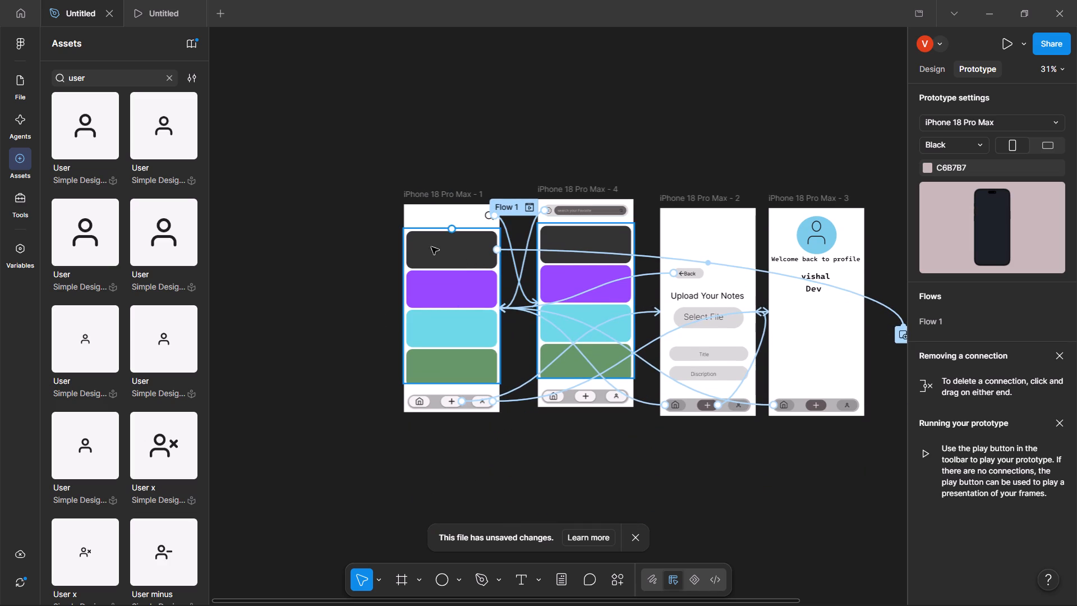
{"action": "left_click", "coordinate": [162, 0]}
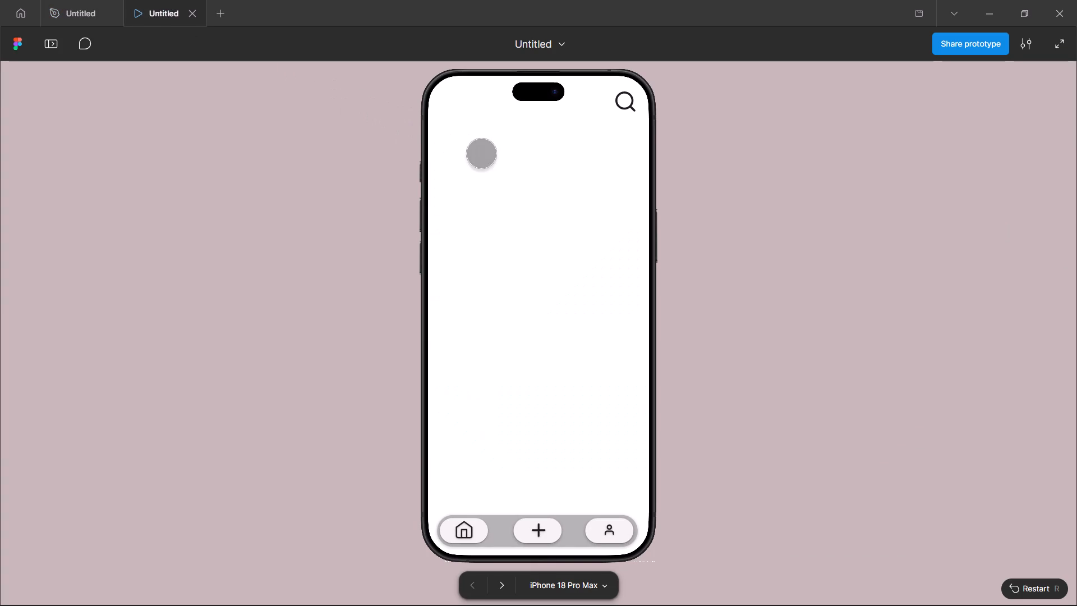
{"action": "right_click", "coordinate": [462, 180]}
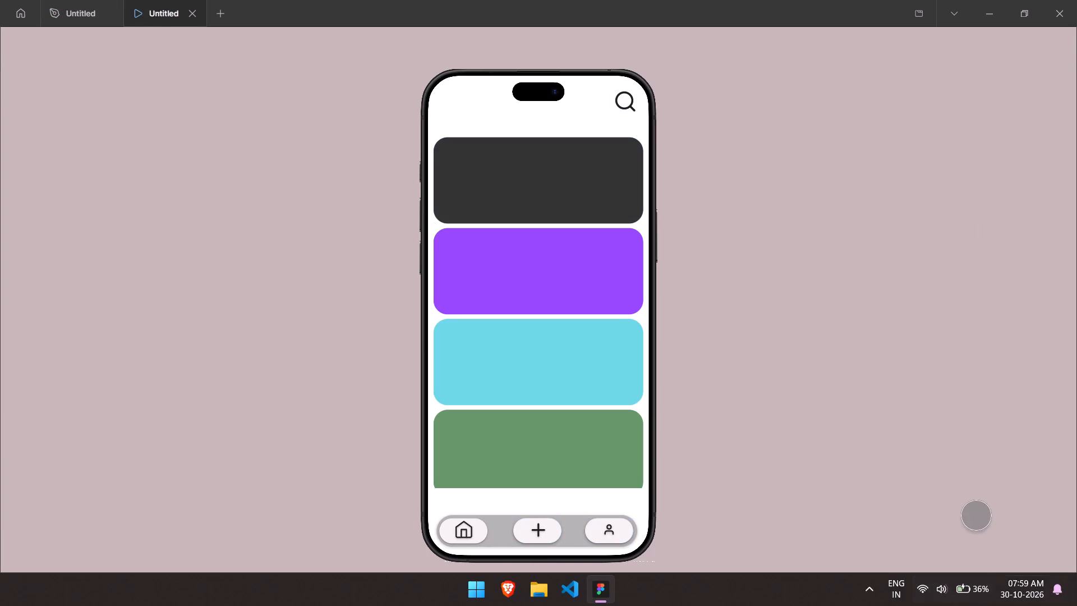
{"action": "double_click", "coordinate": [975, 511]}
{"action": "left_click", "coordinate": [1020, 587]}
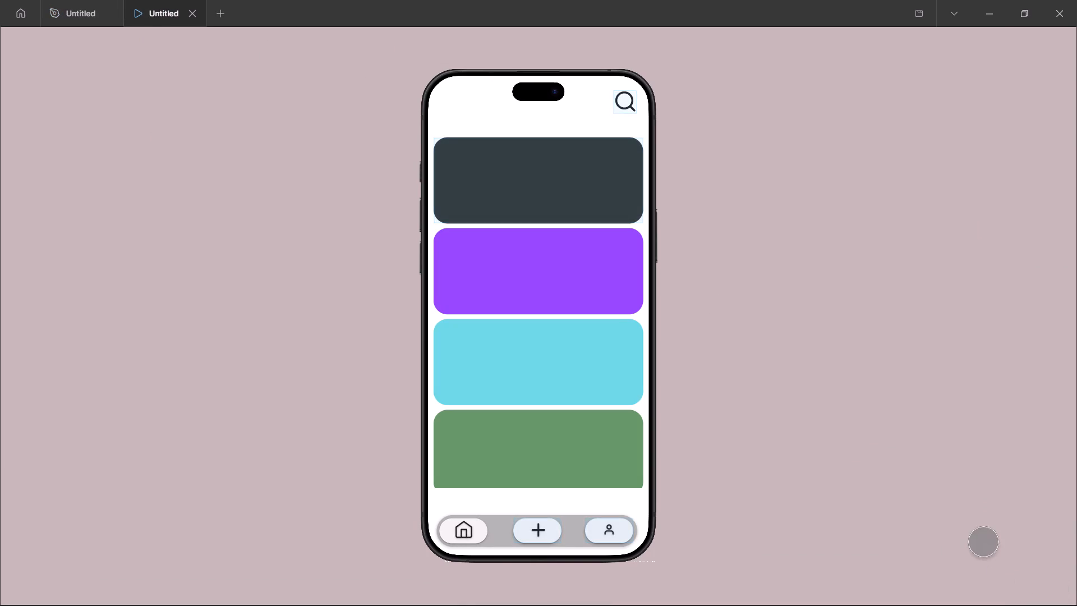
{"action": "left_click", "coordinate": [983, 541]}
{"action": "triple_click", "coordinate": [1022, 583]}
{"action": "triple_click", "coordinate": [1022, 583]}
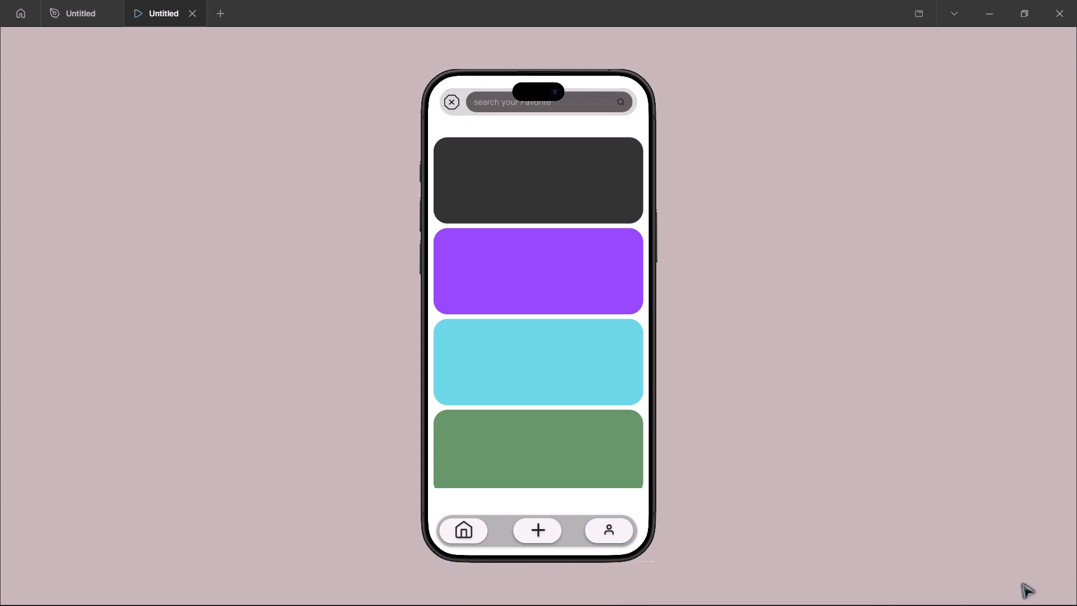
Test closing and reopening the search bar in the preview, ending on the home screen with search closed.
{"action": "left_click", "coordinate": [458, 95]}
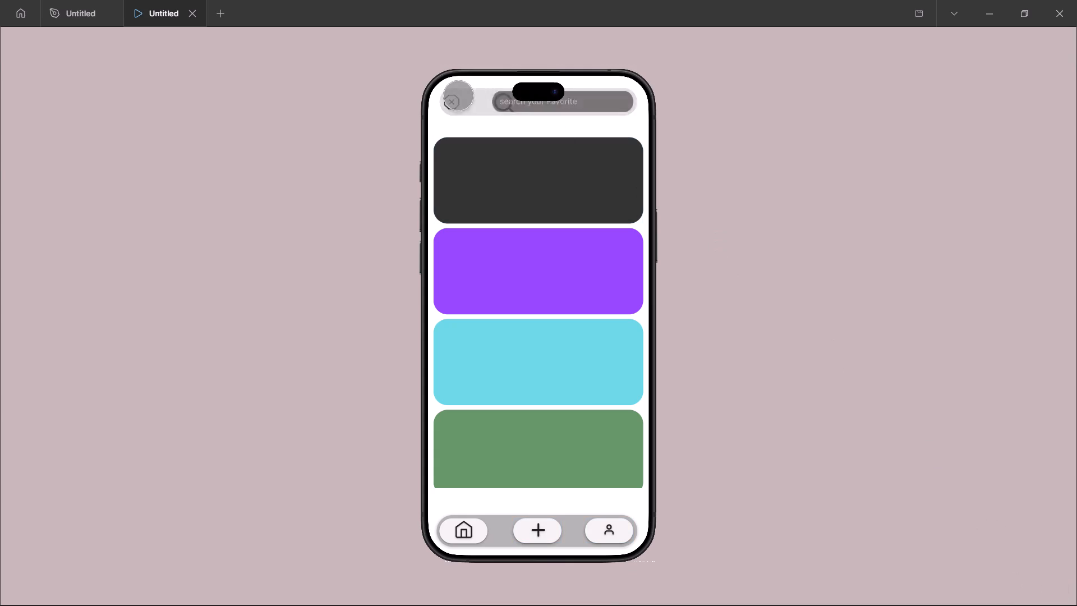
{"action": "left_click", "coordinate": [622, 106]}
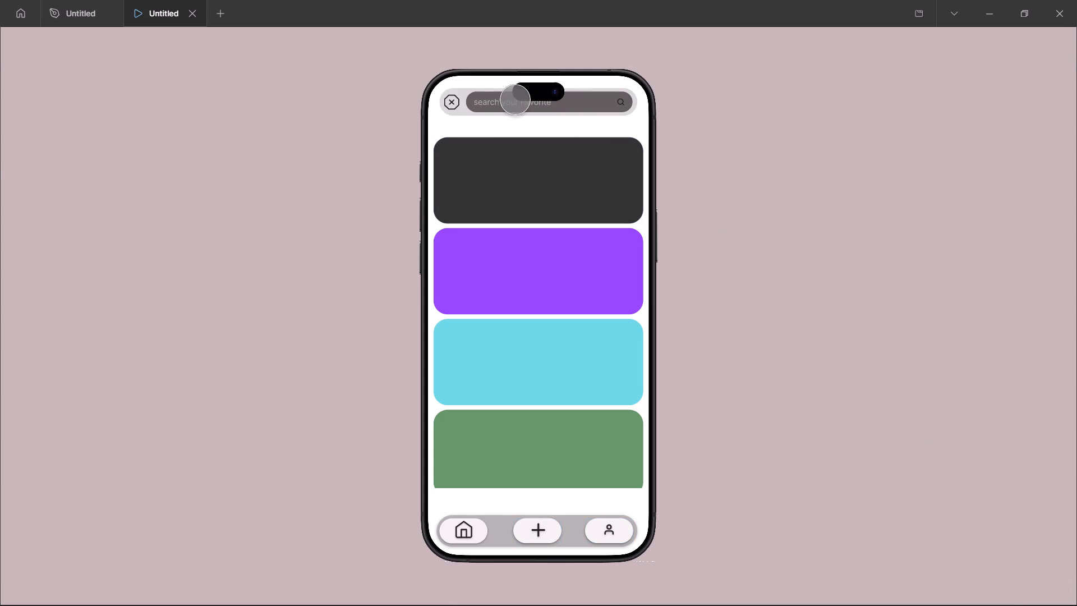
{"action": "left_click", "coordinate": [455, 102]}
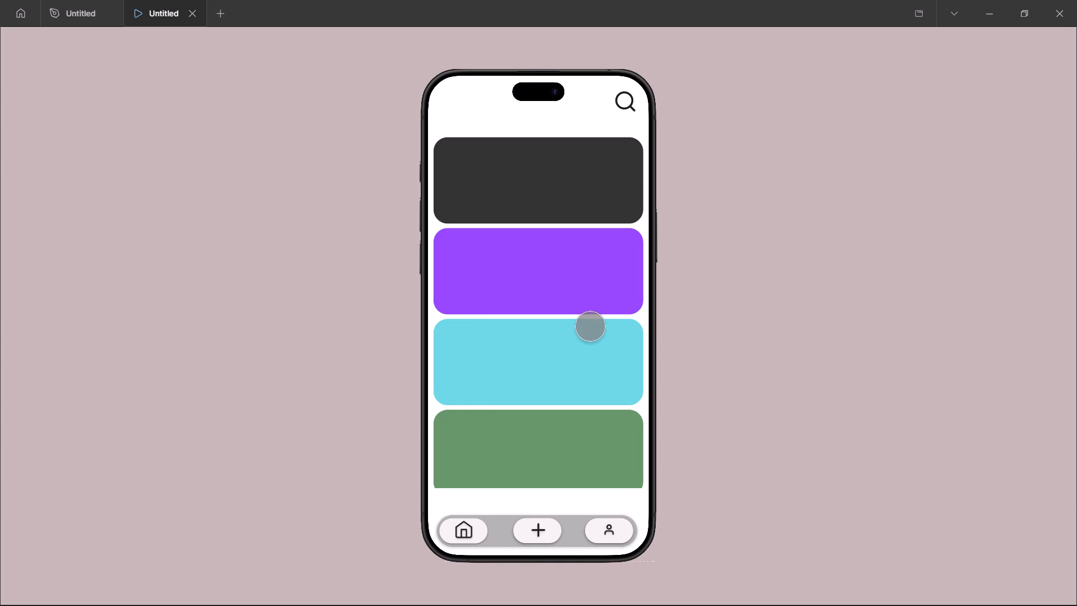
Test scrolling the coloured card list in the preview and return to the design file.
{"action": "scroll", "coordinate": [590, 326], "scroll_direction": "down", "scroll_amount": 10}
{"action": "scroll", "coordinate": [590, 326], "scroll_direction": "up", "scroll_amount": 6}
{"action": "scroll", "coordinate": [590, 326], "scroll_direction": "down", "scroll_amount": 6}
{"action": "scroll", "coordinate": [590, 326], "scroll_direction": "up", "scroll_amount": 1}
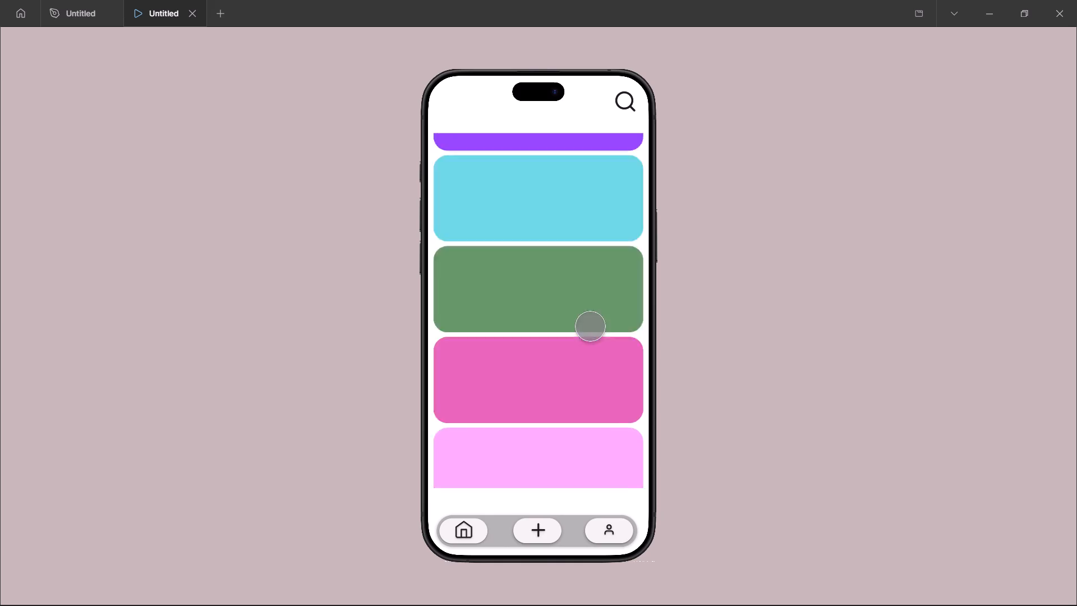
{"action": "scroll", "coordinate": [590, 326], "scroll_direction": "up", "scroll_amount": 4}
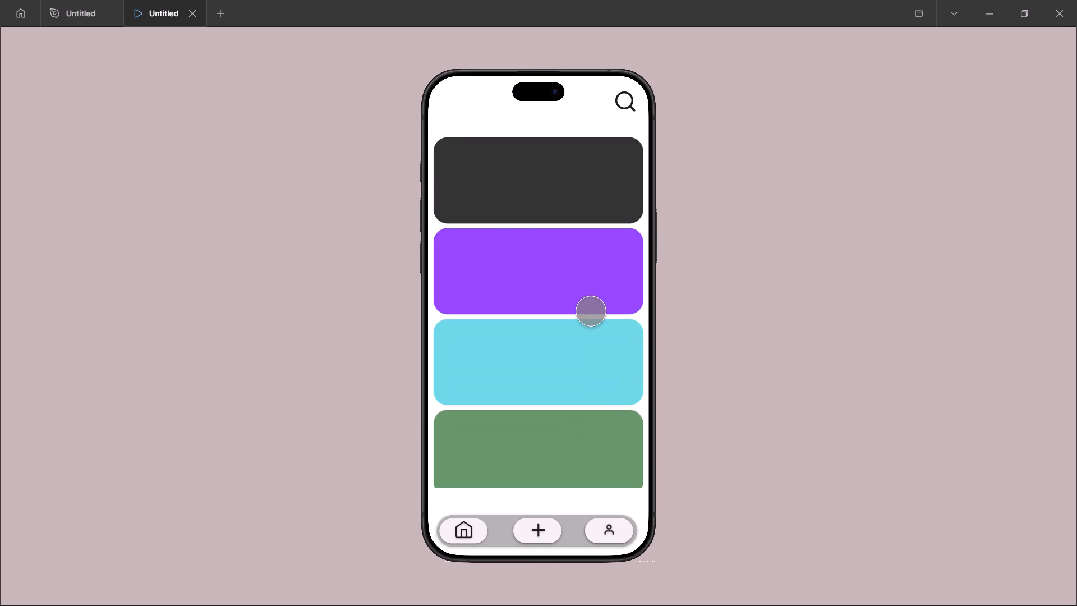
{"action": "scroll", "coordinate": [591, 311], "scroll_direction": "down", "scroll_amount": 5}
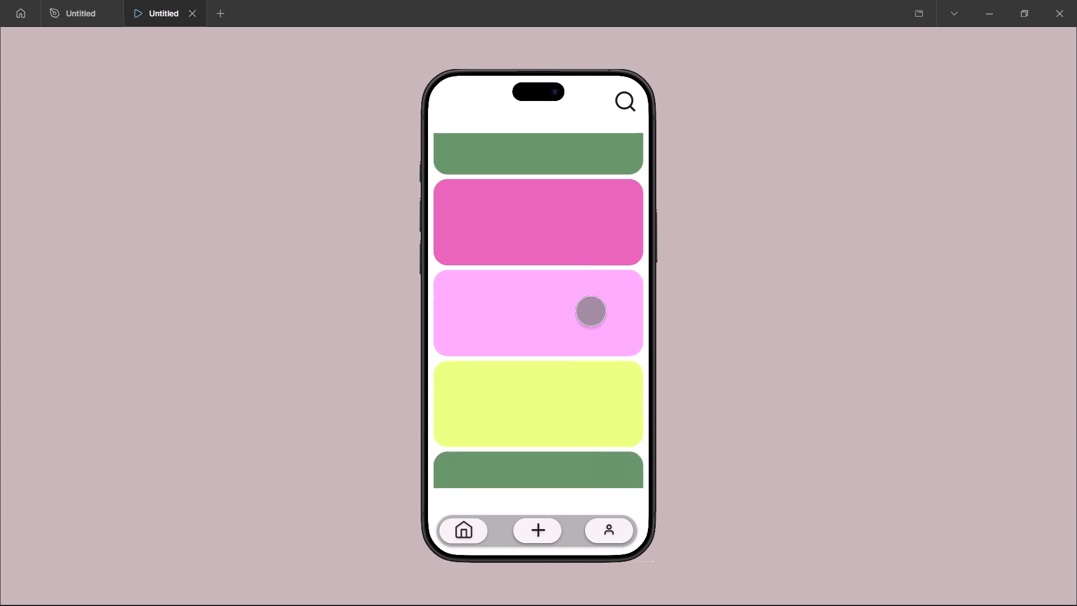
{"action": "scroll", "coordinate": [610, 281], "scroll_direction": "down", "scroll_amount": 1}
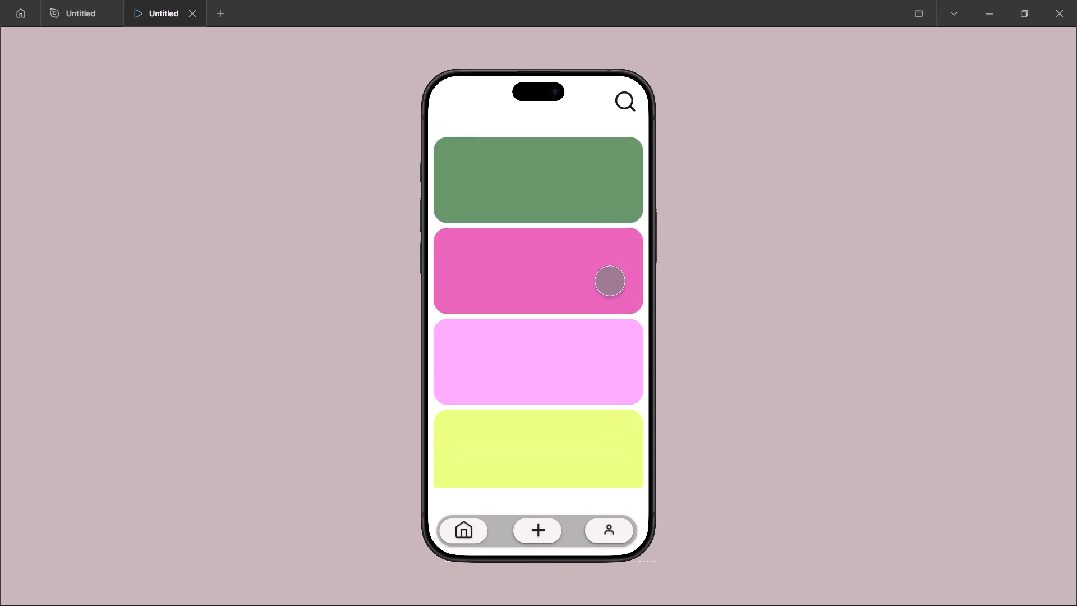
{"action": "scroll", "coordinate": [610, 281], "scroll_direction": "down", "scroll_amount": 1}
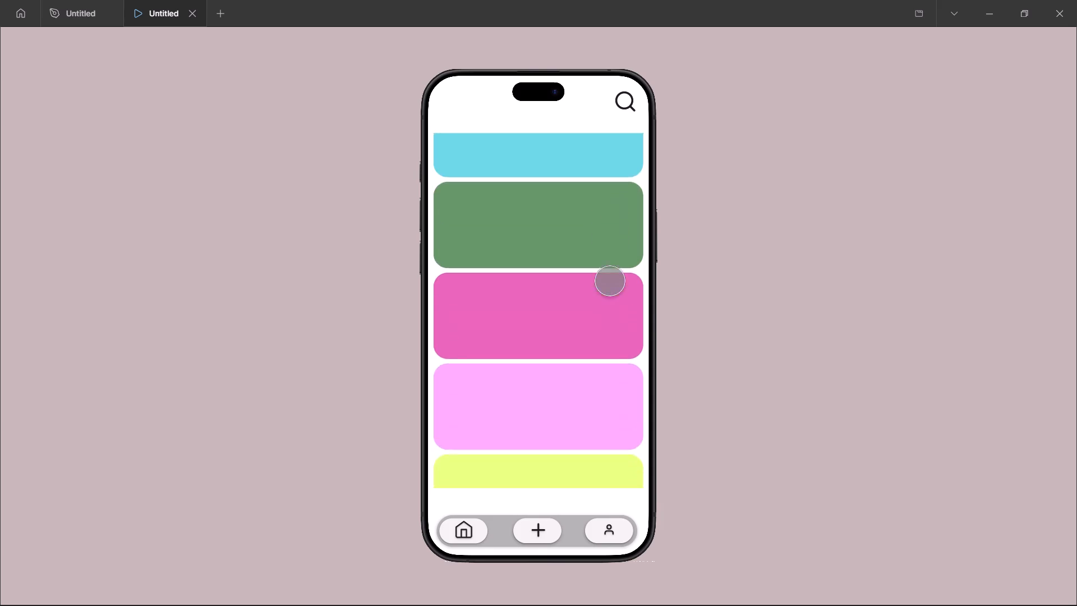
{"action": "scroll", "coordinate": [610, 281], "scroll_direction": "down", "scroll_amount": 1}
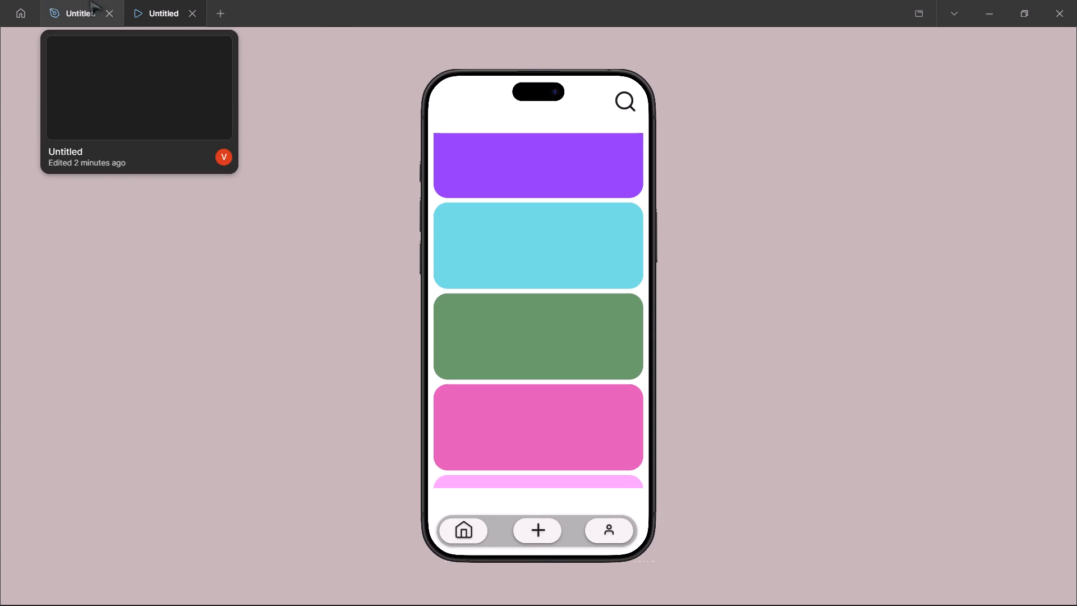
{"action": "left_click", "coordinate": [66, 2]}
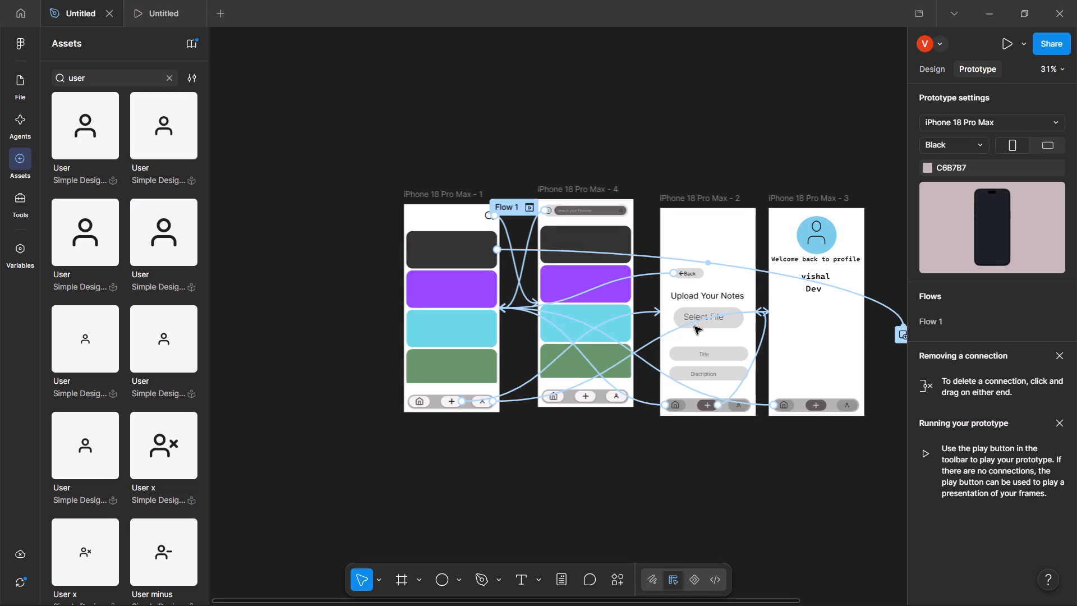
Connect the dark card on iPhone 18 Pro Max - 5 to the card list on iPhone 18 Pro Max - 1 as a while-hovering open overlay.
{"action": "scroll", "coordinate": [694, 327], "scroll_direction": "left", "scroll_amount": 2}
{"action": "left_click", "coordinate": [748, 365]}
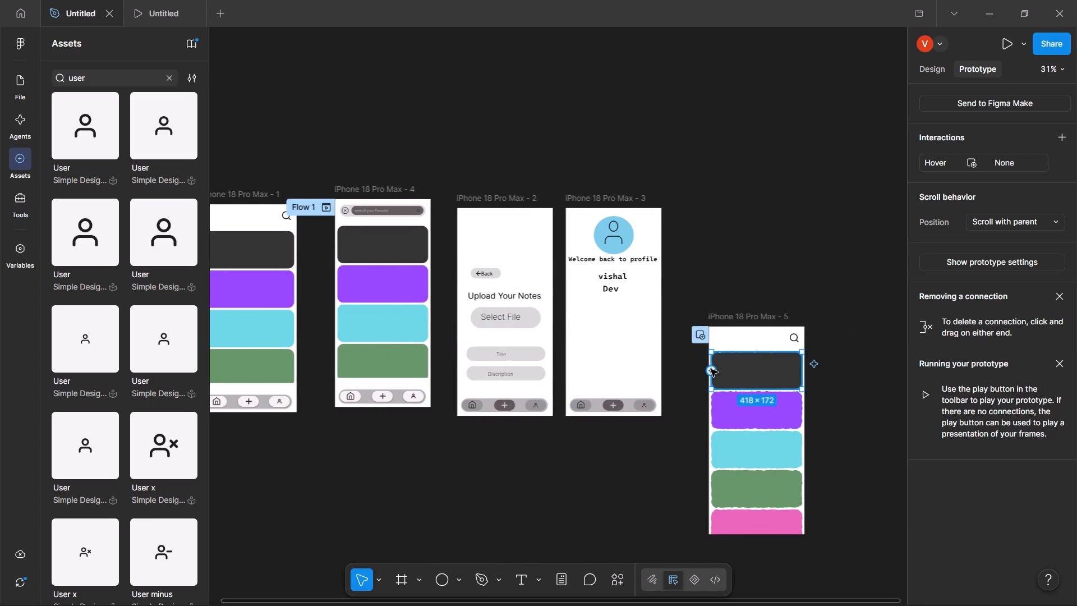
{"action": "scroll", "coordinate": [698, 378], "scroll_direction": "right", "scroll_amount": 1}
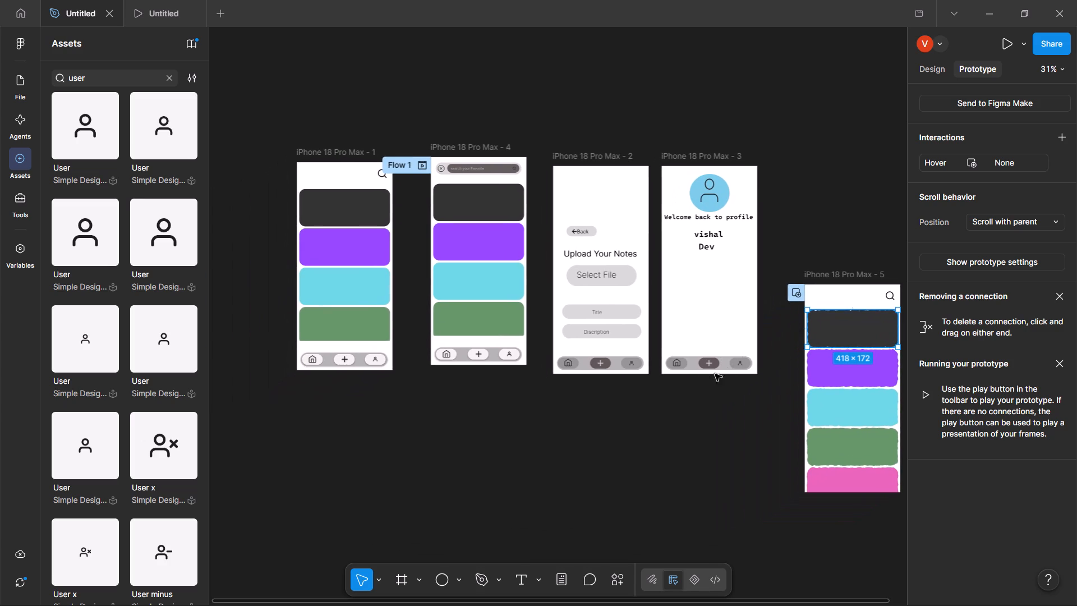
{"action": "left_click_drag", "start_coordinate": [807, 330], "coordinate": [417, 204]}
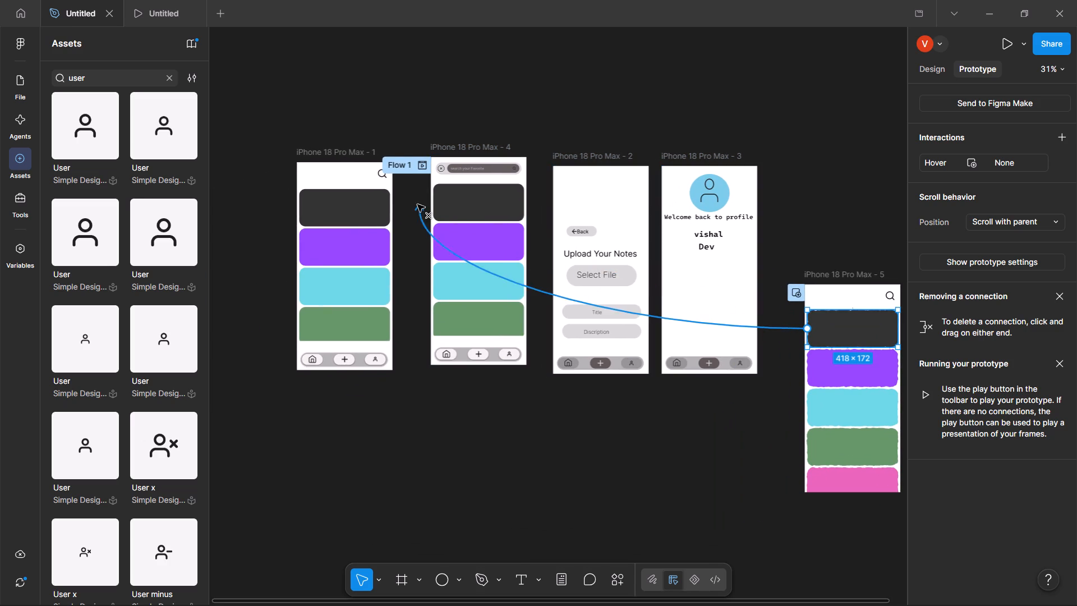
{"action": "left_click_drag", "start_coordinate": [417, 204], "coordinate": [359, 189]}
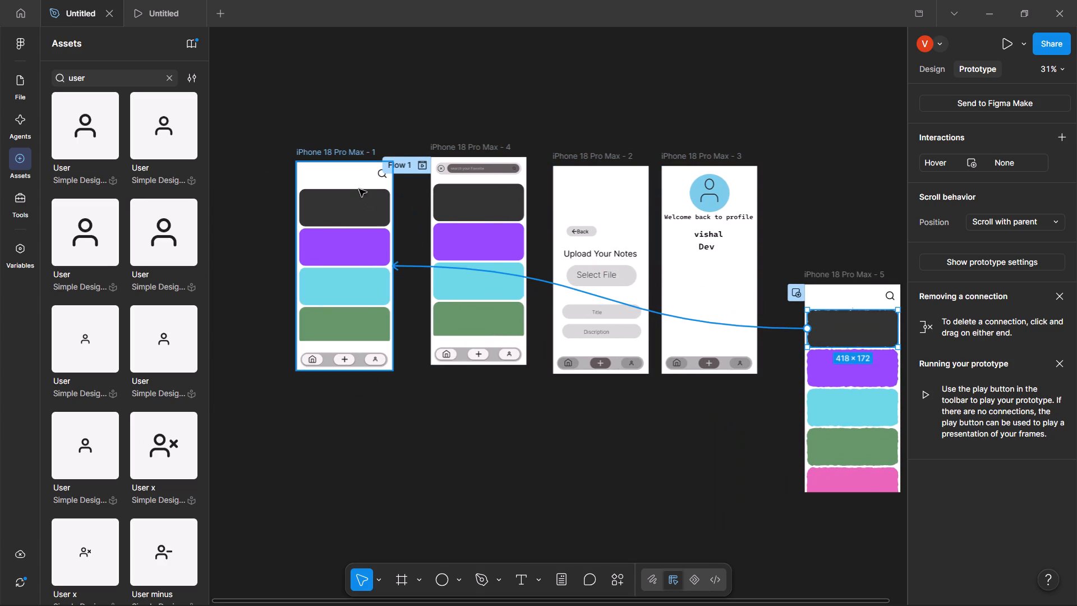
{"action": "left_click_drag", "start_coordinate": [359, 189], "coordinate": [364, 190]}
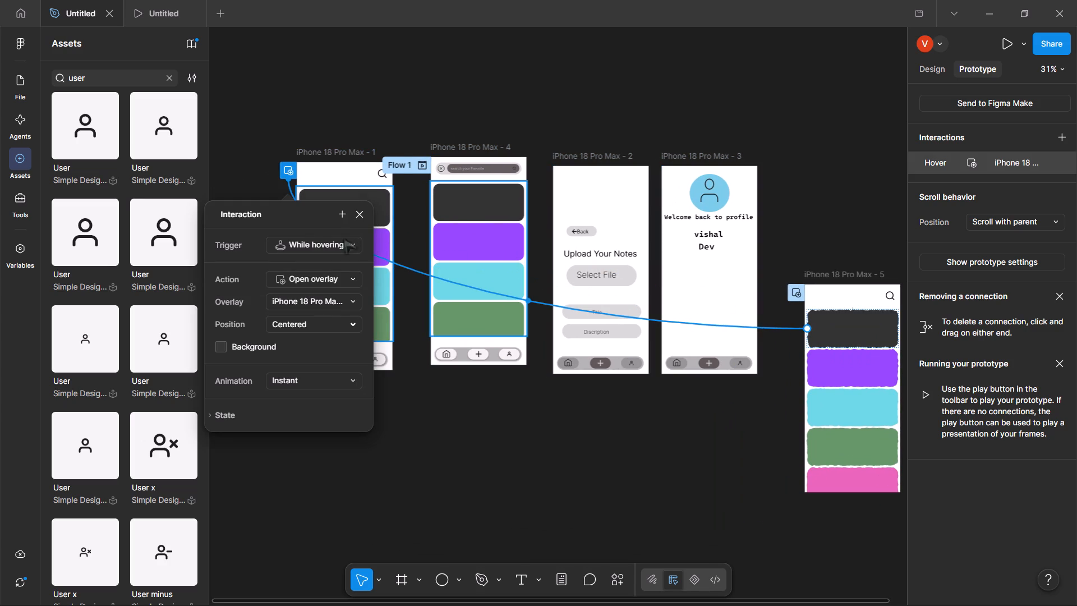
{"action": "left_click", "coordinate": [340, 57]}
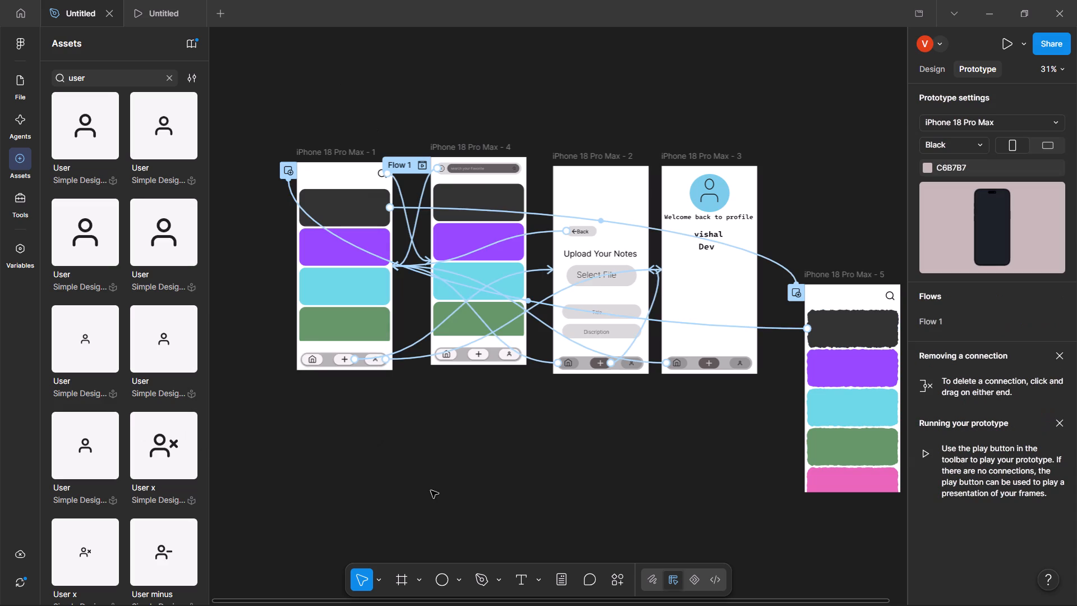
Test the card list scrolling and hover overlay in the prototype preview and return to the design file.
{"action": "left_click", "coordinate": [155, 0]}
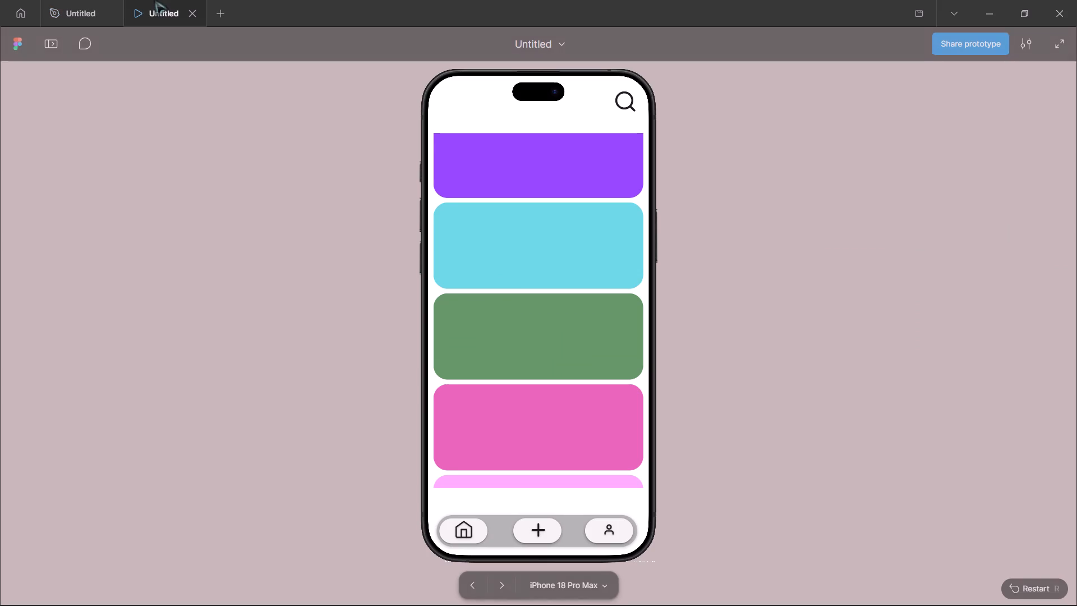
{"action": "scroll", "coordinate": [503, 162], "scroll_direction": "up", "scroll_amount": 7}
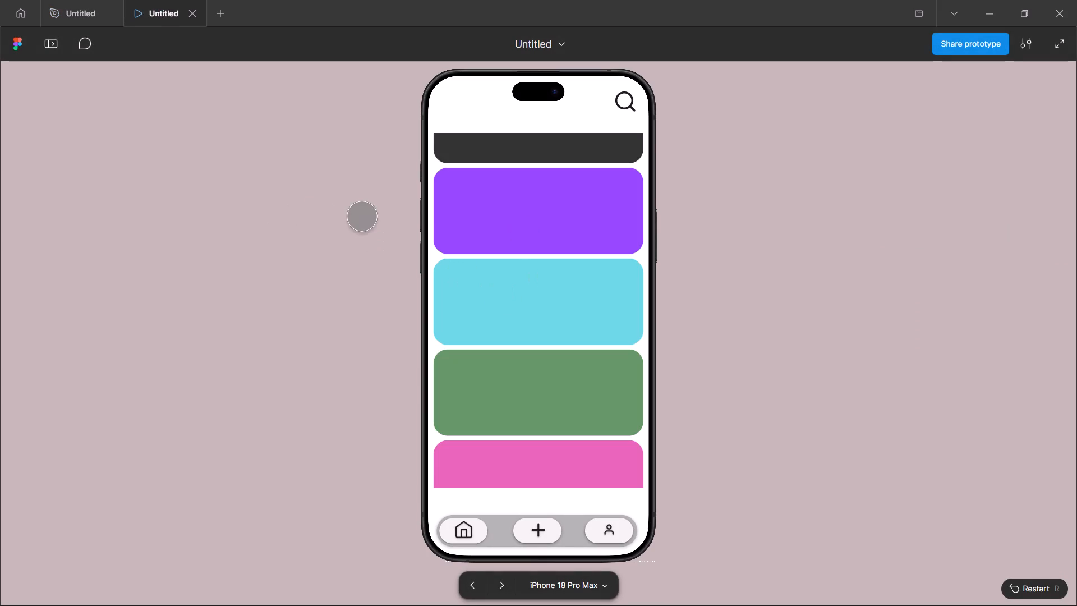
{"action": "scroll", "coordinate": [362, 216], "scroll_direction": "up", "scroll_amount": 4}
{"action": "scroll", "coordinate": [573, 259], "scroll_direction": "up", "scroll_amount": 3}
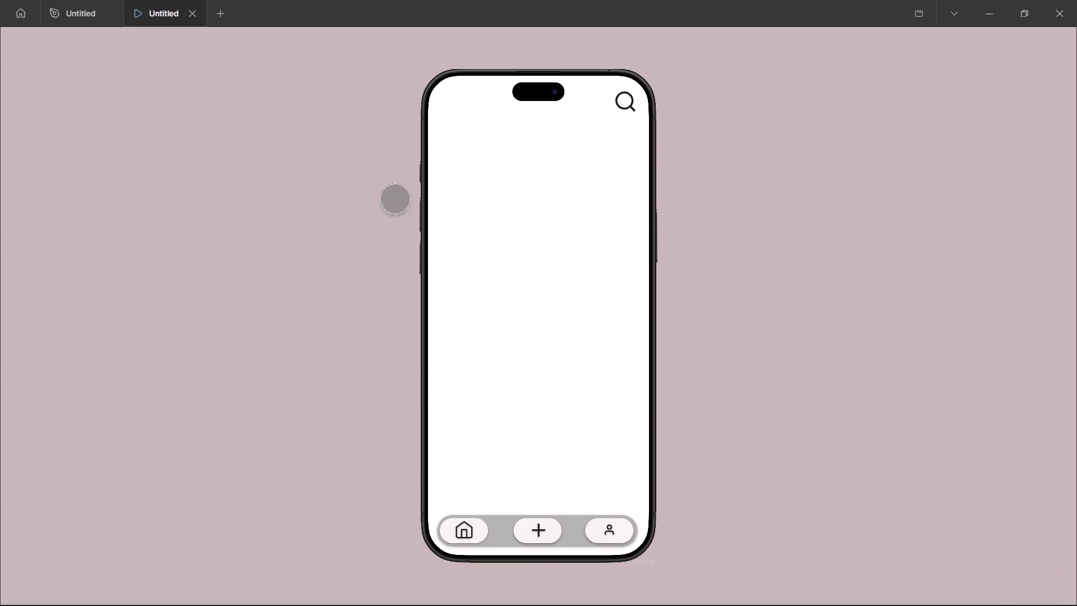
{"action": "left_click", "coordinate": [68, 0]}
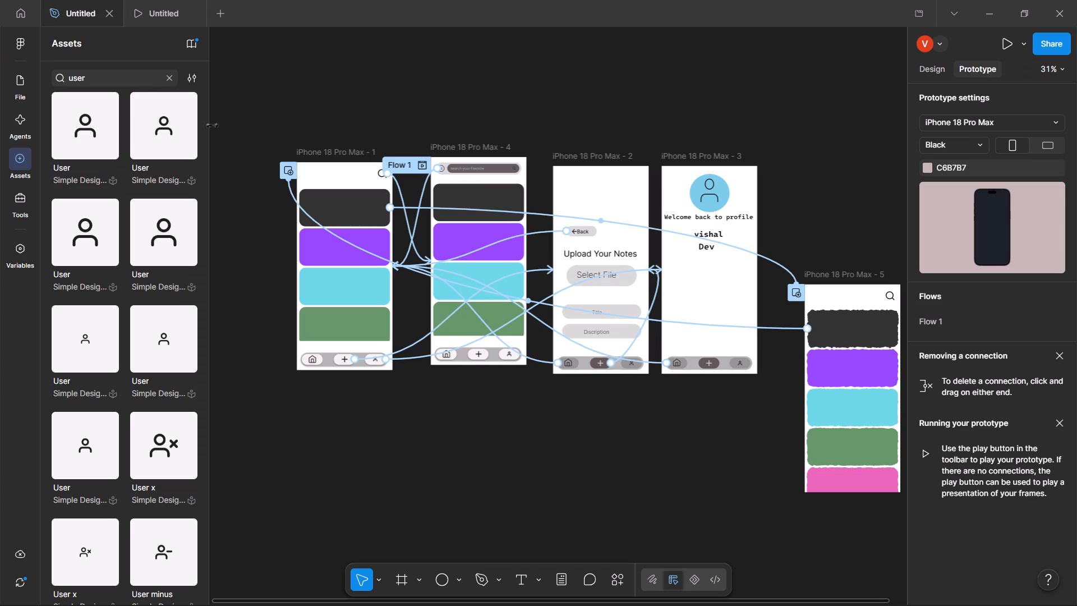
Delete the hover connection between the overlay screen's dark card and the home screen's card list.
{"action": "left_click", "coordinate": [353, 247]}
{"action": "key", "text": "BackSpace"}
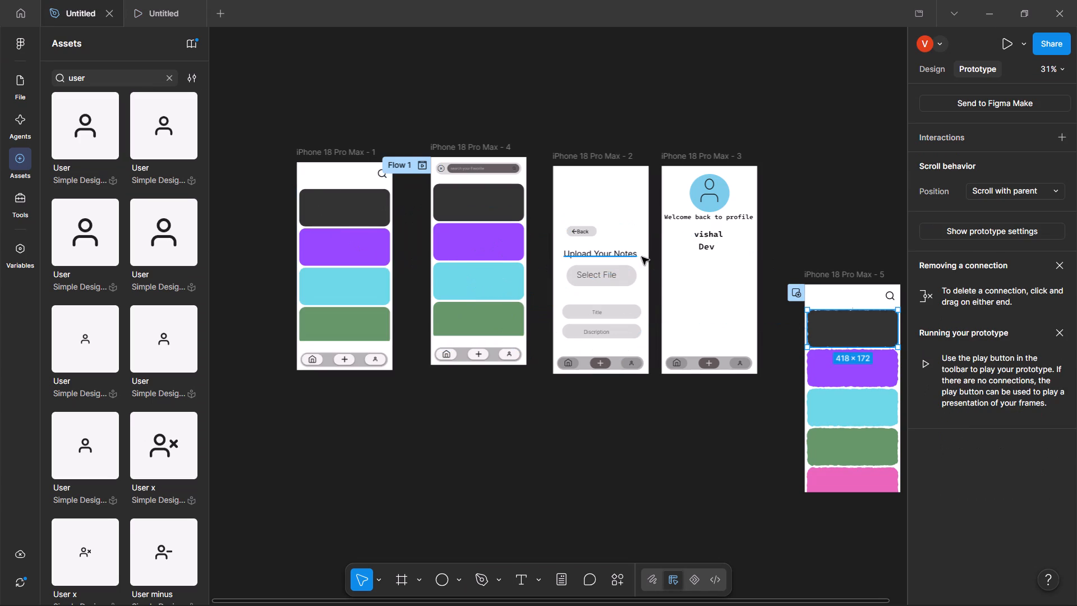
Delete the coloured cards on iPhone 18 Pro Max - 5 and the whole screen itself.
{"action": "left_click_drag", "start_coordinate": [832, 226], "coordinate": [856, 516]}
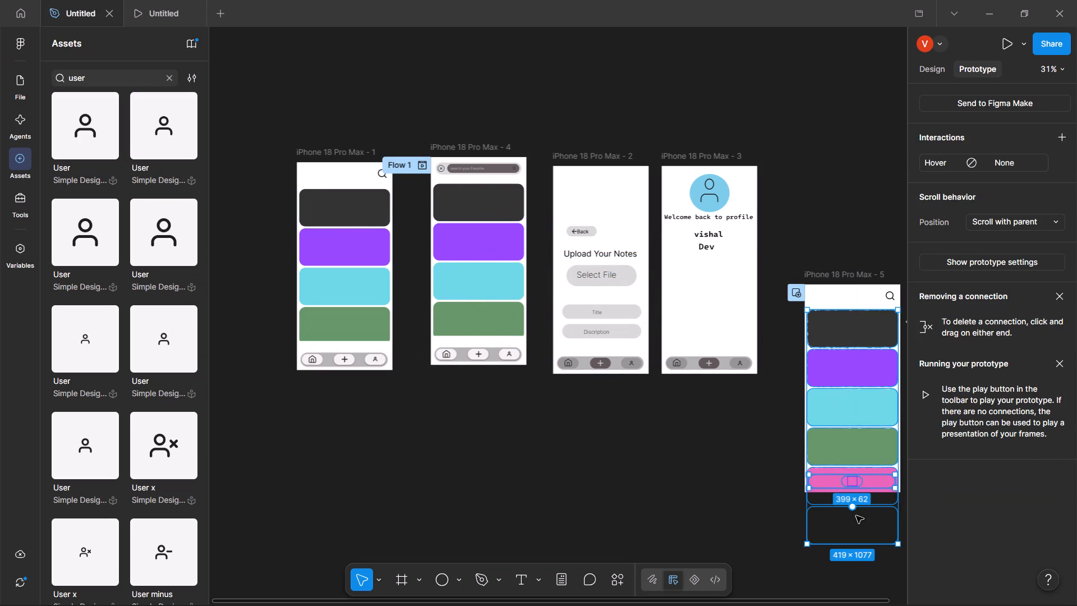
{"action": "key", "text": "BackSpace"}
{"action": "left_click", "coordinate": [859, 453]}
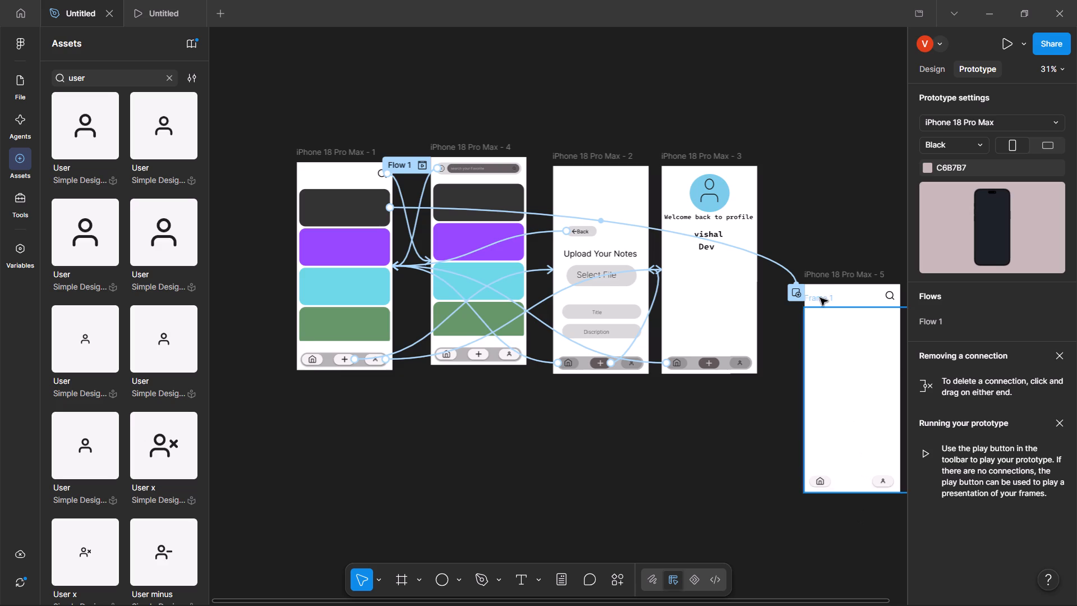
{"action": "left_click", "coordinate": [826, 278]}
{"action": "key", "text": "BackSpace"}
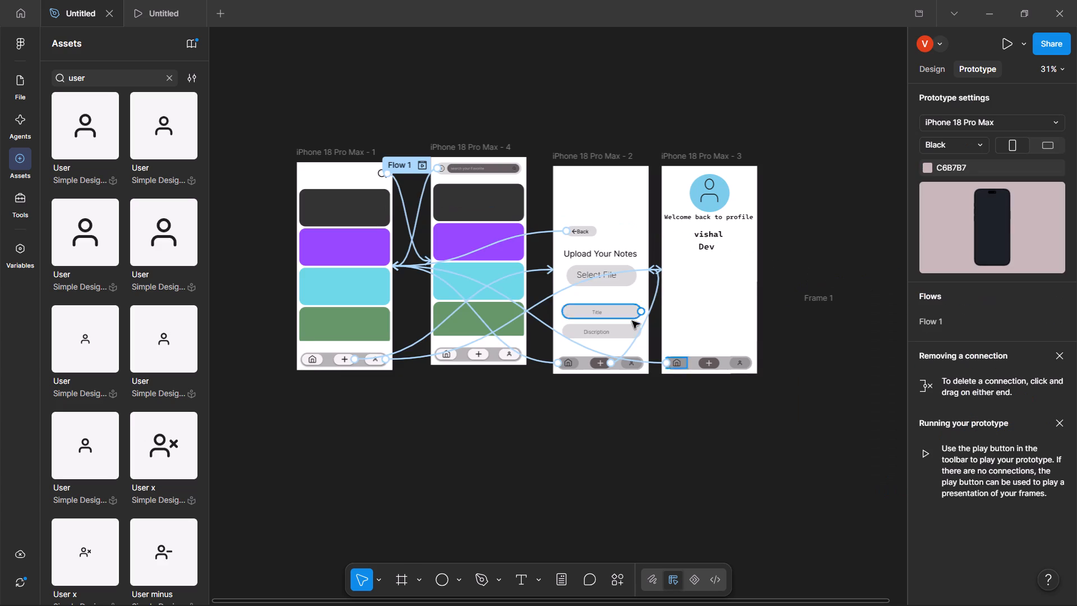
Test the home screen's dark card in the prototype preview and return to the design file.
{"action": "left_click", "coordinate": [144, 0]}
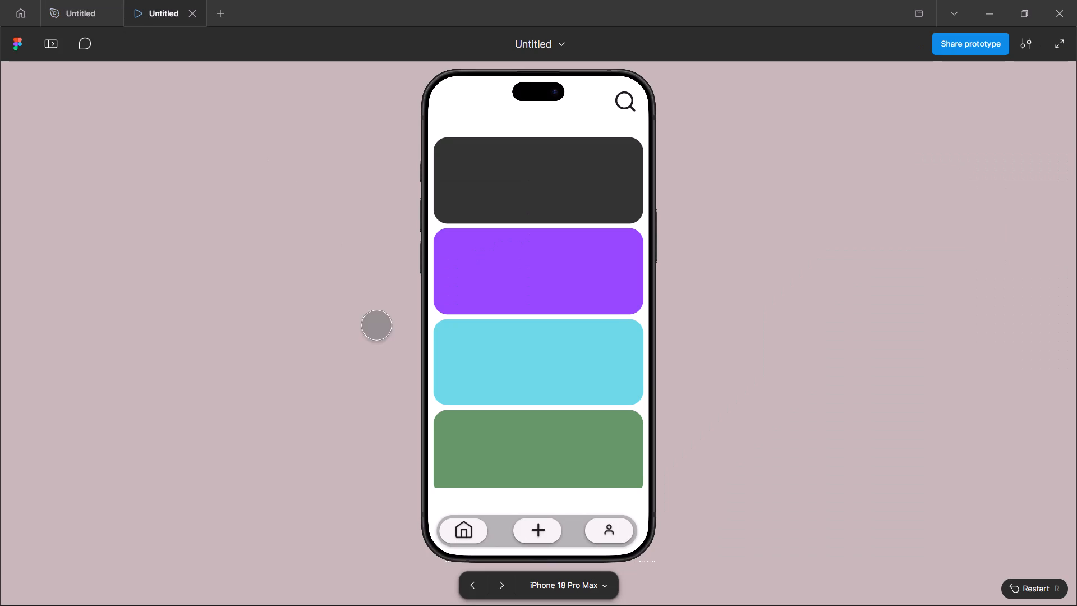
{"action": "left_click_drag", "start_coordinate": [493, 185], "coordinate": [274, 85]}
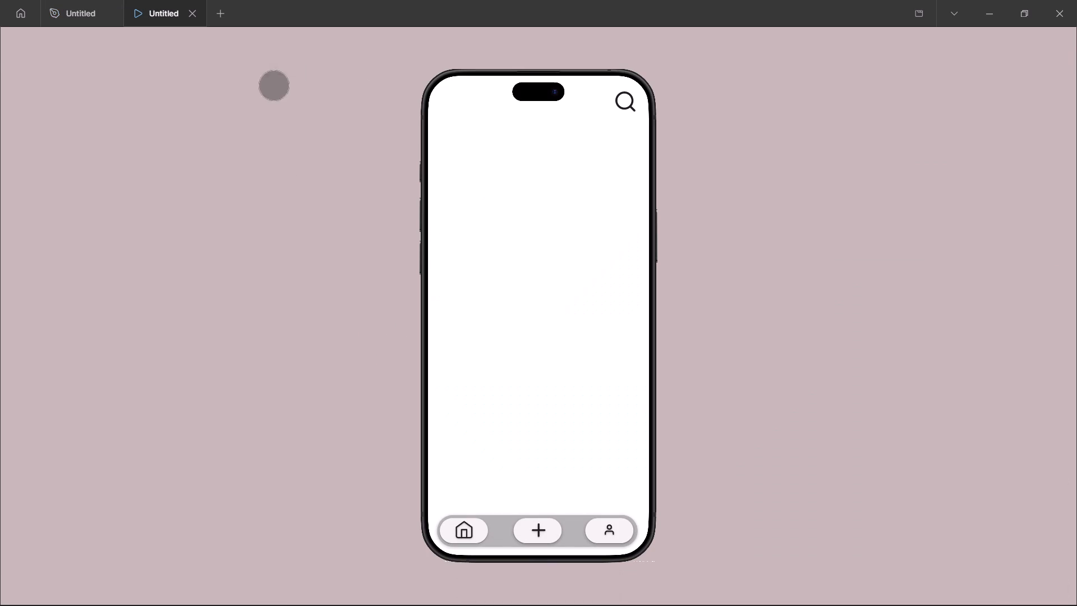
{"action": "left_click_drag", "start_coordinate": [274, 85], "coordinate": [231, 100]}
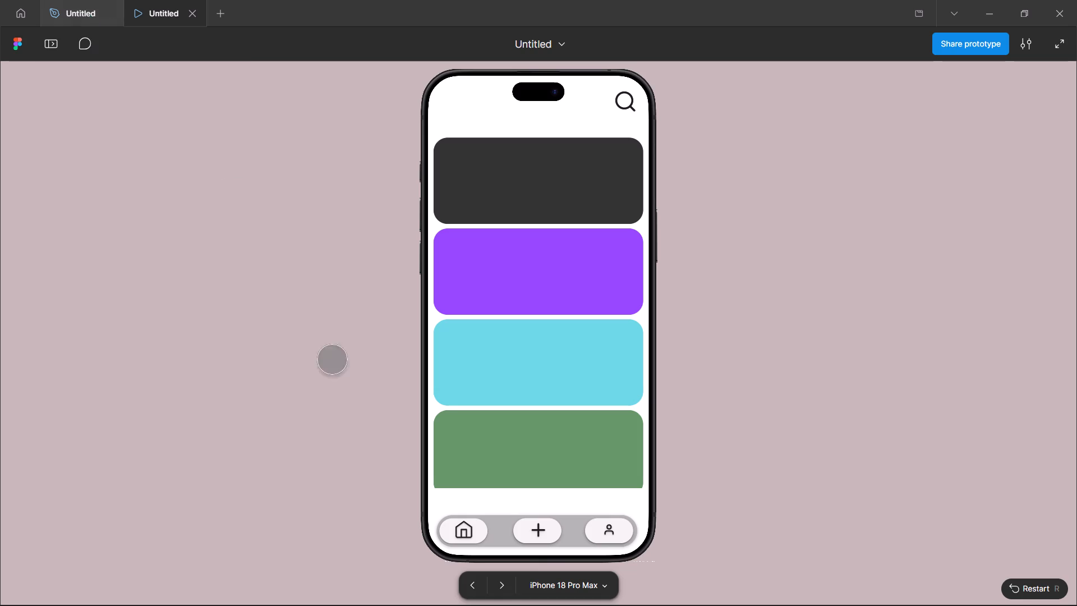
{"action": "left_click", "coordinate": [102, 0]}
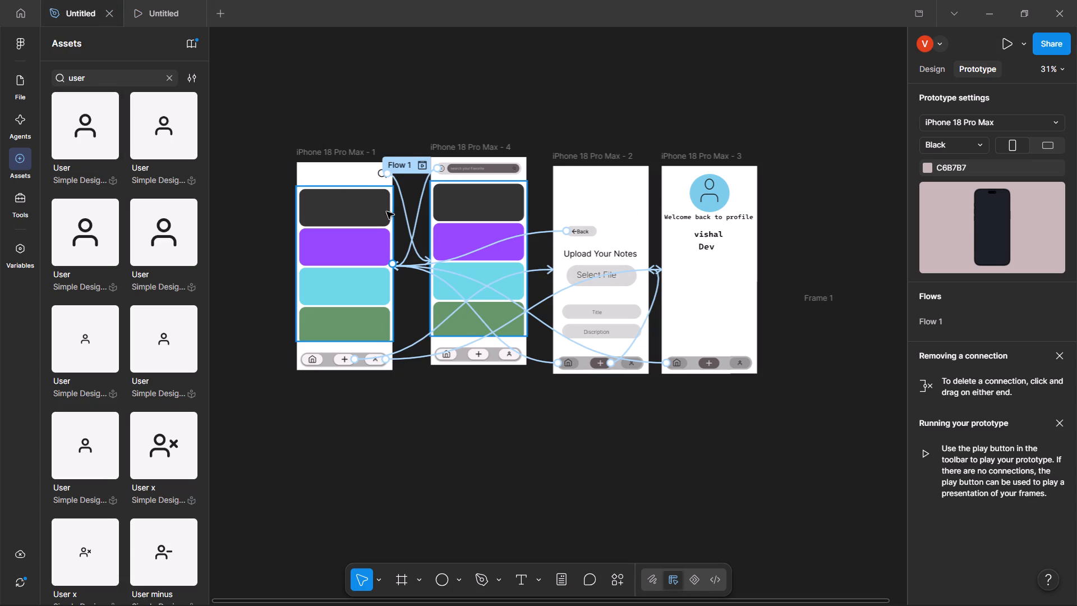
Resize the scrolling card list frame on iPhone 18 Pro Max - 1 to about 417 × 824, extending it over the navigation bar.
{"action": "left_click", "coordinate": [372, 206]}
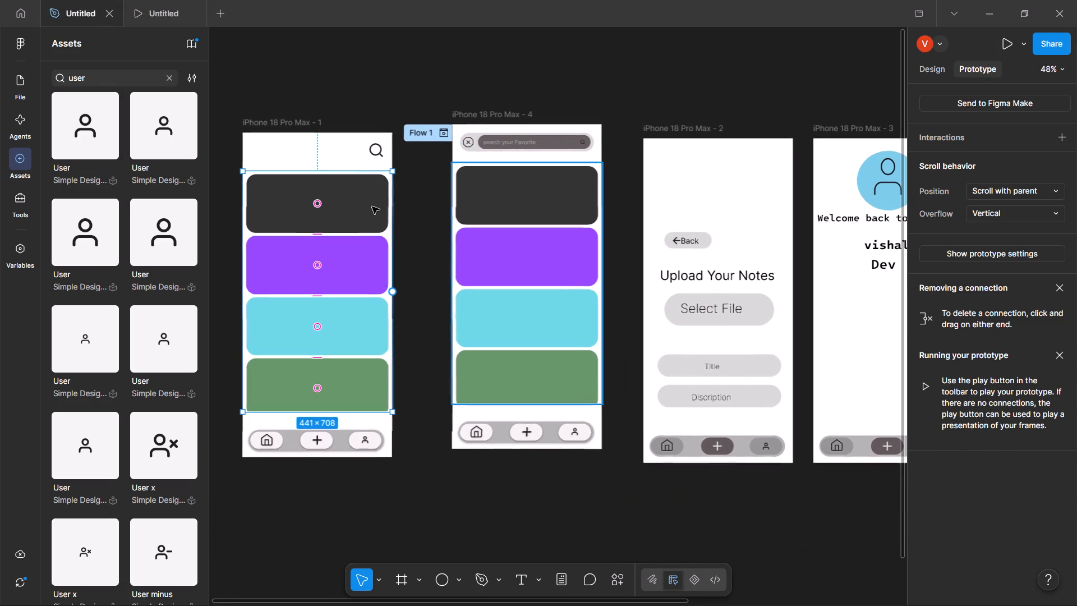
{"action": "left_click_drag", "start_coordinate": [391, 415], "coordinate": [390, 421]}
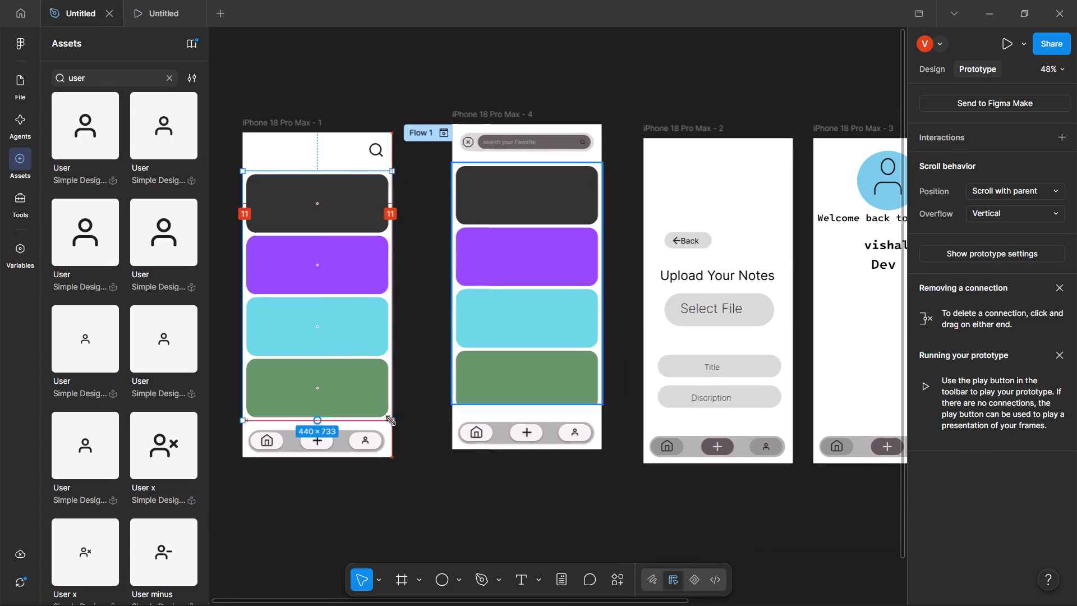
{"action": "left_click_drag", "start_coordinate": [390, 421], "coordinate": [389, 440]}
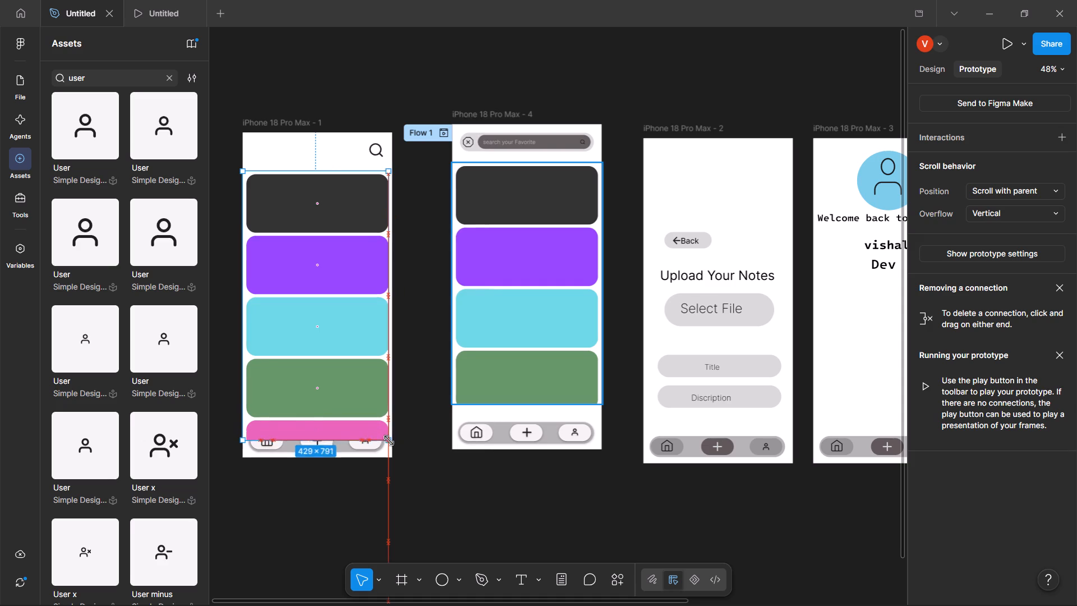
{"action": "left_click_drag", "start_coordinate": [389, 440], "coordinate": [386, 450]}
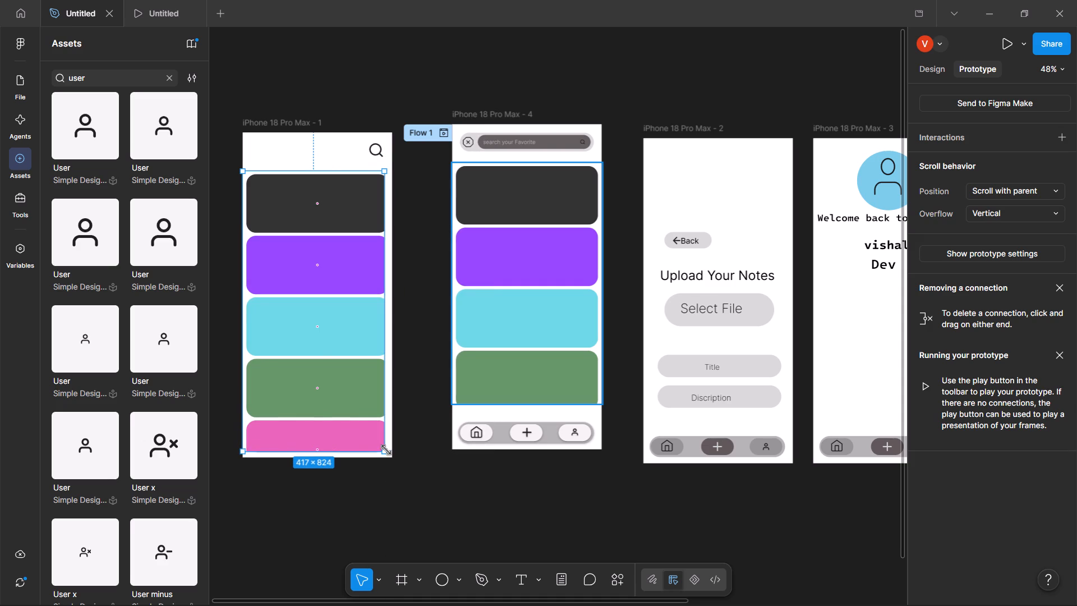
Send the resized card list on iPhone 18 Pro Max - 1 to the back, behind the navigation bar.
{"action": "left_click", "coordinate": [353, 414]}
{"action": "right_click", "coordinate": [353, 414]}
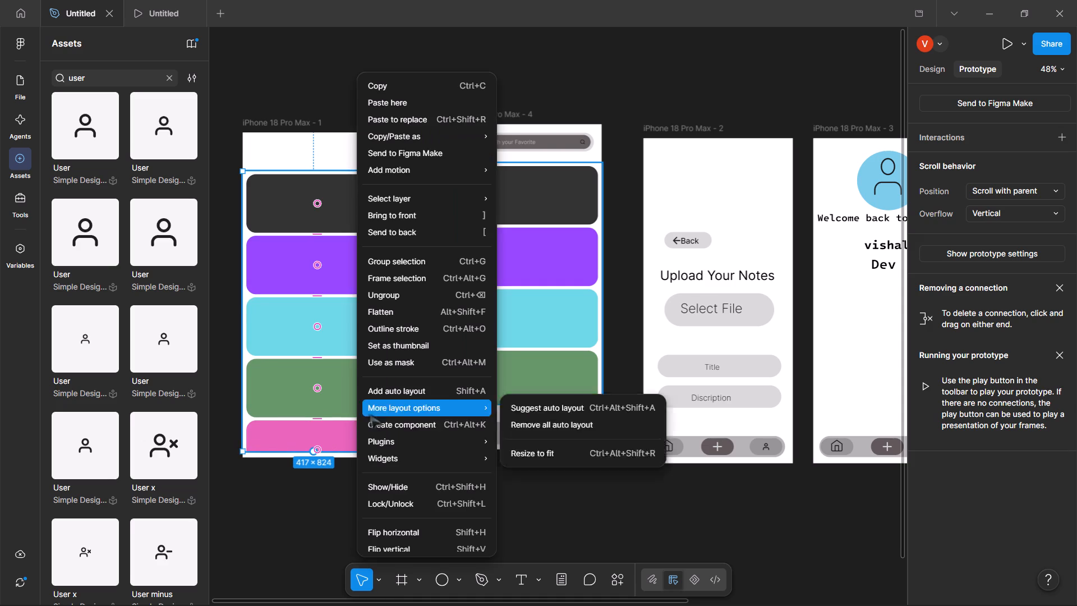
{"action": "left_click", "coordinate": [406, 230]}
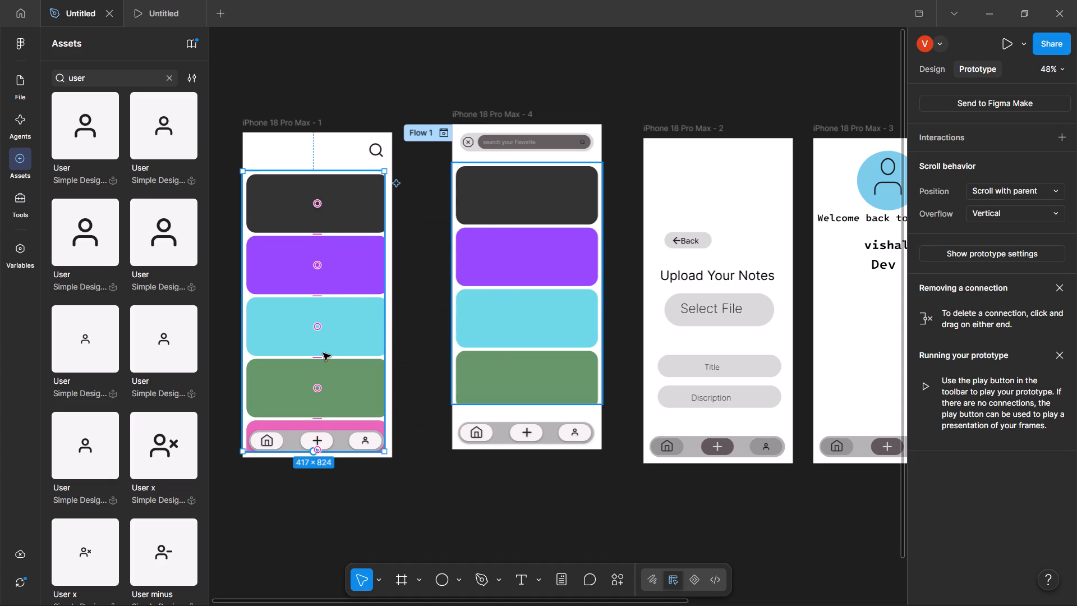
Nudge the navigation bar's grey background rectangle on iPhone 18 Pro Max - 1 horizontally to X 17.
{"action": "double_click", "coordinate": [342, 441]}
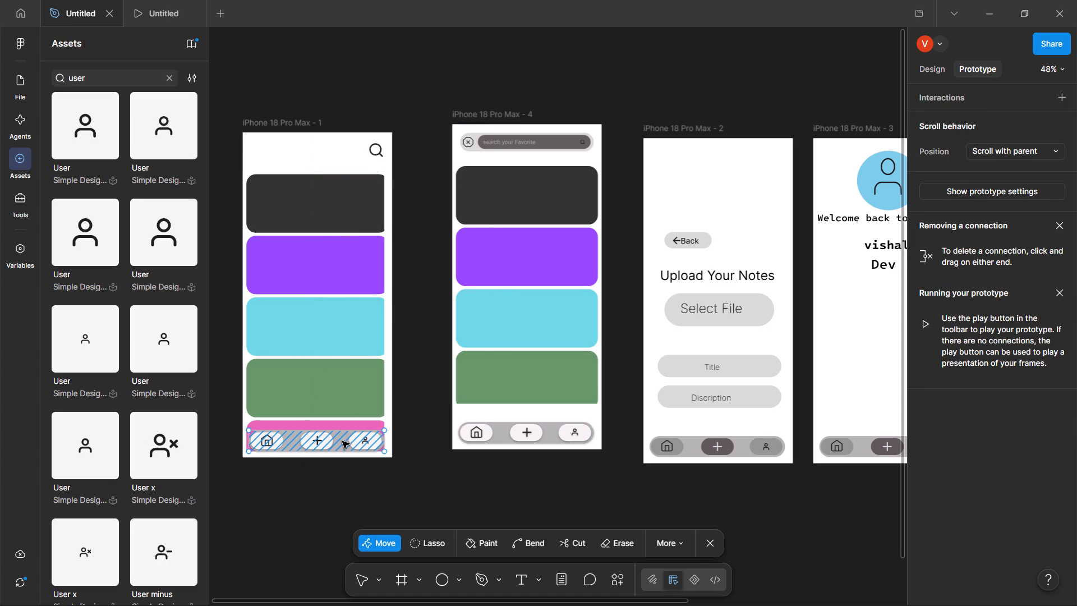
{"action": "left_click", "coordinate": [933, 74]}
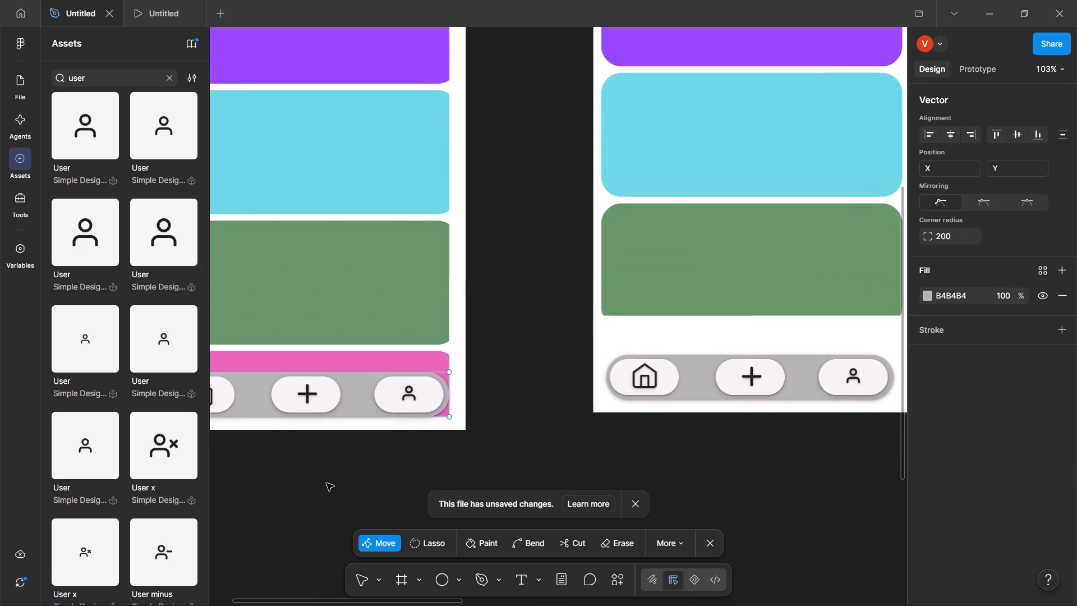
{"action": "scroll", "coordinate": [326, 483], "scroll_direction": "right", "scroll_amount": 2}
{"action": "key", "text": "Escape"}
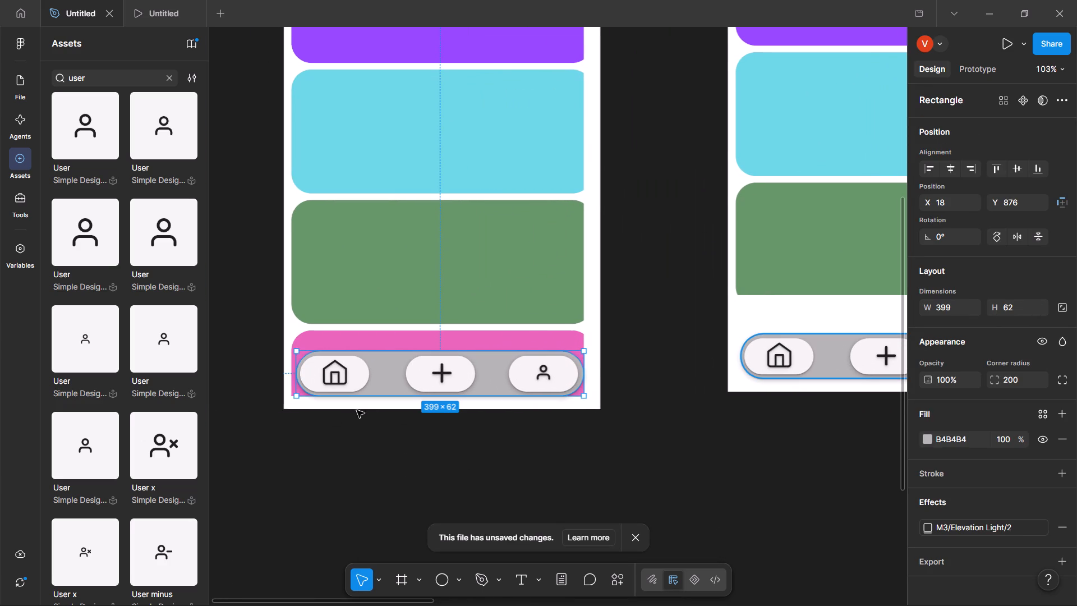
{"action": "left_click", "coordinate": [395, 373]}
{"action": "left_click", "coordinate": [395, 373]}
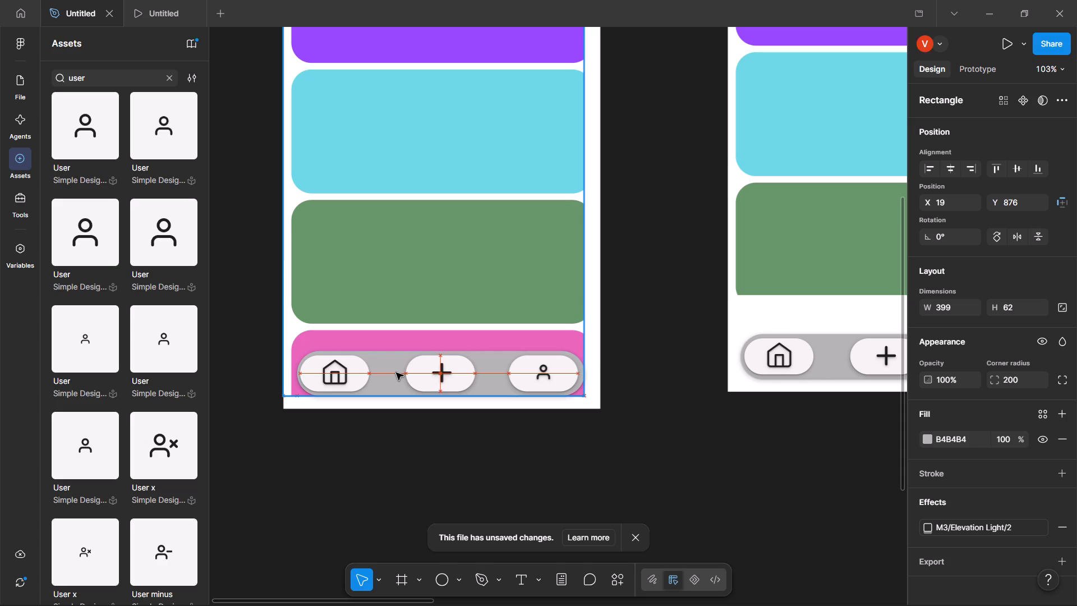
{"action": "key", "text": "Left"}
{"action": "key", "text": "Left"}
{"action": "key", "text": "Left"}
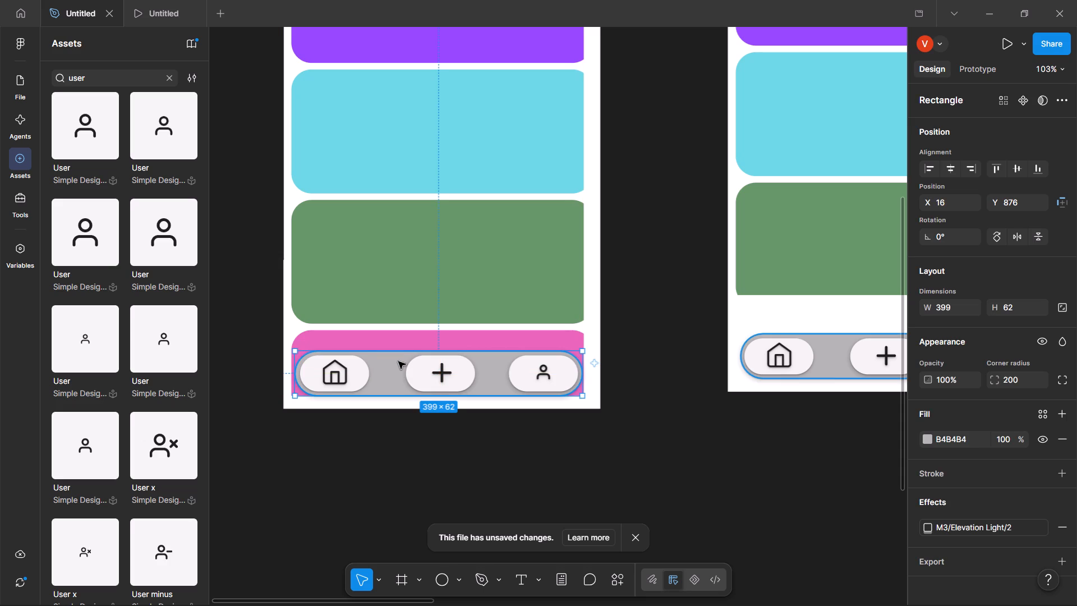
{"action": "key", "text": "Right"}
{"action": "key", "text": "Left"}
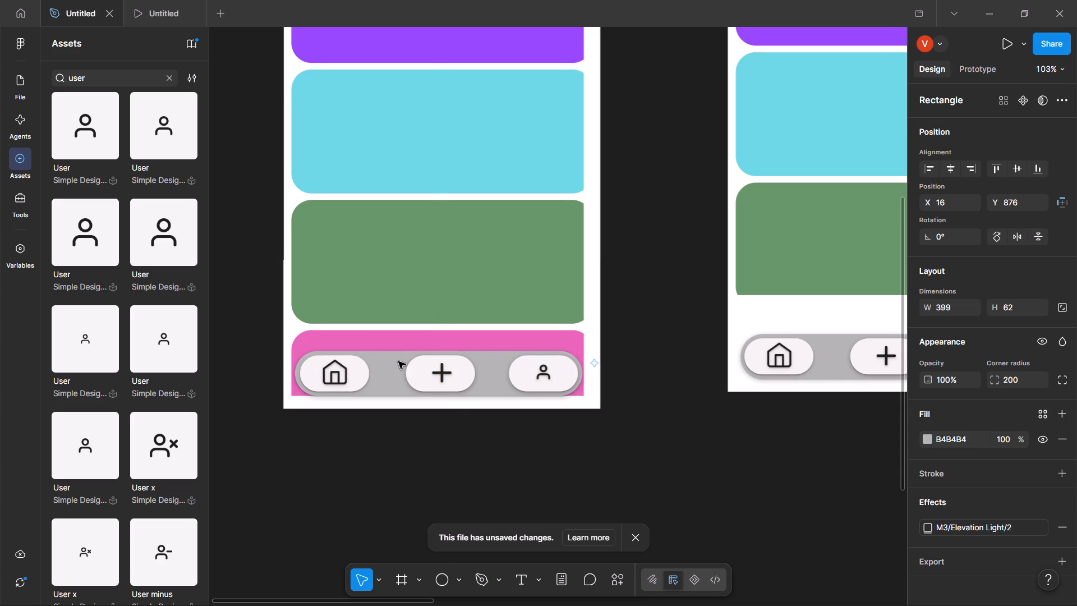
{"action": "key", "text": "Right"}
{"action": "key", "text": "Left"}
{"action": "left_click", "coordinate": [398, 361]}
{"action": "key", "text": "Left"}
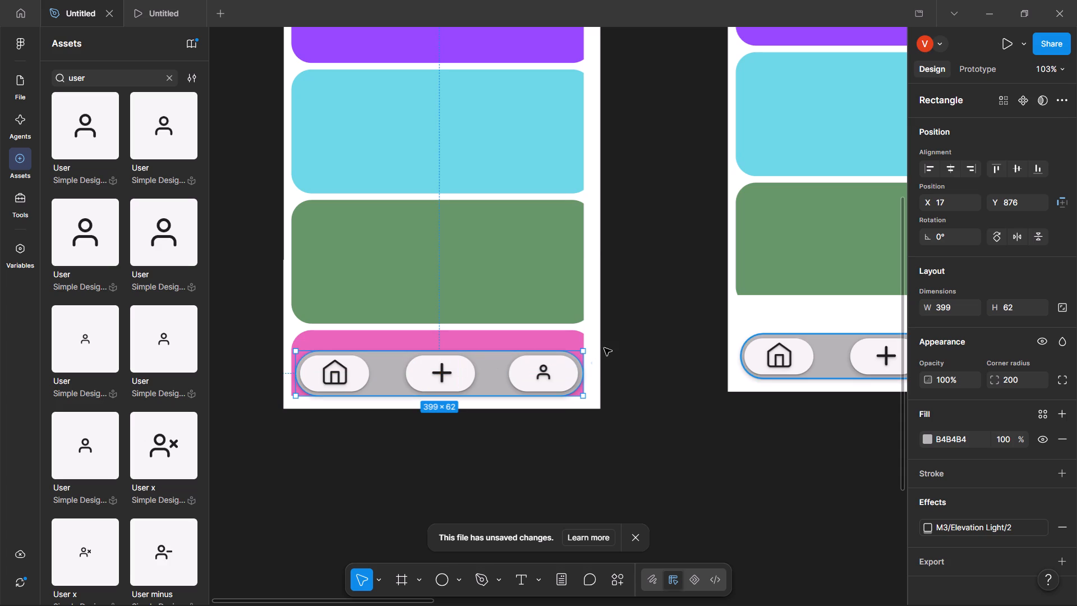
Set the fill opacity of the B4B4B4 navigation bar background on iPhone 18 Pro Max - 1 to 24%.
{"action": "left_click", "coordinate": [1008, 439]}
{"action": "key", "text": "Down"}
{"action": "key", "text": "Down"}
{"action": "key", "text": "Down"}
{"action": "key", "text": "Down"}
{"action": "key", "text": "Down"}
{"action": "key", "text": "Down"}
{"action": "key", "text": "Down"}
{"action": "key", "text": "Down"}
{"action": "key", "text": "Down"}
{"action": "key", "text": "Down"}
{"action": "key", "text": "Down"}
{"action": "key", "text": "Down"}
{"action": "key", "text": "Down"}
{"action": "key", "text": "Down"}
{"action": "key", "text": "Down"}
{"action": "key", "text": "Down"}
{"action": "key", "text": "Down"}
{"action": "key", "text": "Down"}
{"action": "key", "text": "Down"}
{"action": "key", "text": "Down"}
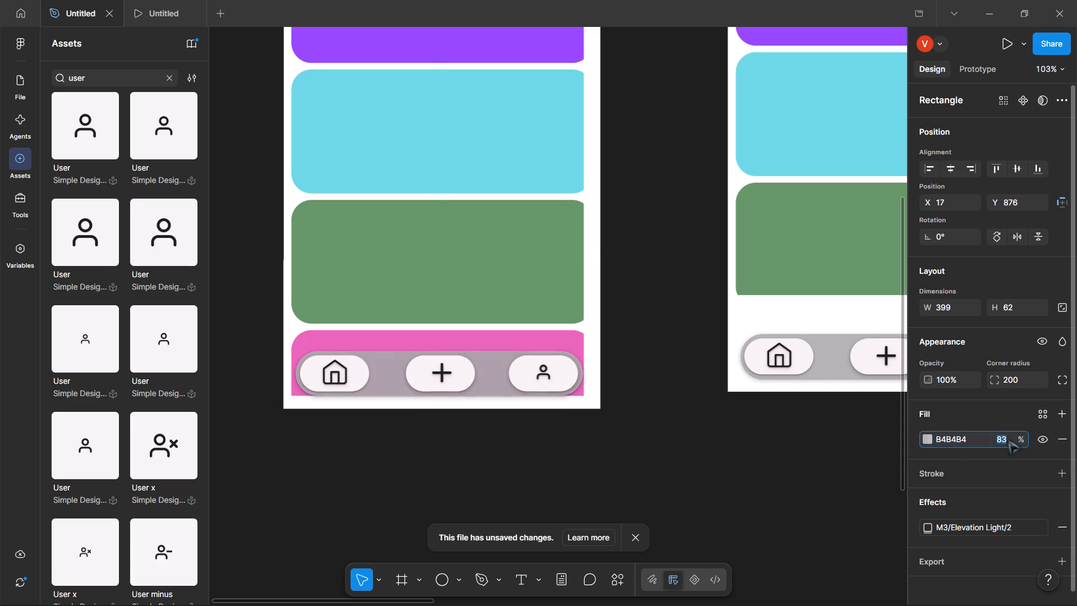
{"action": "key", "text": "Down"}
{"action": "key", "text": "Down"}
{"action": "key", "text": "Down"}
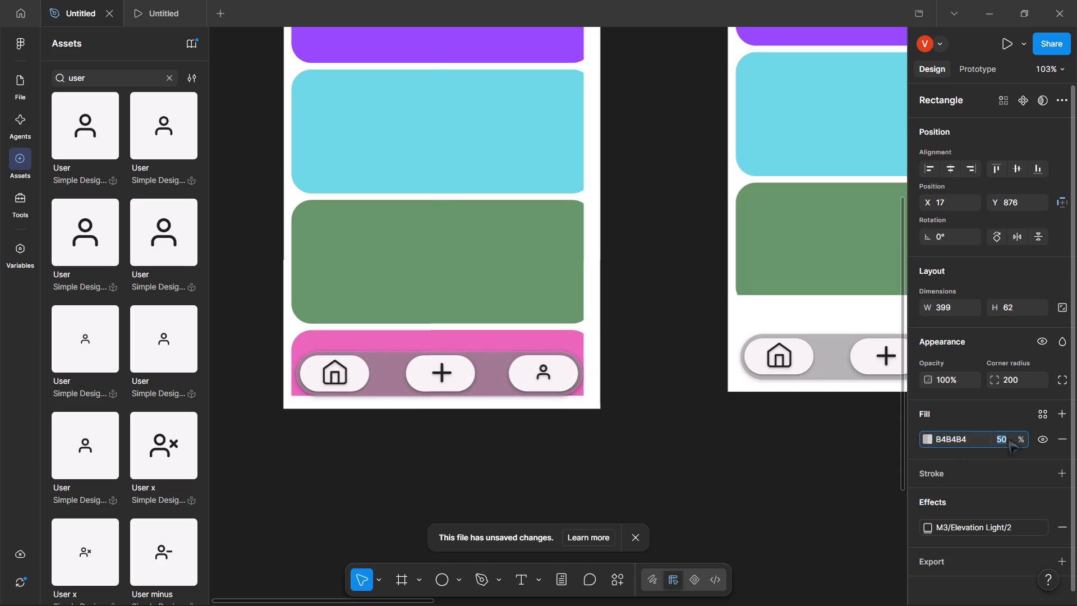
{"action": "key", "text": "Down"}
{"action": "key", "text": "Down"}
{"action": "key", "text": "Down"}
{"action": "key", "text": "Down"}
{"action": "key", "text": "Down"}
{"action": "key", "text": "Down"}
{"action": "key", "text": "Down"}
{"action": "key", "text": "Down"}
{"action": "key", "text": "Down"}
{"action": "key", "text": "Down"}
{"action": "key", "text": "Down"}
{"action": "key", "text": "Down"}
{"action": "key", "text": "Down"}
{"action": "key", "text": "Down"}
{"action": "key", "text": "Down"}
{"action": "key", "text": "Down"}
{"action": "key", "text": "Down"}
{"action": "key", "text": "Down"}
{"action": "key", "text": "Down"}
{"action": "key", "text": "Down"}
{"action": "key", "text": "Down"}
{"action": "key", "text": "Down"}
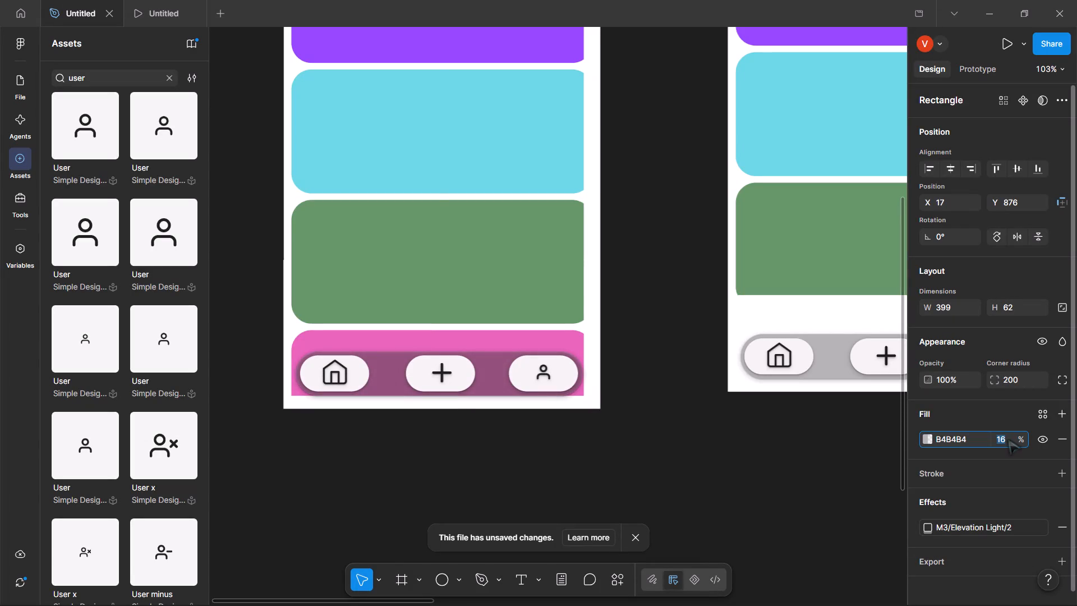
{"action": "key", "text": "Up"}
{"action": "key", "text": "Up"}
{"action": "key", "text": "Up"}
{"action": "key", "text": "Up"}
{"action": "key", "text": "Up"}
{"action": "key", "text": "Up"}
{"action": "key", "text": "Up"}
{"action": "key", "text": "Up"}
{"action": "key", "text": "Up"}
{"action": "key", "text": "Up"}
{"action": "key", "text": "Up"}
{"action": "key", "text": "Up"}
{"action": "key", "text": "Up"}
{"action": "key", "text": "Up"}
{"action": "key", "text": "Up"}
{"action": "key", "text": "Up"}
{"action": "key", "text": "Up"}
{"action": "key", "text": "Up"}
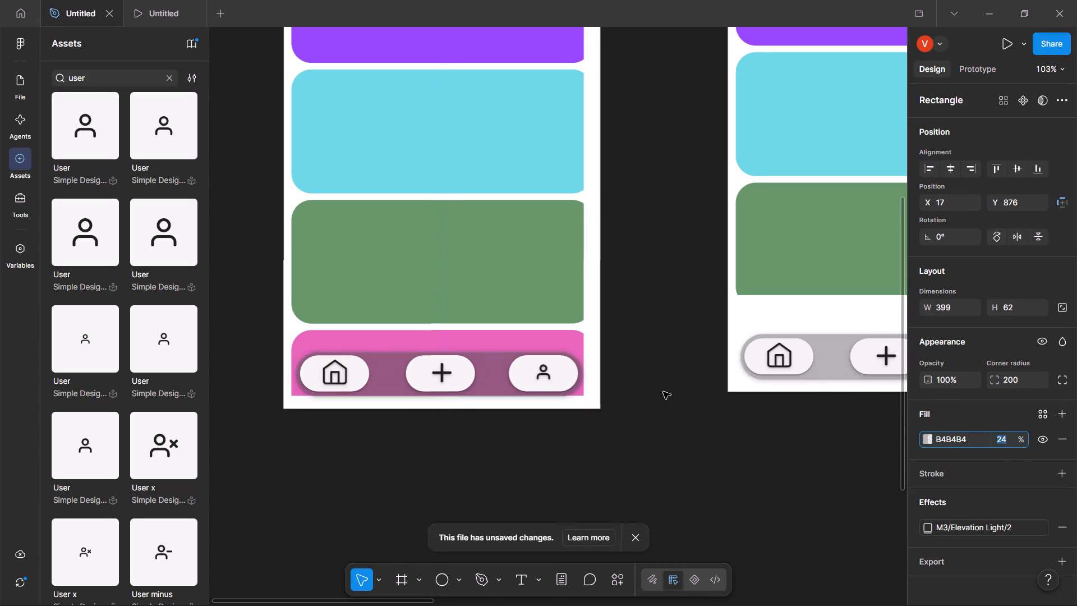
Set the fill opacity of the B4B4B4 navigation bar background on iPhone 18 Pro Max - 1 to 34%.
{"action": "scroll", "coordinate": [521, 318], "scroll_direction": "up", "scroll_amount": 1}
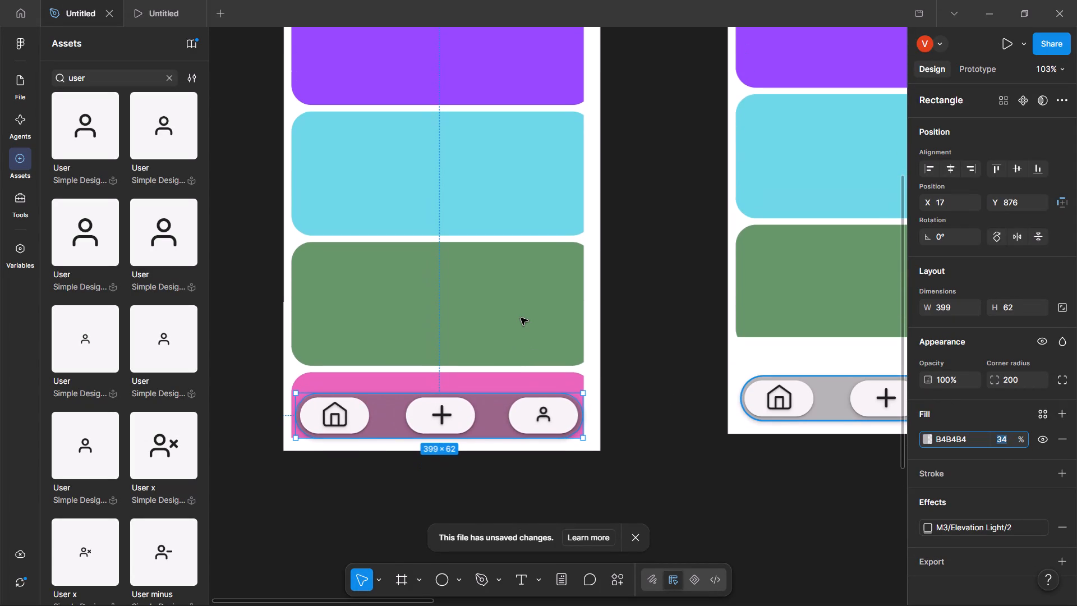
{"action": "scroll", "coordinate": [521, 318], "scroll_direction": "up", "scroll_amount": 1}
{"action": "left_click", "coordinate": [663, 493]}
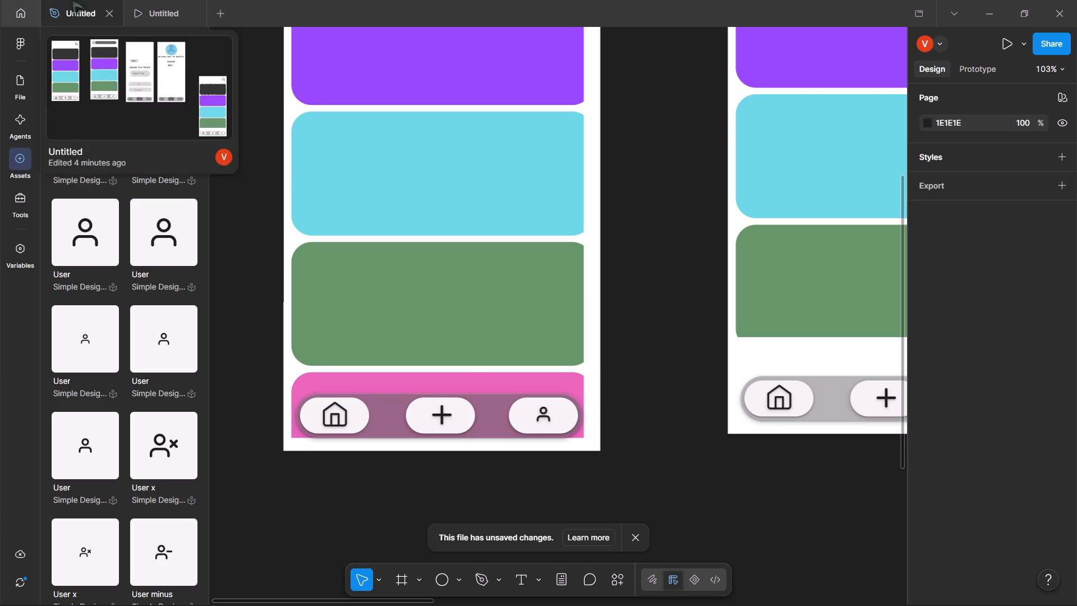
Switch to the running prototype preview, scroll through the home card list to check its fit above the navigation bar, and return to the design file.
{"action": "left_click", "coordinate": [138, 5]}
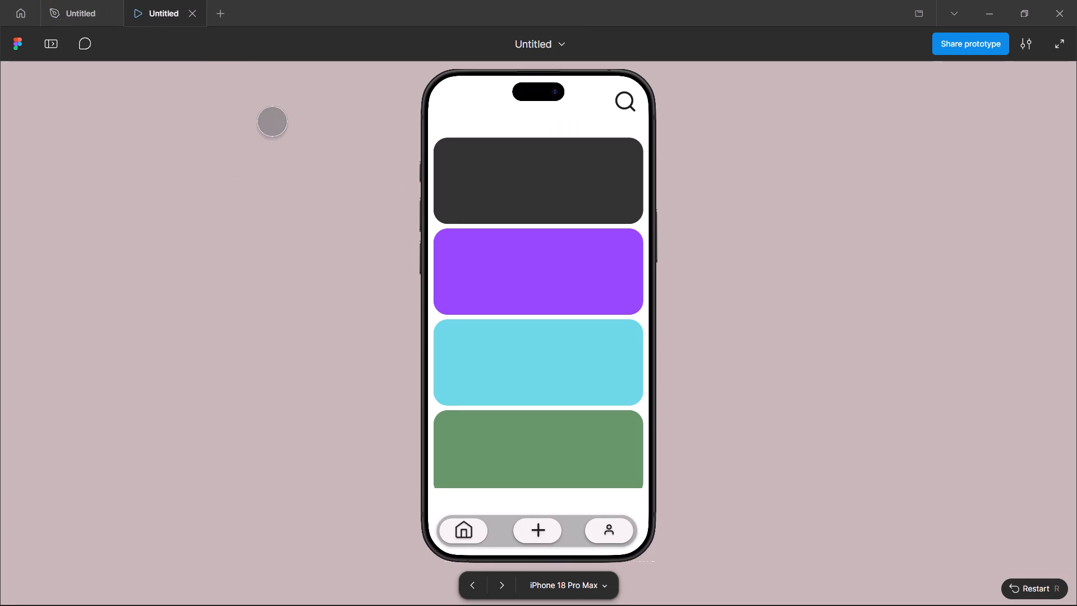
{"action": "right_click", "coordinate": [441, 156]}
{"action": "left_click", "coordinate": [441, 156]}
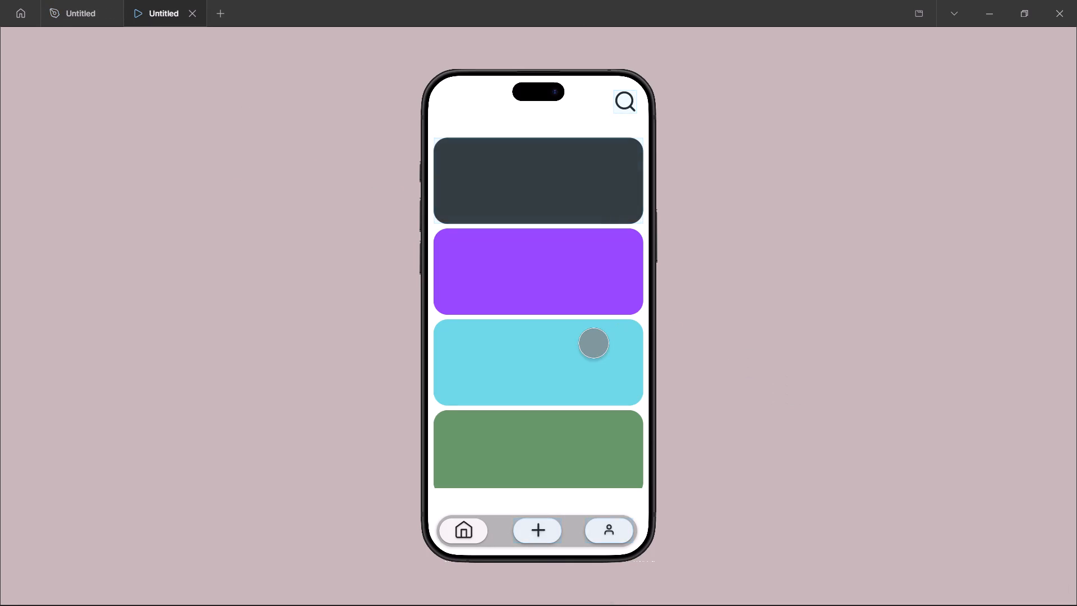
{"action": "scroll", "coordinate": [593, 343], "scroll_direction": "up", "scroll_amount": 4}
{"action": "scroll", "coordinate": [593, 343], "scroll_direction": "down", "scroll_amount": 5}
{"action": "scroll", "coordinate": [593, 343], "scroll_direction": "up", "scroll_amount": 3}
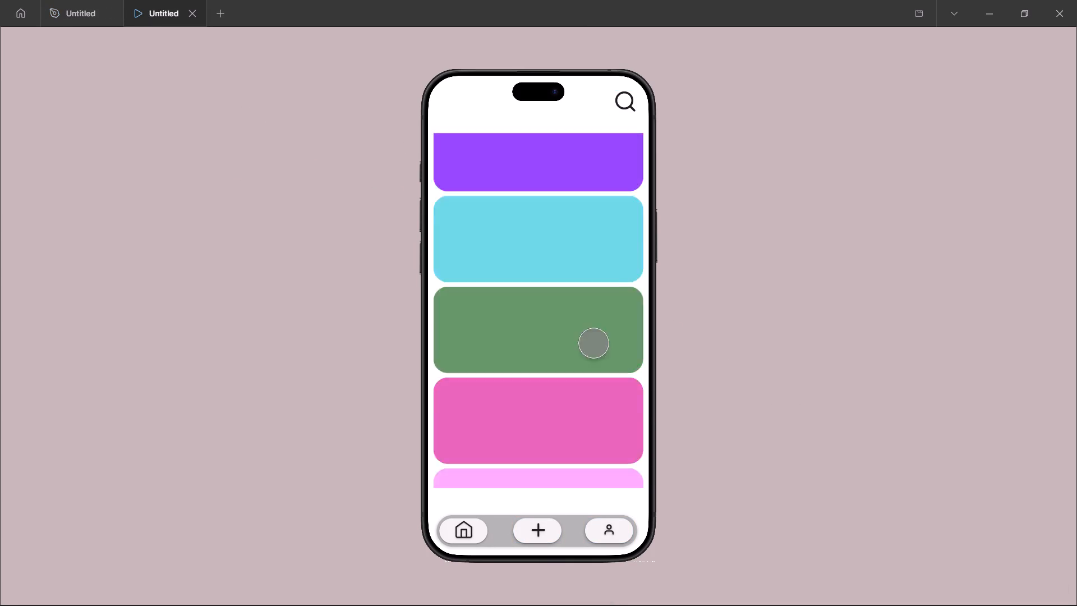
{"action": "scroll", "coordinate": [593, 343], "scroll_direction": "up", "scroll_amount": 3}
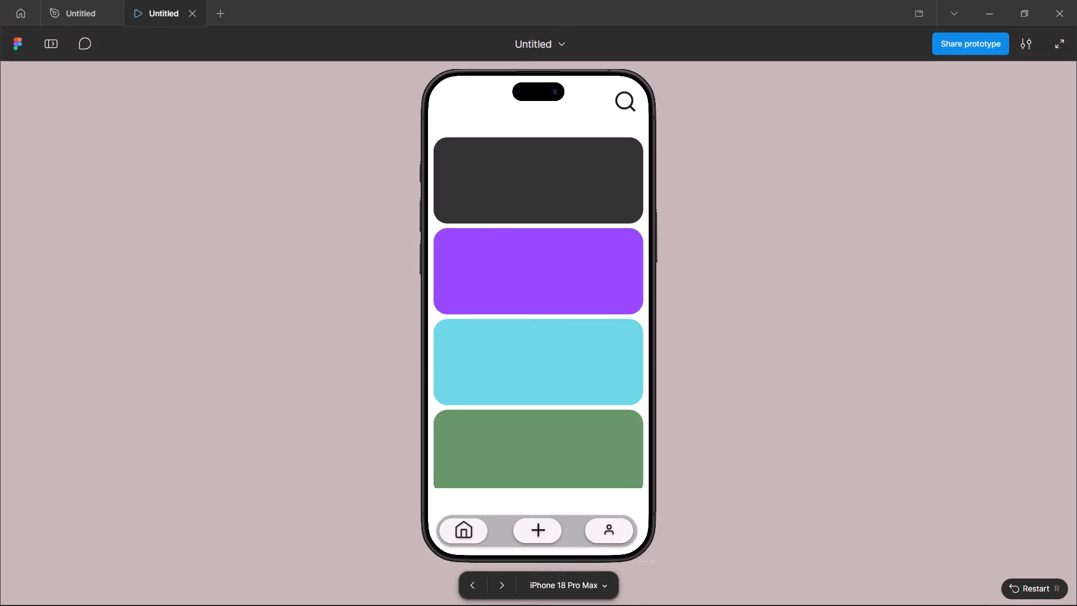
{"action": "left_click", "coordinate": [78, 0]}
Select the iPhone 18 Pro Max - 1 frame and dismiss the unsaved changes notice.
{"action": "scroll", "coordinate": [352, 194], "scroll_direction": "up", "scroll_amount": 4}
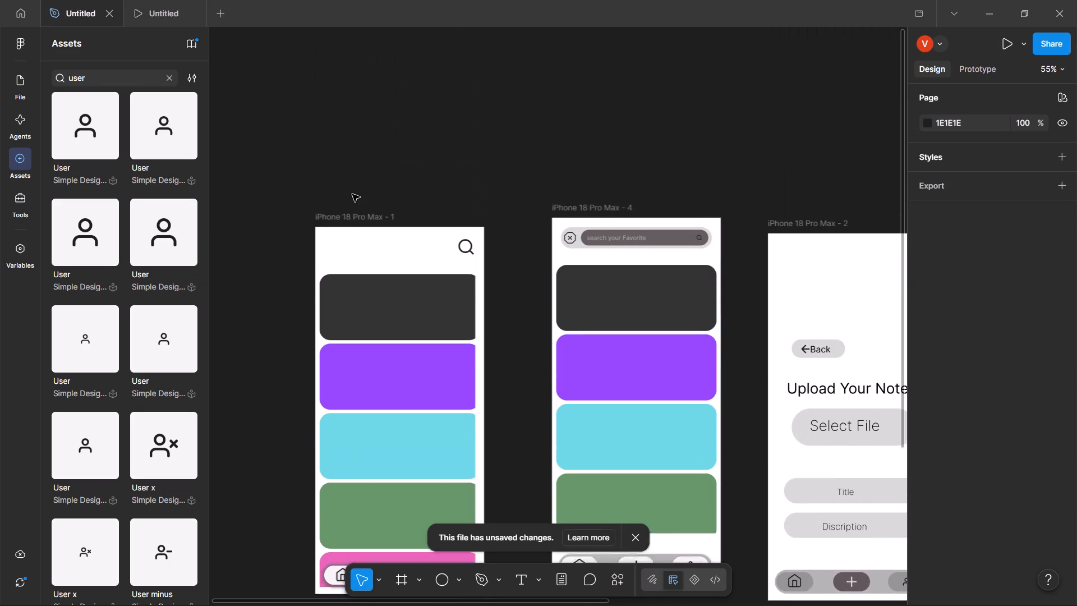
{"action": "left_click", "coordinate": [369, 239]}
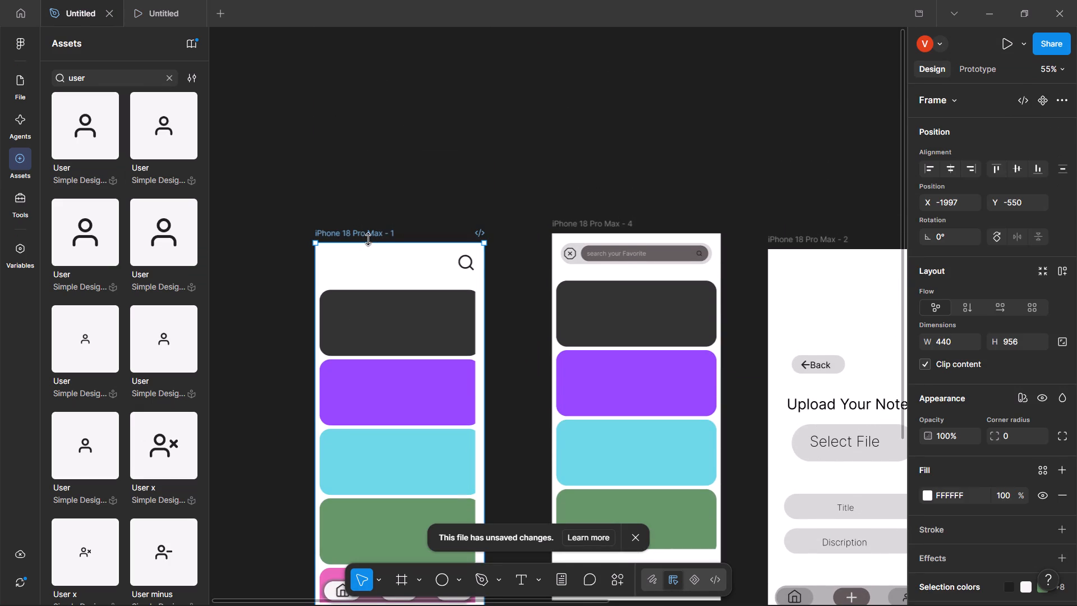
{"action": "scroll", "coordinate": [462, 291], "scroll_direction": "down", "scroll_amount": 3}
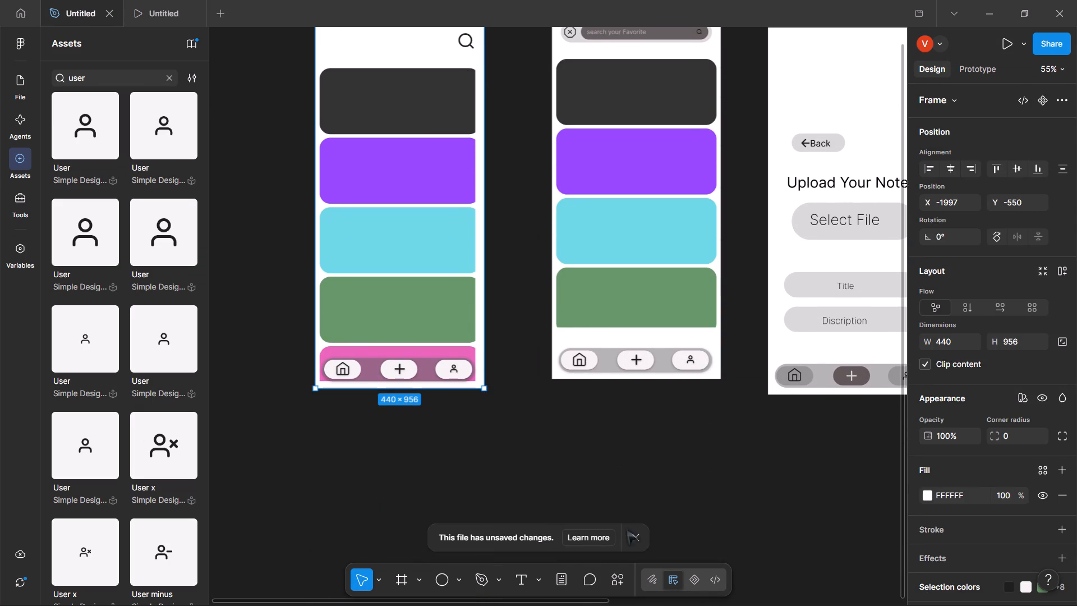
{"action": "left_click", "coordinate": [630, 534]}
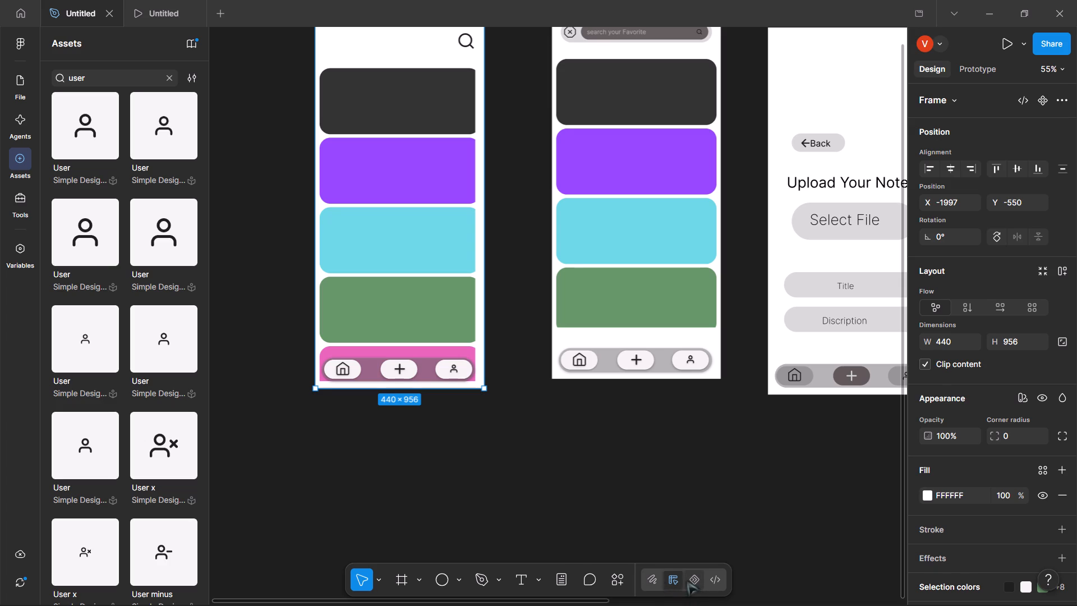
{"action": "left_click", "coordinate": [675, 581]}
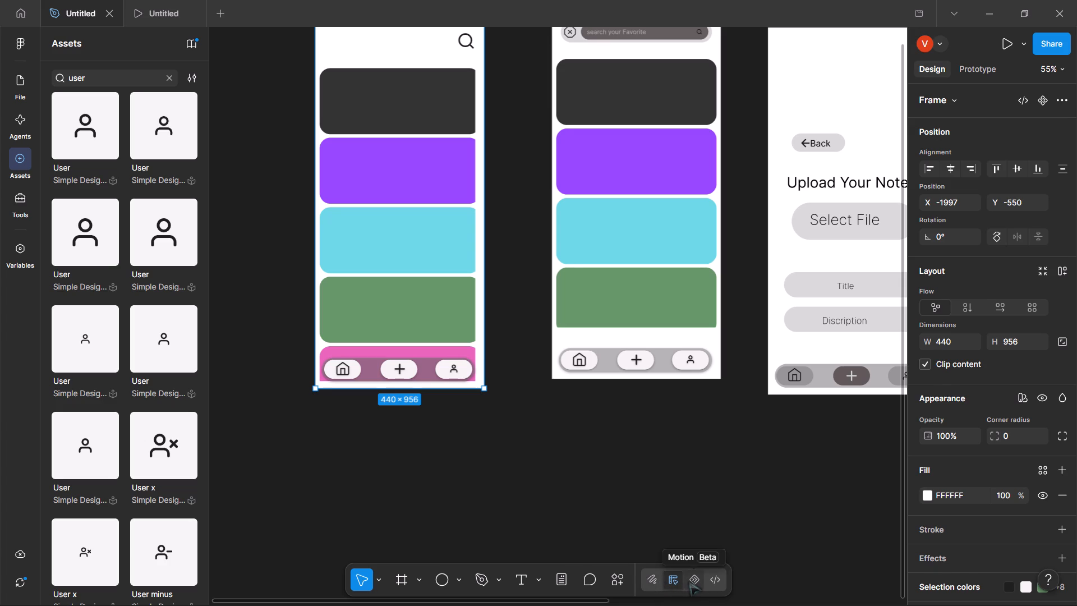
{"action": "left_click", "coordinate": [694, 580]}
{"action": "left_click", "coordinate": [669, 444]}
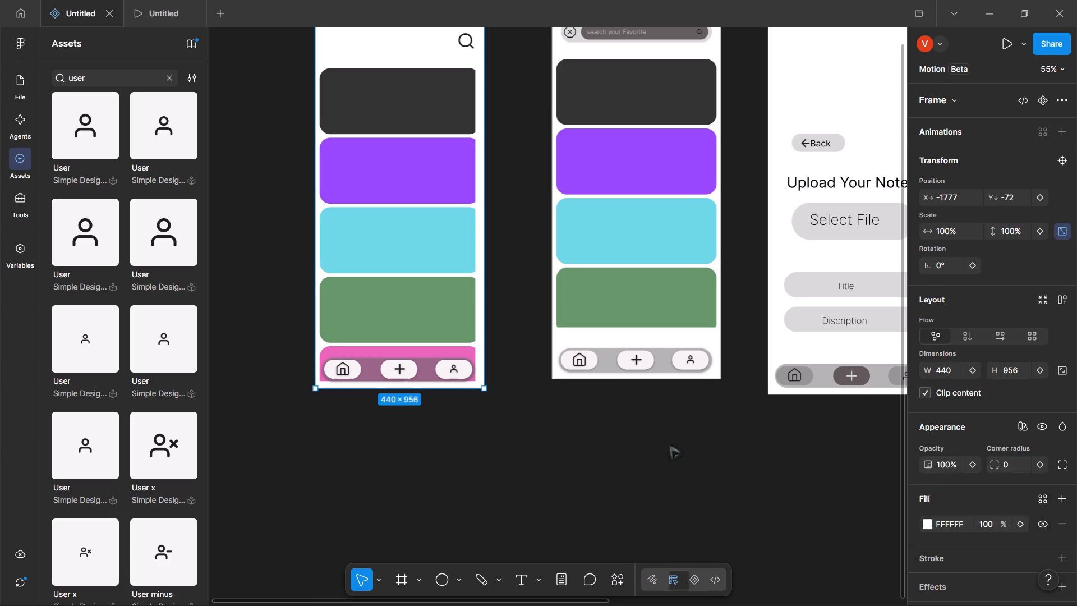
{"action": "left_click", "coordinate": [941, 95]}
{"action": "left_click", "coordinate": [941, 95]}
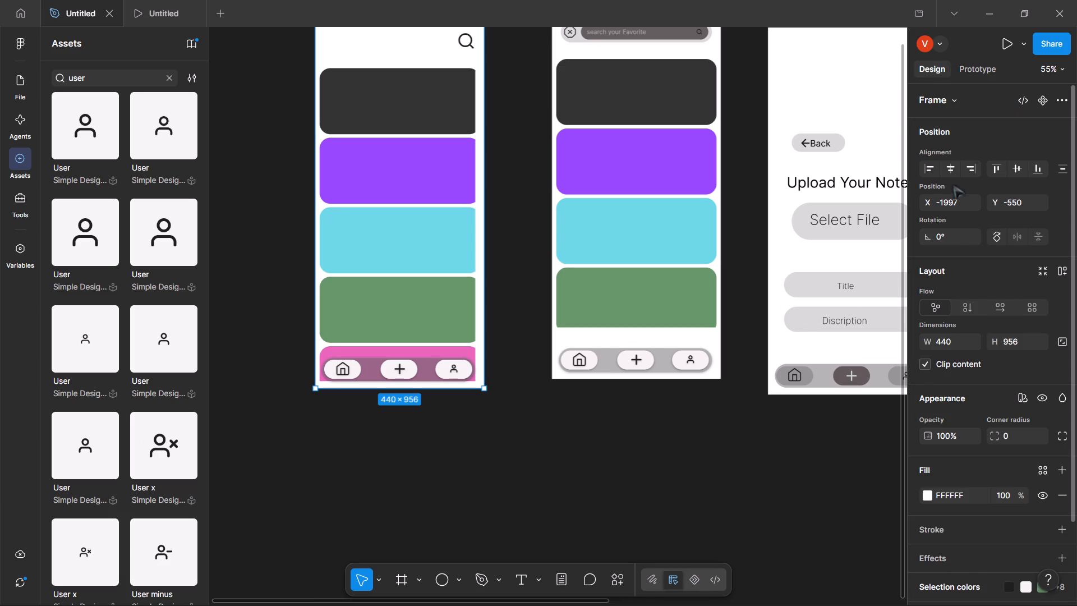
Present the prototype, test scrolling the card list and opening and closing the search bar, and return to the design file.
{"action": "left_click", "coordinate": [1007, 45]}
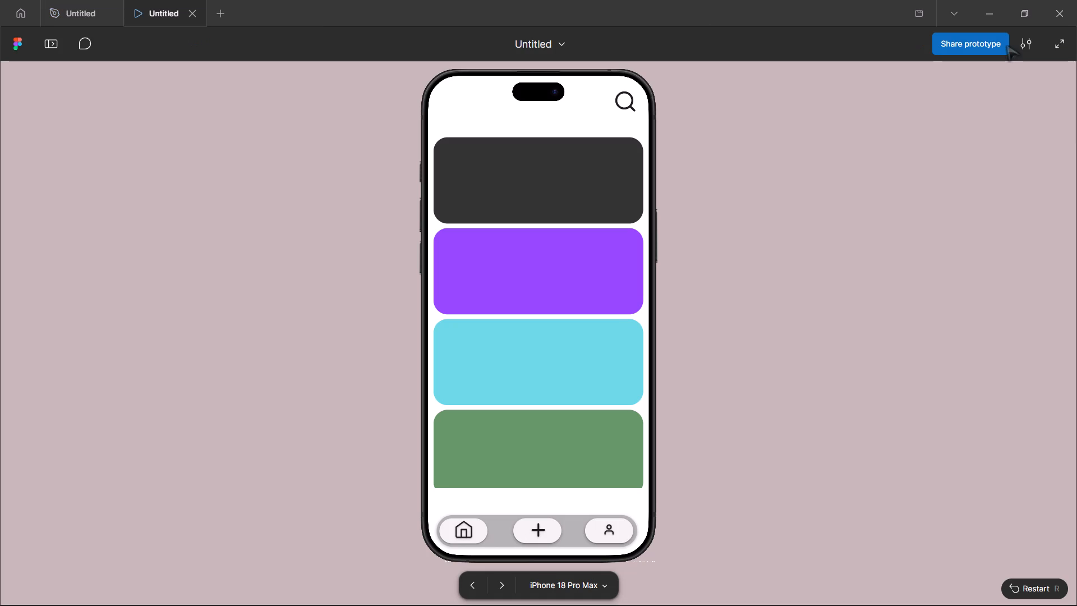
{"action": "scroll", "coordinate": [649, 218], "scroll_direction": "down", "scroll_amount": 3}
{"action": "scroll", "coordinate": [649, 218], "scroll_direction": "up", "scroll_amount": 8}
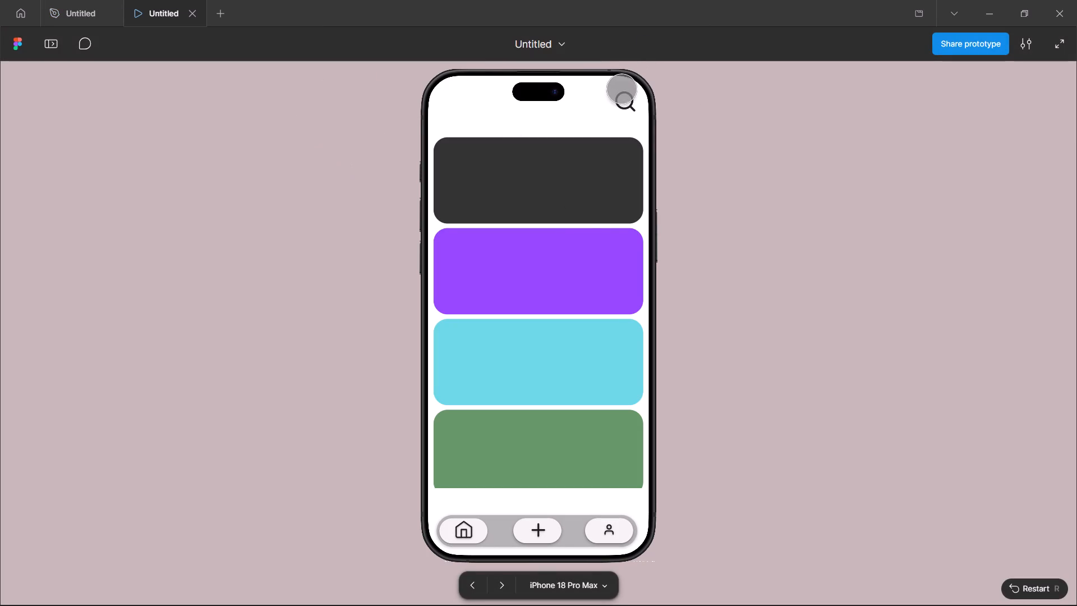
{"action": "left_click", "coordinate": [623, 100]}
{"action": "left_click", "coordinate": [623, 100]}
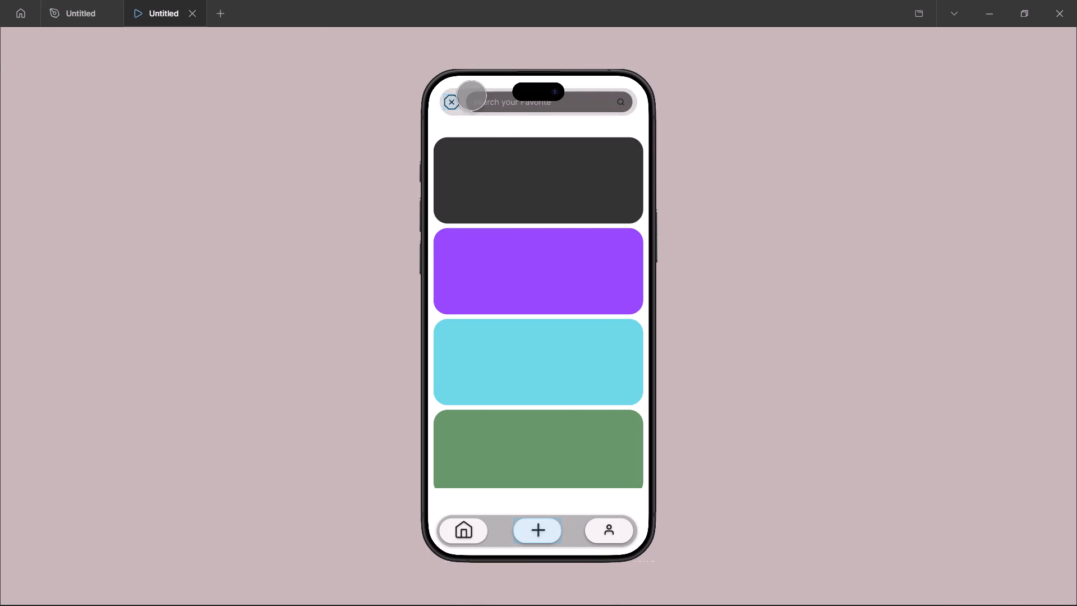
{"action": "left_click", "coordinate": [447, 97]}
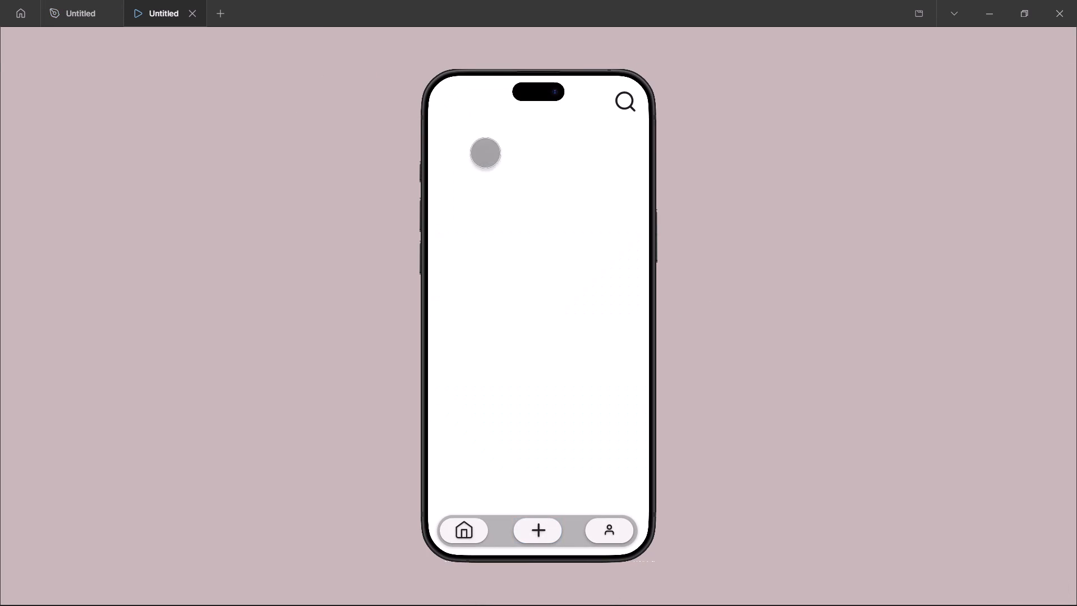
{"action": "scroll", "coordinate": [498, 466], "scroll_direction": "down", "scroll_amount": 4}
{"action": "scroll", "coordinate": [498, 466], "scroll_direction": "up", "scroll_amount": 5}
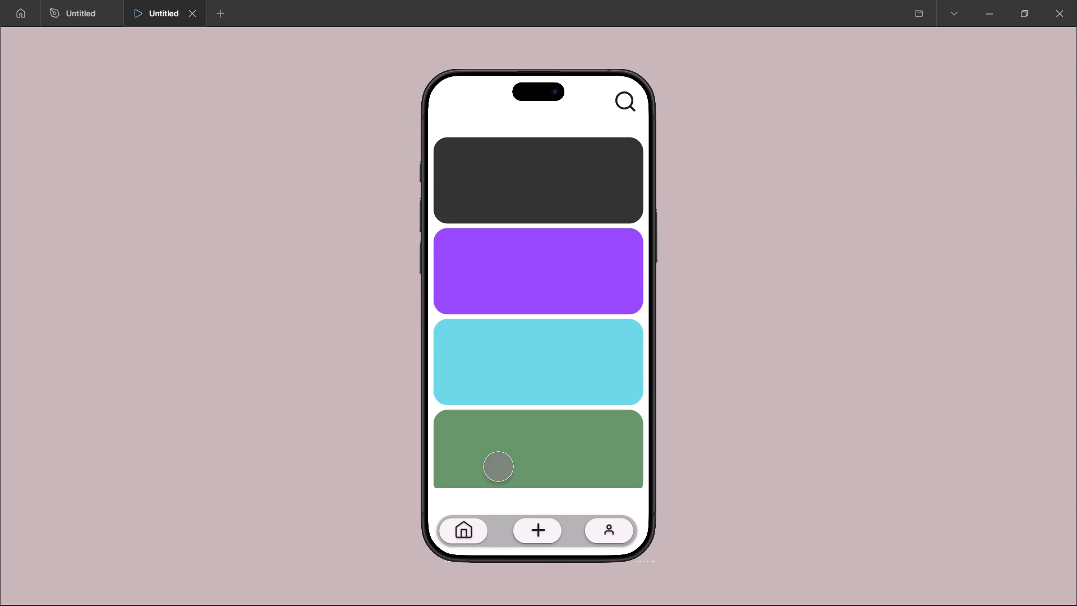
{"action": "left_click", "coordinate": [57, 1]}
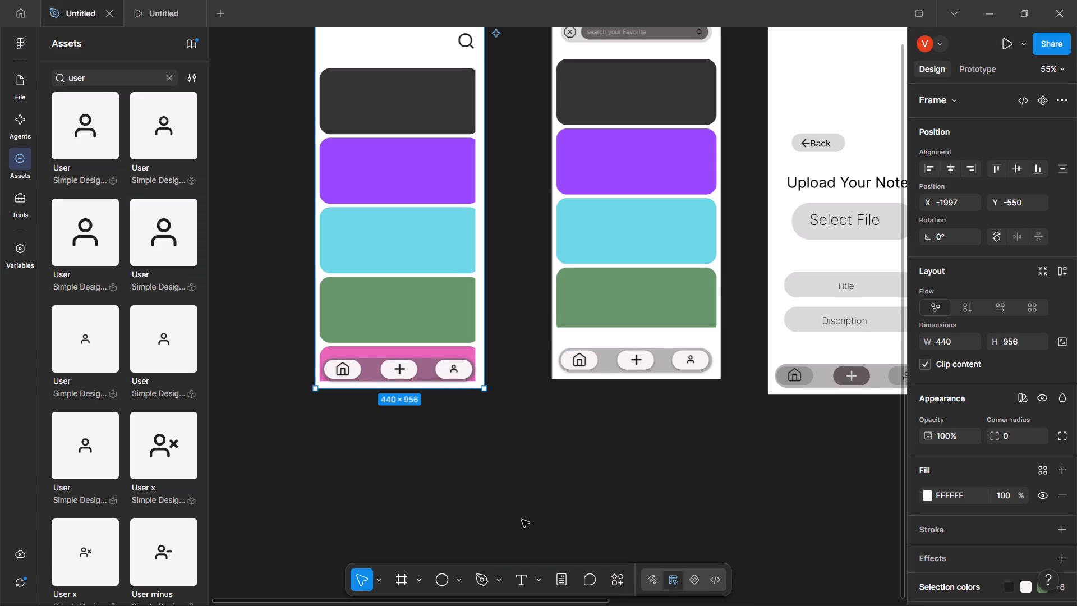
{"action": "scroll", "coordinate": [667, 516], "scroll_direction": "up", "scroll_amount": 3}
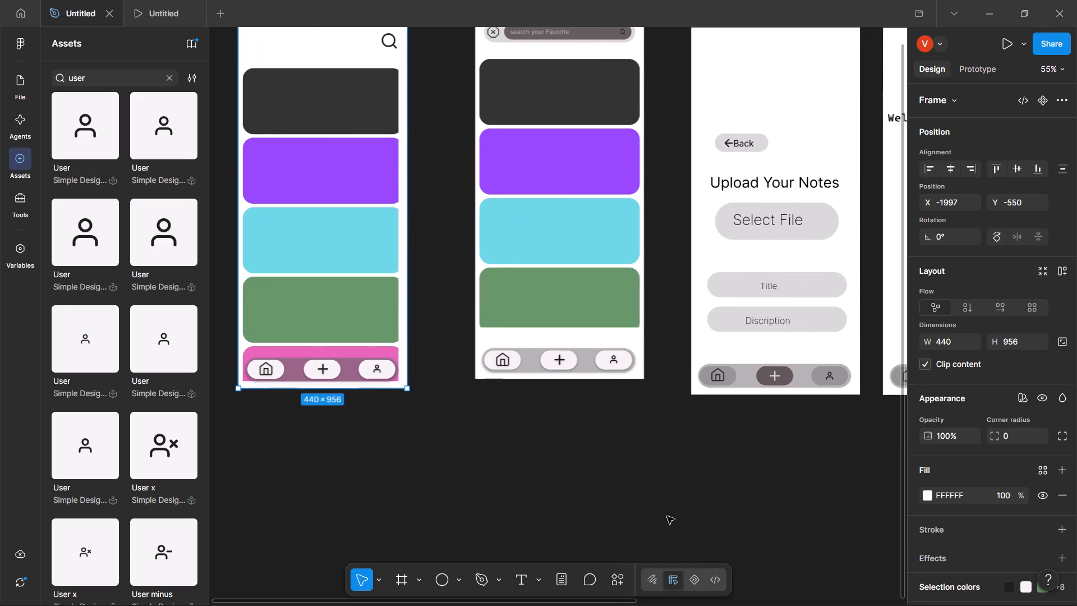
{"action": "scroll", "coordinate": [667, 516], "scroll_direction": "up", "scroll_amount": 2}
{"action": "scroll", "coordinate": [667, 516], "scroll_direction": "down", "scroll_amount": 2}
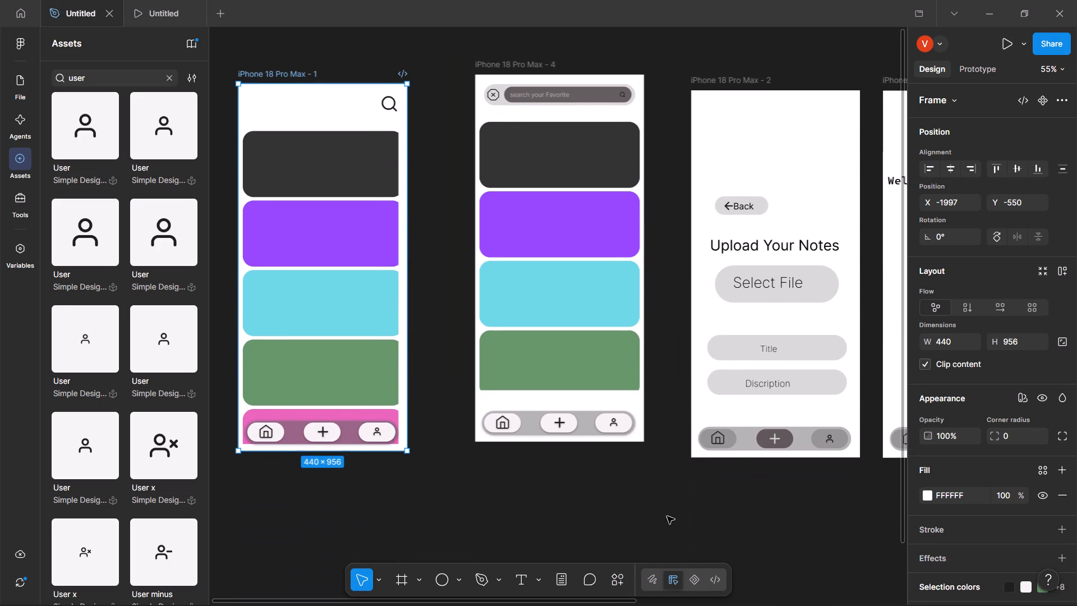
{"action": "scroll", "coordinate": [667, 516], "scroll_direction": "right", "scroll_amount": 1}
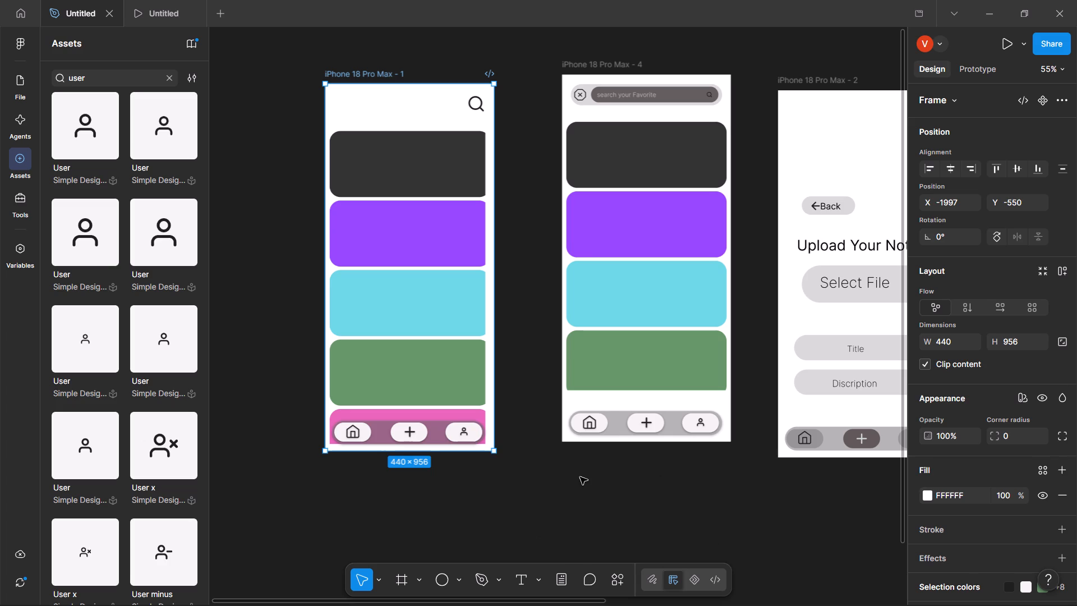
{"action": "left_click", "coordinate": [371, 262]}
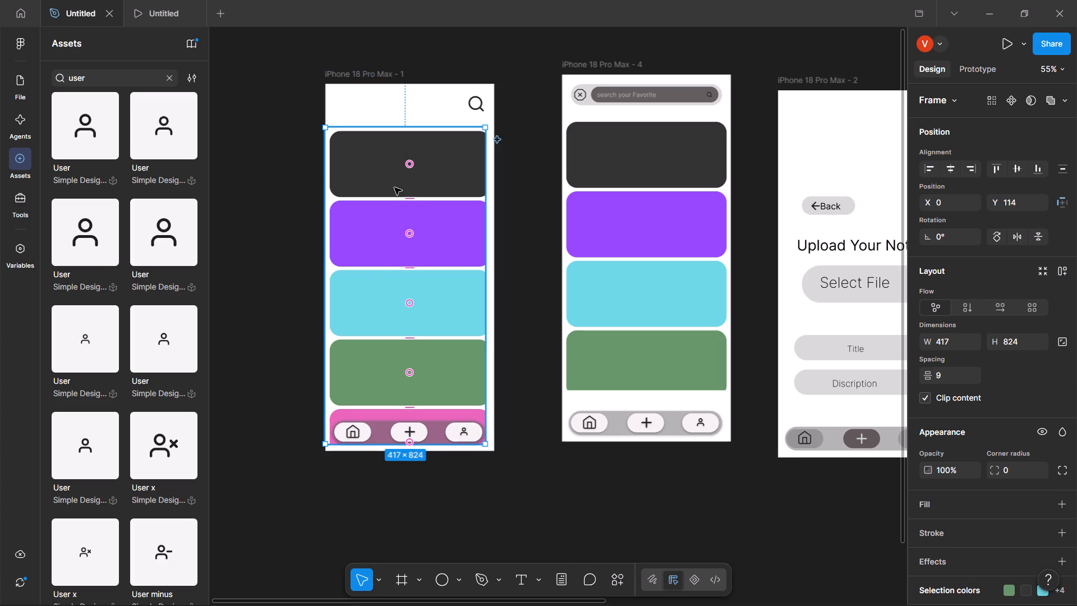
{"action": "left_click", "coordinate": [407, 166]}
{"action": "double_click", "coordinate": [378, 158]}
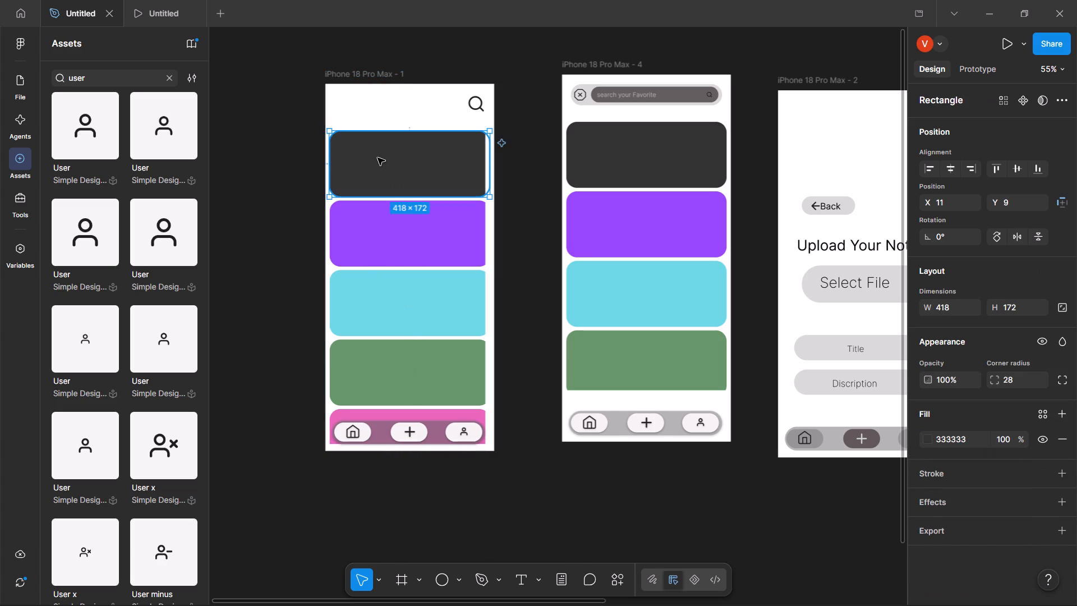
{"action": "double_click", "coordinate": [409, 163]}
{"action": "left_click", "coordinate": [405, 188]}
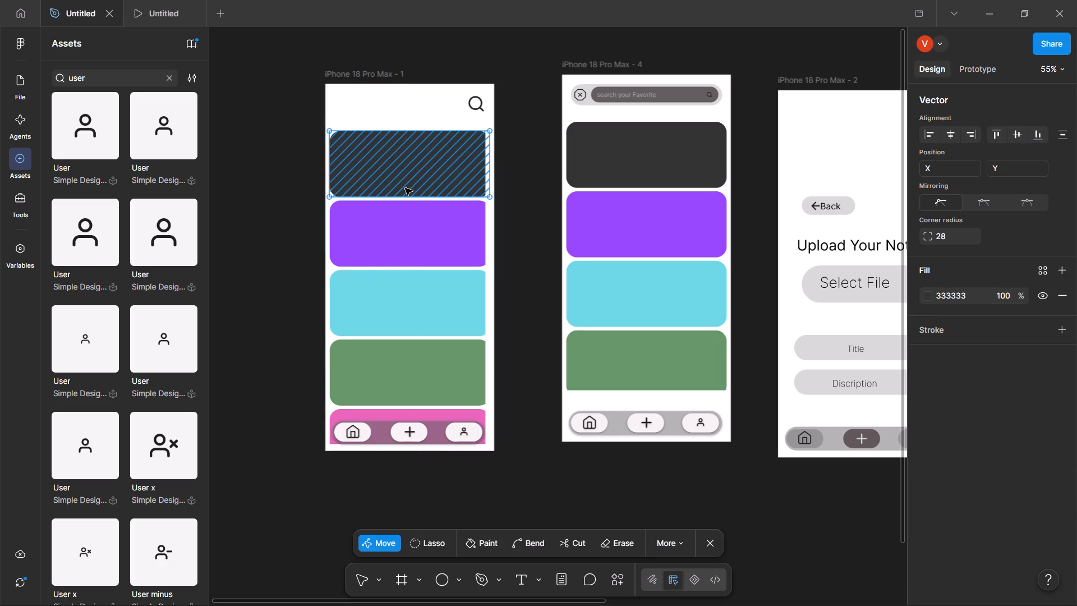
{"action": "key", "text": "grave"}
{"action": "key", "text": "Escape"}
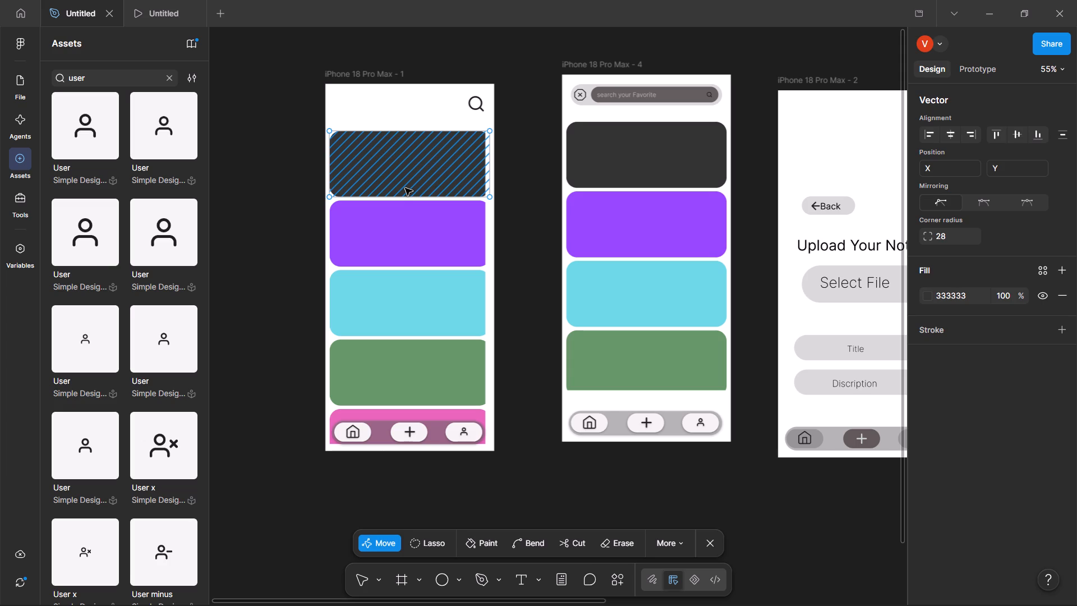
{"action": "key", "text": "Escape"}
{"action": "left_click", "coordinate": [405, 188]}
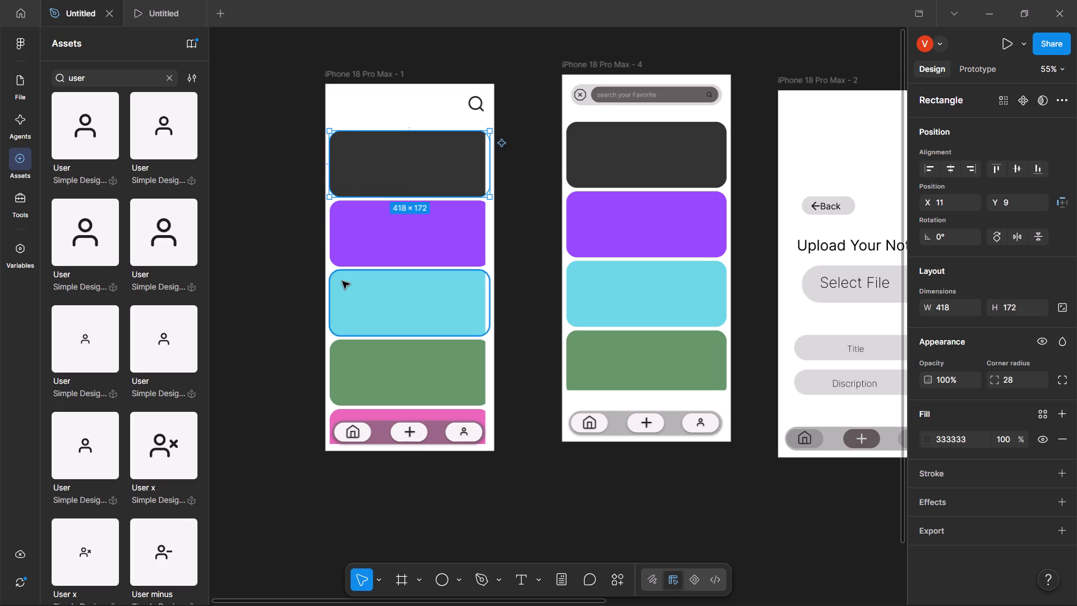
Select the dark 333333 card inside the card list on iPhone 18 Pro Max - 1 and show its prototype settings.
{"action": "left_click", "coordinate": [289, 274]}
{"action": "left_click", "coordinate": [383, 169]}
{"action": "left_click", "coordinate": [383, 169]}
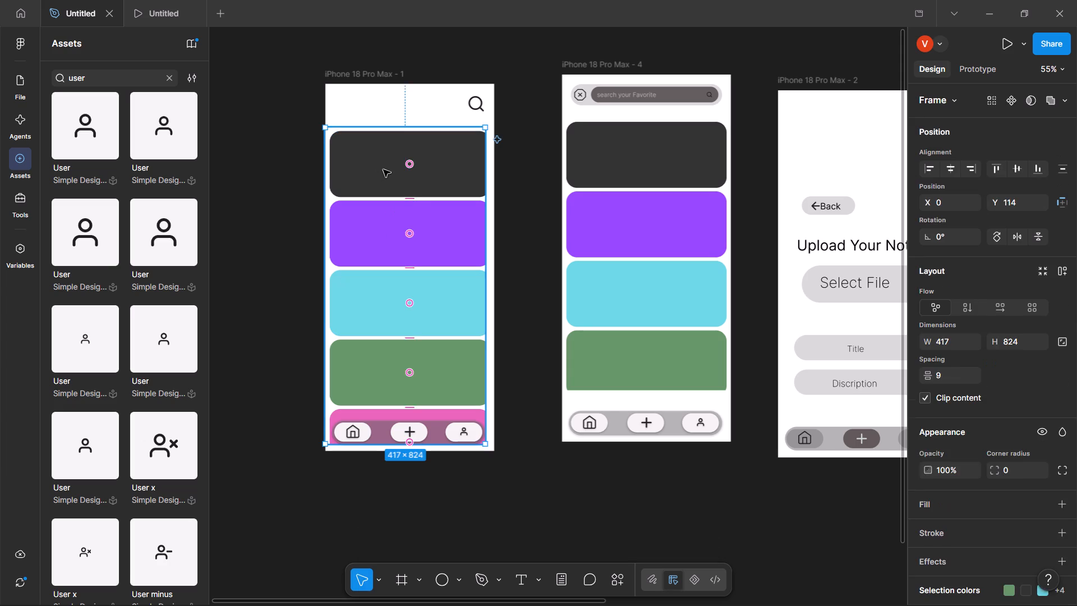
{"action": "left_click", "coordinate": [383, 169]}
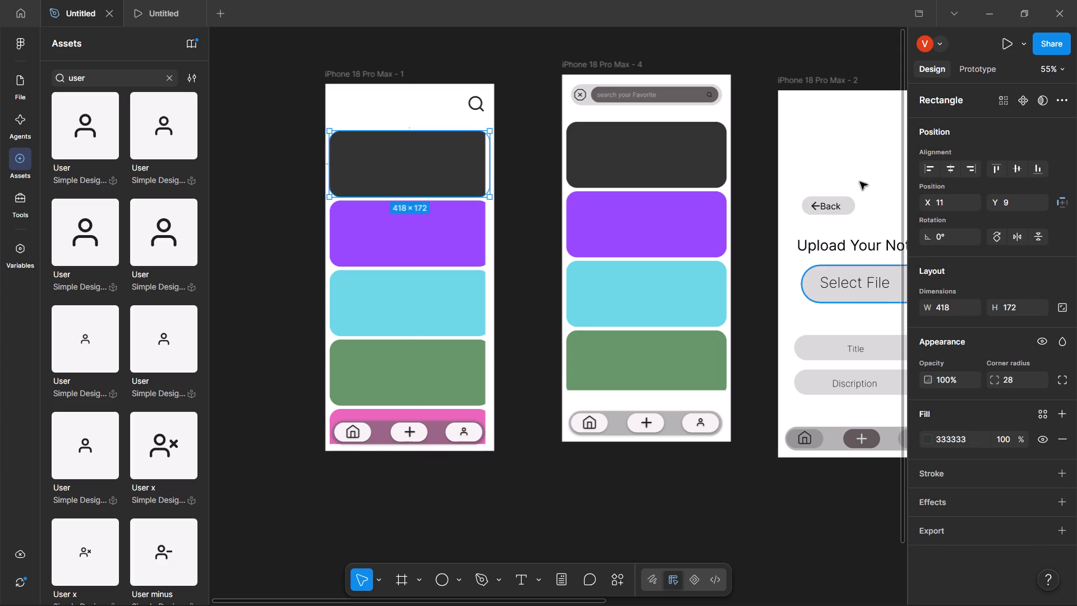
{"action": "left_click", "coordinate": [966, 68]}
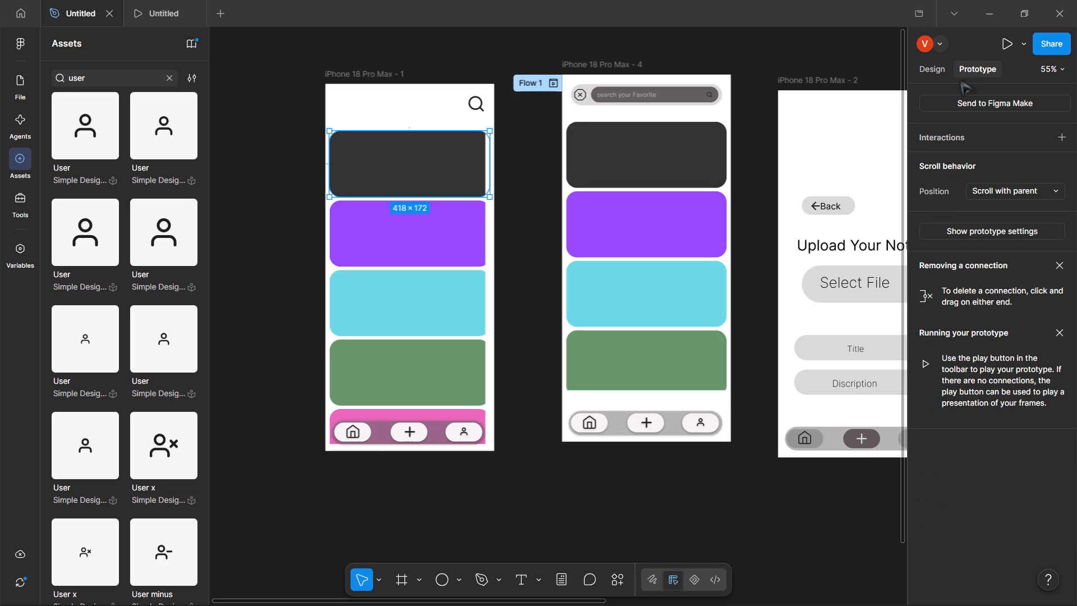
Compare the card list containers on iPhone 18 Pro Max - 1 and - 4, and examine the first frame's prototype connections.
{"action": "scroll", "coordinate": [793, 267], "scroll_direction": "left", "scroll_amount": 2}
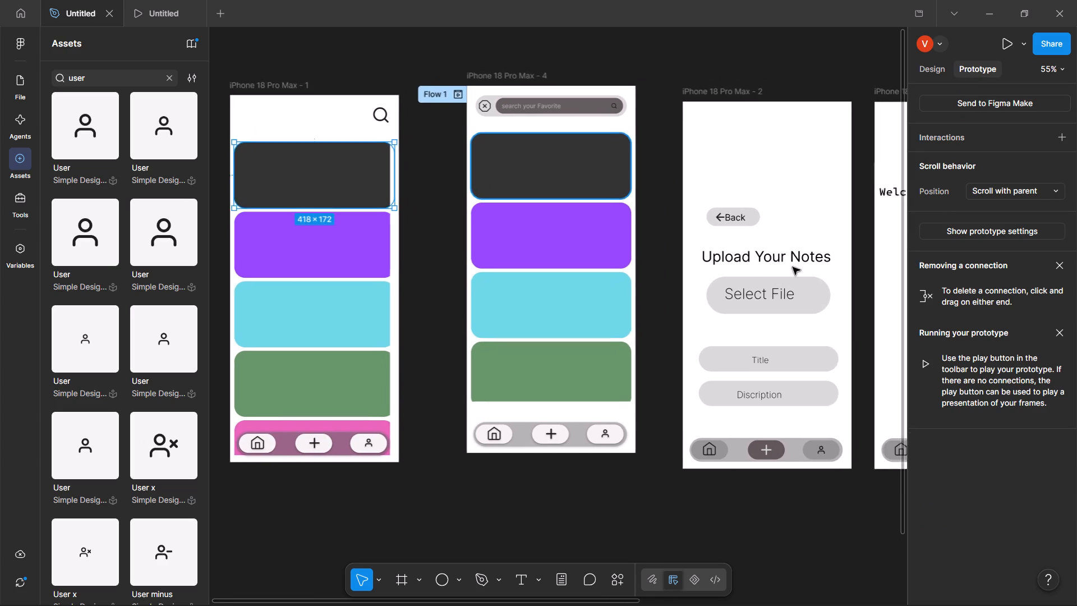
{"action": "scroll", "coordinate": [793, 267], "scroll_direction": "left", "scroll_amount": 2}
{"action": "scroll", "coordinate": [793, 267], "scroll_direction": "right", "scroll_amount": 1}
{"action": "scroll", "coordinate": [793, 267], "scroll_direction": "left", "scroll_amount": 1}
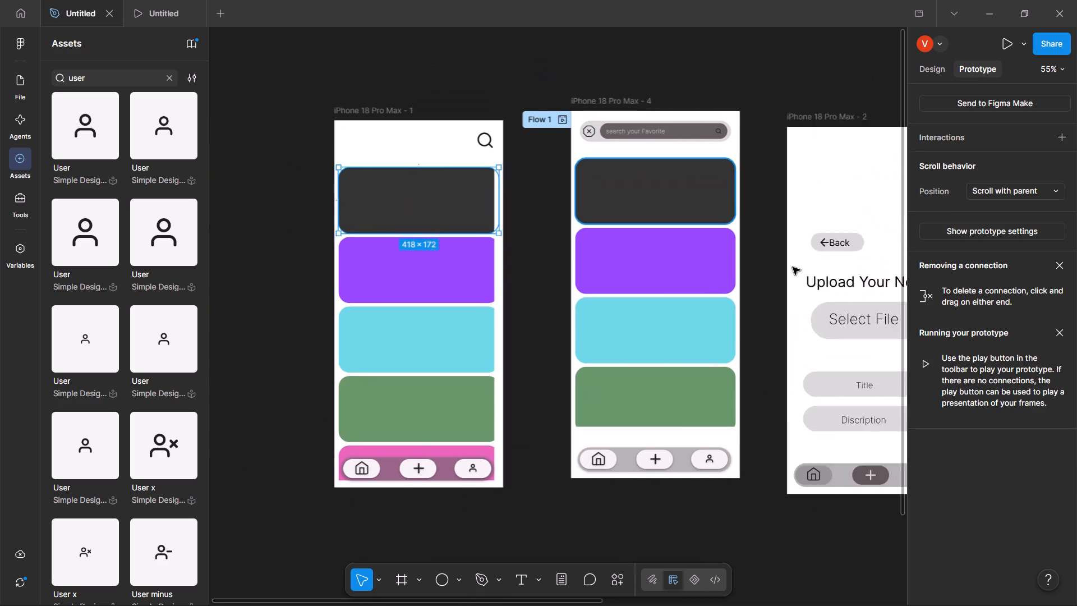
{"action": "scroll", "coordinate": [793, 267], "scroll_direction": "left", "scroll_amount": 2}
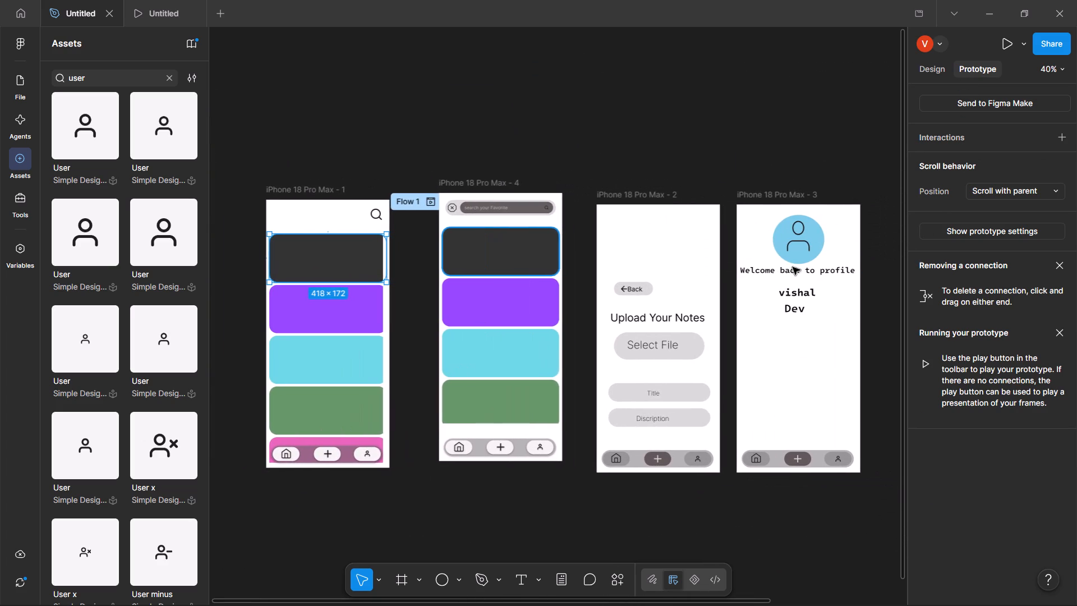
{"action": "left_click", "coordinate": [449, 238]}
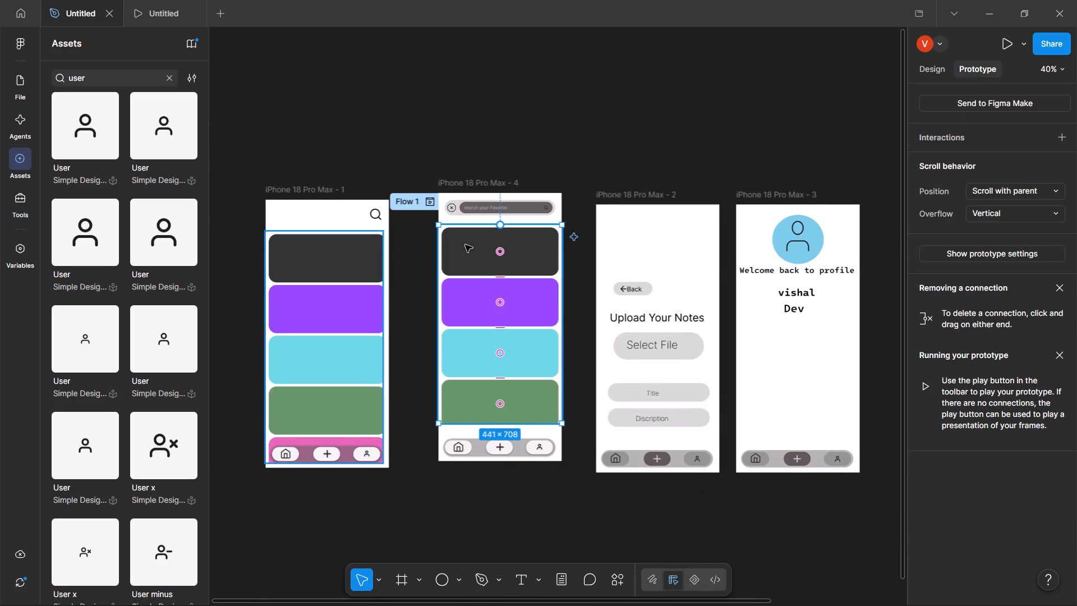
{"action": "left_click", "coordinate": [338, 264]}
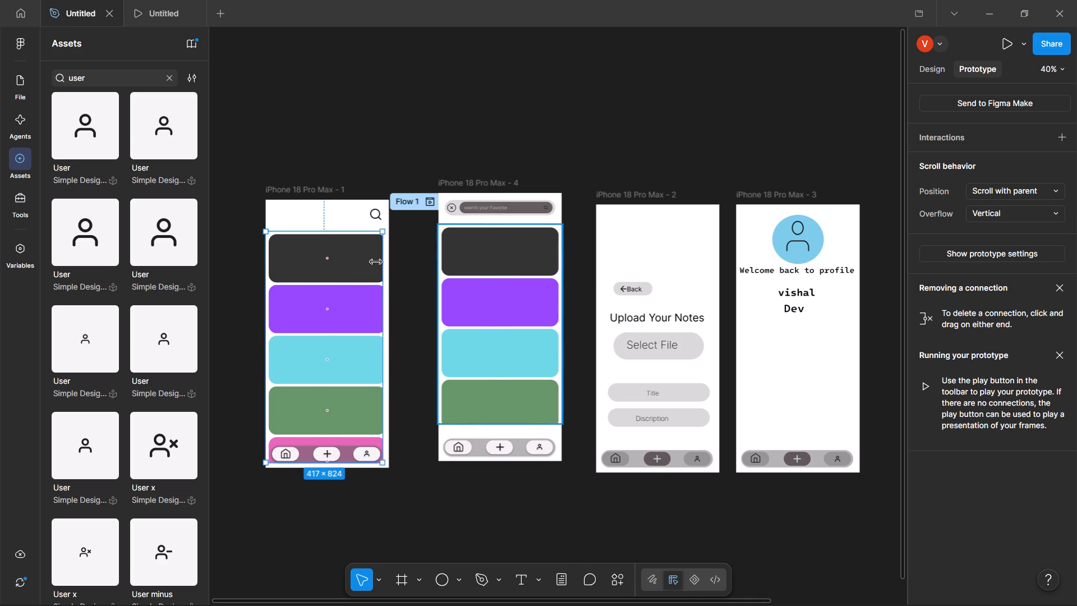
{"action": "left_click", "coordinate": [305, 193]}
{"action": "scroll", "coordinate": [374, 290], "scroll_direction": "up", "scroll_amount": 1}
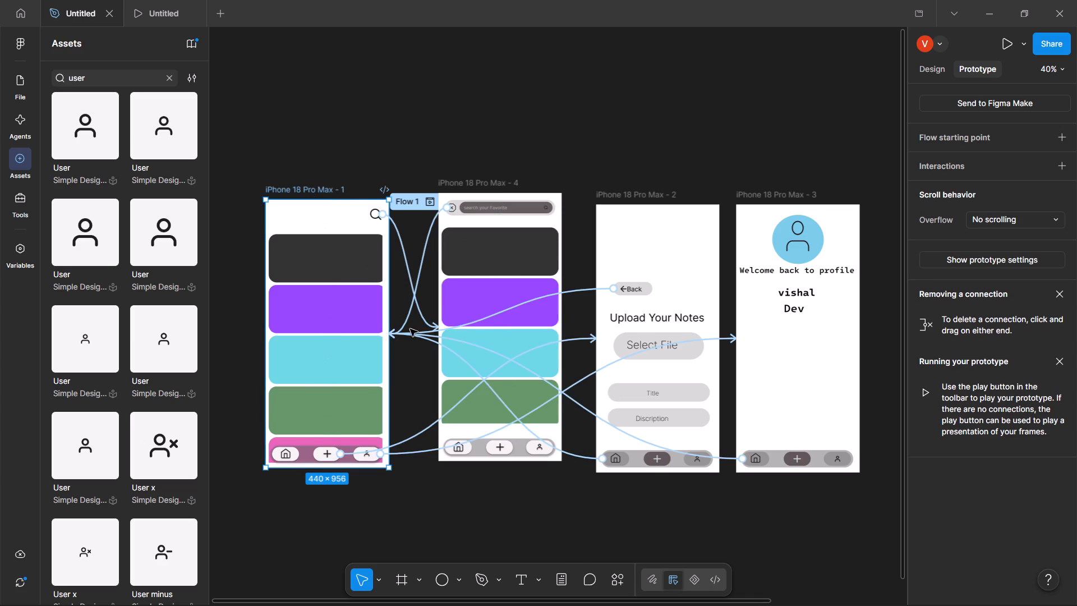
{"action": "scroll", "coordinate": [410, 329], "scroll_direction": "up", "scroll_amount": 1}
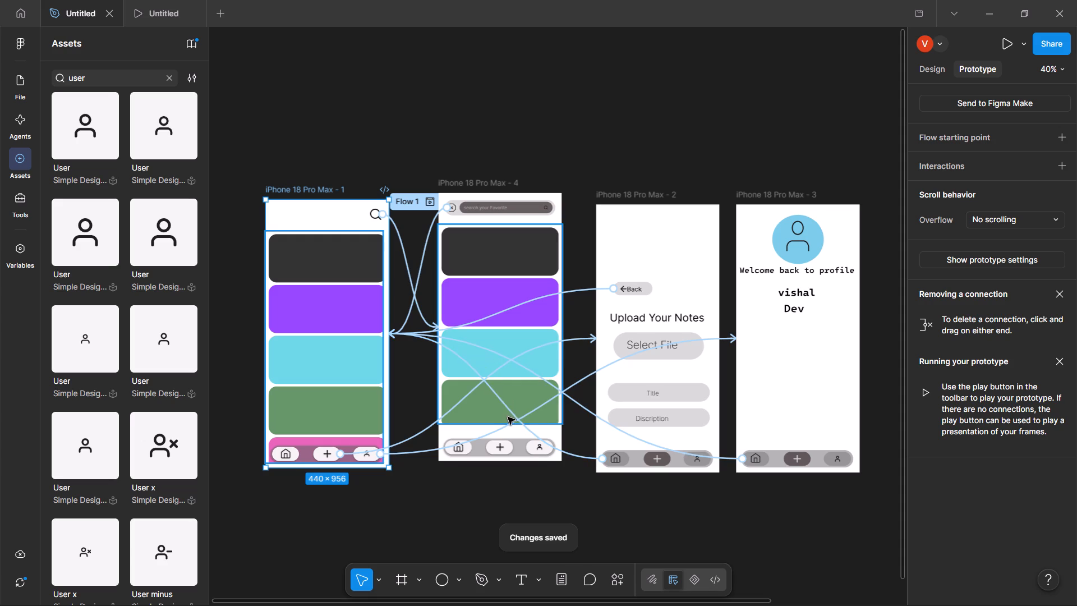
Nudge the card list container on iPhone 18 Pro Max - 1 sideways in small increments to fine-tune its horizontal position.
{"action": "left_click", "coordinate": [339, 301]}
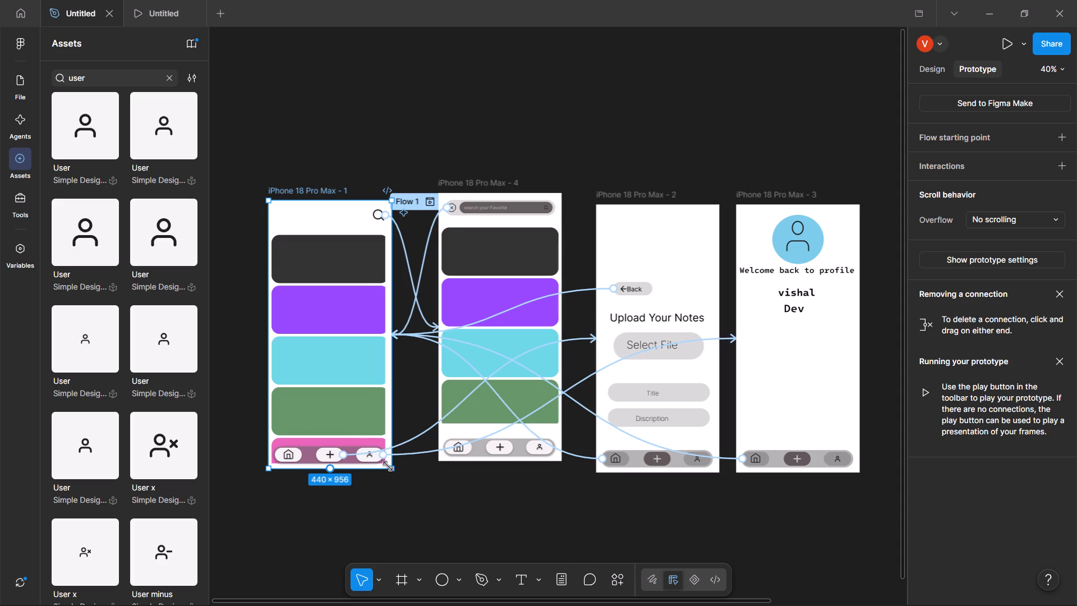
{"action": "left_click", "coordinate": [366, 409]}
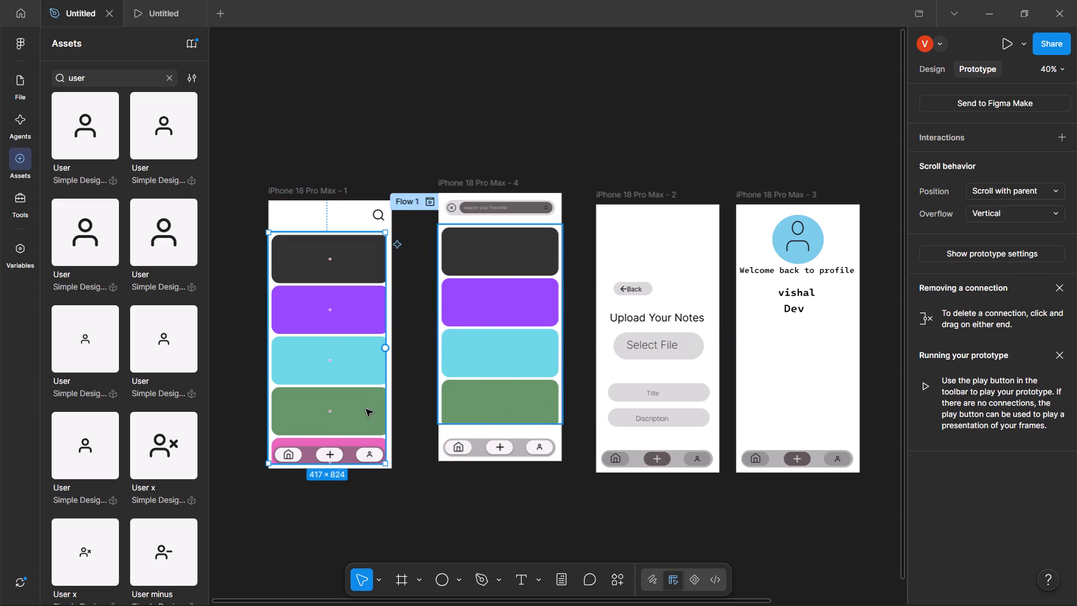
{"action": "key", "text": "Right"}
{"action": "key", "text": "Right"}
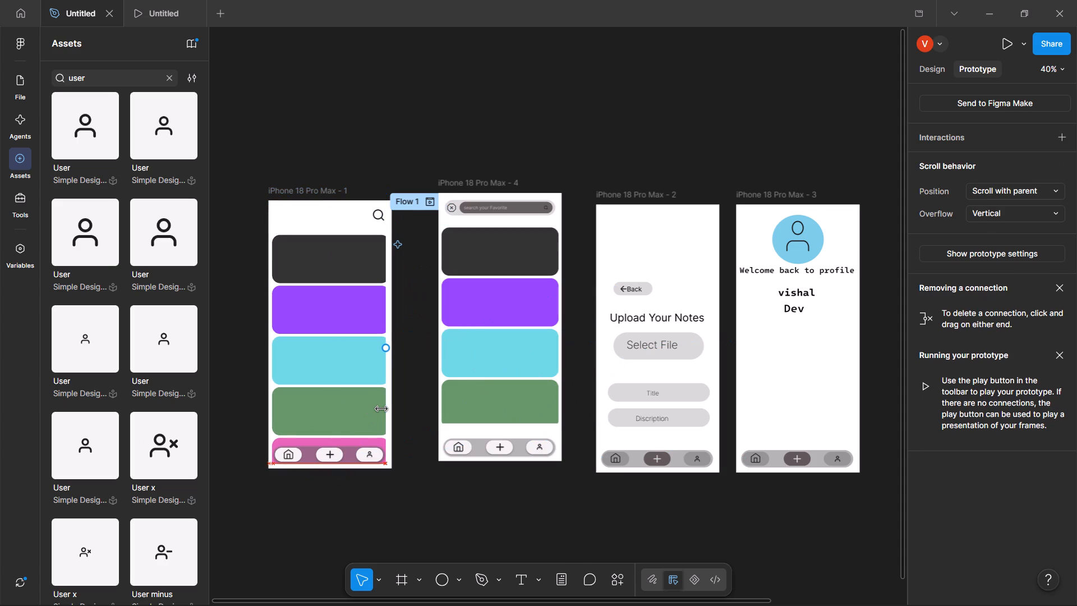
{"action": "key", "text": "Right"}
{"action": "key", "text": "Right"}
{"action": "key", "text": "Right"}
{"action": "key", "text": "Right"}
{"action": "key", "text": "Right"}
{"action": "key", "text": "Right"}
{"action": "key", "text": "Right"}
{"action": "key", "text": "Right"}
{"action": "key", "text": "Right"}
{"action": "key", "text": "Right"}
{"action": "key", "text": "Right"}
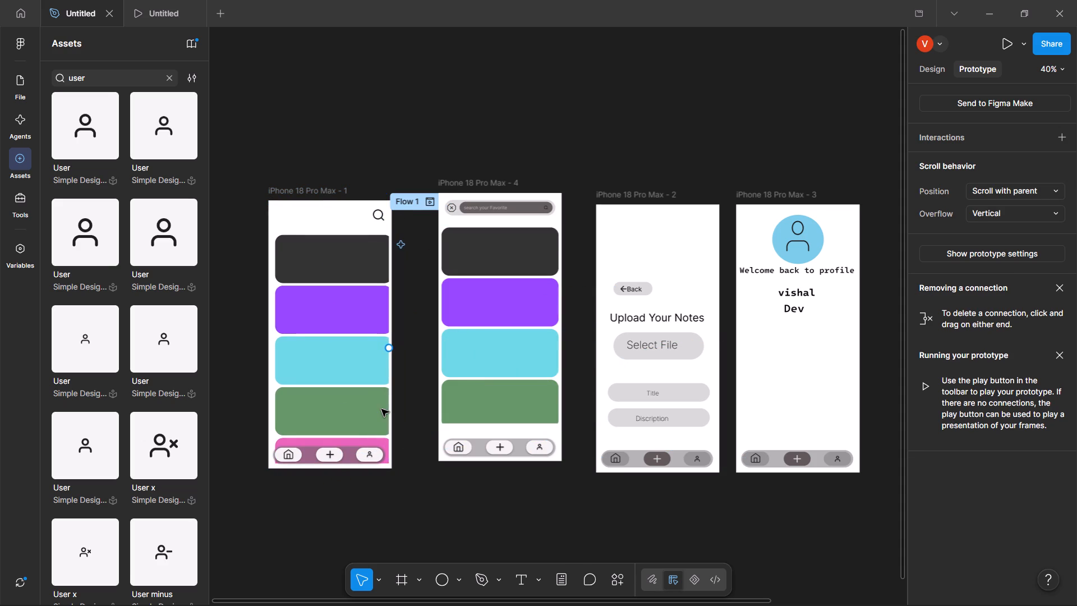
{"action": "key", "text": "Left"}
{"action": "key", "text": "Left"}
{"action": "key", "text": "Left"}
{"action": "key", "text": "Left"}
{"action": "key", "text": "Left"}
{"action": "key", "text": "Left"}
{"action": "key", "text": "Left"}
{"action": "key", "text": "Left"}
{"action": "key", "text": "Left"}
{"action": "key", "text": "Left"}
{"action": "key", "text": "Left"}
{"action": "key", "text": "Left"}
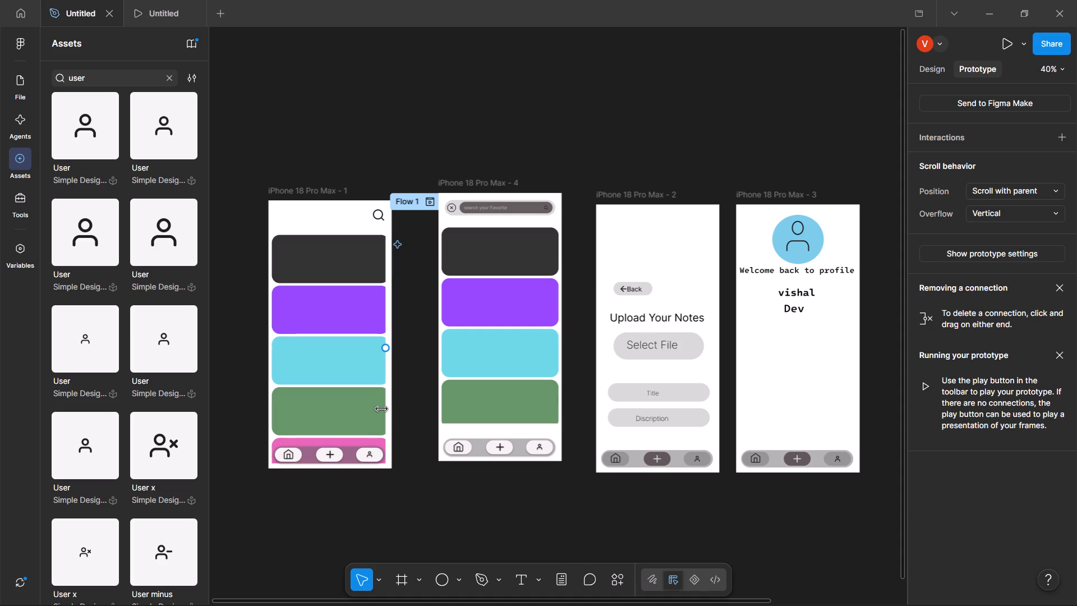
{"action": "key", "text": "Right"}
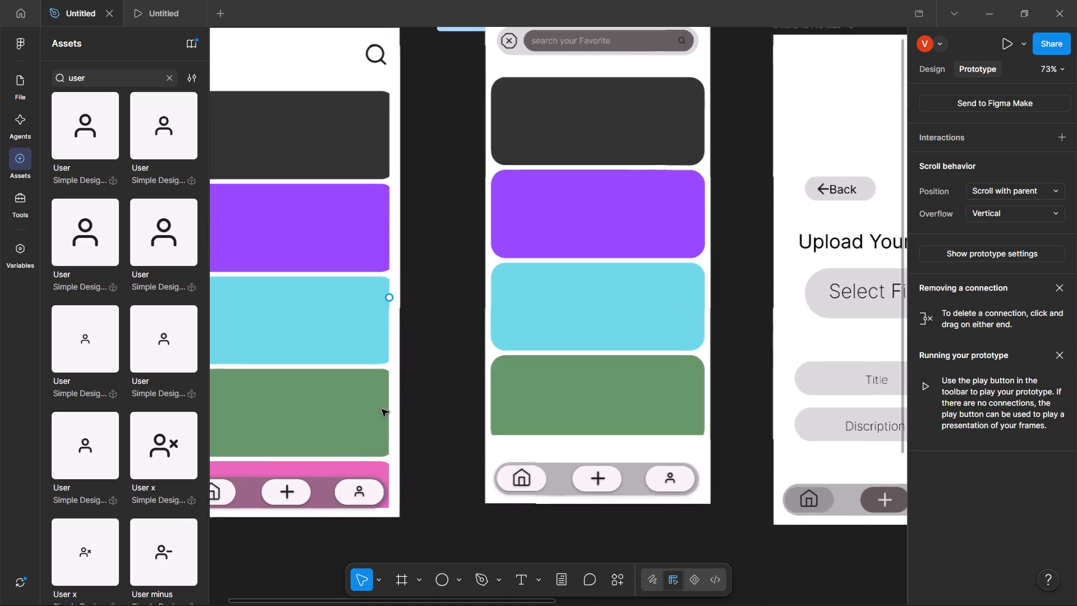
Widen the card list container on iPhone 18 Pro Max - 1 to 438 × 824 so it reaches the frame's right edge.
{"action": "scroll", "coordinate": [381, 409], "scroll_direction": "right", "scroll_amount": 2}
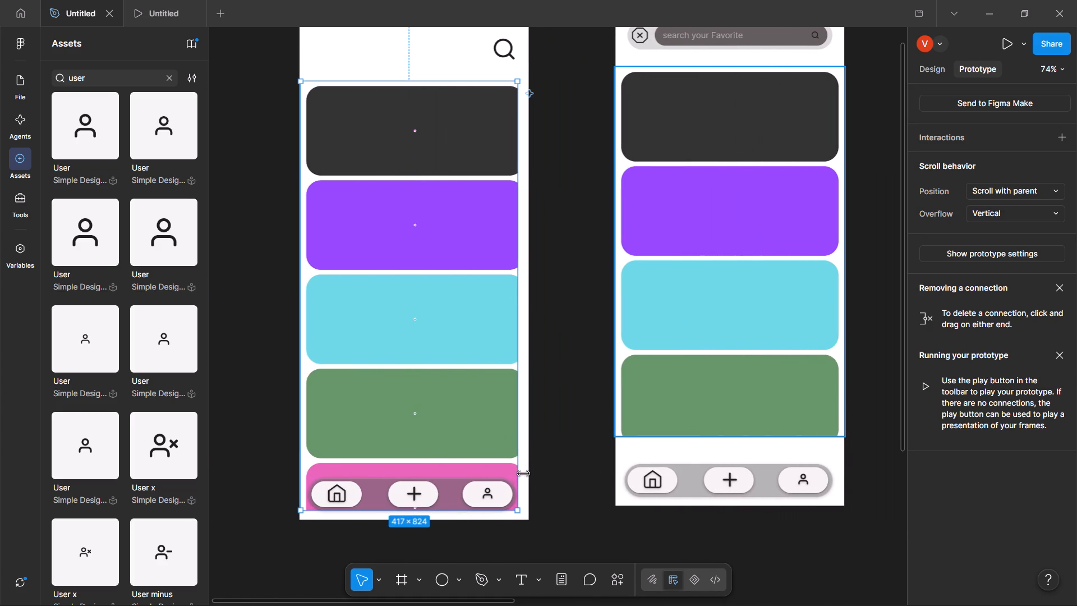
{"action": "left_click_drag", "start_coordinate": [521, 467], "coordinate": [528, 472]}
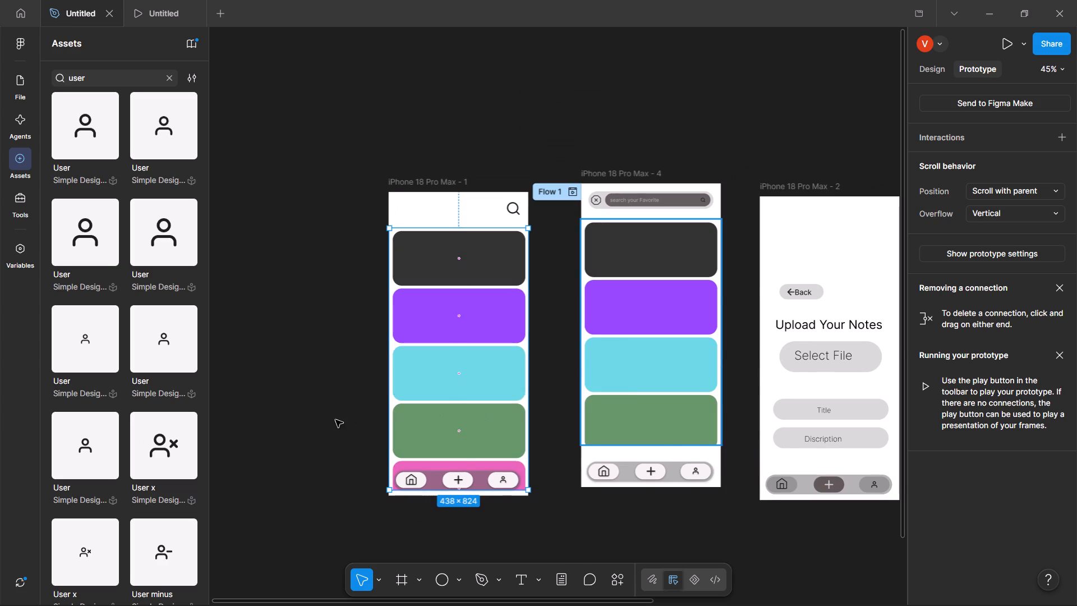
{"action": "left_click", "coordinate": [335, 420]}
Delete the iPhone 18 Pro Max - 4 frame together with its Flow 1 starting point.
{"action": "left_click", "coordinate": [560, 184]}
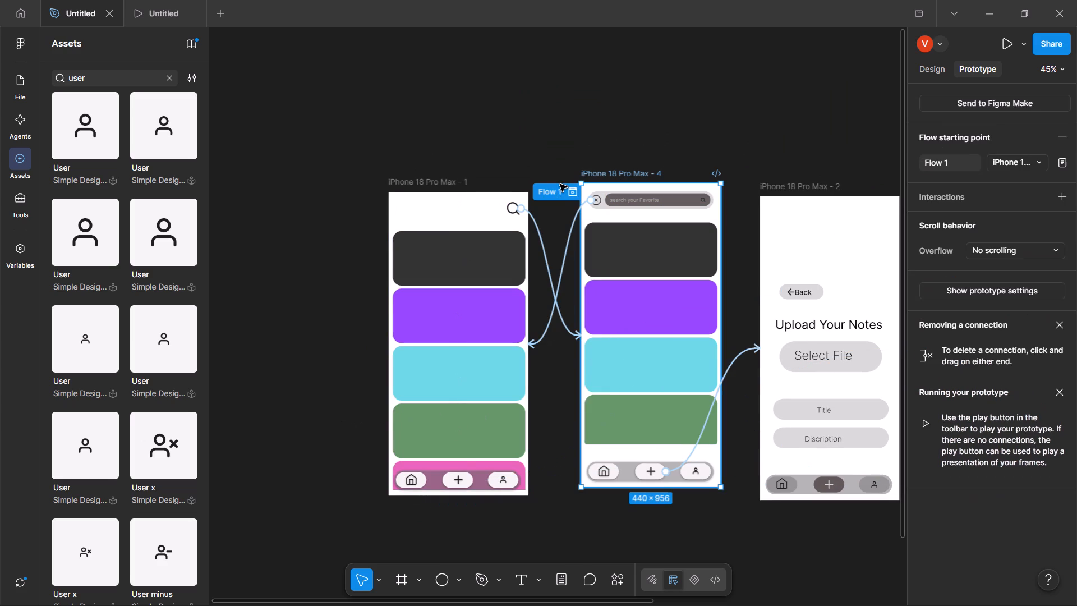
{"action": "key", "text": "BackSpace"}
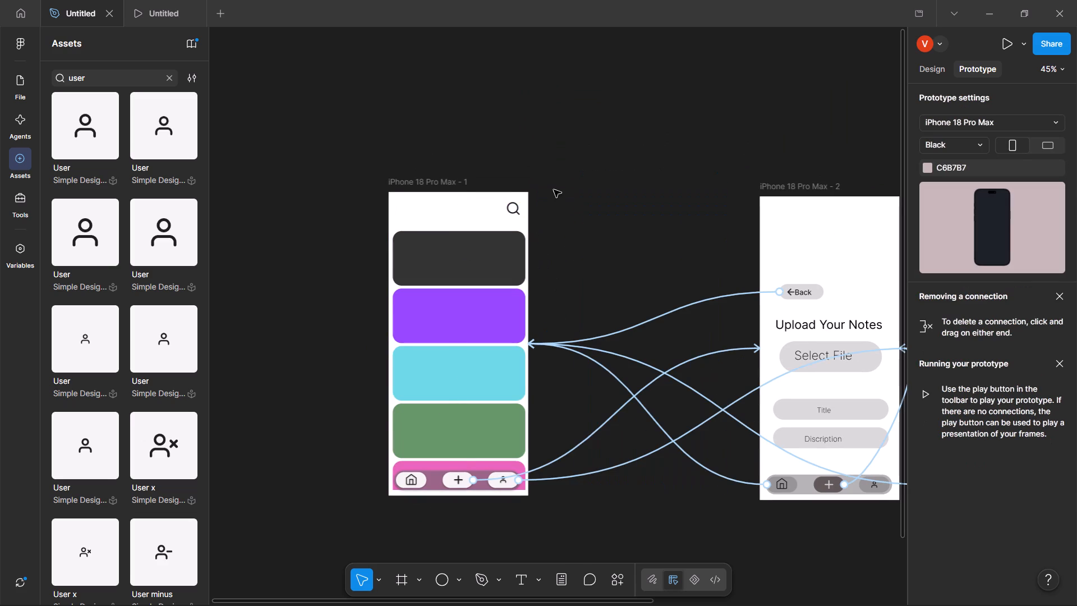
Switch to the running prototype preview and scroll the home card list to check it.
{"action": "left_click", "coordinate": [160, 2]}
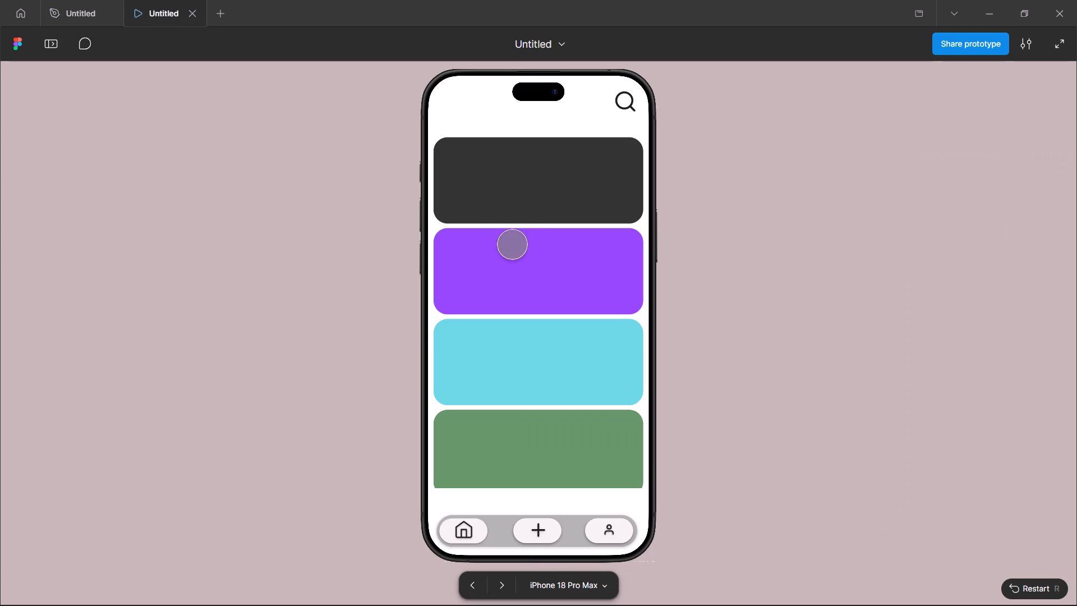
{"action": "scroll", "coordinate": [492, 389], "scroll_direction": "down", "scroll_amount": 3}
{"action": "scroll", "coordinate": [492, 389], "scroll_direction": "up", "scroll_amount": 4}
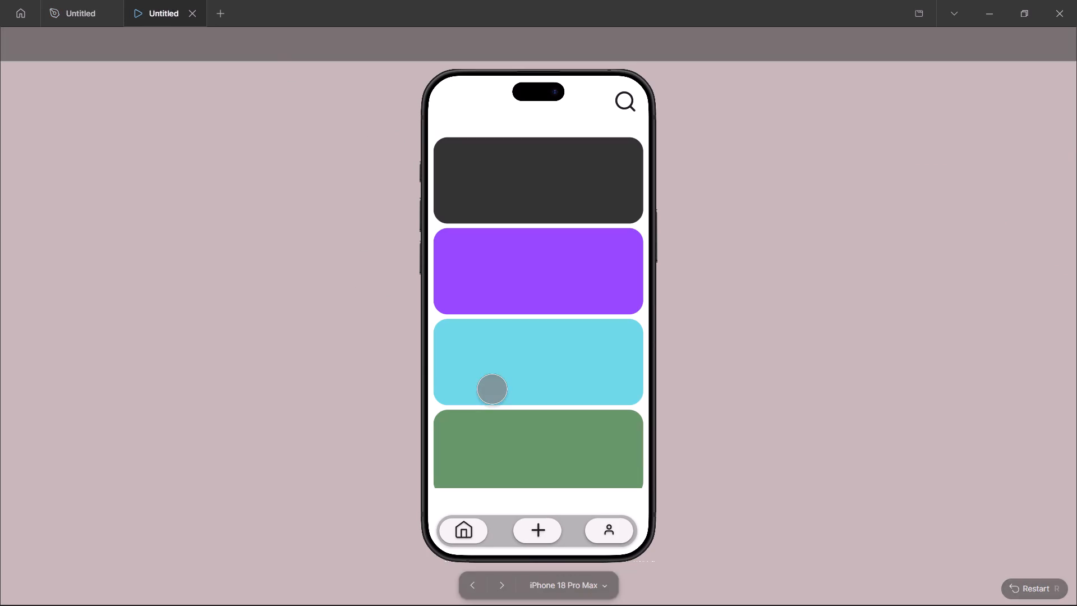
{"action": "scroll", "coordinate": [492, 389], "scroll_direction": "up", "scroll_amount": 3}
Arrange the design file and the prototype preview side by side in a split view.
{"action": "left_click_drag", "start_coordinate": [50, 0], "coordinate": [475, 270]}
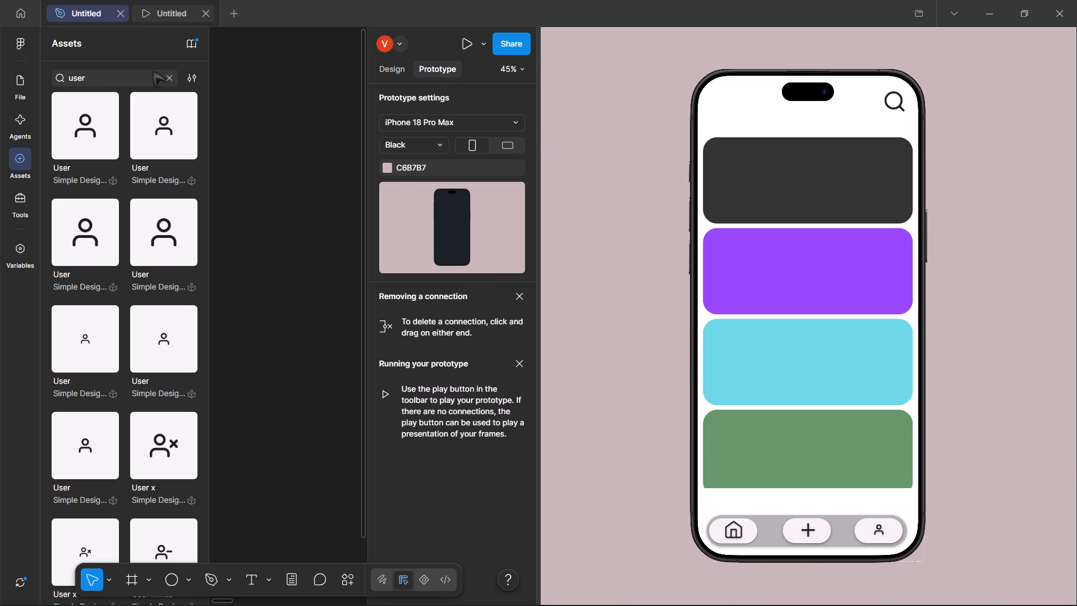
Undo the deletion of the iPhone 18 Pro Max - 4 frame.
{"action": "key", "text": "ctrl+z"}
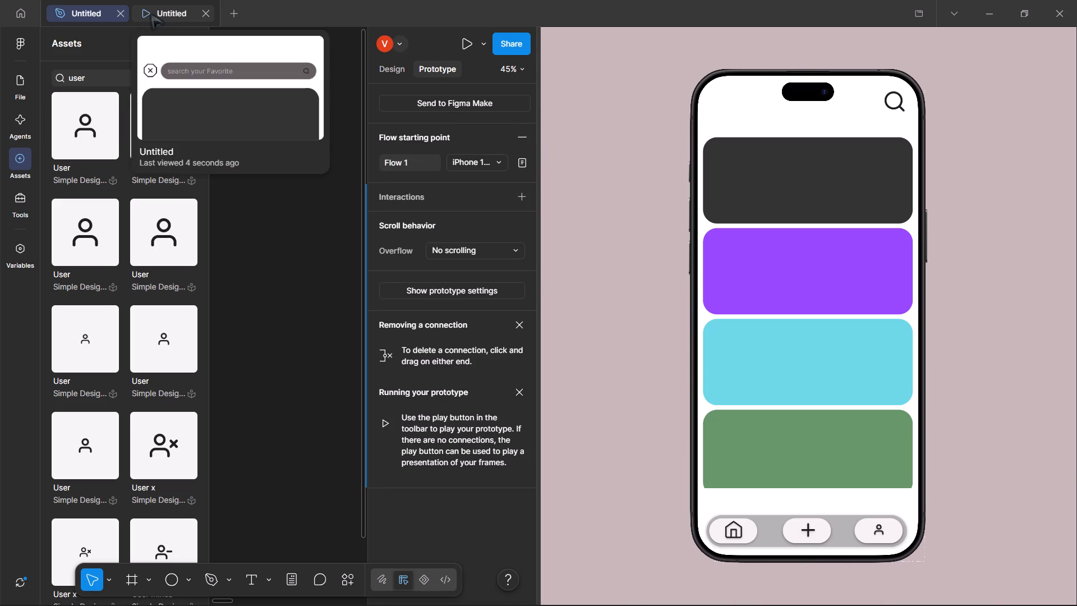
Widen the design file's properties area and show the file's pages and layers instead of the assets.
{"action": "left_click", "coordinate": [151, 14]}
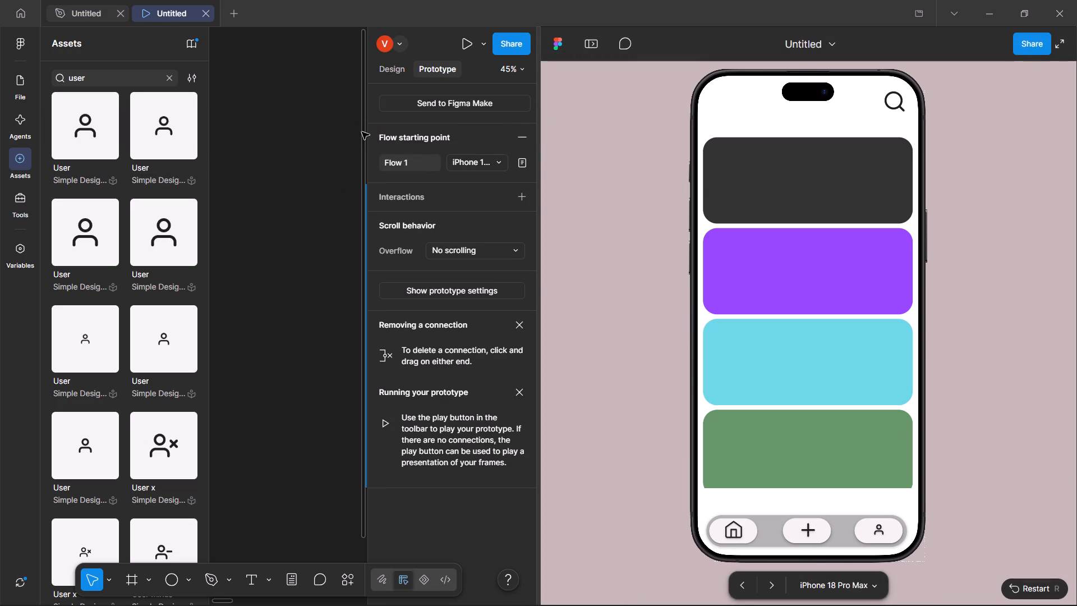
{"action": "left_click_drag", "start_coordinate": [364, 134], "coordinate": [24, 70]}
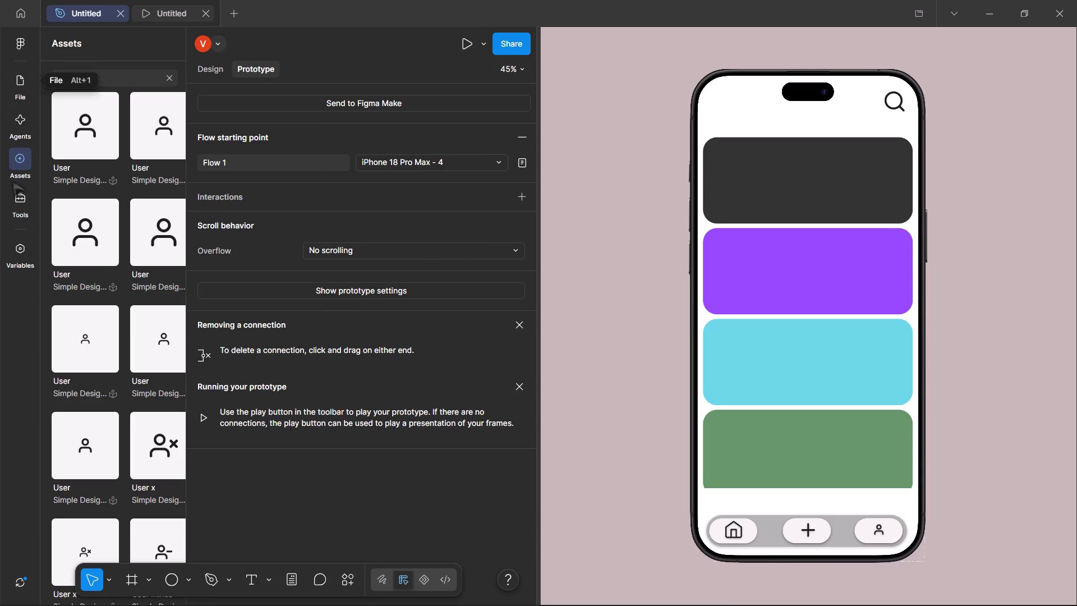
{"action": "left_click", "coordinate": [12, 74]}
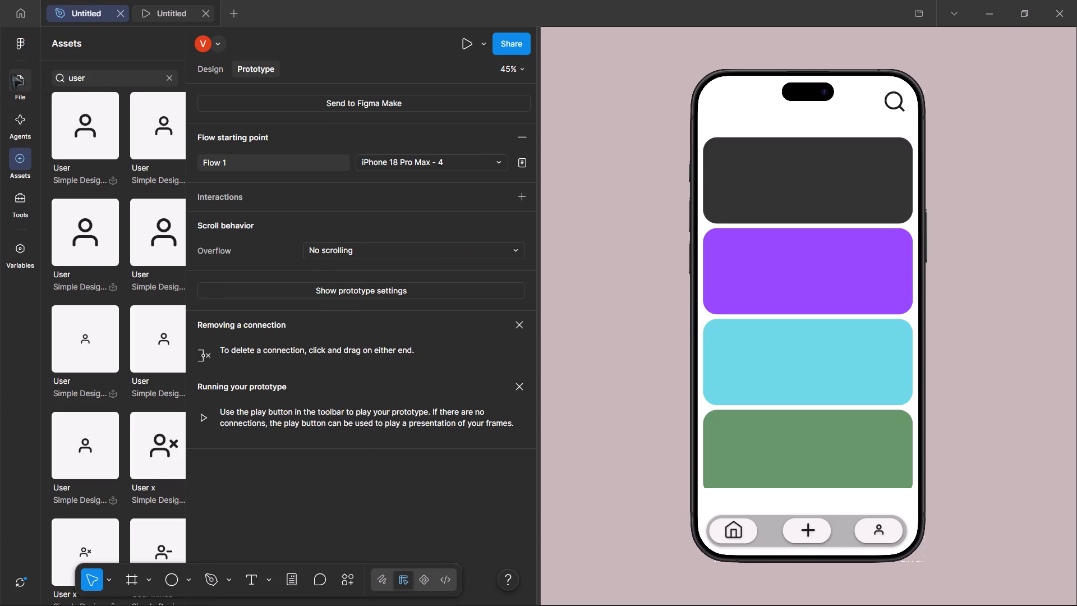
{"action": "left_click", "coordinate": [11, 80]}
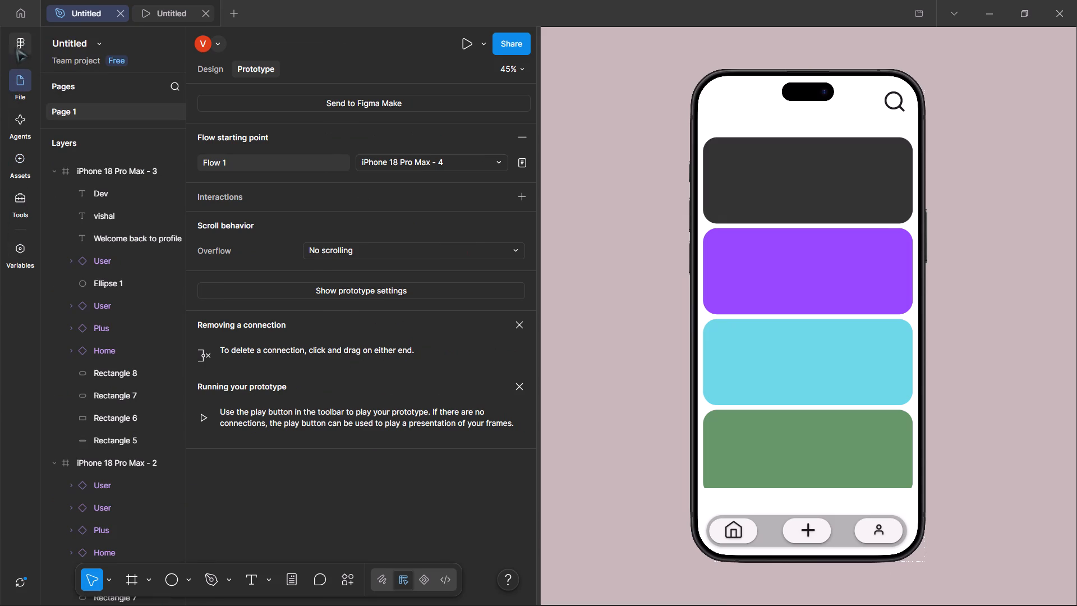
{"action": "left_click", "coordinate": [61, 11]}
Scroll the home card list up and down in the side-by-side preview to check it beneath the navigation bar.
{"action": "left_click", "coordinate": [319, 43]}
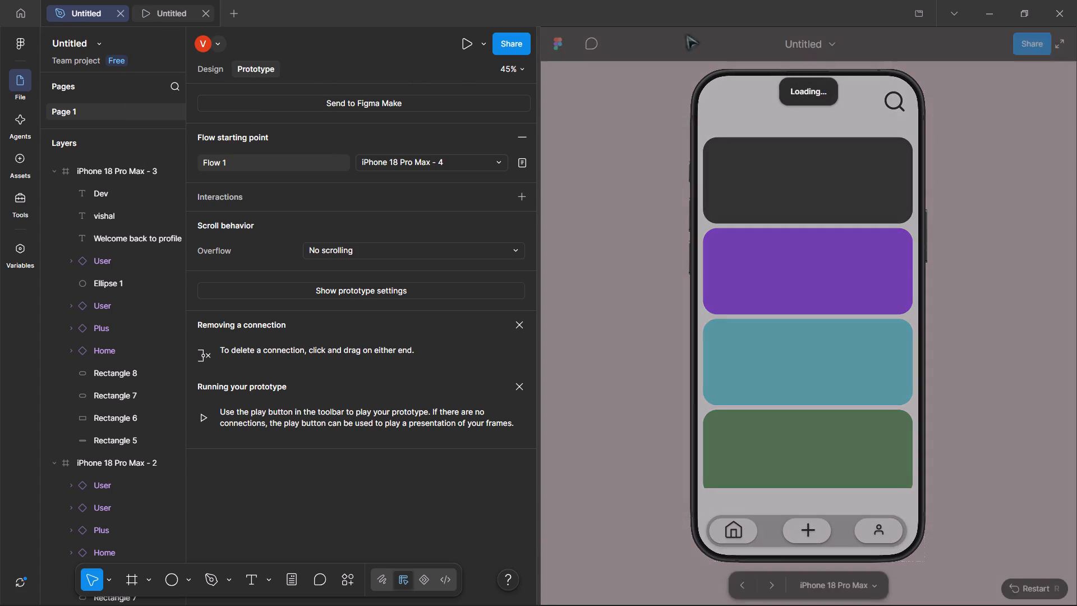
{"action": "left_click_drag", "start_coordinate": [327, 46], "coordinate": [757, 67]}
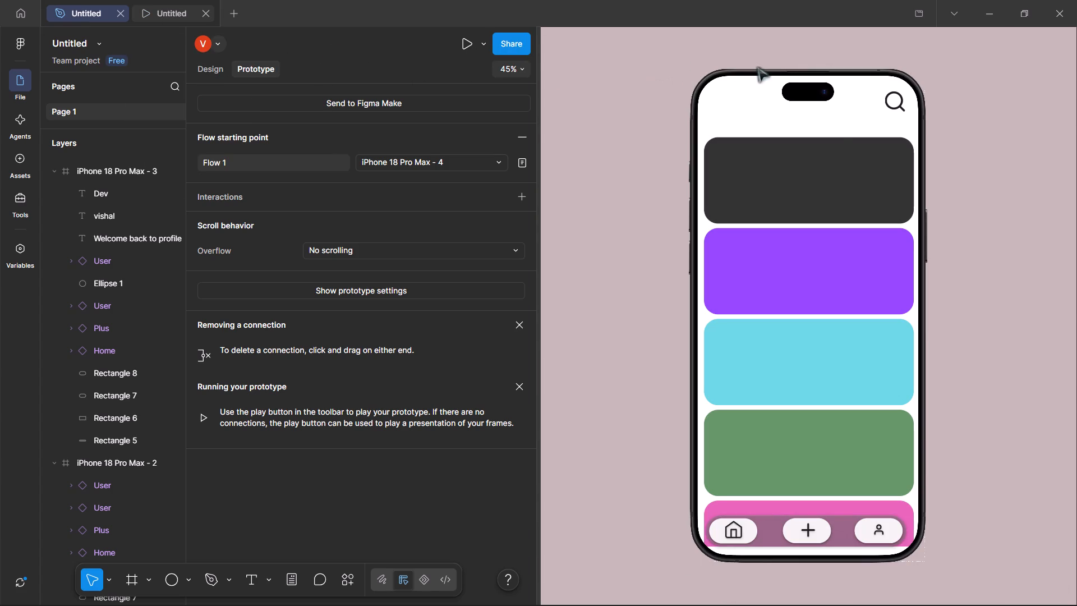
{"action": "left_click_drag", "start_coordinate": [757, 67], "coordinate": [829, 134]}
{"action": "scroll", "coordinate": [830, 233], "scroll_direction": "down", "scroll_amount": 4}
{"action": "scroll", "coordinate": [830, 233], "scroll_direction": "up", "scroll_amount": 6}
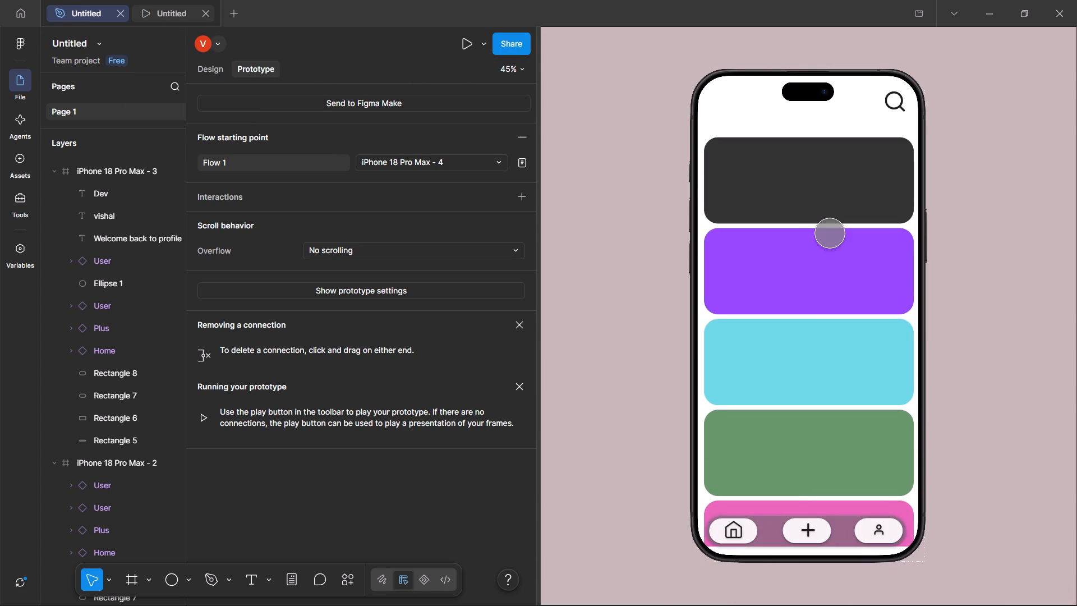
{"action": "scroll", "coordinate": [830, 233], "scroll_direction": "down", "scroll_amount": 6}
{"action": "scroll", "coordinate": [839, 384], "scroll_direction": "up", "scroll_amount": 6}
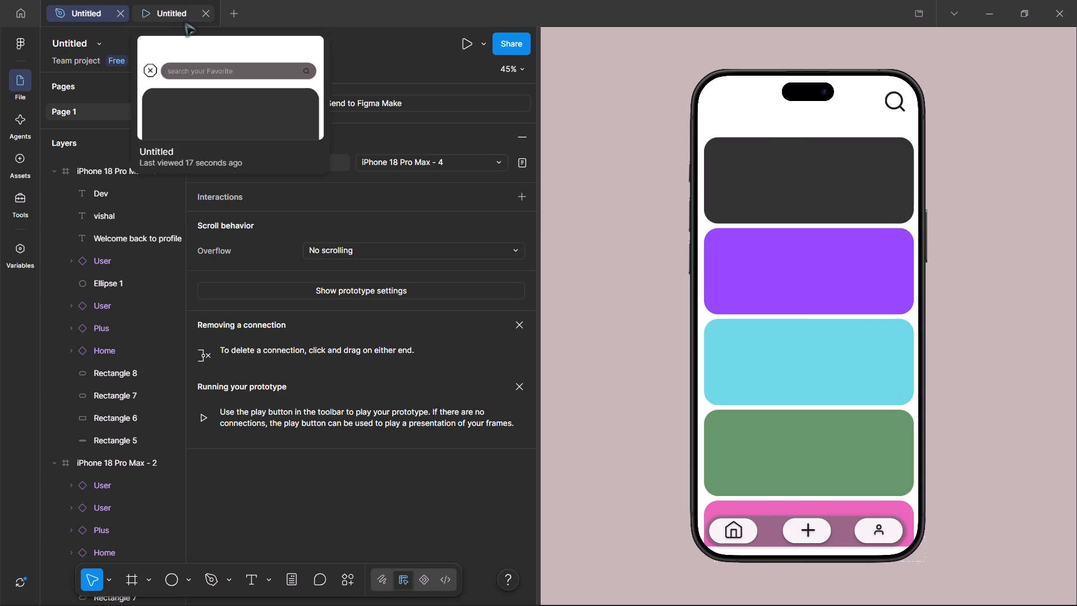
Open the preview's list of flows to view Flow 1, and close the list again.
{"action": "left_click", "coordinate": [173, 1]}
{"action": "left_click", "coordinate": [171, 5]}
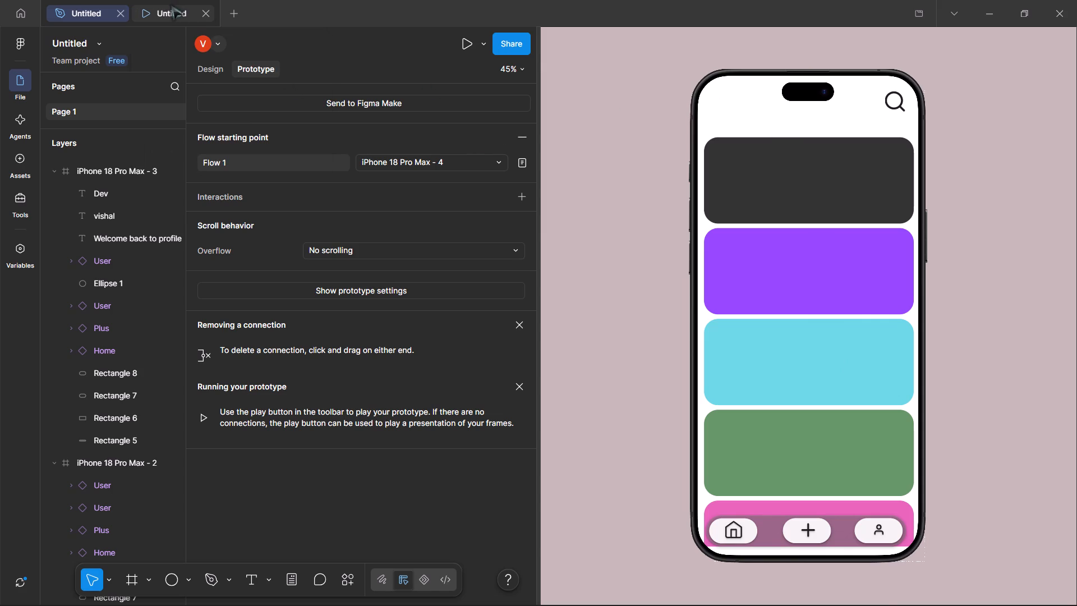
{"action": "left_click", "coordinate": [68, 6]}
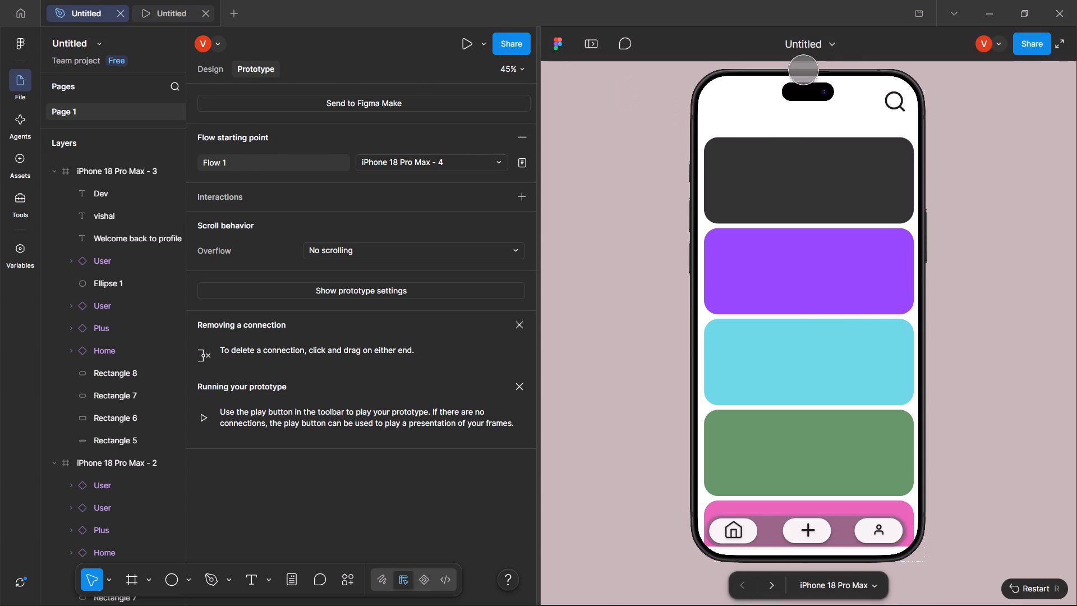
{"action": "left_click", "coordinate": [579, 28]}
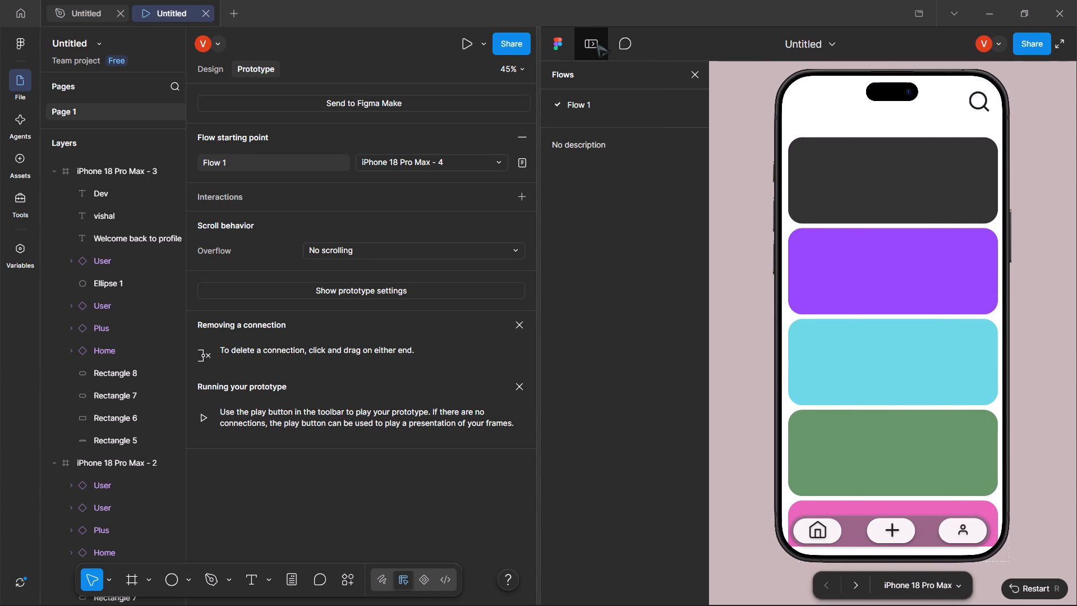
{"action": "left_click", "coordinate": [597, 44]}
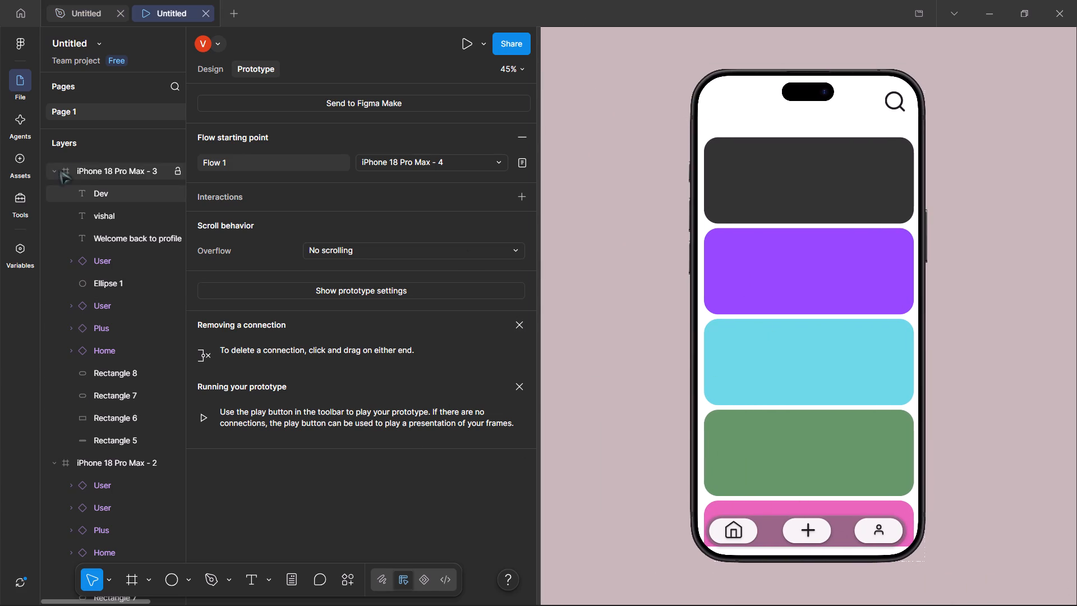
View the design properties of the iPhone 18 Pro Max - 4 frame and return to its prototype settings.
{"action": "left_click", "coordinate": [222, 73]}
{"action": "left_click", "coordinate": [245, 71]}
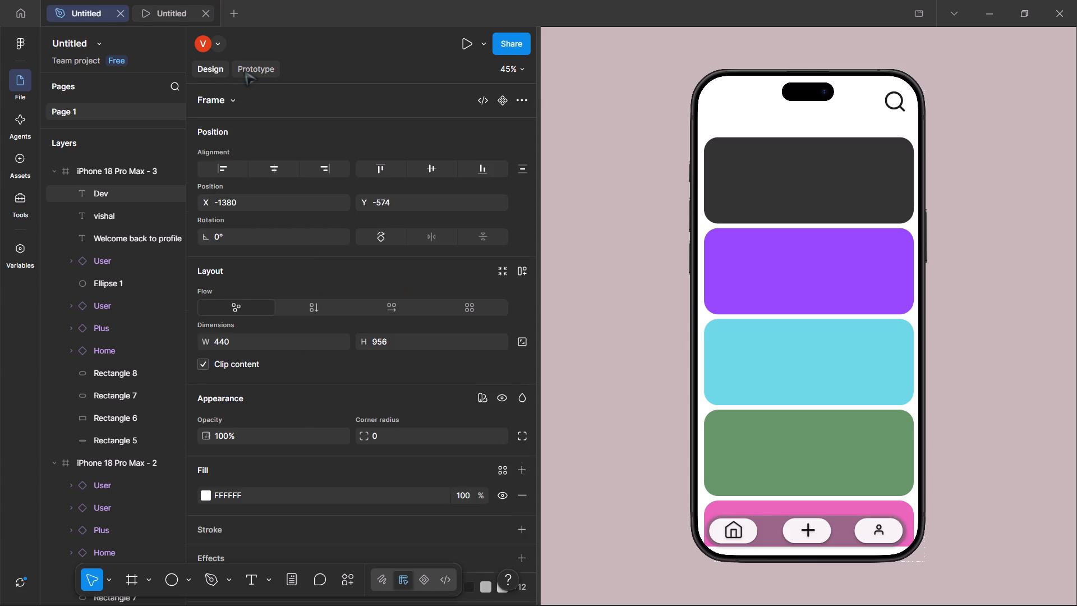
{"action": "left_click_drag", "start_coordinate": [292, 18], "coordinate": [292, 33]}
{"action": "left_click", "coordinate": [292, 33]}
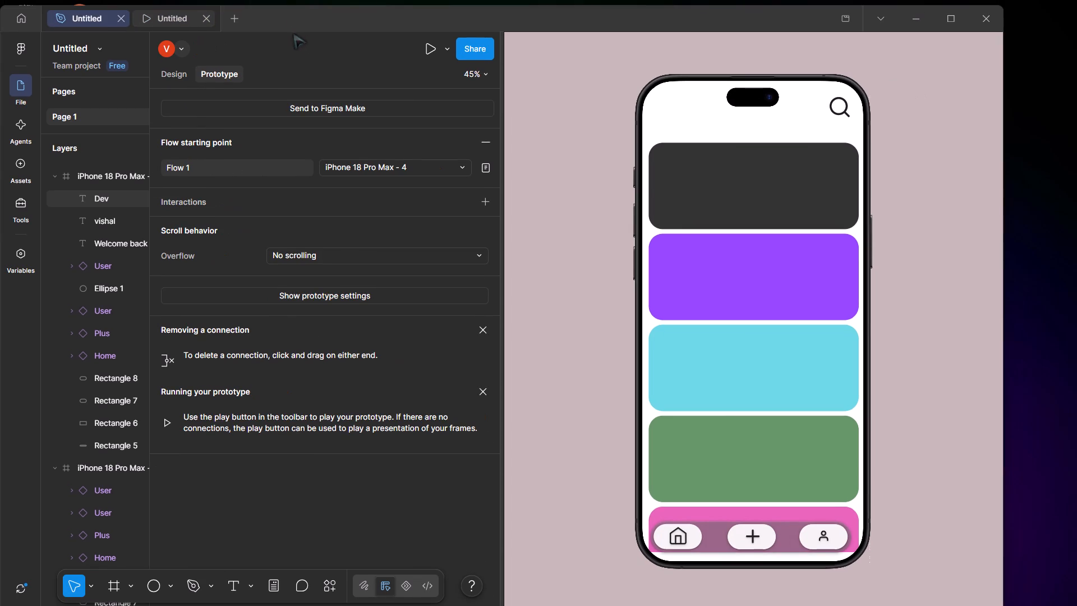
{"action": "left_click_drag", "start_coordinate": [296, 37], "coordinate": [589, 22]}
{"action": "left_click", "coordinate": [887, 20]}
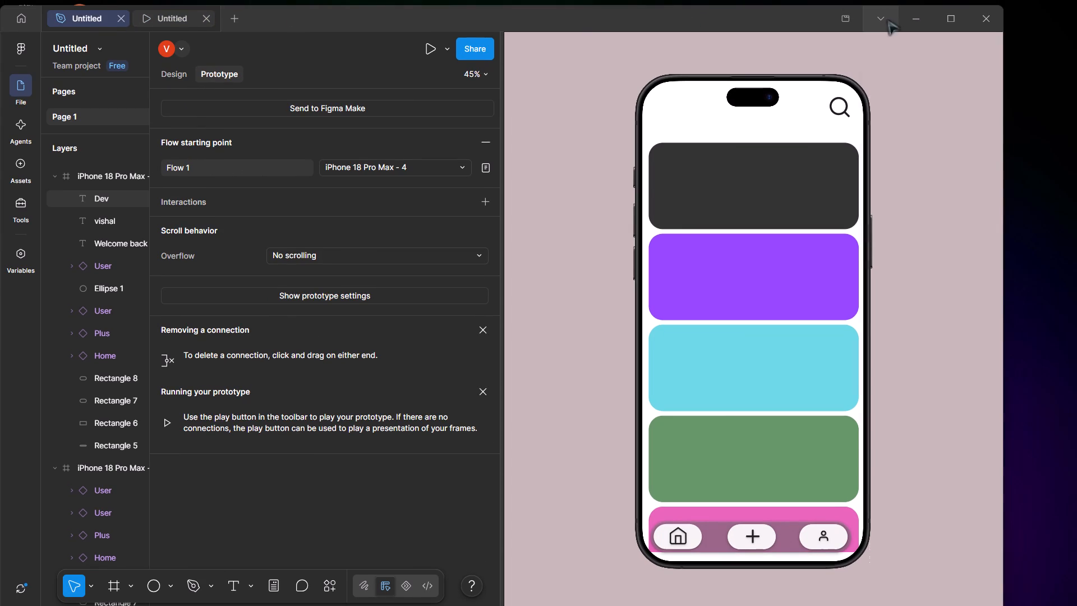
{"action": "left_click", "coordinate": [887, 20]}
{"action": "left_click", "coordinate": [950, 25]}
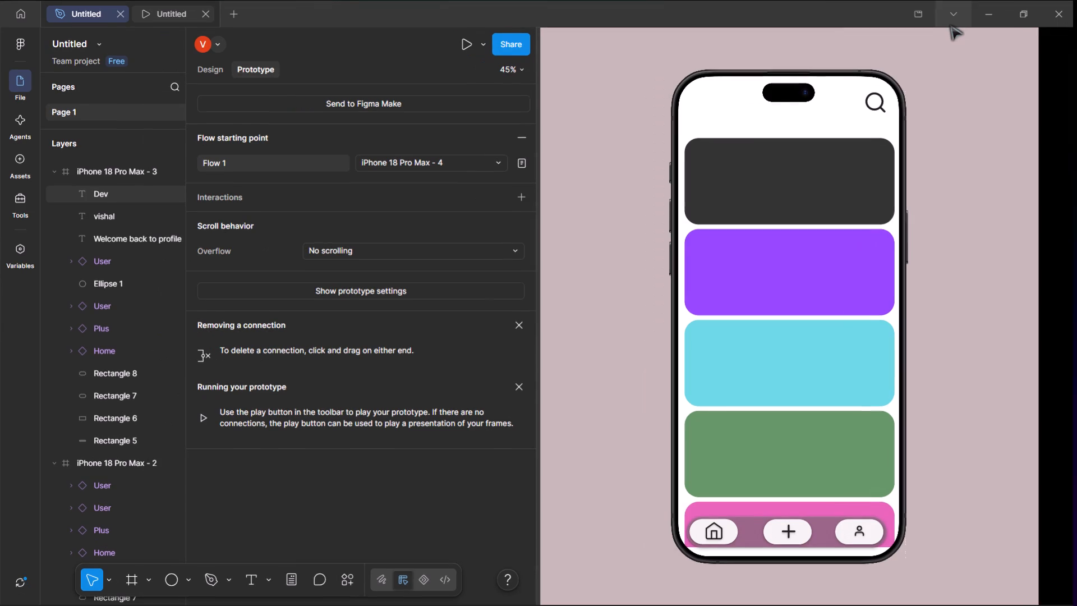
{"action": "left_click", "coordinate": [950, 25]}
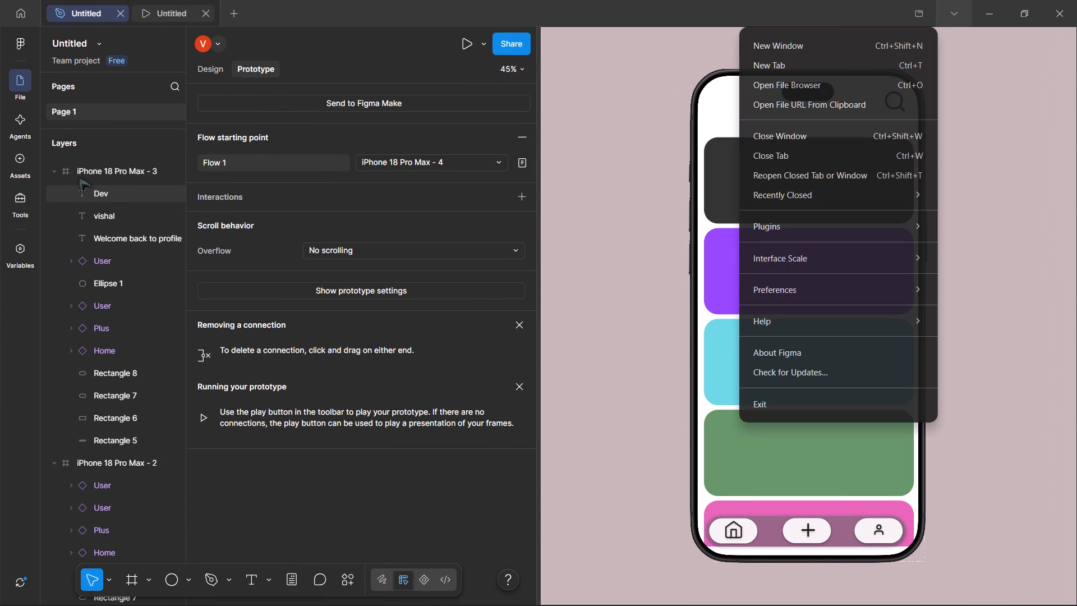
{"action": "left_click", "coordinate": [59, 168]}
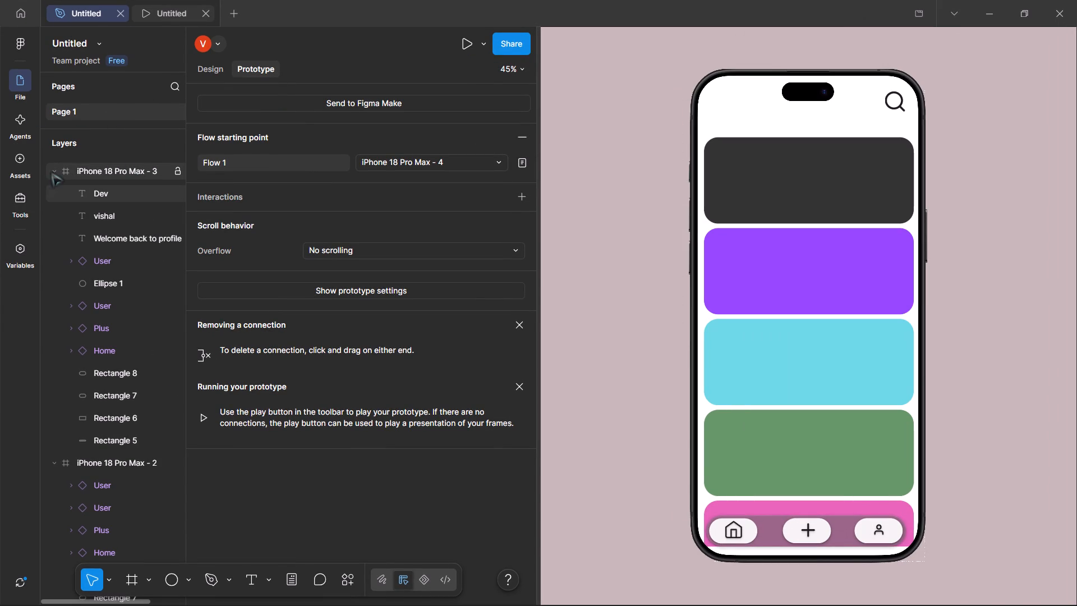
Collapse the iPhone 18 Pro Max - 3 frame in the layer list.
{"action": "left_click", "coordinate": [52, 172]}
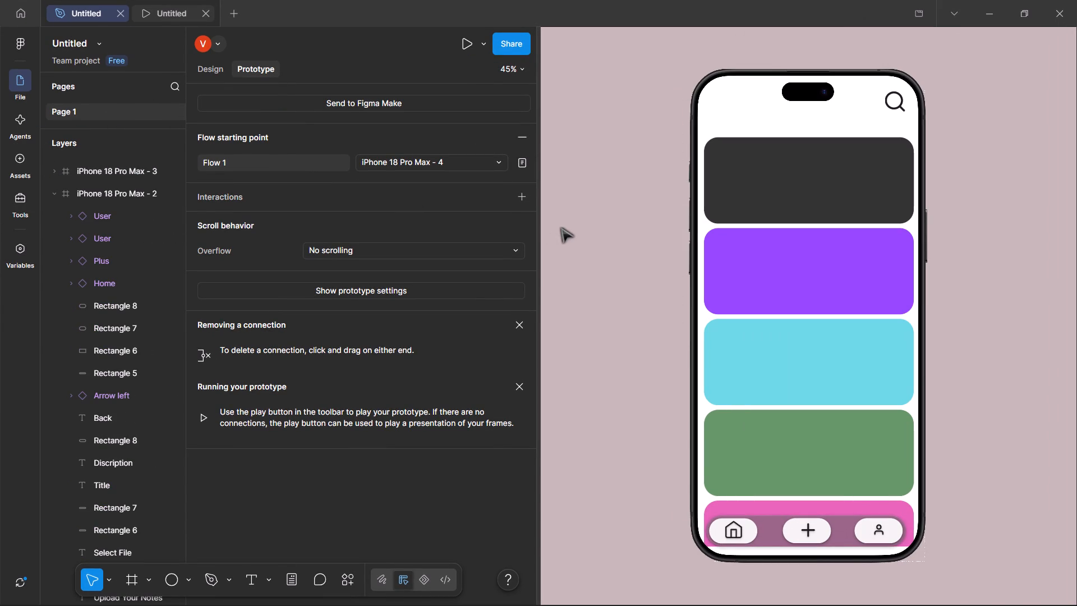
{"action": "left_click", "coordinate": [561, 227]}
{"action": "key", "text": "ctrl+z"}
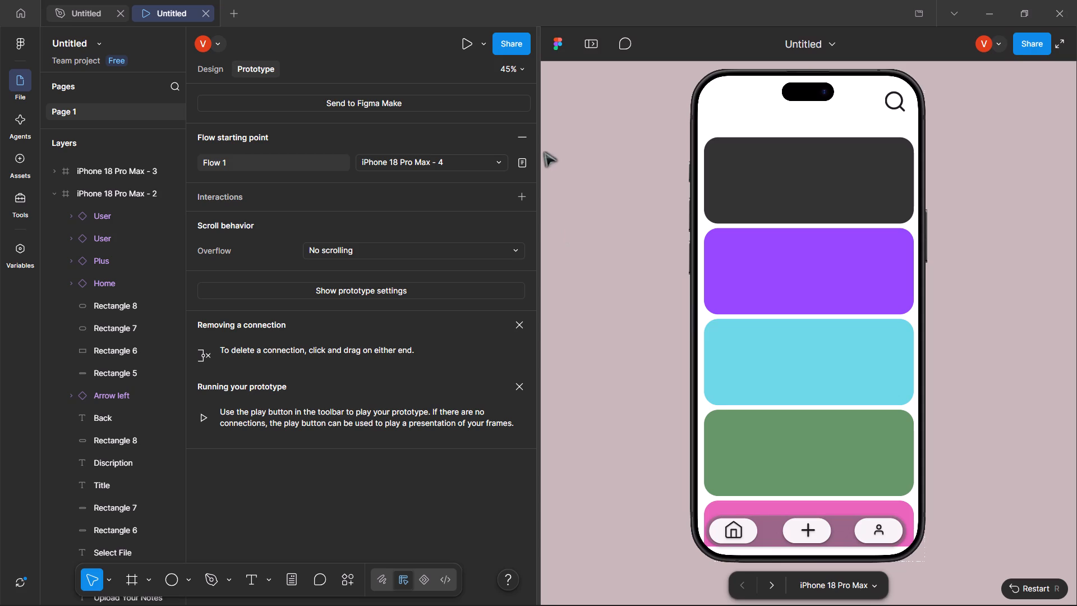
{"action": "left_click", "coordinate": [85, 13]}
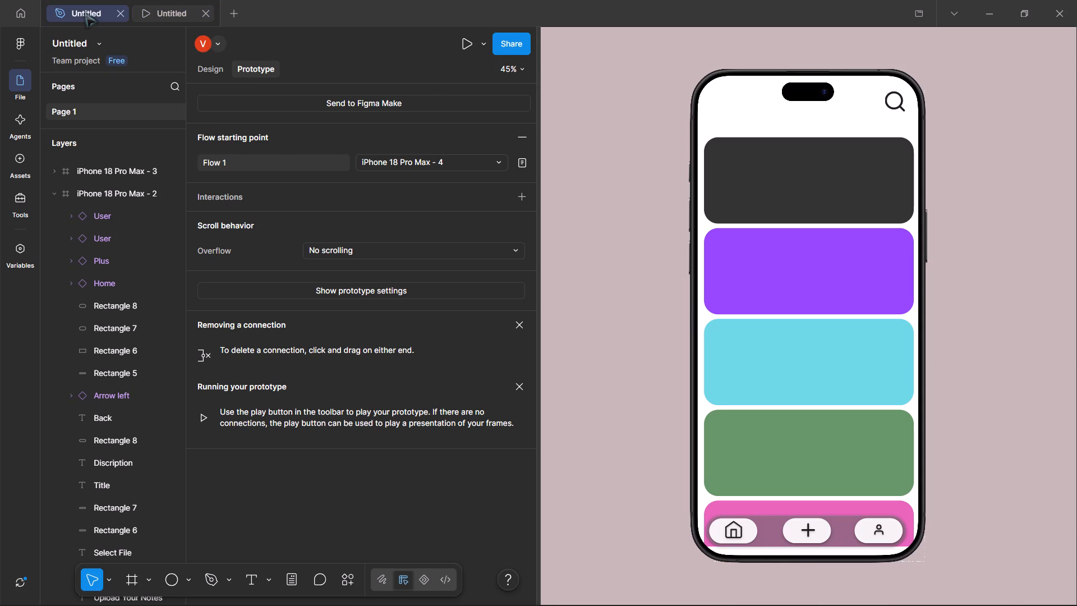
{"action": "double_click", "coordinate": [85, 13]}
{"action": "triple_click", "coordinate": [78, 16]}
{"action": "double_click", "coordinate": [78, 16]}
Select the iPhone 18 Pro Max - 2 frame and look through the layer list.
{"action": "scroll", "coordinate": [96, 260], "scroll_direction": "up", "scroll_amount": 1}
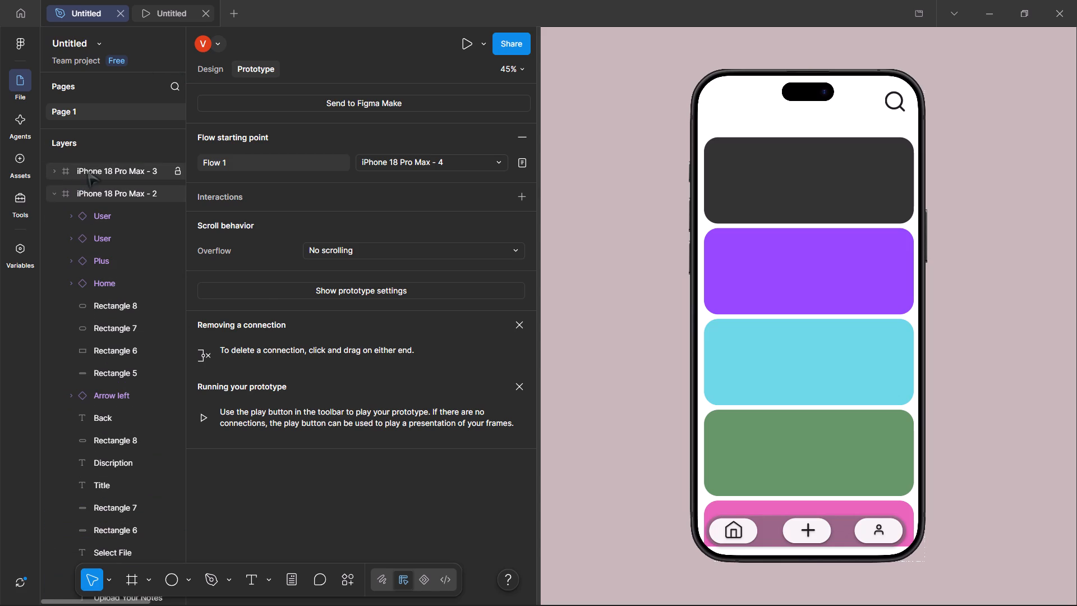
{"action": "left_click", "coordinate": [88, 172]}
{"action": "left_click", "coordinate": [117, 187]}
{"action": "scroll", "coordinate": [117, 187], "scroll_direction": "down", "scroll_amount": 4}
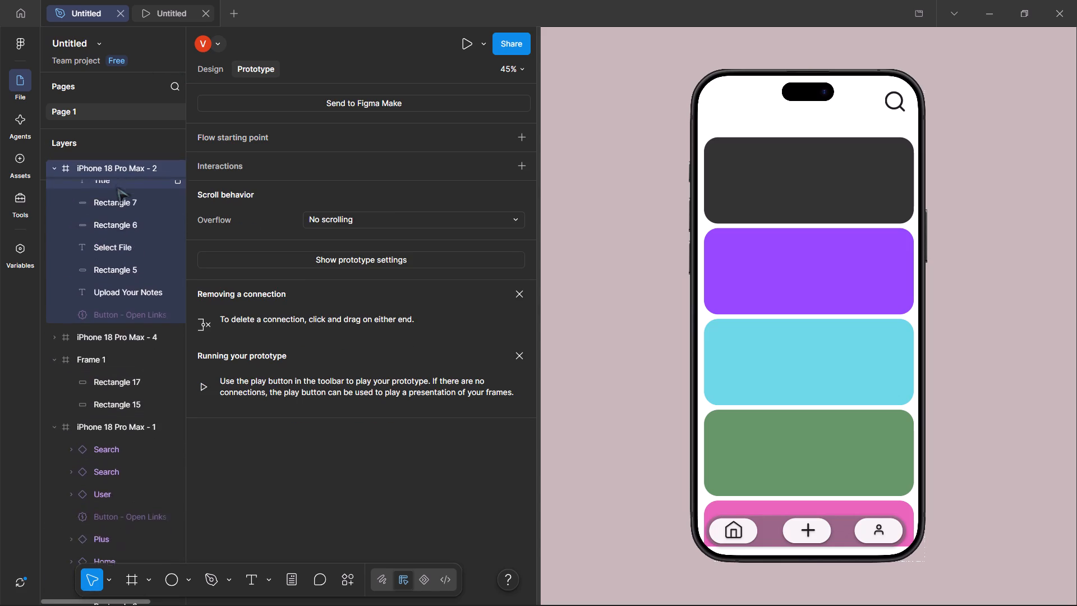
{"action": "scroll", "coordinate": [117, 187], "scroll_direction": "up", "scroll_amount": 2}
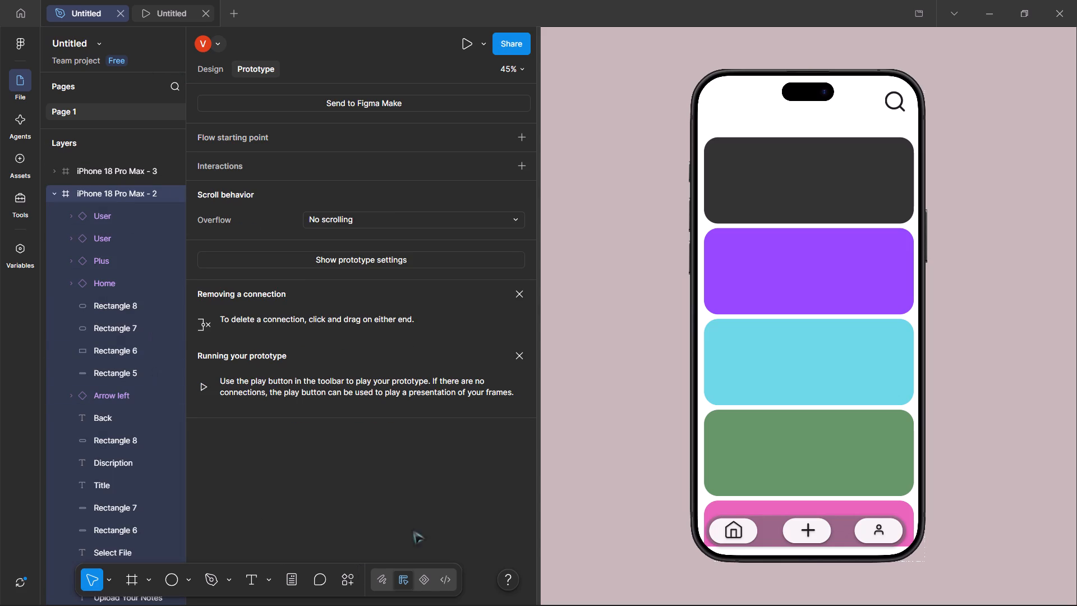
Scroll the home card list in the side-by-side preview to check how the cards pass beneath the navigation bar.
{"action": "left_click", "coordinate": [735, 410]}
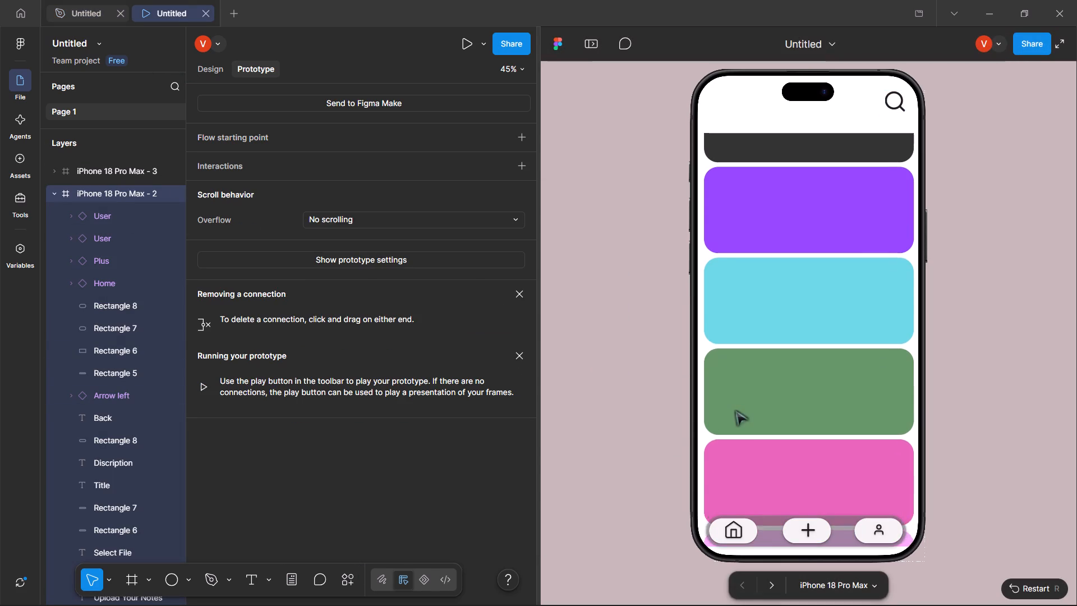
{"action": "scroll", "coordinate": [735, 410], "scroll_direction": "right", "scroll_amount": 2}
{"action": "scroll", "coordinate": [735, 410], "scroll_direction": "down", "scroll_amount": 1}
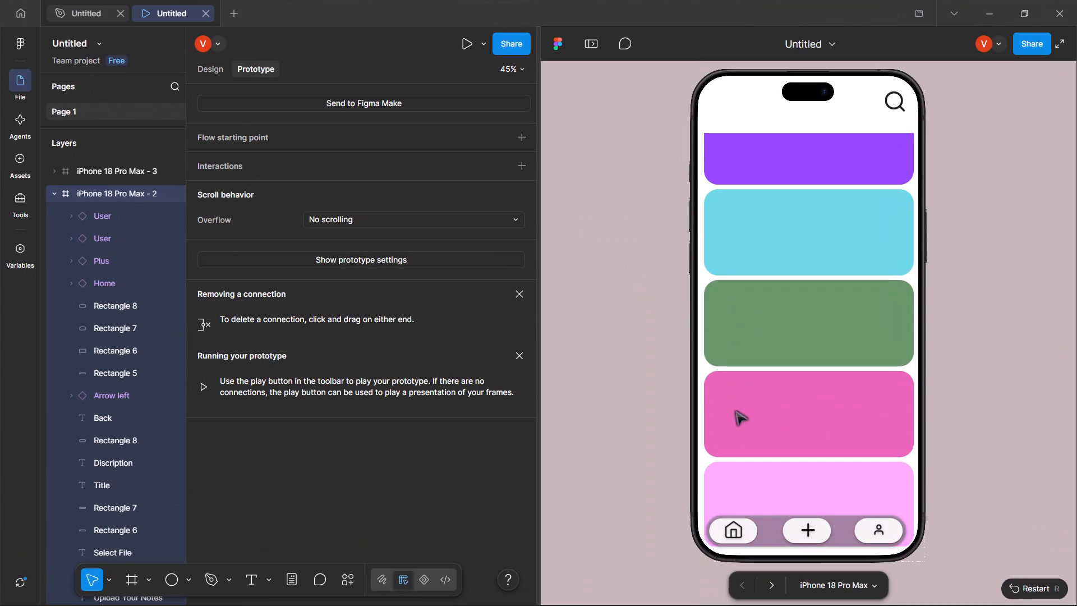
{"action": "scroll", "coordinate": [735, 410], "scroll_direction": "down", "scroll_amount": 1}
{"action": "scroll", "coordinate": [735, 410], "scroll_direction": "up", "scroll_amount": 2}
{"action": "scroll", "coordinate": [735, 410], "scroll_direction": "right", "scroll_amount": 1}
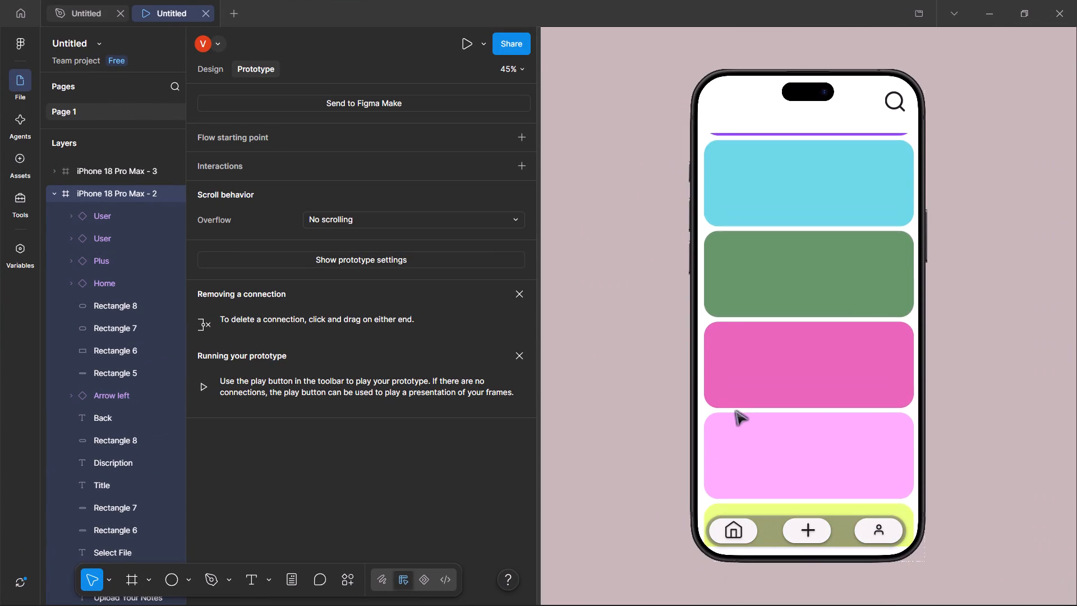
{"action": "scroll", "coordinate": [735, 410], "scroll_direction": "right", "scroll_amount": 1}
{"action": "right_click", "coordinate": [735, 410]}
{"action": "right_click", "coordinate": [735, 410]}
{"action": "triple_click", "coordinate": [598, 349]}
{"action": "right_click", "coordinate": [598, 349]}
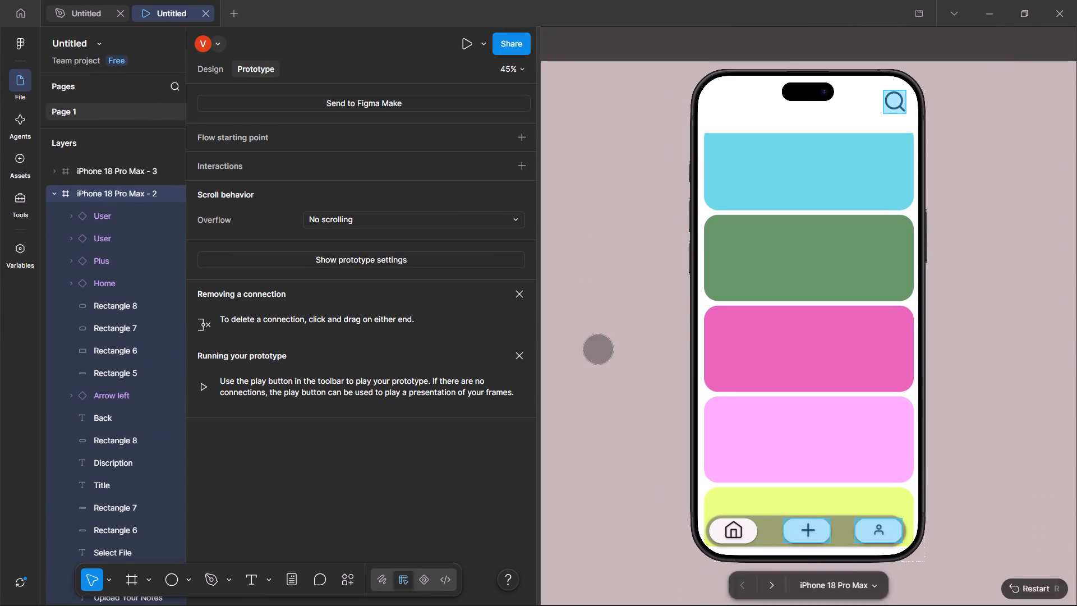
Widen the design file's side of the split view, narrowing the prototype preview.
{"action": "left_click_drag", "start_coordinate": [537, 298], "coordinate": [755, 342]}
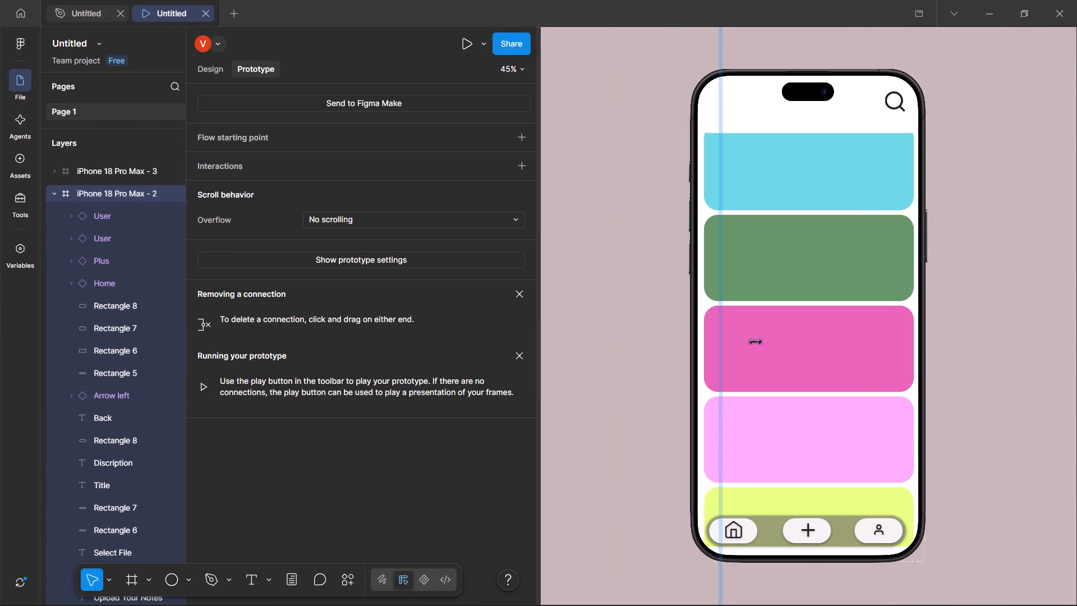
{"action": "left_click_drag", "start_coordinate": [755, 342], "coordinate": [842, 315]}
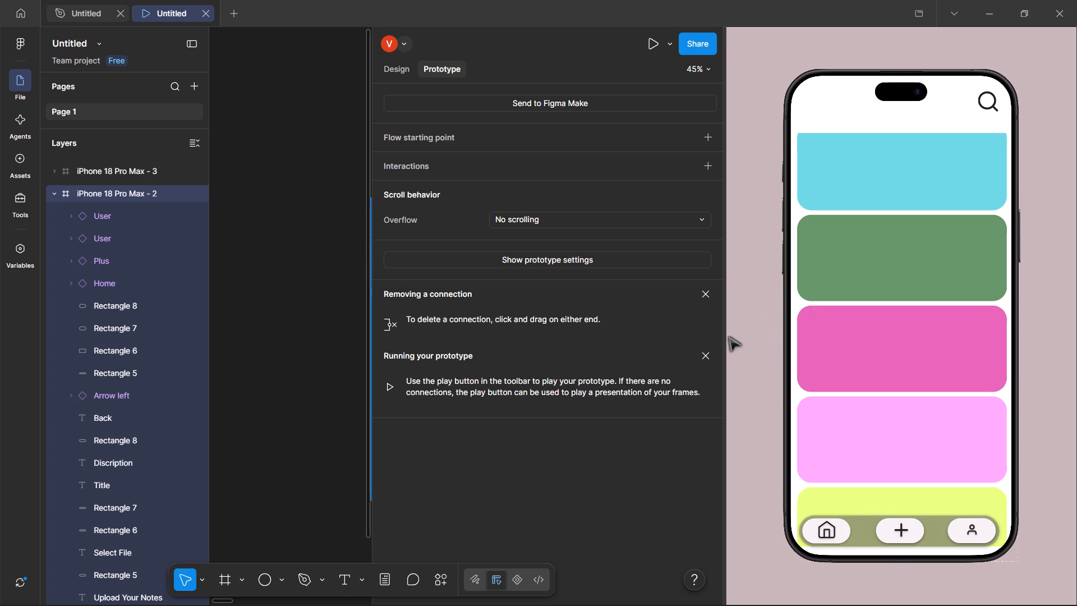
{"action": "left_click_drag", "start_coordinate": [723, 334], "coordinate": [904, 344]}
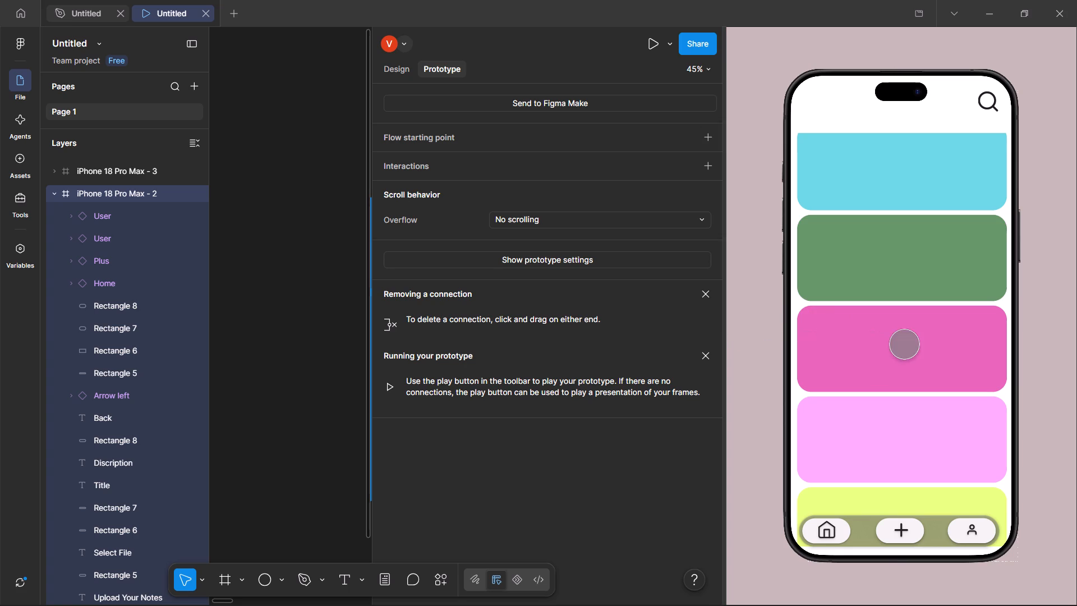
Clear the frame selection and collapse all layers so only the top-level frames are listed.
{"action": "left_click", "coordinate": [199, 134]}
{"action": "left_click_drag", "start_coordinate": [199, 134], "coordinate": [271, 134]}
{"action": "double_click", "coordinate": [271, 134]}
{"action": "scroll", "coordinate": [271, 134], "scroll_direction": "up", "scroll_amount": 1}
{"action": "scroll", "coordinate": [271, 134], "scroll_direction": "down", "scroll_amount": 2}
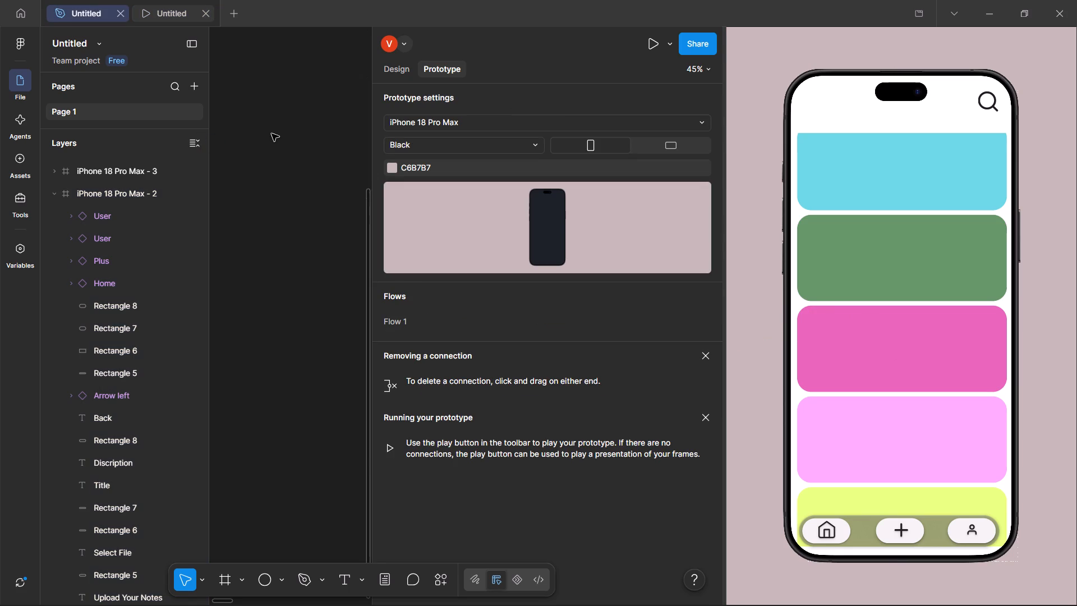
{"action": "scroll", "coordinate": [271, 134], "scroll_direction": "down", "scroll_amount": 2}
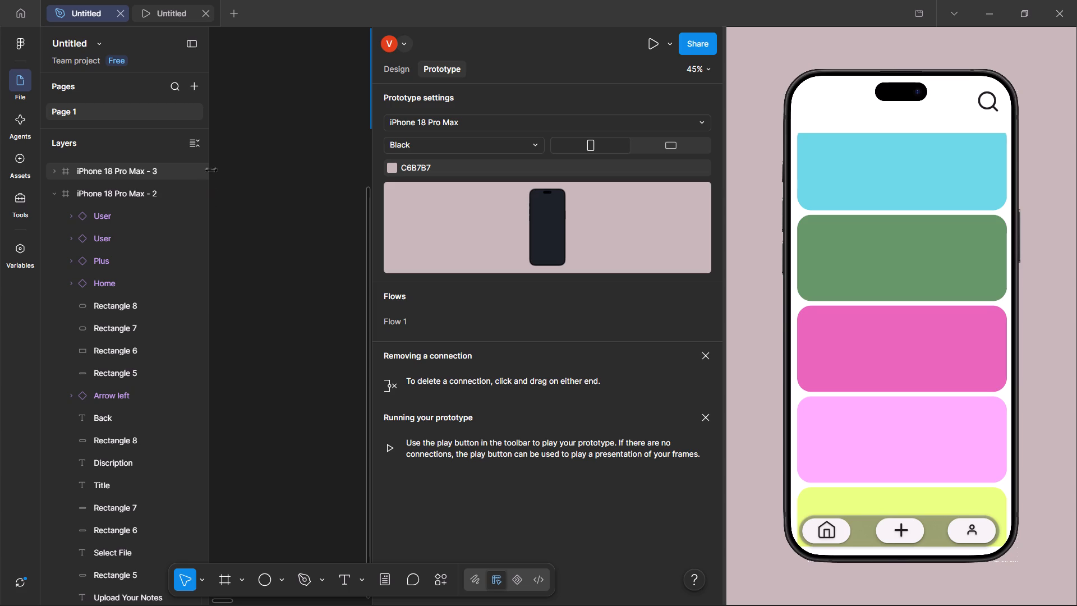
{"action": "left_click", "coordinate": [192, 144]}
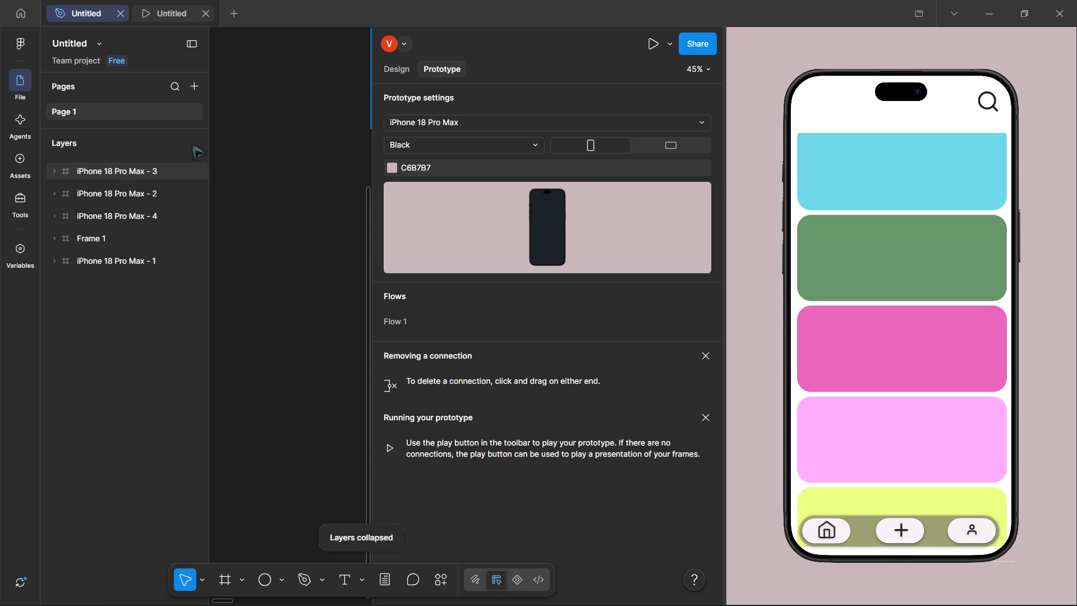
Minimize the design file's interface and bring the phone frames into view on the canvas at 45% zoom.
{"action": "left_click", "coordinate": [191, 46]}
{"action": "left_click_drag", "start_coordinate": [394, 223], "coordinate": [364, 484]}
{"action": "scroll", "coordinate": [365, 346], "scroll_direction": "up", "scroll_amount": 9}
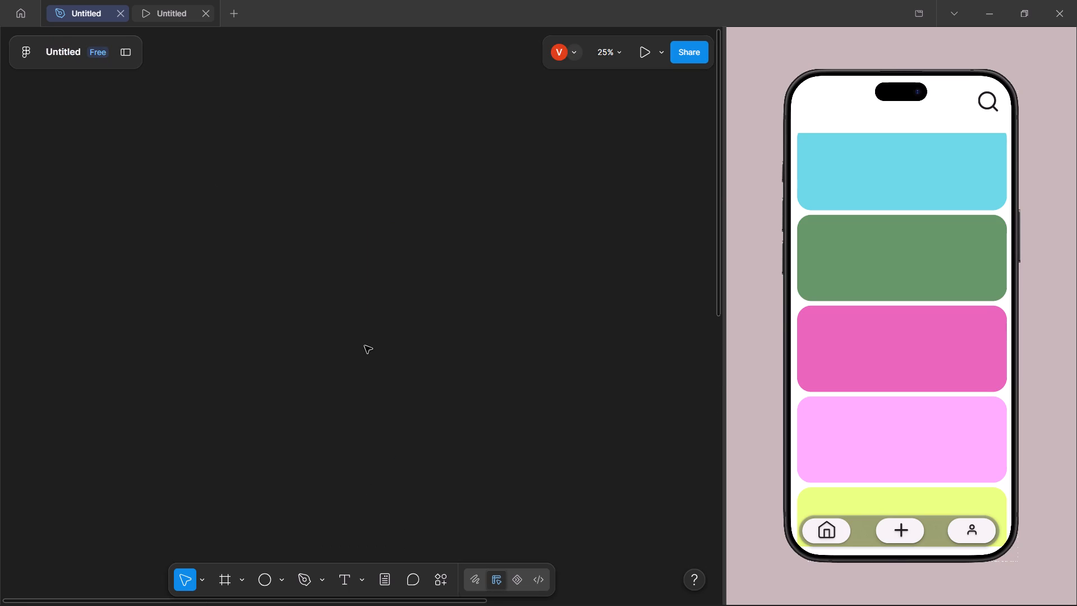
{"action": "scroll", "coordinate": [365, 346], "scroll_direction": "down", "scroll_amount": 3}
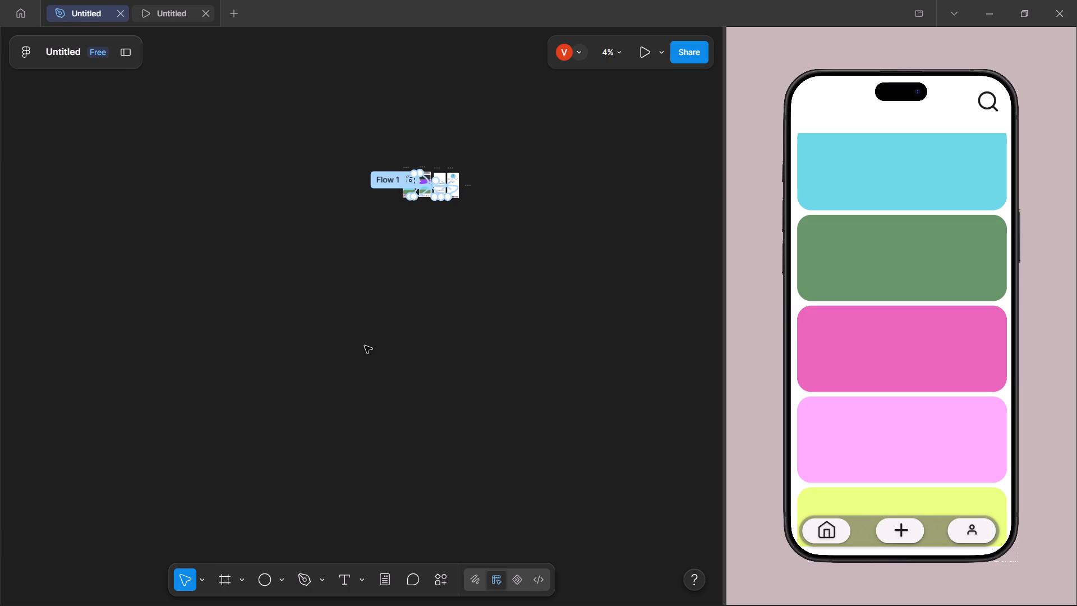
{"action": "scroll", "coordinate": [376, 304], "scroll_direction": "up", "scroll_amount": 2}
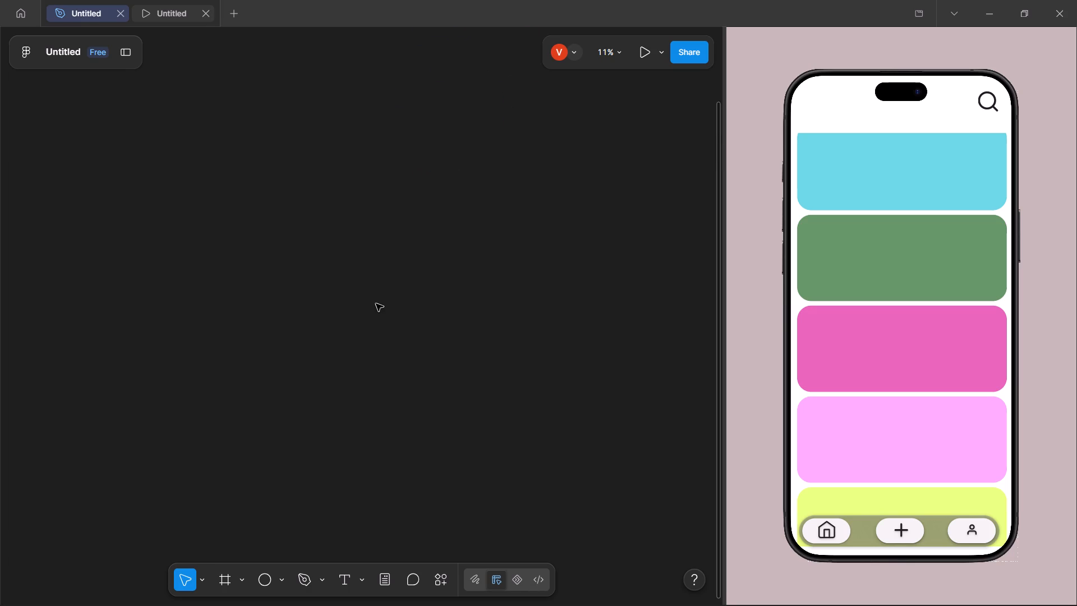
{"action": "scroll", "coordinate": [376, 304], "scroll_direction": "up", "scroll_amount": 2}
{"action": "scroll", "coordinate": [376, 304], "scroll_direction": "down", "scroll_amount": 1}
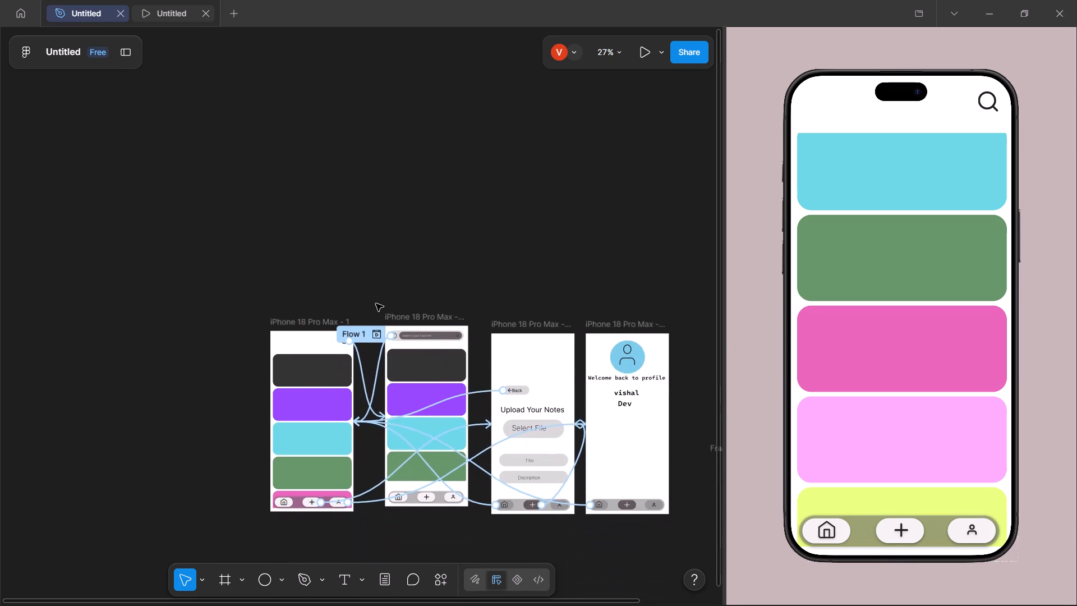
{"action": "scroll", "coordinate": [376, 304], "scroll_direction": "down", "scroll_amount": 2}
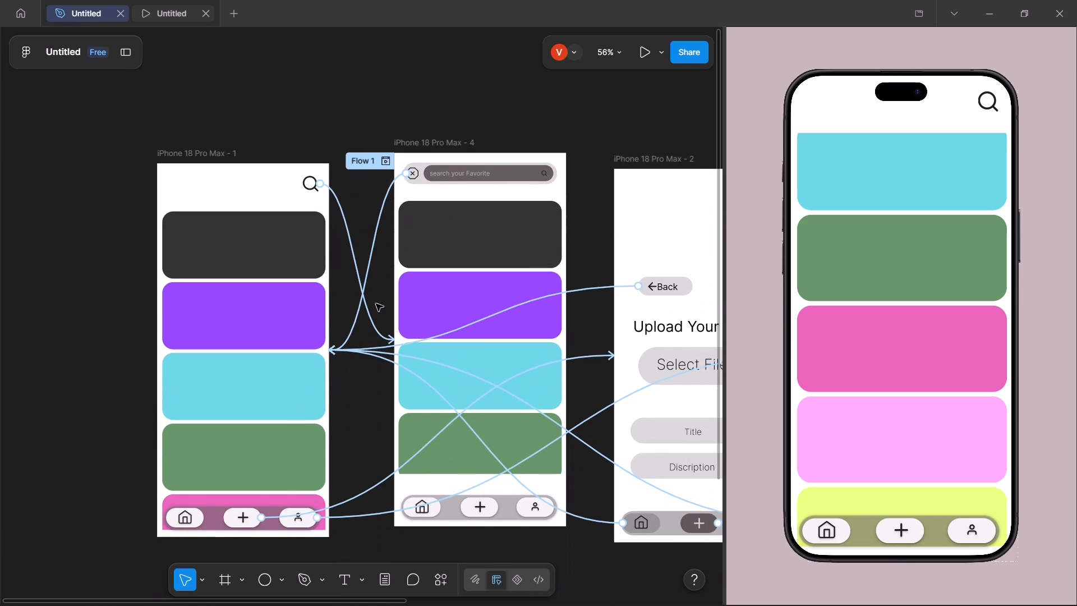
{"action": "scroll", "coordinate": [376, 304], "scroll_direction": "left", "scroll_amount": 1}
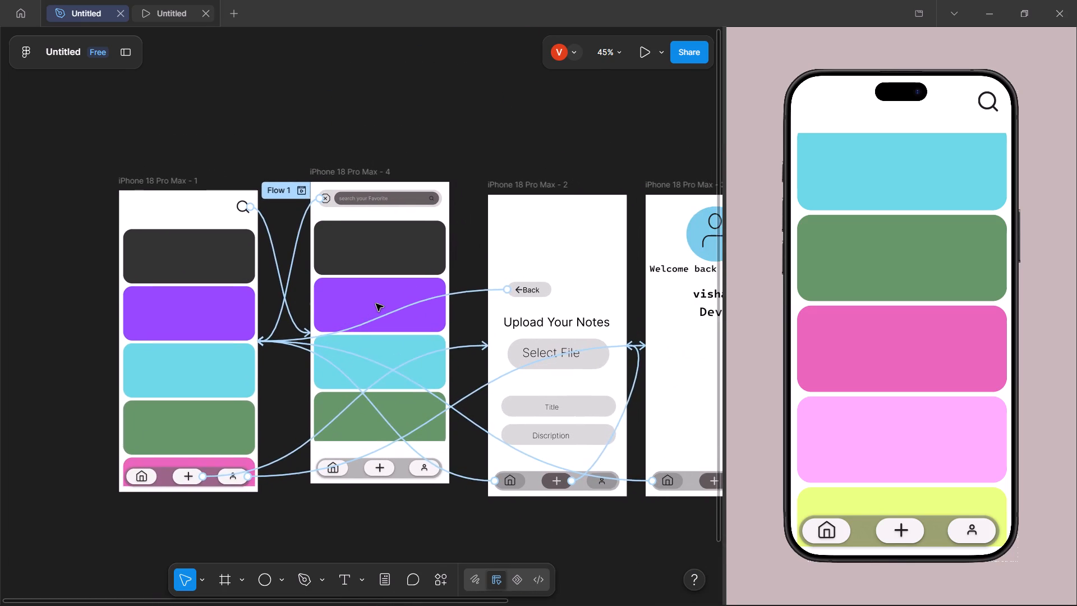
{"action": "scroll", "coordinate": [376, 304], "scroll_direction": "left", "scroll_amount": 1}
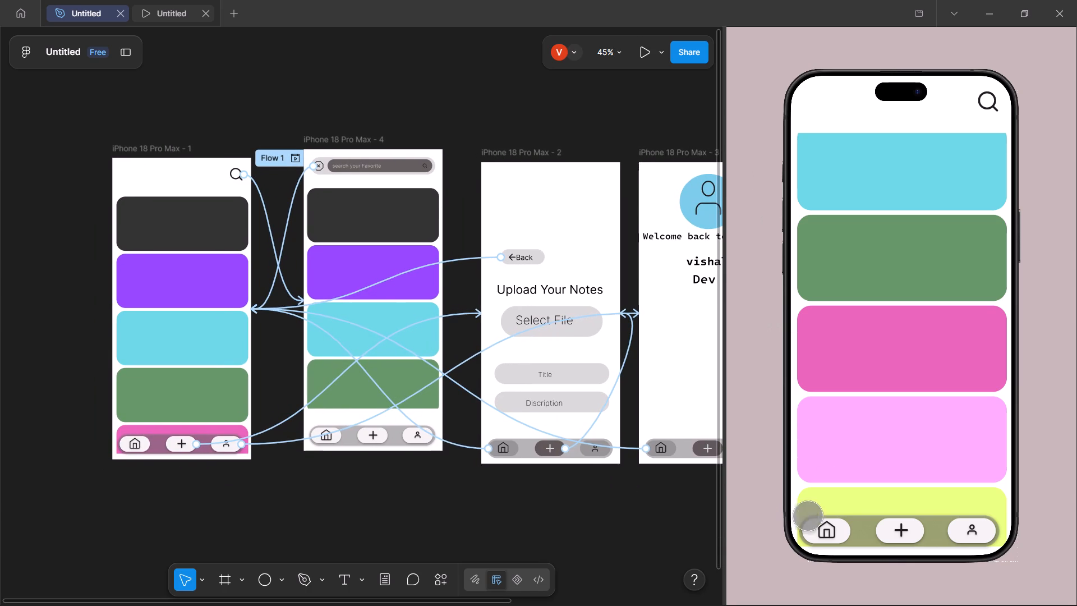
Scroll the home card list down and back to its start in the preview to check the scrolling.
{"action": "scroll", "coordinate": [861, 362], "scroll_direction": "down", "scroll_amount": 3}
{"action": "scroll", "coordinate": [861, 362], "scroll_direction": "up", "scroll_amount": 5}
{"action": "scroll", "coordinate": [861, 362], "scroll_direction": "down", "scroll_amount": 5}
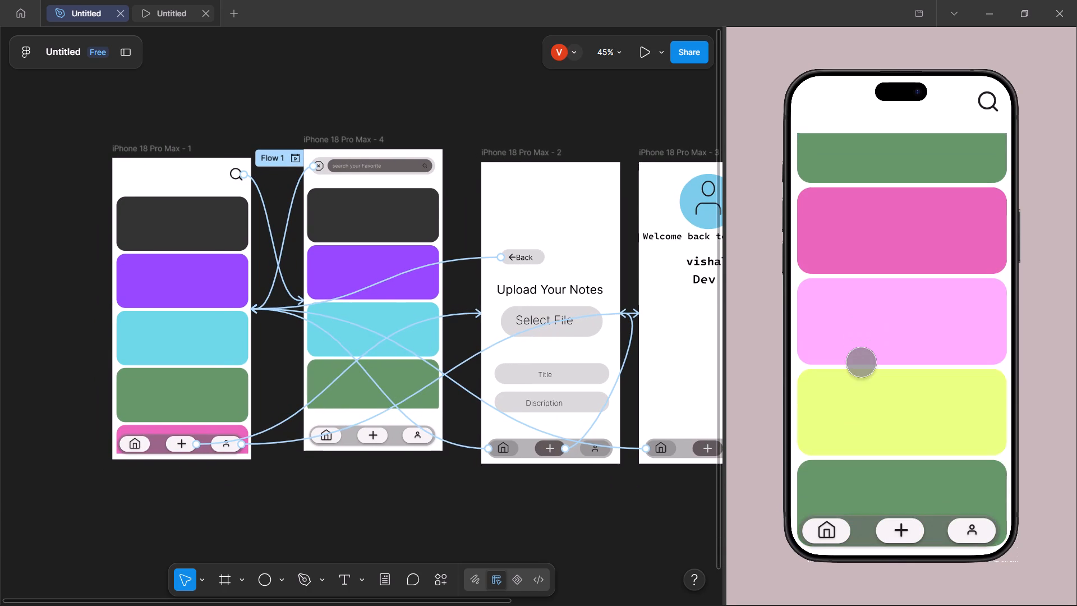
{"action": "scroll", "coordinate": [861, 362], "scroll_direction": "down", "scroll_amount": 3}
{"action": "scroll", "coordinate": [861, 362], "scroll_direction": "up", "scroll_amount": 5}
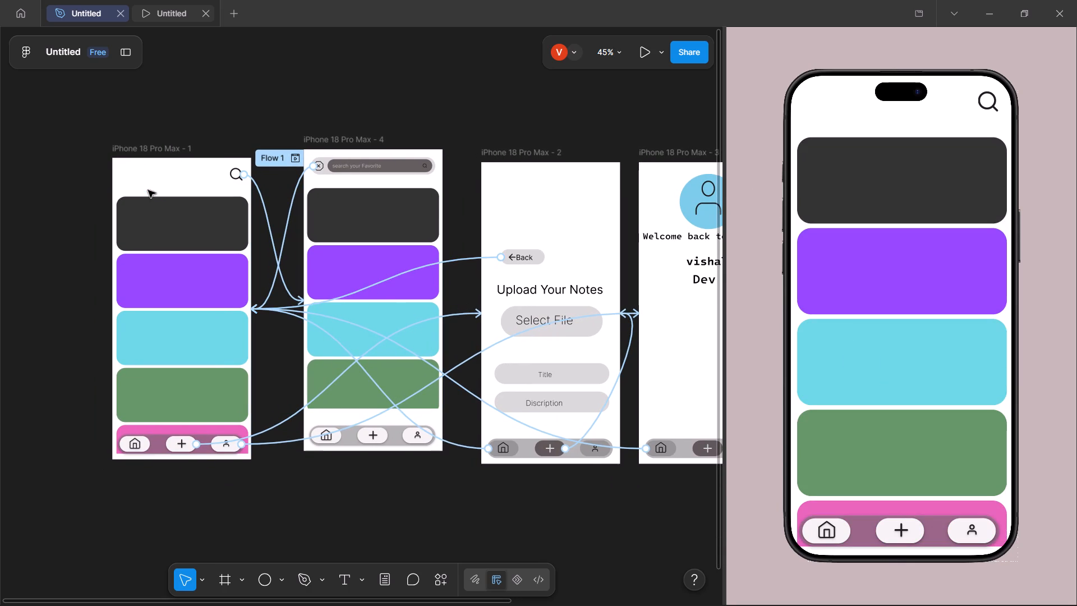
Extend the top edge of the scrolling card list frame in iPhone 18 Pro Max - 1 upward, making it about 438 × 904.
{"action": "left_click", "coordinate": [148, 190]}
{"action": "left_click", "coordinate": [155, 196]}
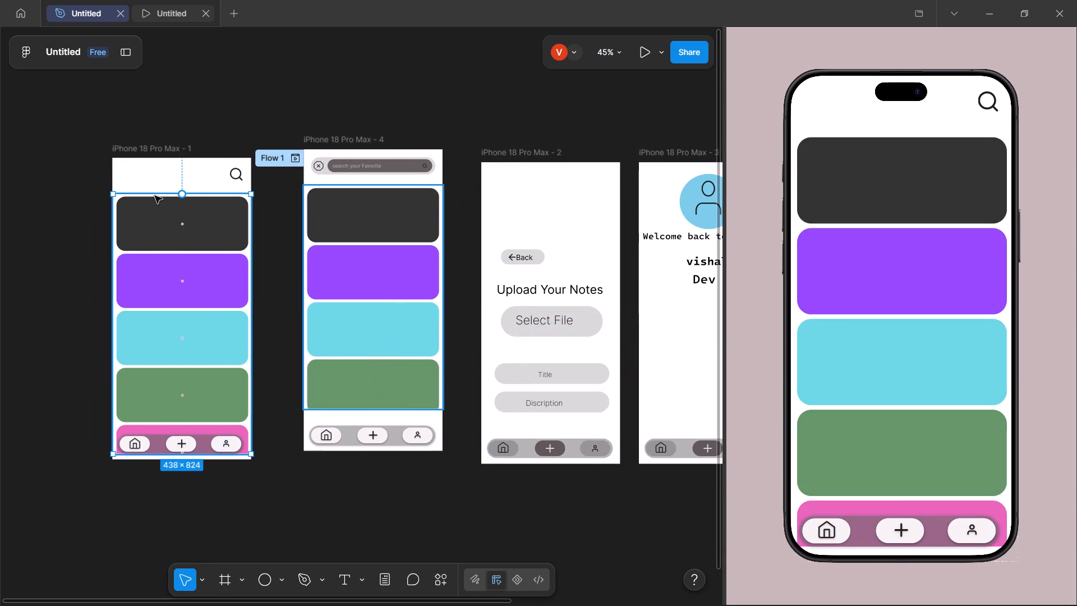
{"action": "left_click_drag", "start_coordinate": [156, 191], "coordinate": [157, 169]}
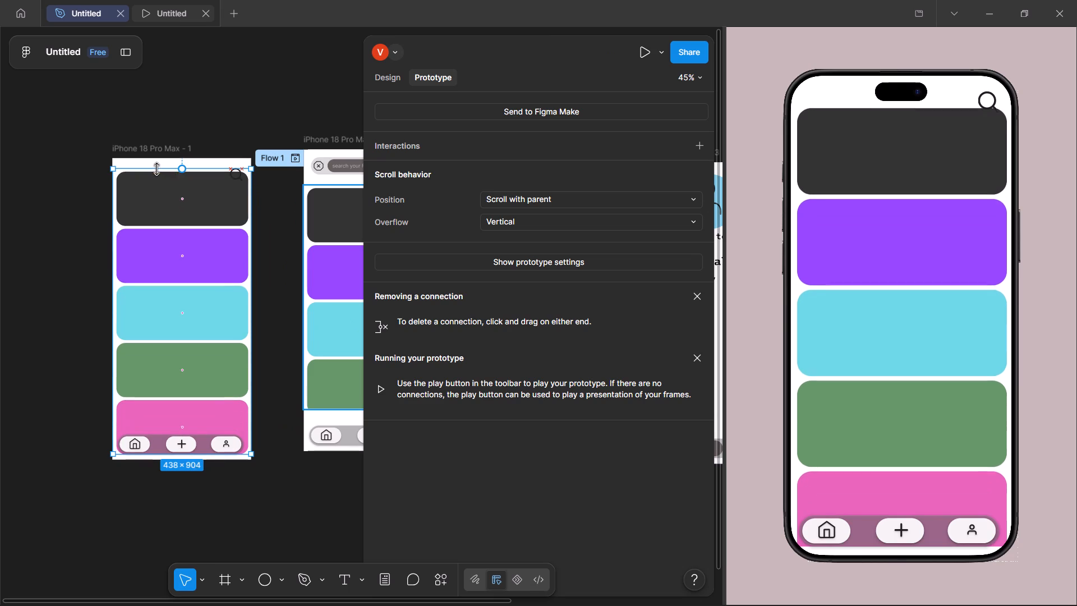
{"action": "left_click_drag", "start_coordinate": [157, 169], "coordinate": [155, 171]}
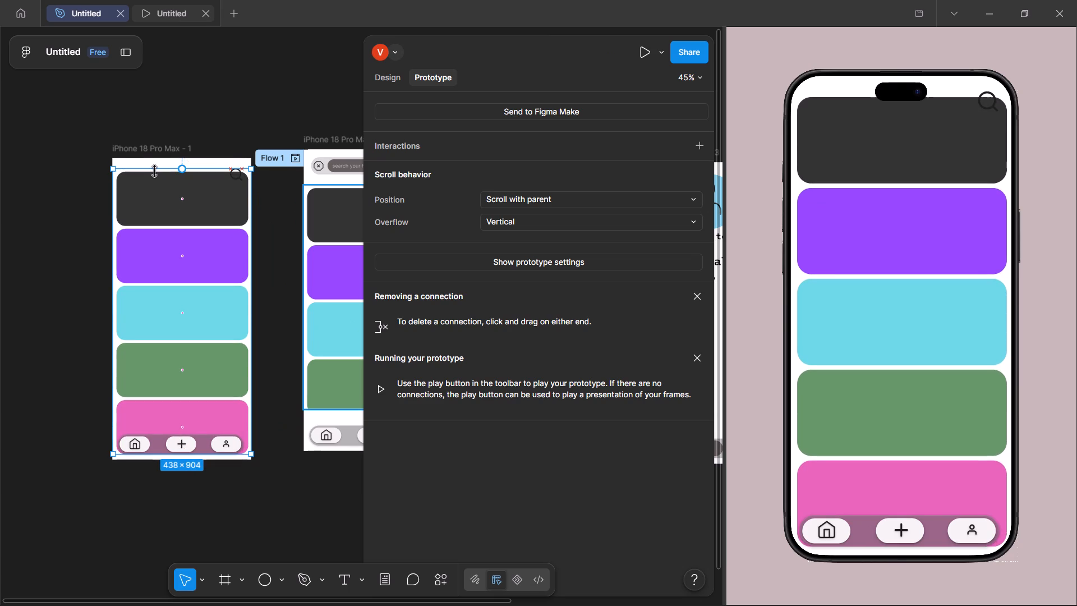
Lower the top edge of the scrolling card list frame in iPhone 18 Pro Max - 1, making it about 438 × 865.
{"action": "left_click_drag", "start_coordinate": [155, 171], "coordinate": [0, 178]}
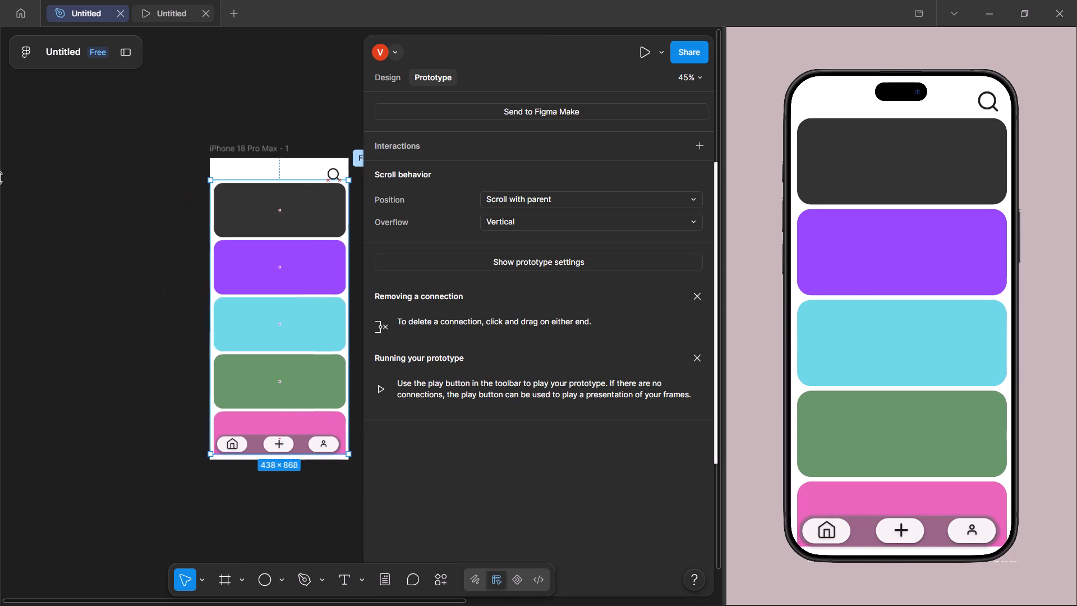
{"action": "left_click_drag", "start_coordinate": [0, 178], "coordinate": [6, 181]}
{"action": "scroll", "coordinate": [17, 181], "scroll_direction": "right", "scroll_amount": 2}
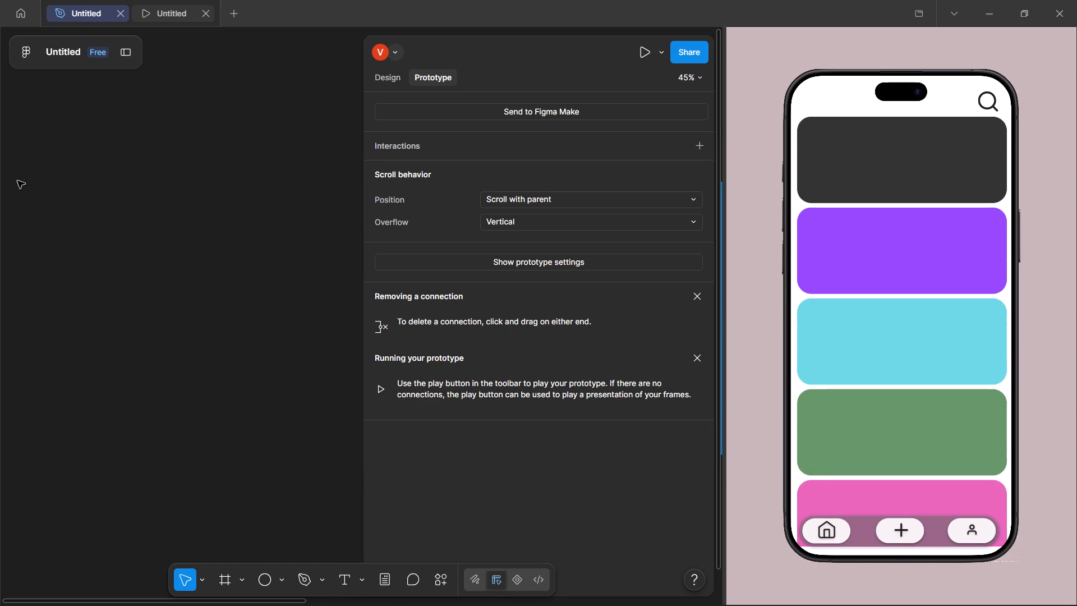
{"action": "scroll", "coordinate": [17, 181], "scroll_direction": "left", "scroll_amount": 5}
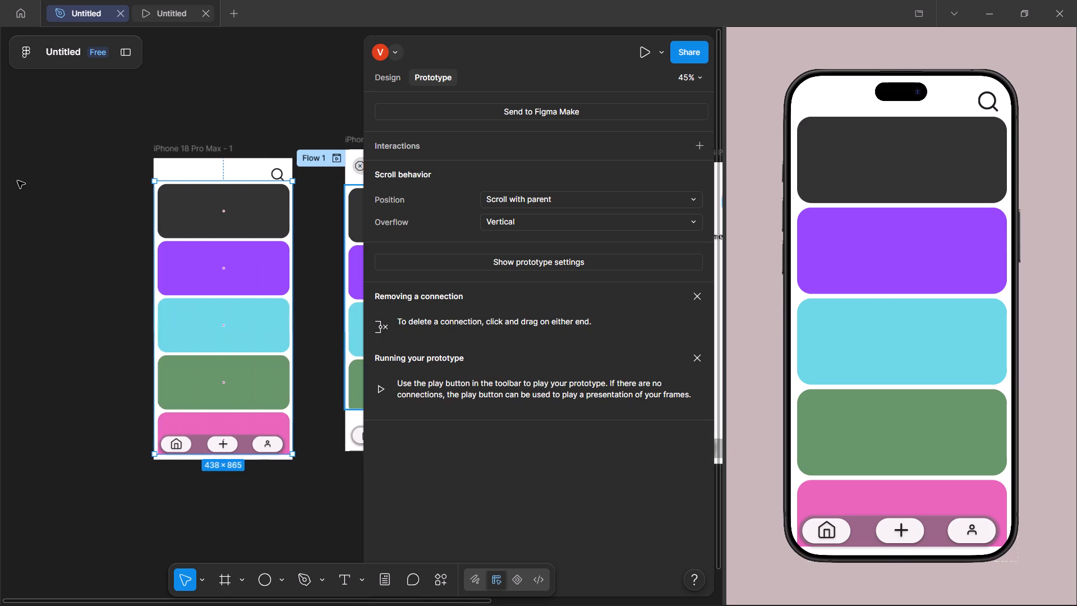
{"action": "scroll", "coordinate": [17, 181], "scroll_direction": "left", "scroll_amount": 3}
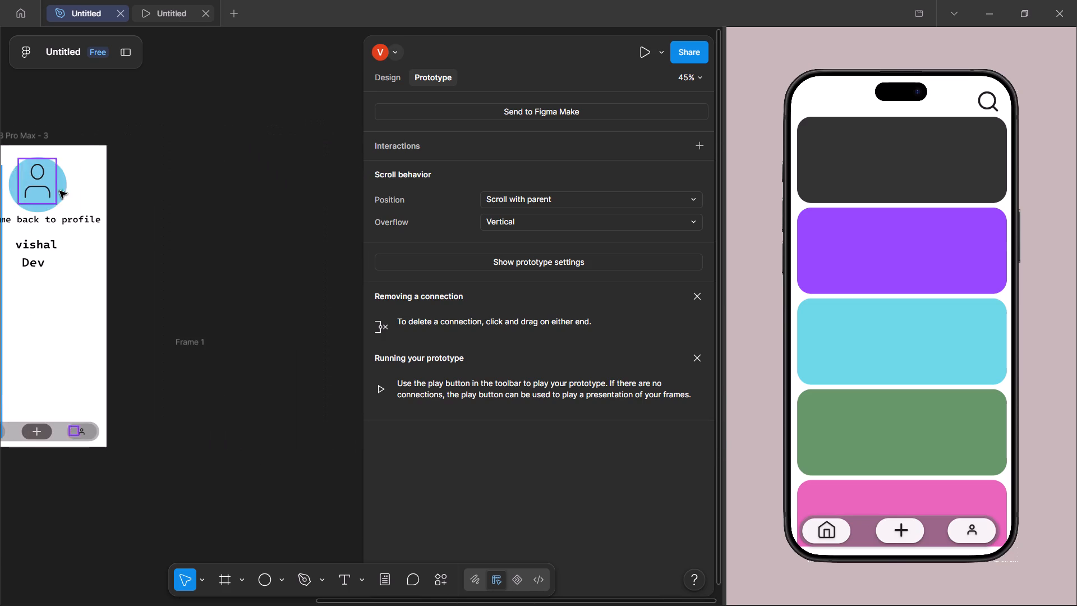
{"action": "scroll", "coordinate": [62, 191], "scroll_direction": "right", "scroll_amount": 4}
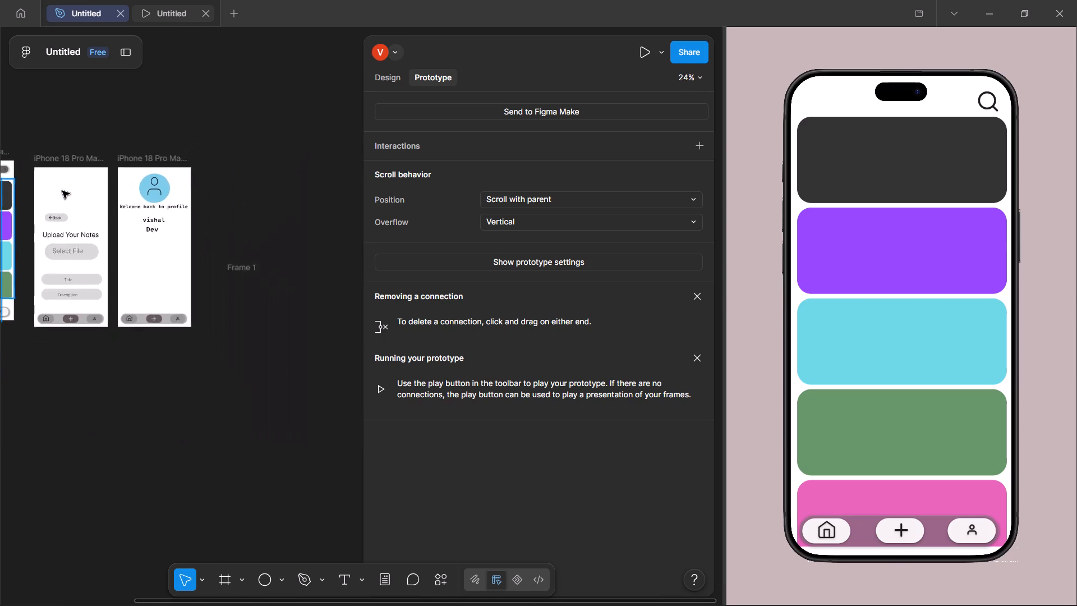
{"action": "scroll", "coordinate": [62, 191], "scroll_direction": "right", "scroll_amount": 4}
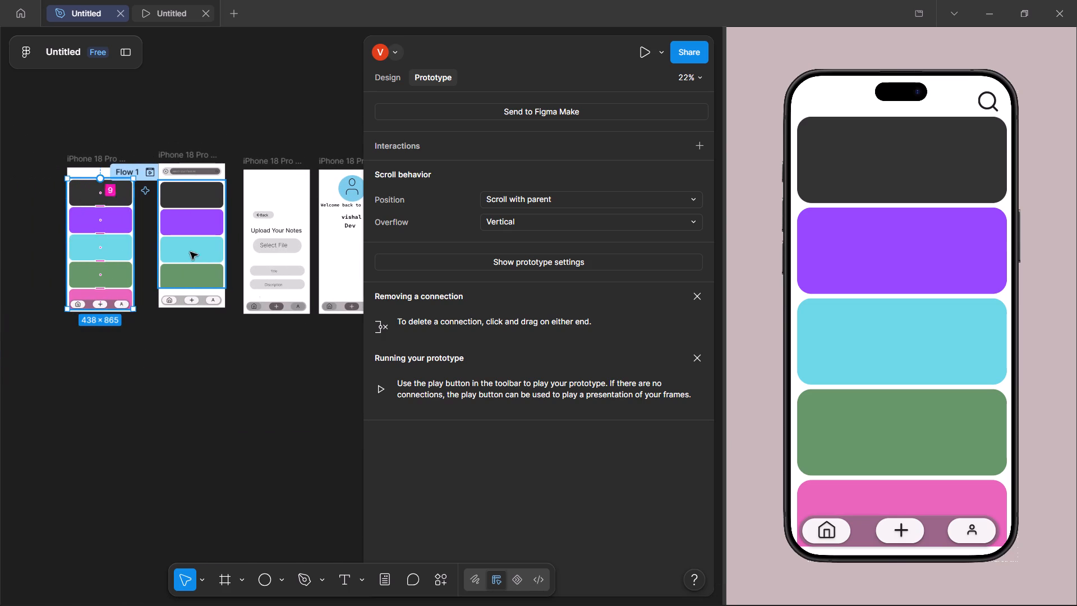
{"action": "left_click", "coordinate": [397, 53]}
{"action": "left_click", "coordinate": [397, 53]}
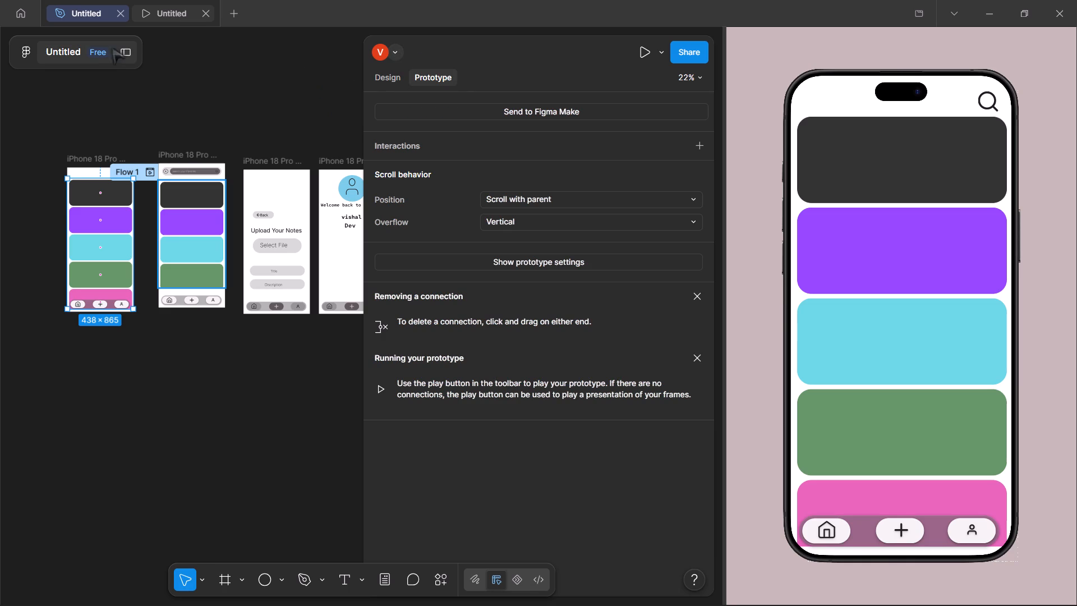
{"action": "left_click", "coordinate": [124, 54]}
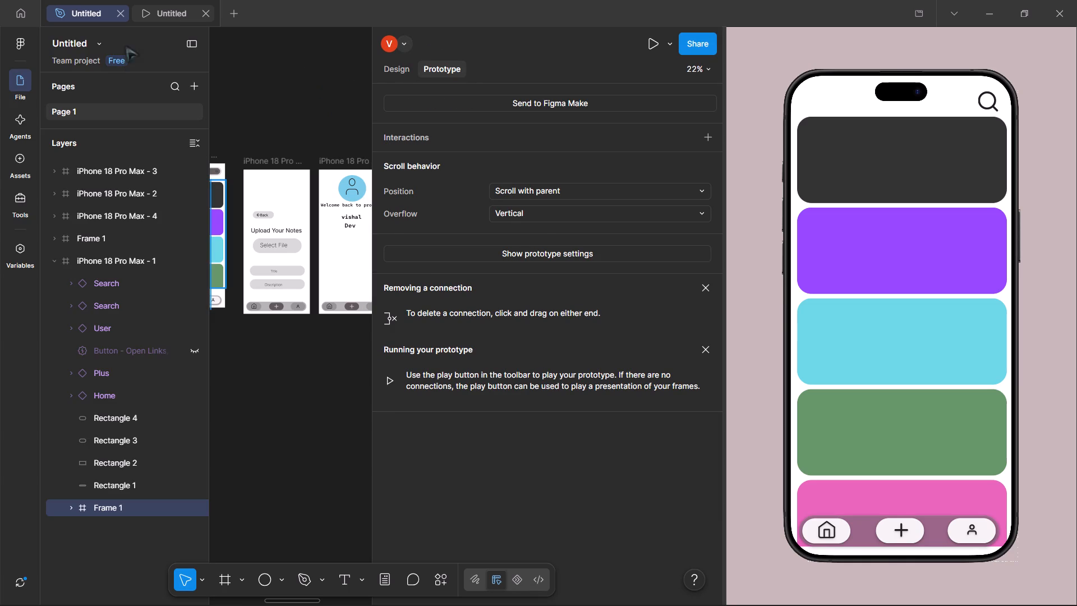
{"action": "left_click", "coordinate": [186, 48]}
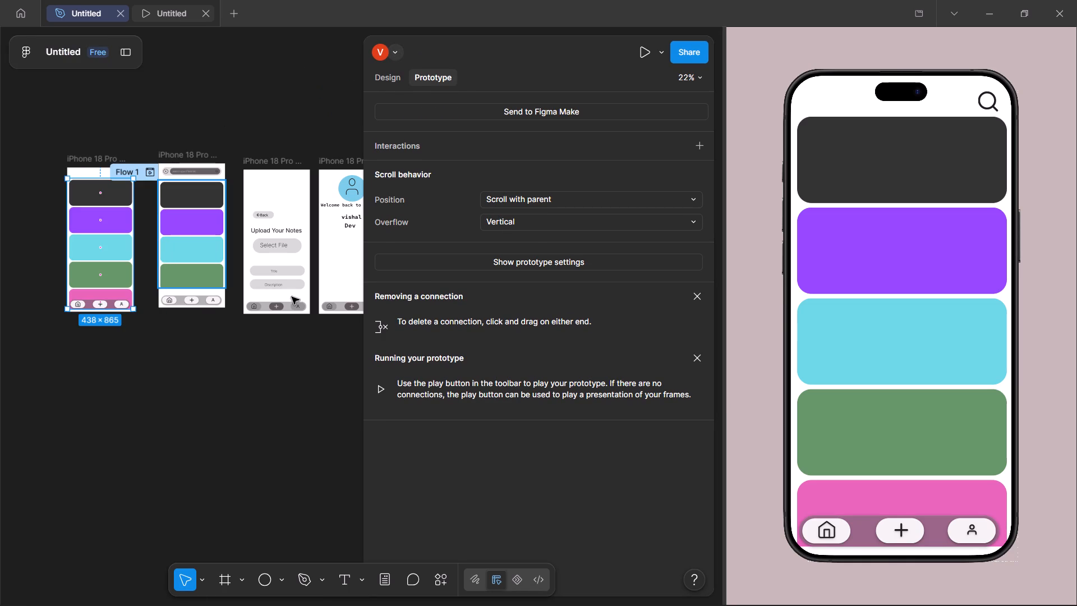
Narrow the prototype properties sidebar to reveal more of the canvas.
{"action": "left_click_drag", "start_coordinate": [363, 345], "coordinate": [618, 321]}
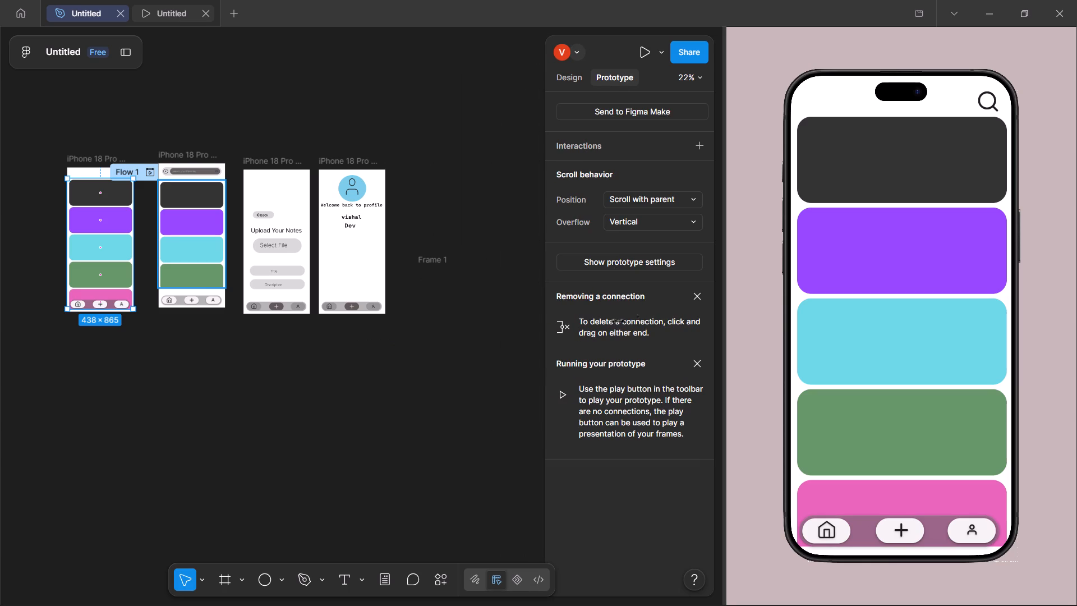
{"action": "left_click_drag", "start_coordinate": [618, 321], "coordinate": [634, 318]}
Extend the bottom edge of the card list frame in iPhone 18 Pro Max - 4 downward, making it about 441 × 842.
{"action": "scroll", "coordinate": [349, 430], "scroll_direction": "right", "scroll_amount": 2}
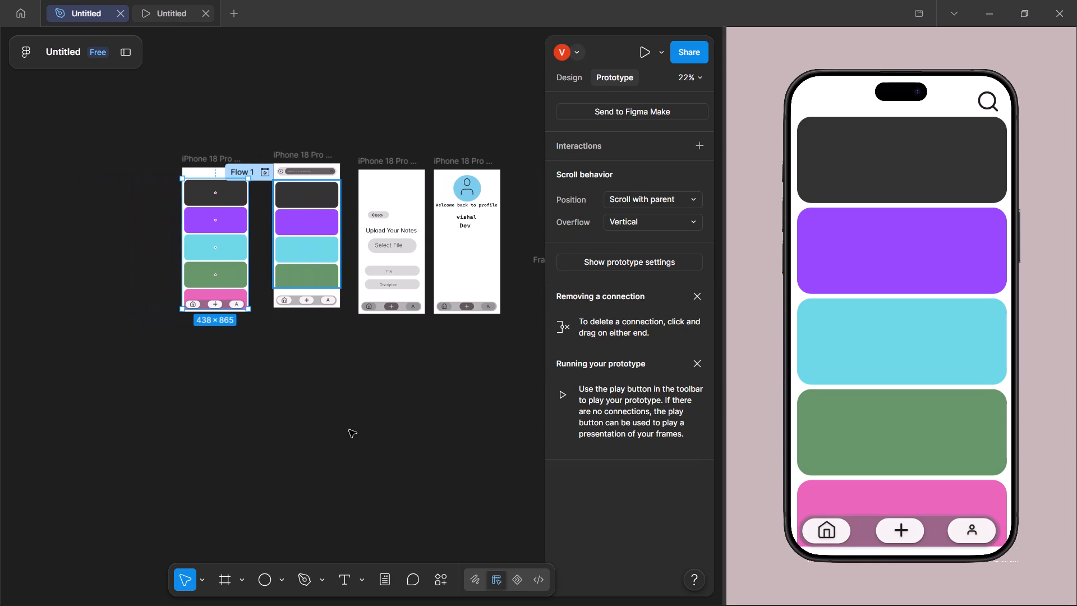
{"action": "scroll", "coordinate": [361, 374], "scroll_direction": "left", "scroll_amount": 1}
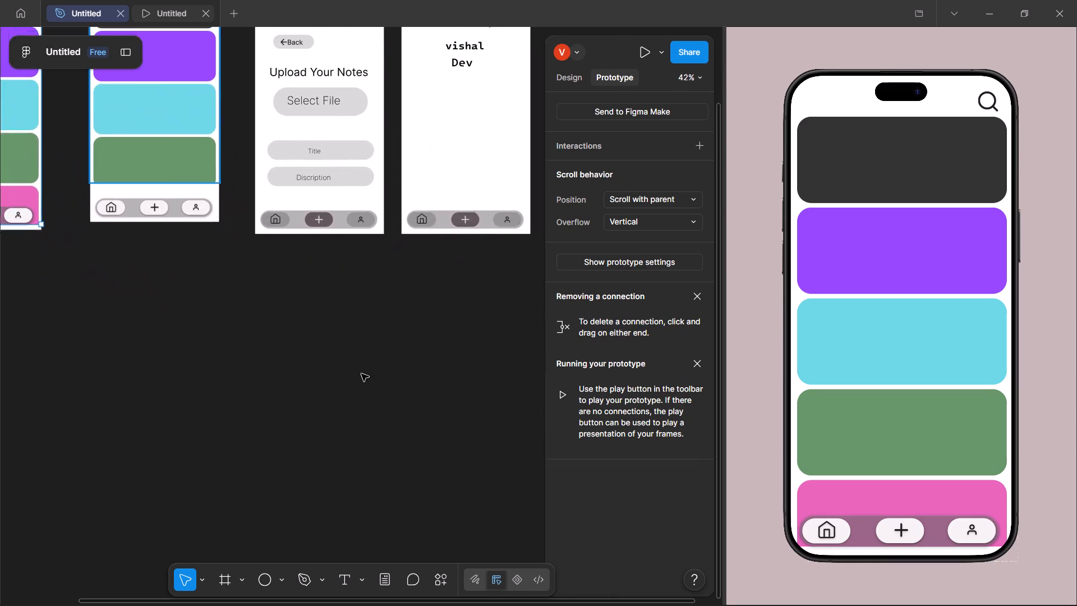
{"action": "scroll", "coordinate": [361, 374], "scroll_direction": "left", "scroll_amount": 1}
{"action": "scroll", "coordinate": [361, 374], "scroll_direction": "right", "scroll_amount": 2}
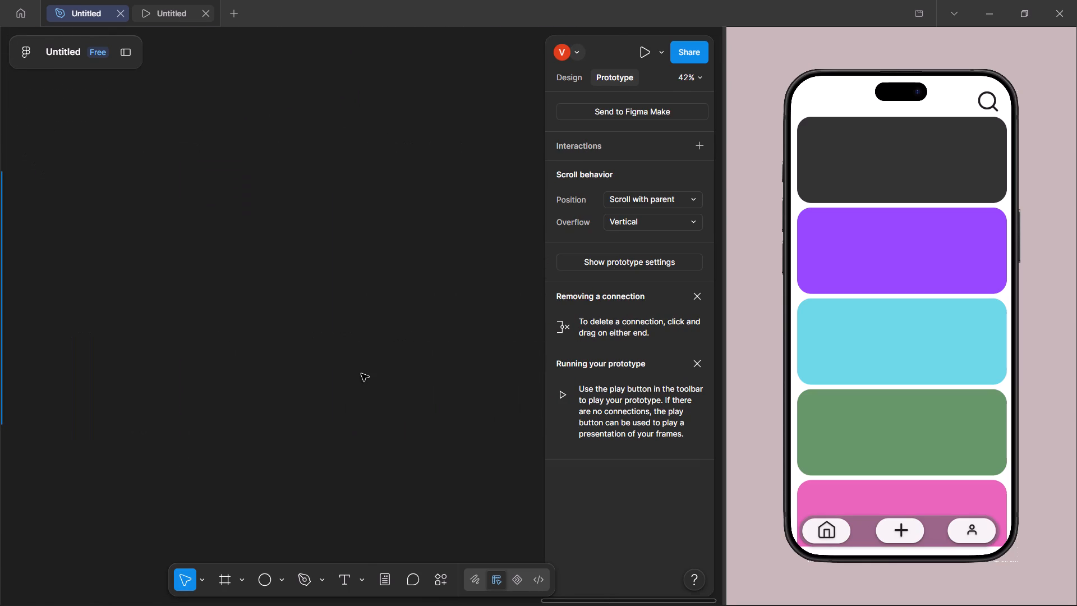
{"action": "scroll", "coordinate": [361, 374], "scroll_direction": "right", "scroll_amount": 1}
{"action": "scroll", "coordinate": [369, 317], "scroll_direction": "right", "scroll_amount": 4}
{"action": "scroll", "coordinate": [291, 333], "scroll_direction": "right", "scroll_amount": 8}
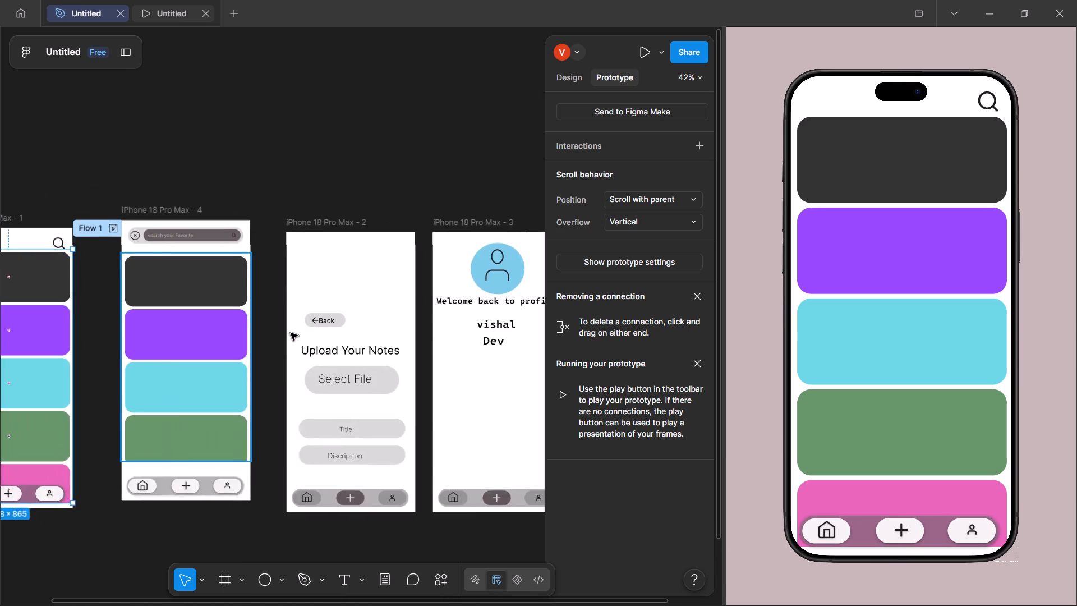
{"action": "scroll", "coordinate": [291, 333], "scroll_direction": "left", "scroll_amount": 3}
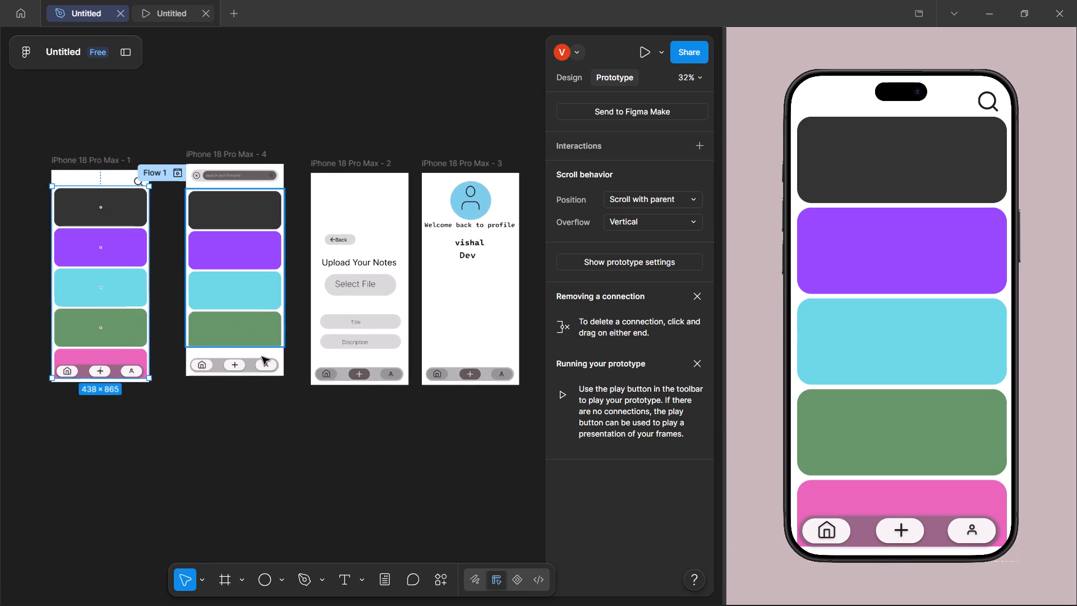
{"action": "scroll", "coordinate": [262, 357], "scroll_direction": "right", "scroll_amount": 1}
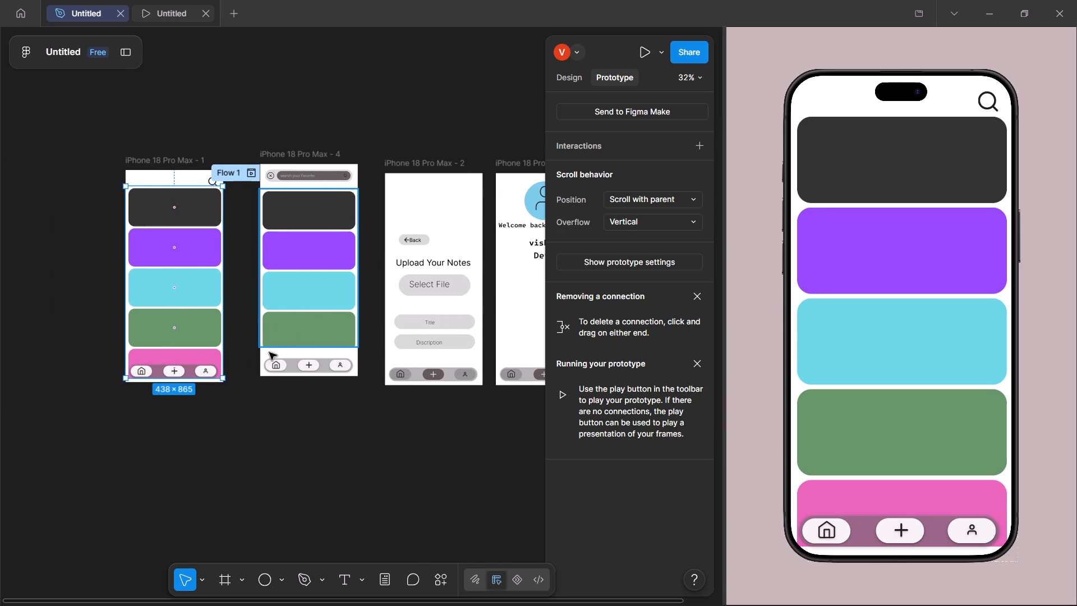
{"action": "left_click", "coordinate": [268, 348]}
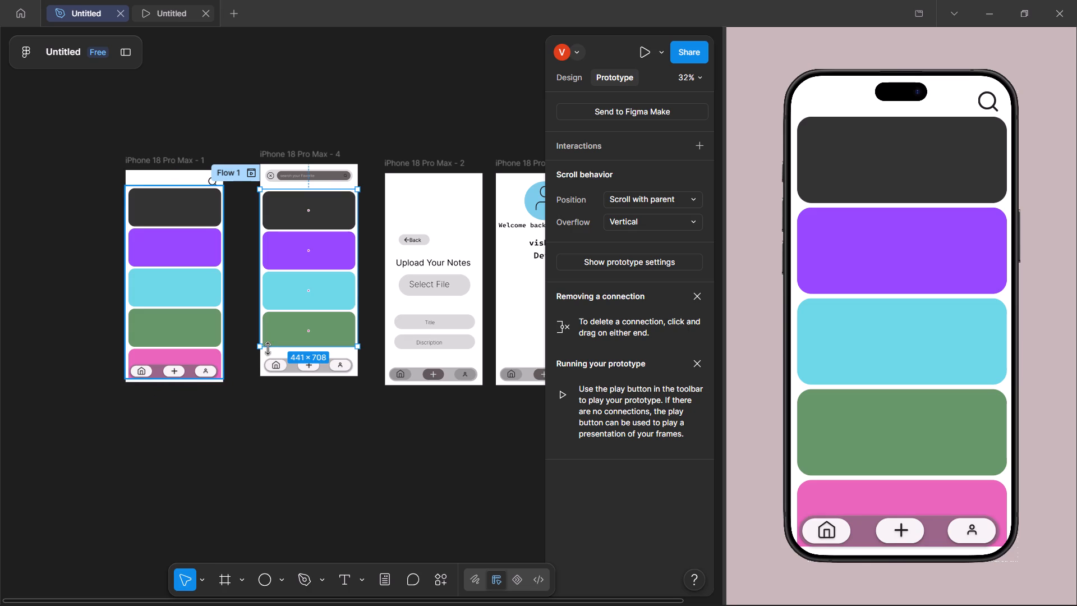
{"action": "left_click_drag", "start_coordinate": [273, 347], "coordinate": [267, 368]}
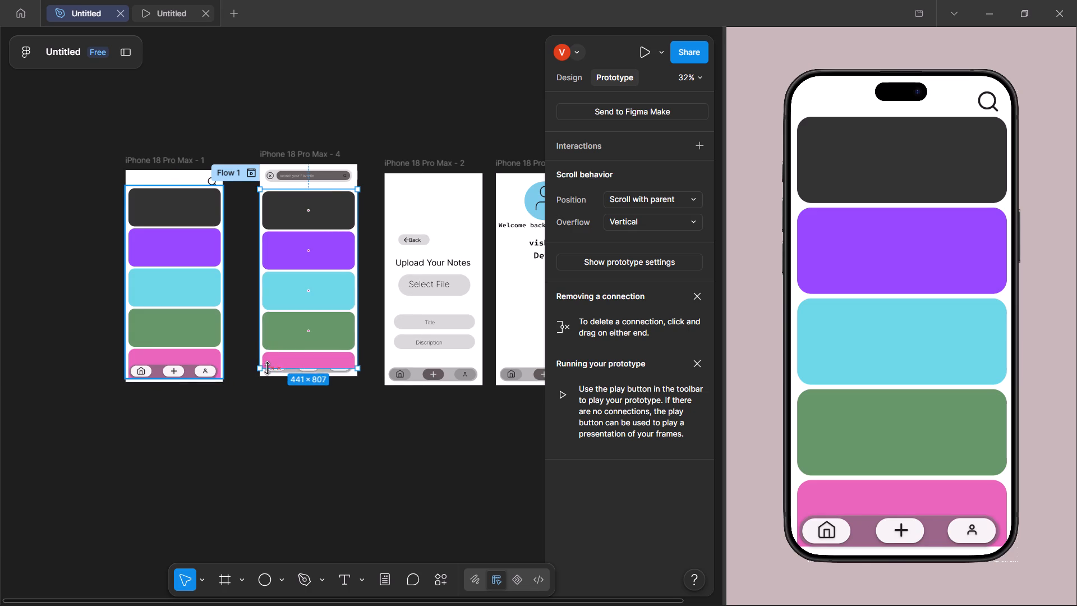
{"action": "left_click_drag", "start_coordinate": [267, 368], "coordinate": [266, 372]}
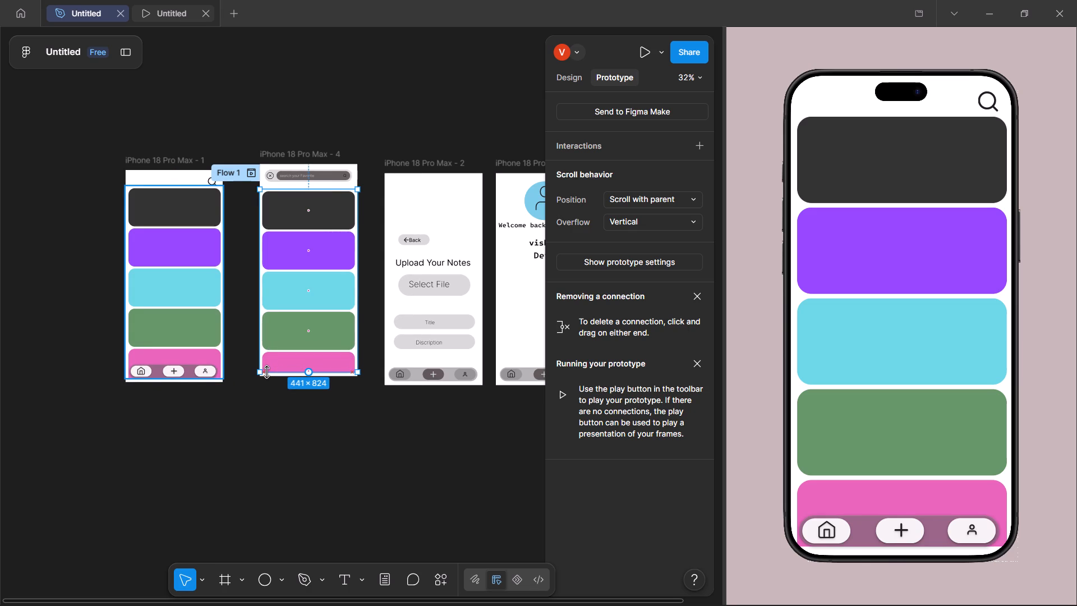
{"action": "left_click_drag", "start_coordinate": [266, 372], "coordinate": [265, 376]}
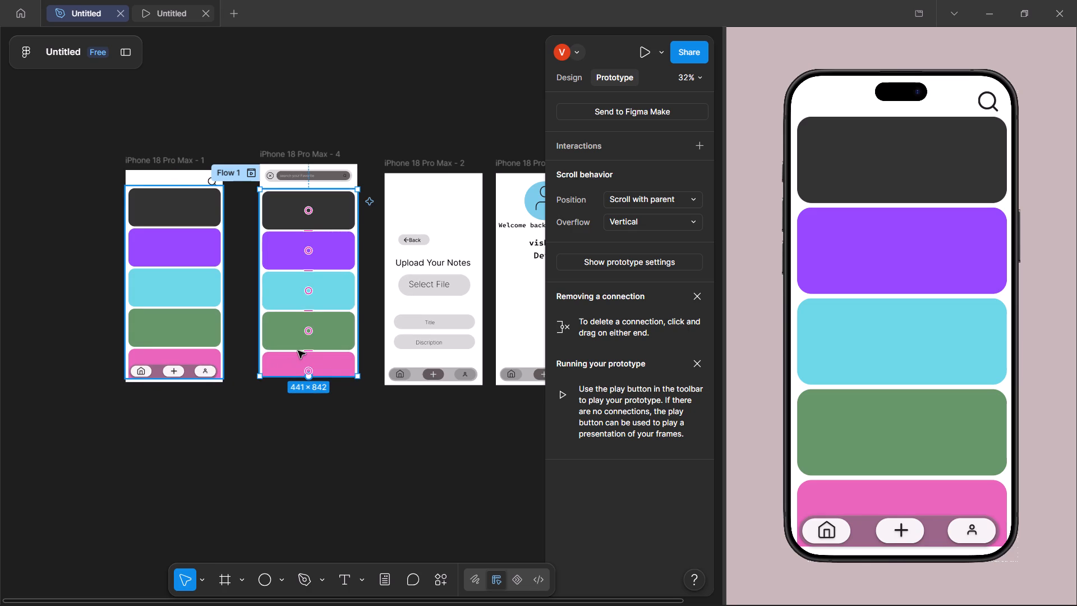
Send the card list frame in iPhone 18 Pro Max - 4 to the back, behind the navigation bar.
{"action": "right_click", "coordinate": [298, 351]}
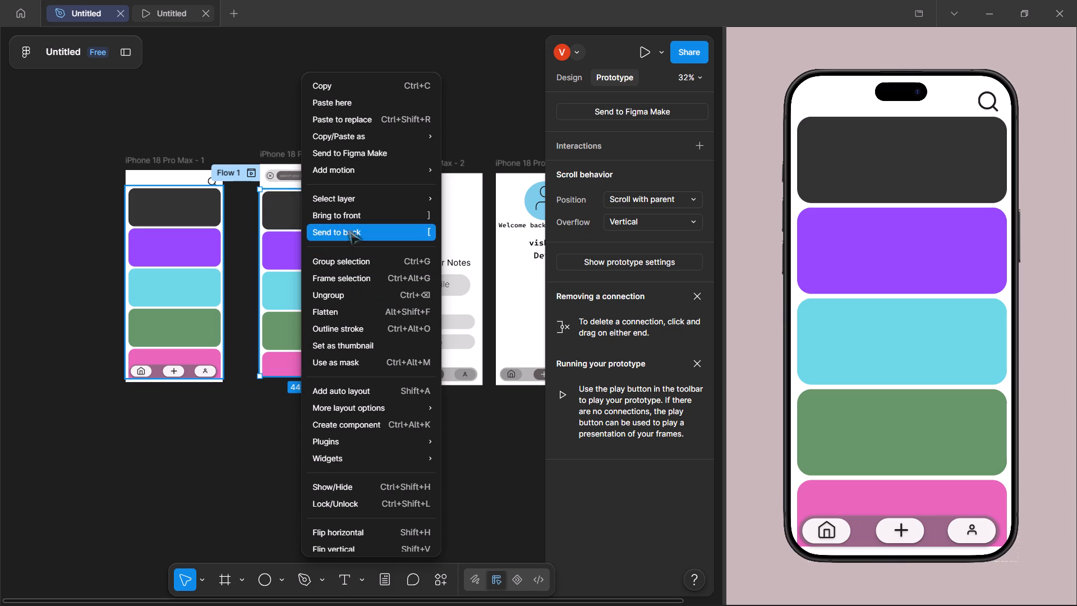
{"action": "left_click", "coordinate": [349, 230]}
Extend the bottom edge of the card list frame in iPhone 18 Pro Max - 1 downward, making it about 438 × 883.
{"action": "left_click", "coordinate": [181, 361]}
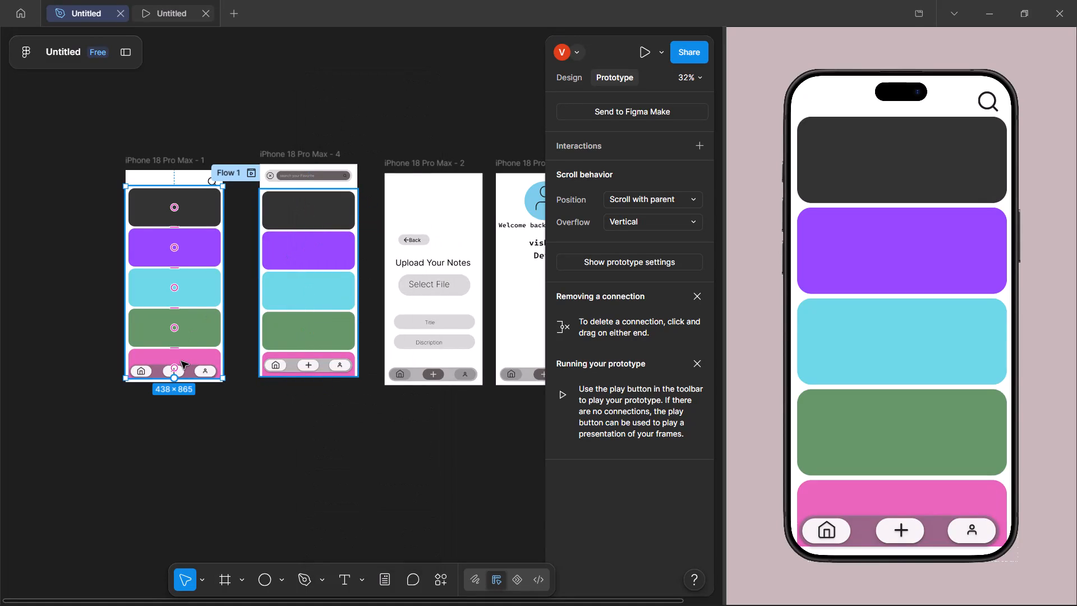
{"action": "left_click", "coordinate": [213, 382]}
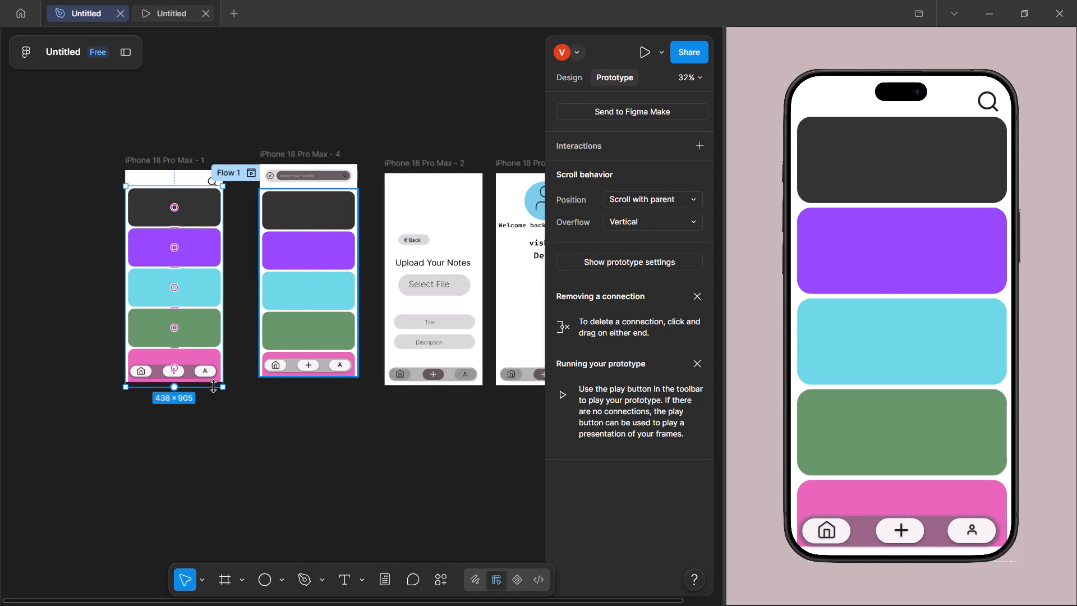
{"action": "left_click", "coordinate": [213, 386]}
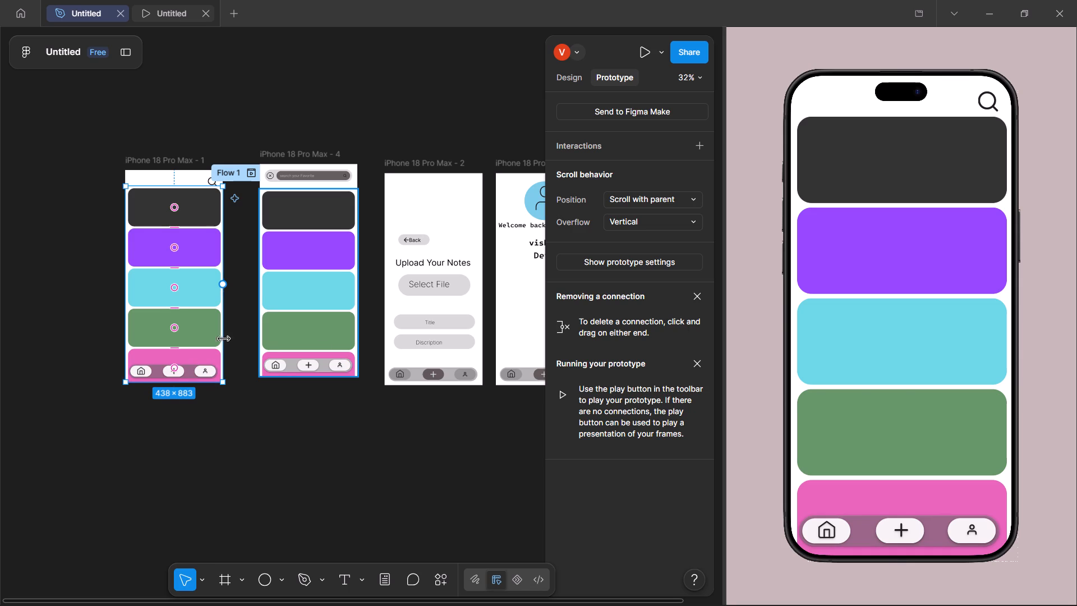
Scroll the home card list down and back to its start in the preview to check it beneath the navigation bar.
{"action": "scroll", "coordinate": [894, 398], "scroll_direction": "down", "scroll_amount": 6}
{"action": "scroll", "coordinate": [894, 398], "scroll_direction": "up", "scroll_amount": 5}
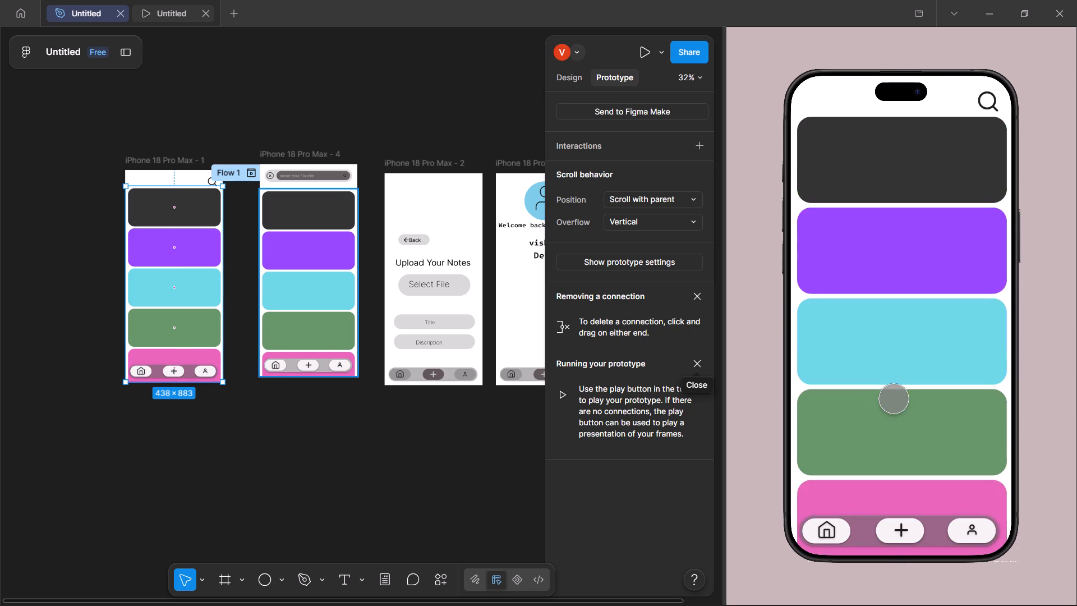
{"action": "scroll", "coordinate": [894, 398], "scroll_direction": "down", "scroll_amount": 12}
{"action": "scroll", "coordinate": [894, 398], "scroll_direction": "up", "scroll_amount": 1}
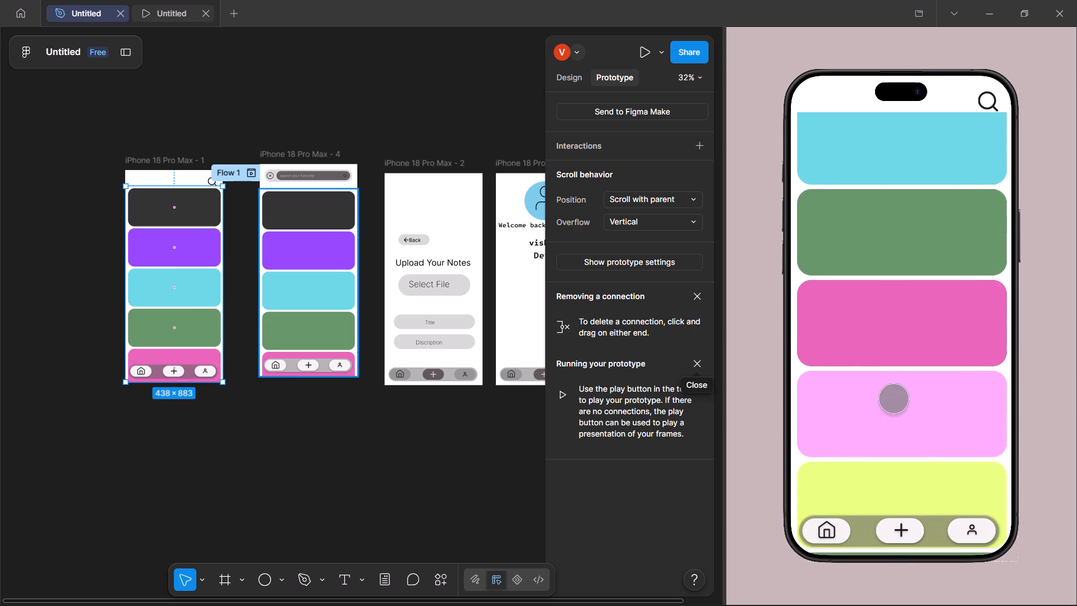
{"action": "scroll", "coordinate": [894, 398], "scroll_direction": "up", "scroll_amount": 2}
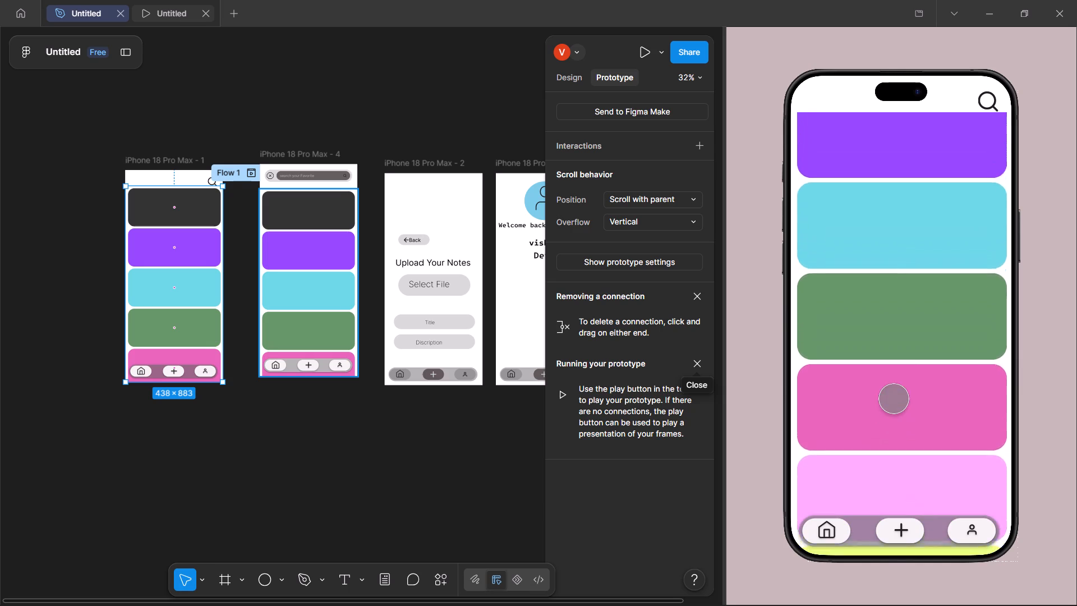
{"action": "scroll", "coordinate": [894, 398], "scroll_direction": "up", "scroll_amount": 1}
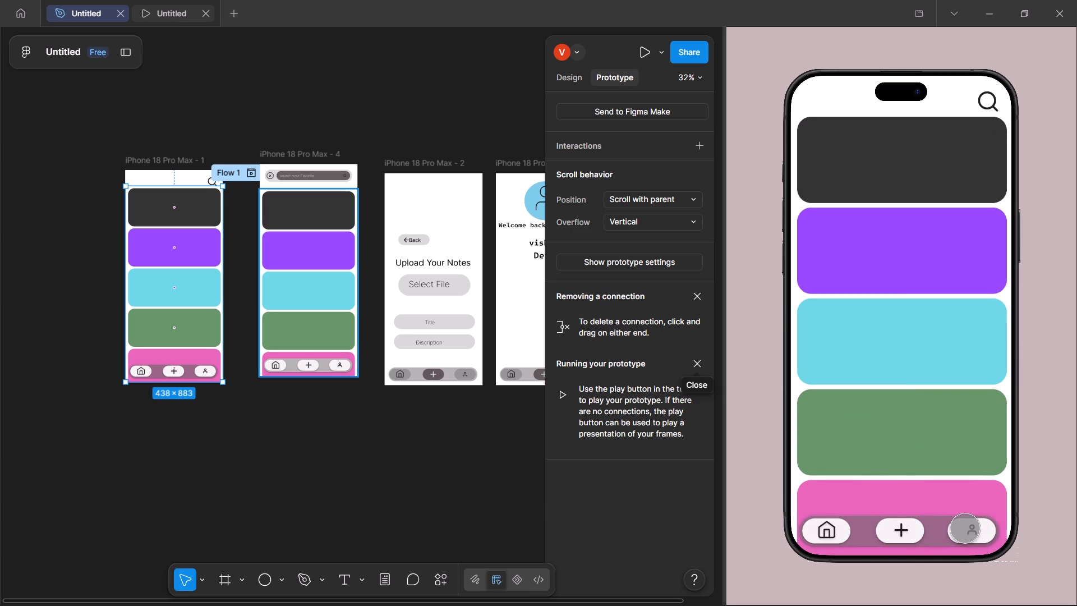
Select the home button in the navigation bar of iPhone 18 Pro Max - 1.
{"action": "scroll", "coordinate": [182, 368], "scroll_direction": "right", "scroll_amount": 3}
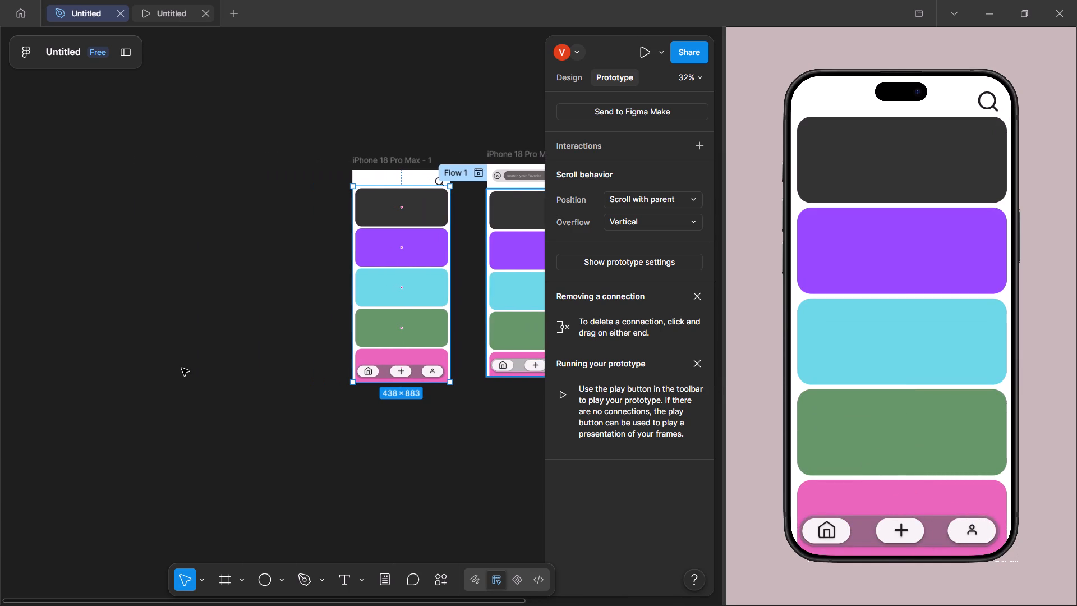
{"action": "scroll", "coordinate": [401, 317], "scroll_direction": "left", "scroll_amount": 3}
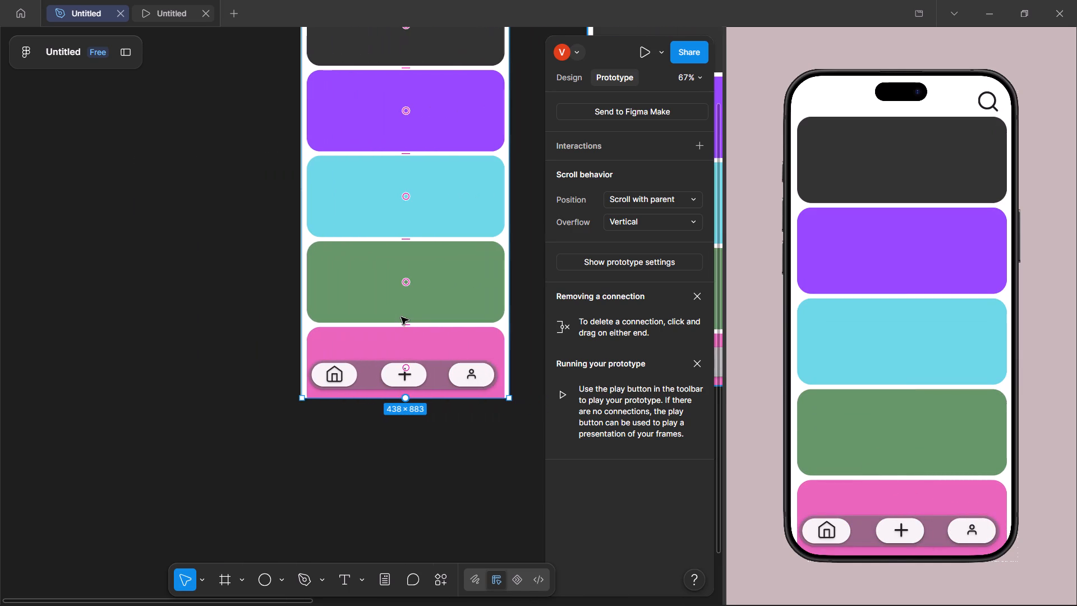
{"action": "scroll", "coordinate": [401, 317], "scroll_direction": "left", "scroll_amount": 1}
{"action": "left_click", "coordinate": [351, 384]}
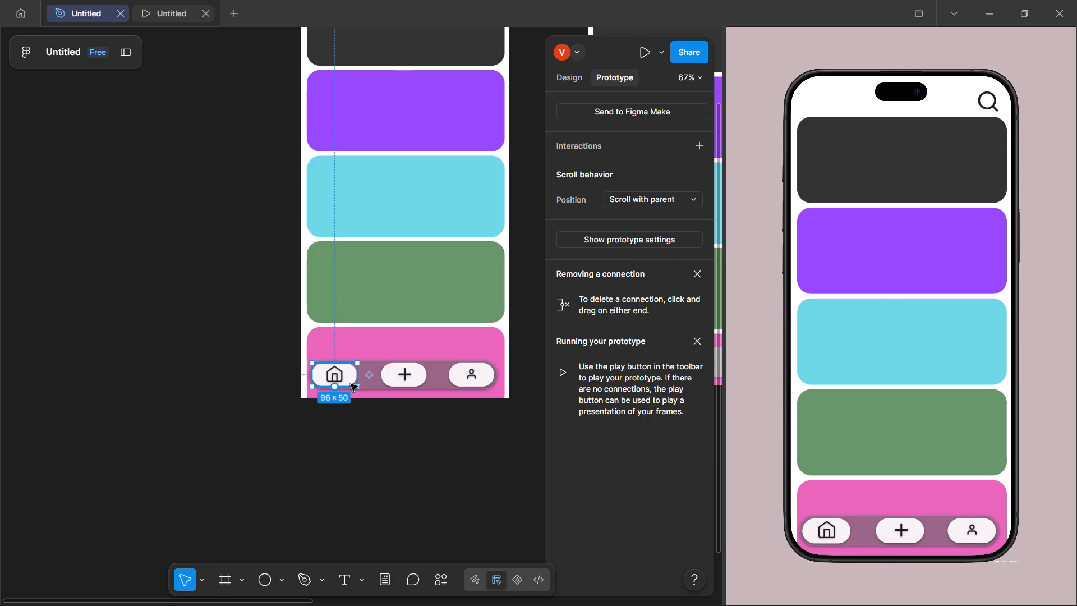
Widen the prototype properties sidebar for the selected home button.
{"action": "left_click", "coordinate": [546, 278]}
{"action": "left_click_drag", "start_coordinate": [542, 275], "coordinate": [498, 282]}
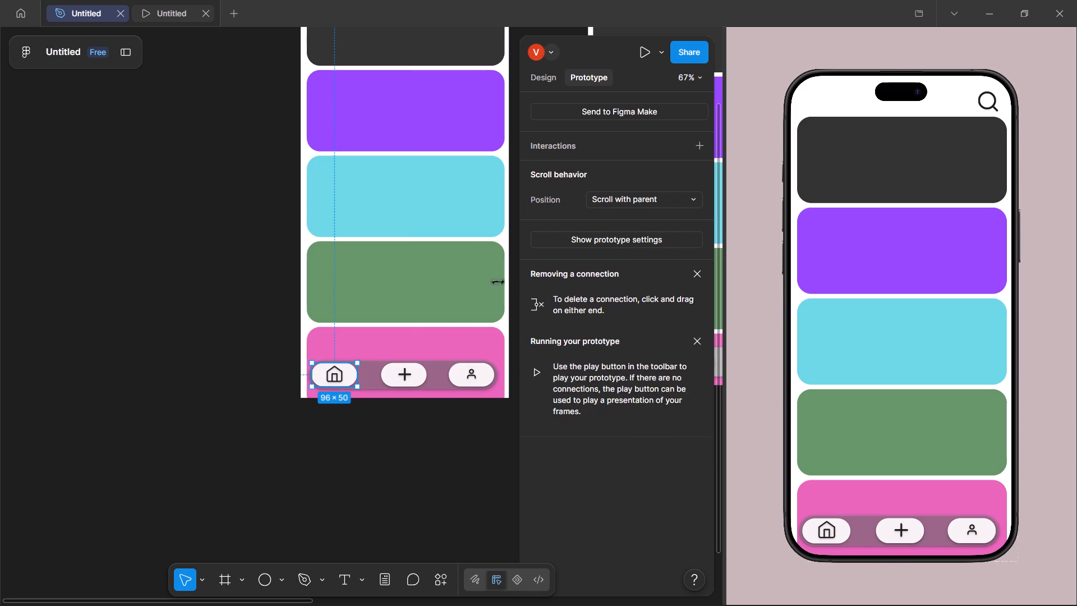
{"action": "left_click_drag", "start_coordinate": [498, 282], "coordinate": [454, 285]}
{"action": "scroll", "coordinate": [578, 226], "scroll_direction": "up", "scroll_amount": 1}
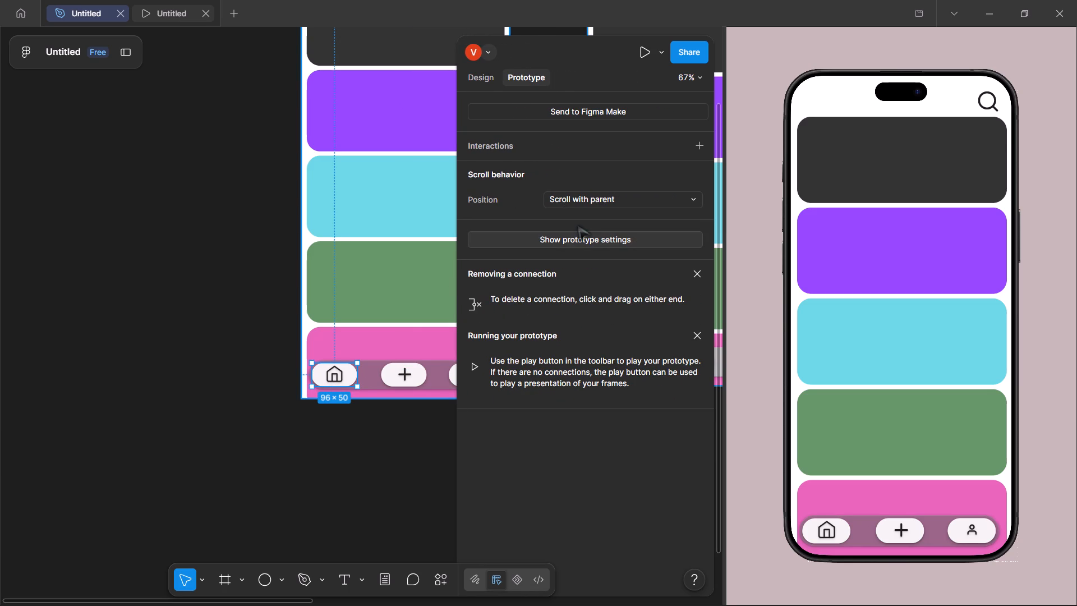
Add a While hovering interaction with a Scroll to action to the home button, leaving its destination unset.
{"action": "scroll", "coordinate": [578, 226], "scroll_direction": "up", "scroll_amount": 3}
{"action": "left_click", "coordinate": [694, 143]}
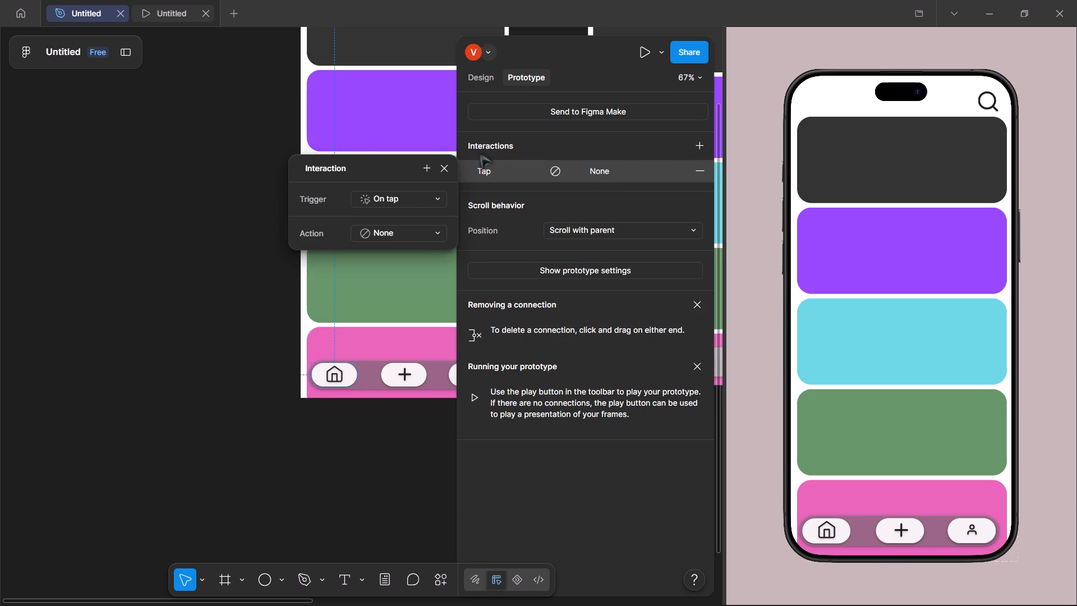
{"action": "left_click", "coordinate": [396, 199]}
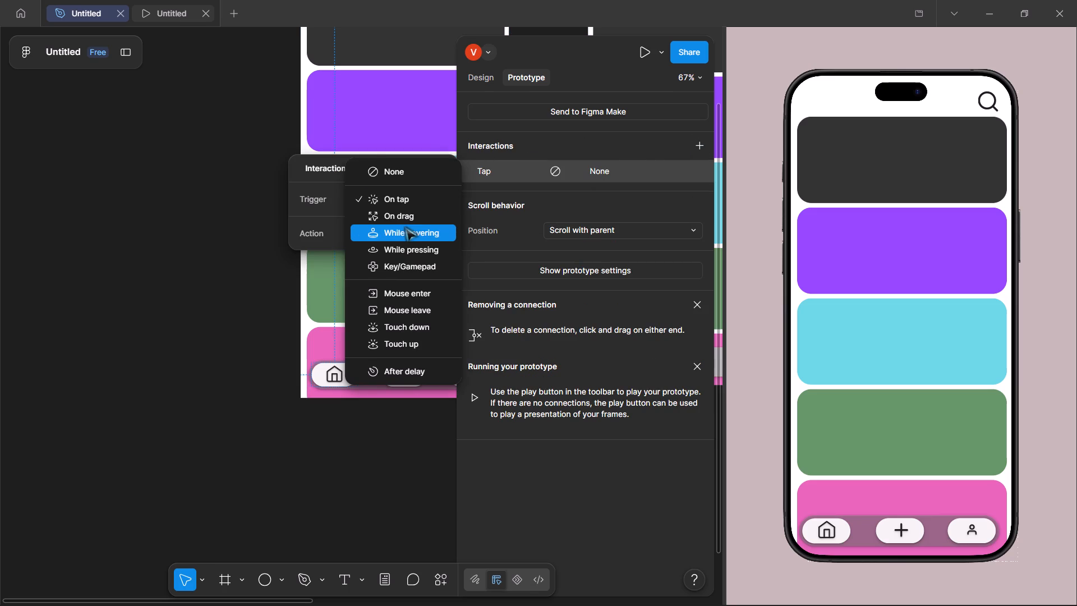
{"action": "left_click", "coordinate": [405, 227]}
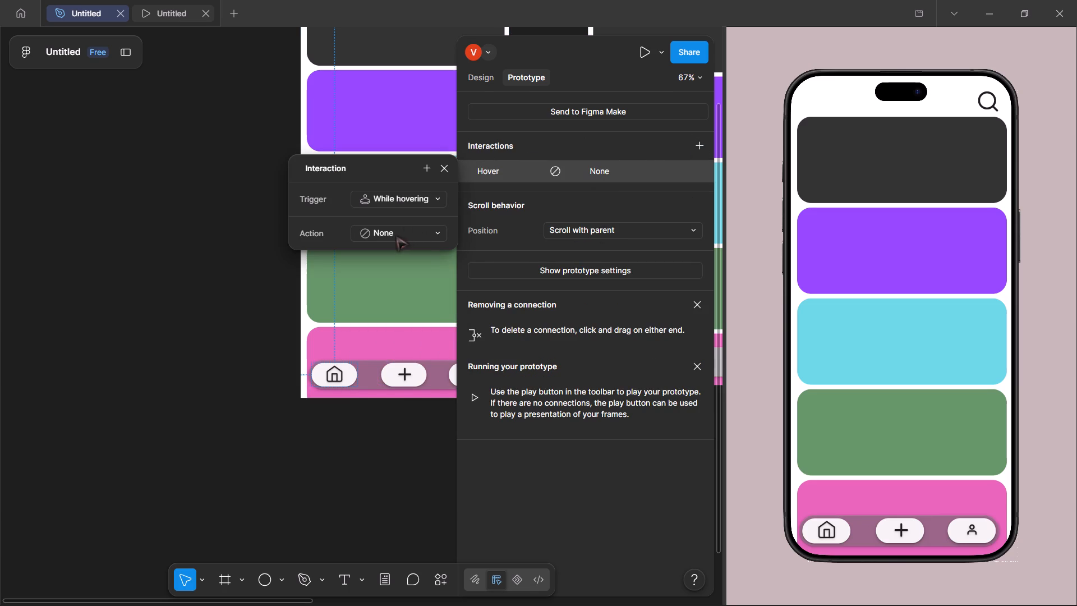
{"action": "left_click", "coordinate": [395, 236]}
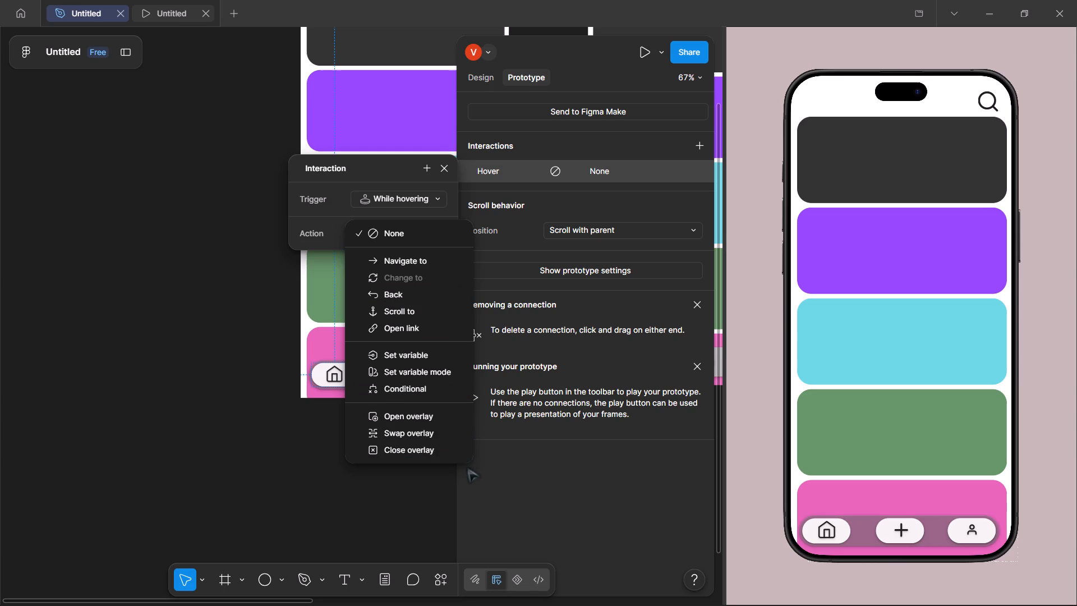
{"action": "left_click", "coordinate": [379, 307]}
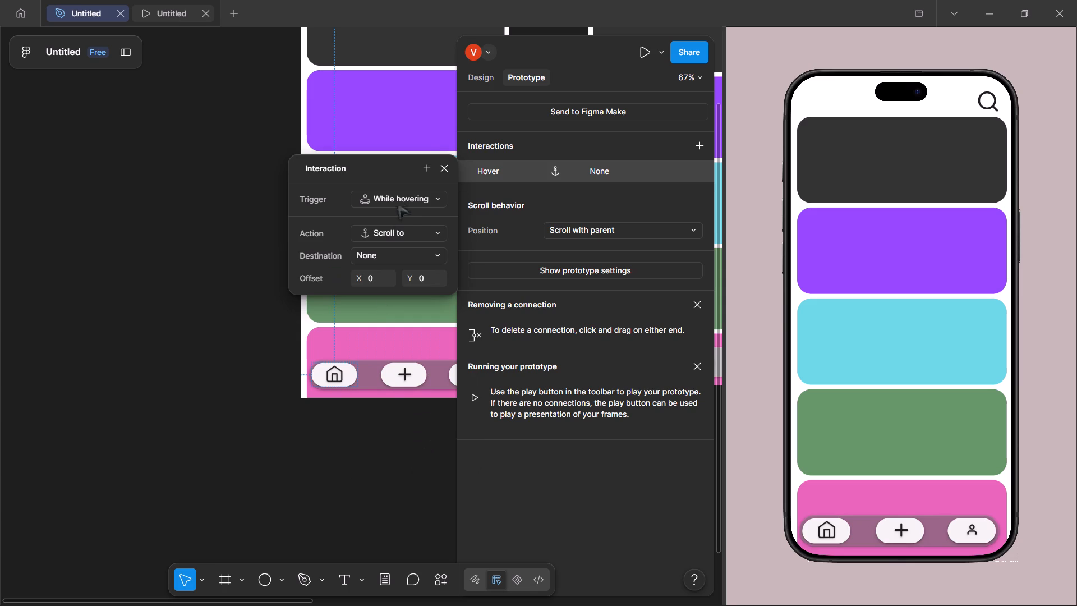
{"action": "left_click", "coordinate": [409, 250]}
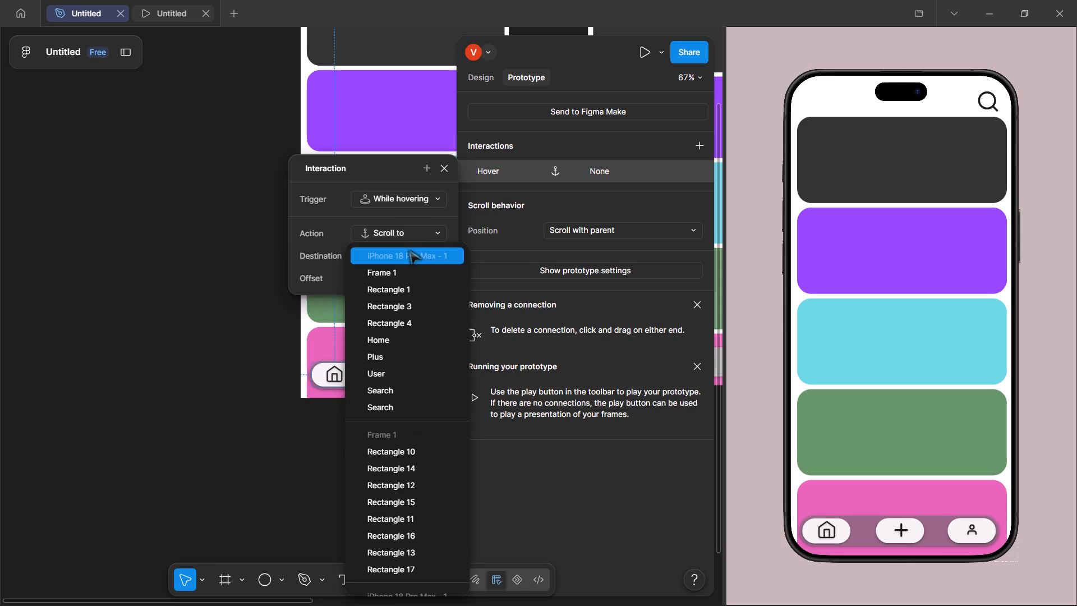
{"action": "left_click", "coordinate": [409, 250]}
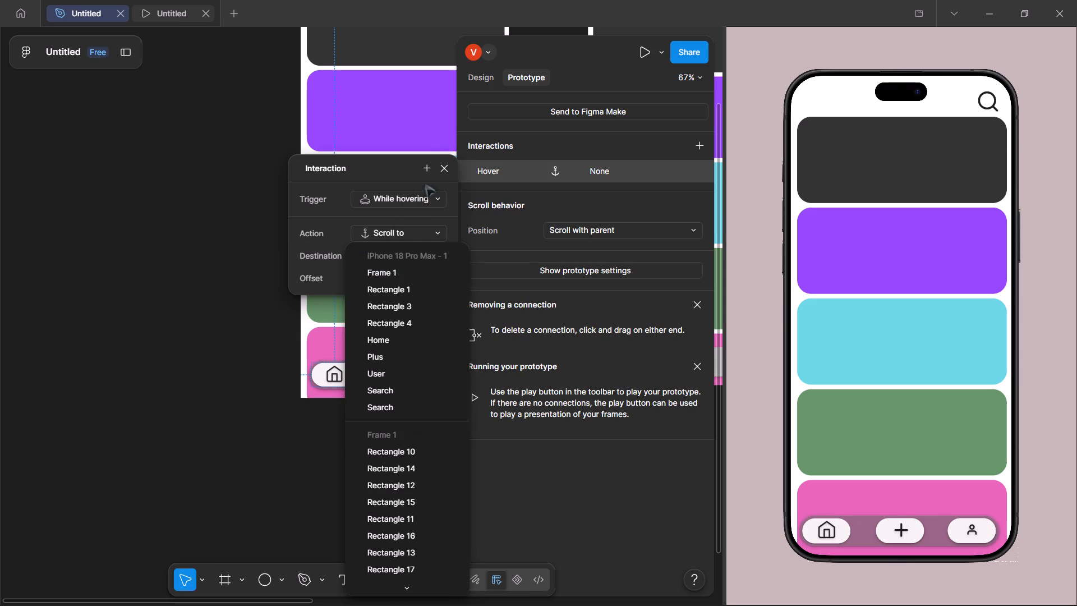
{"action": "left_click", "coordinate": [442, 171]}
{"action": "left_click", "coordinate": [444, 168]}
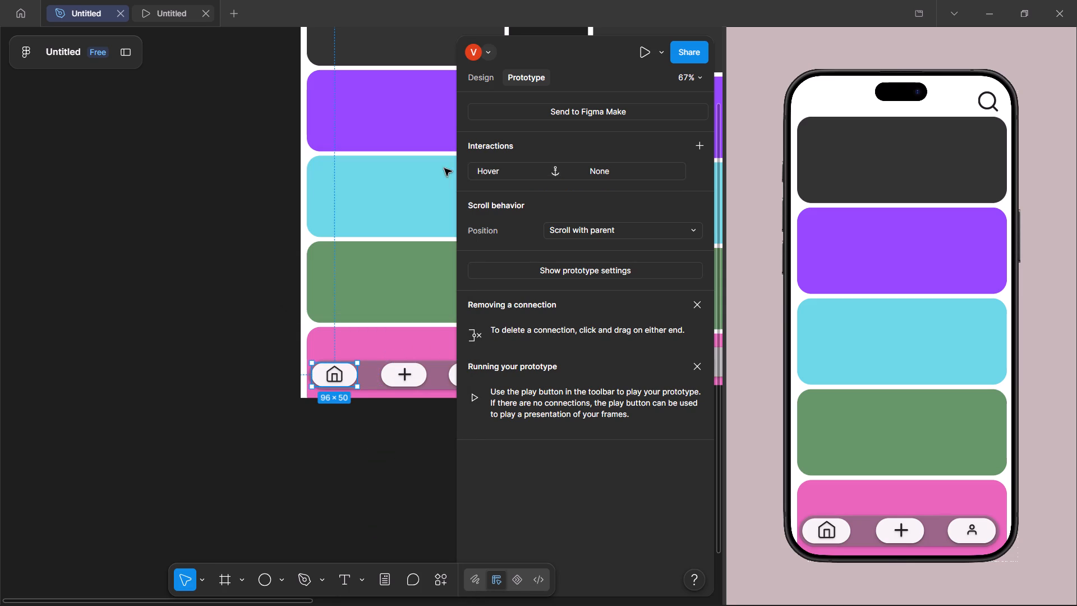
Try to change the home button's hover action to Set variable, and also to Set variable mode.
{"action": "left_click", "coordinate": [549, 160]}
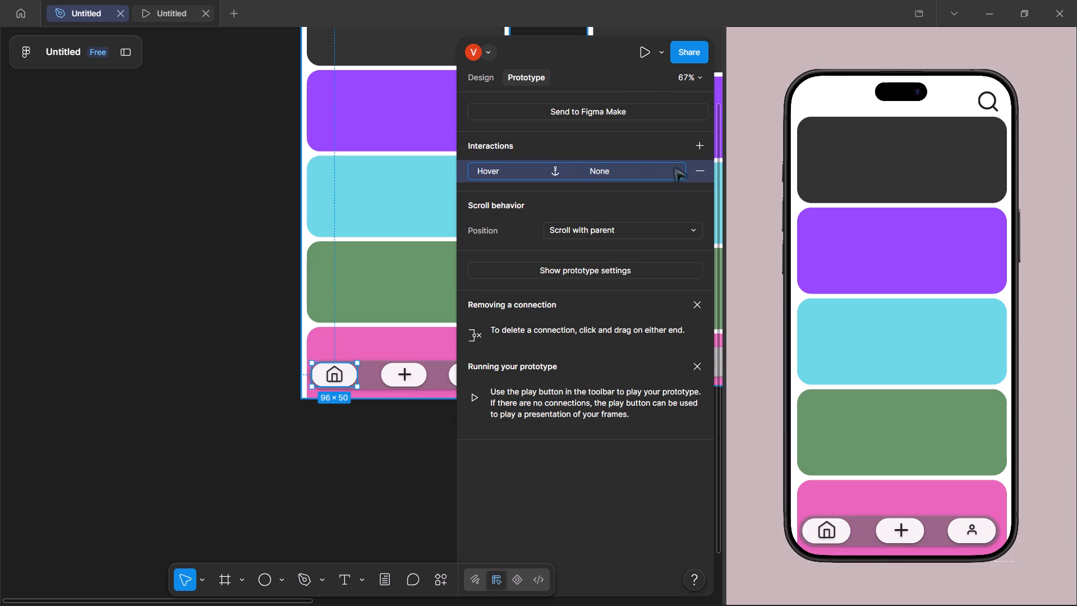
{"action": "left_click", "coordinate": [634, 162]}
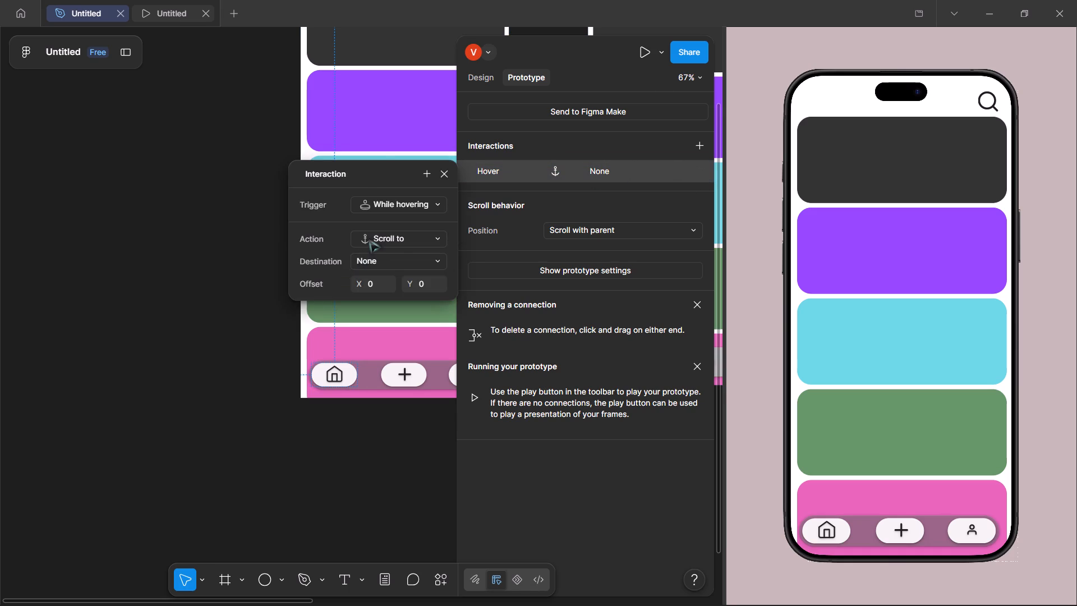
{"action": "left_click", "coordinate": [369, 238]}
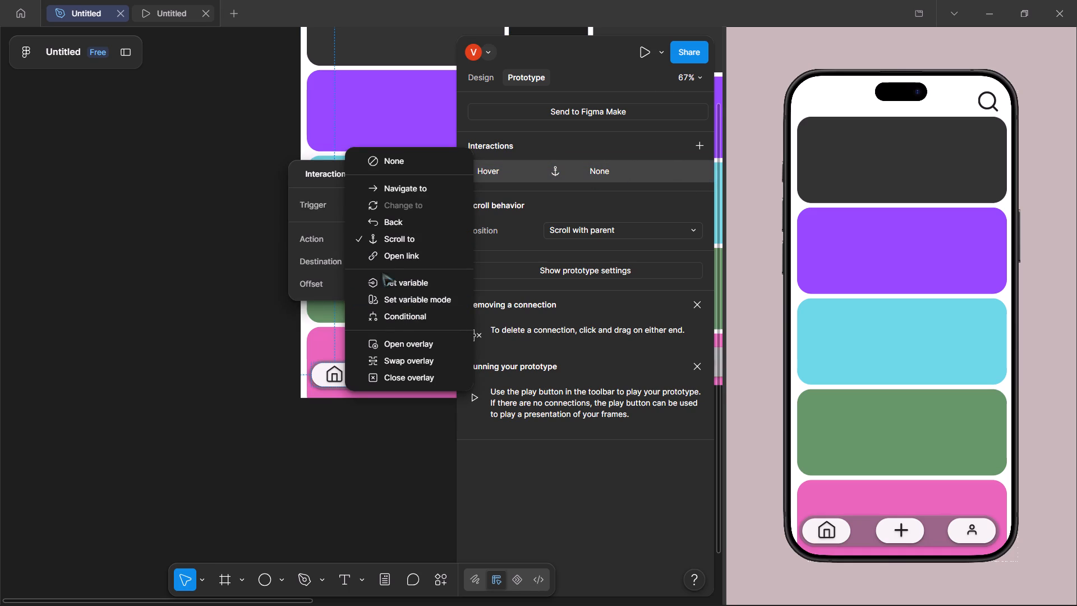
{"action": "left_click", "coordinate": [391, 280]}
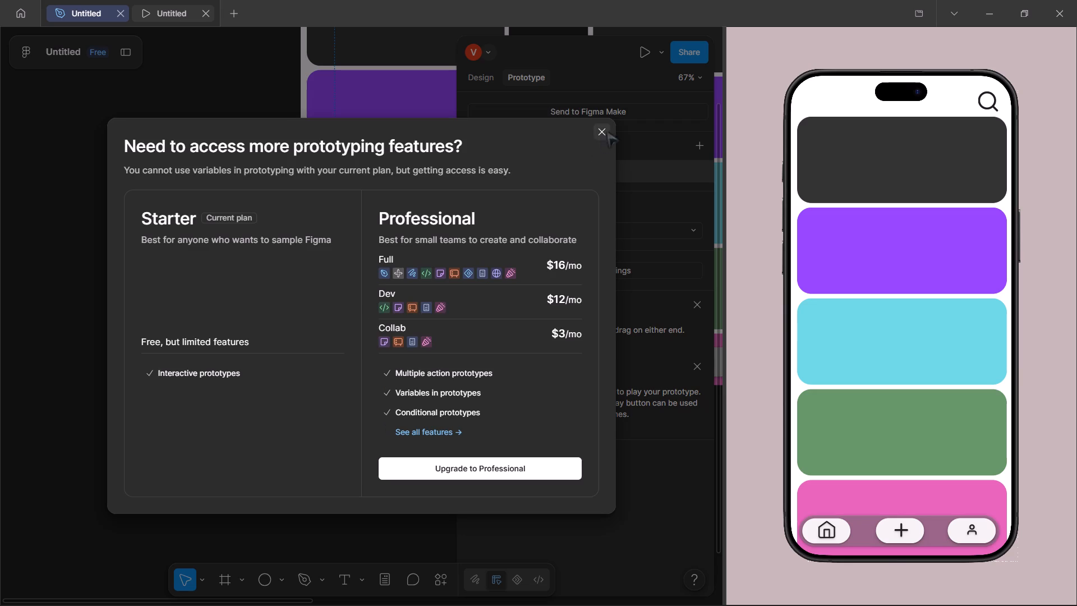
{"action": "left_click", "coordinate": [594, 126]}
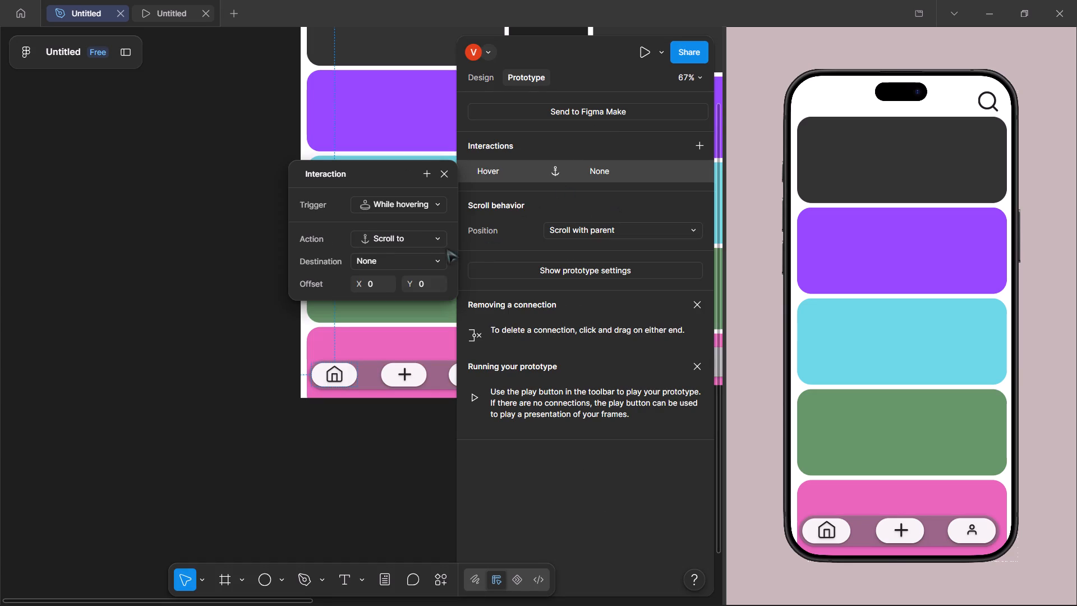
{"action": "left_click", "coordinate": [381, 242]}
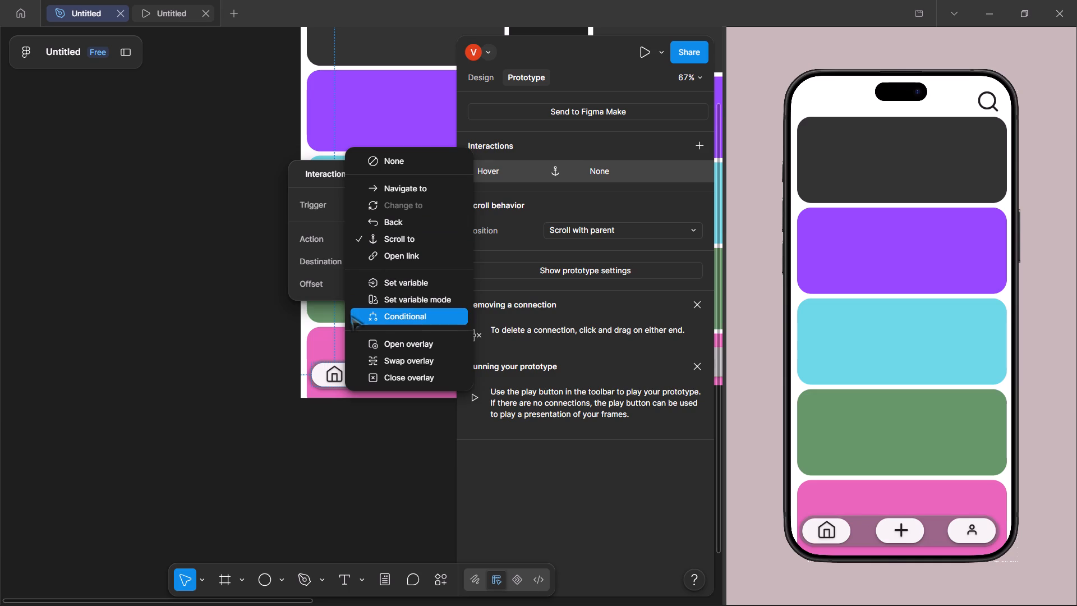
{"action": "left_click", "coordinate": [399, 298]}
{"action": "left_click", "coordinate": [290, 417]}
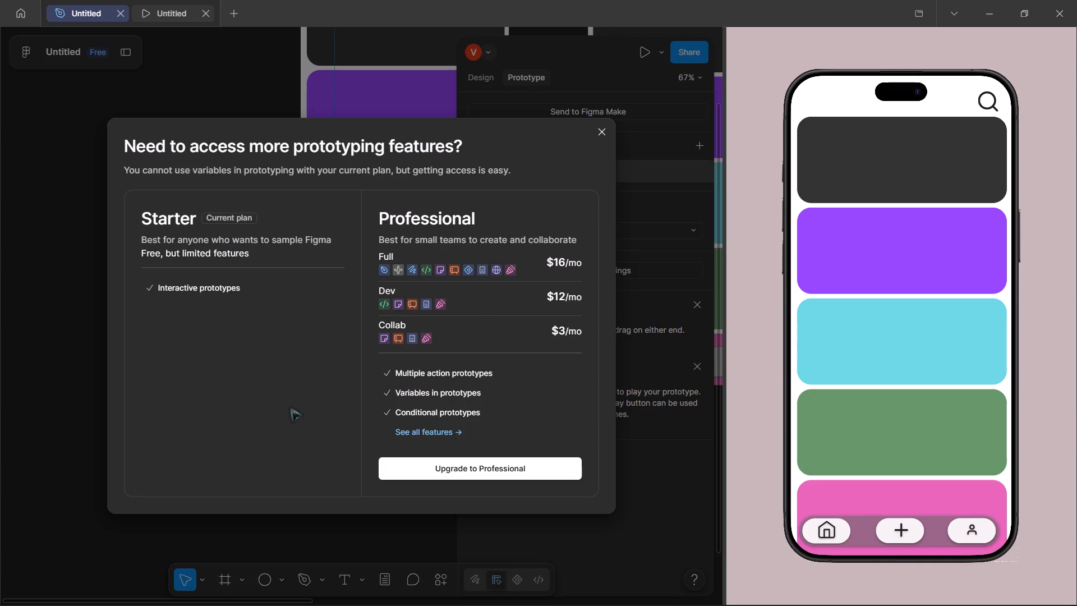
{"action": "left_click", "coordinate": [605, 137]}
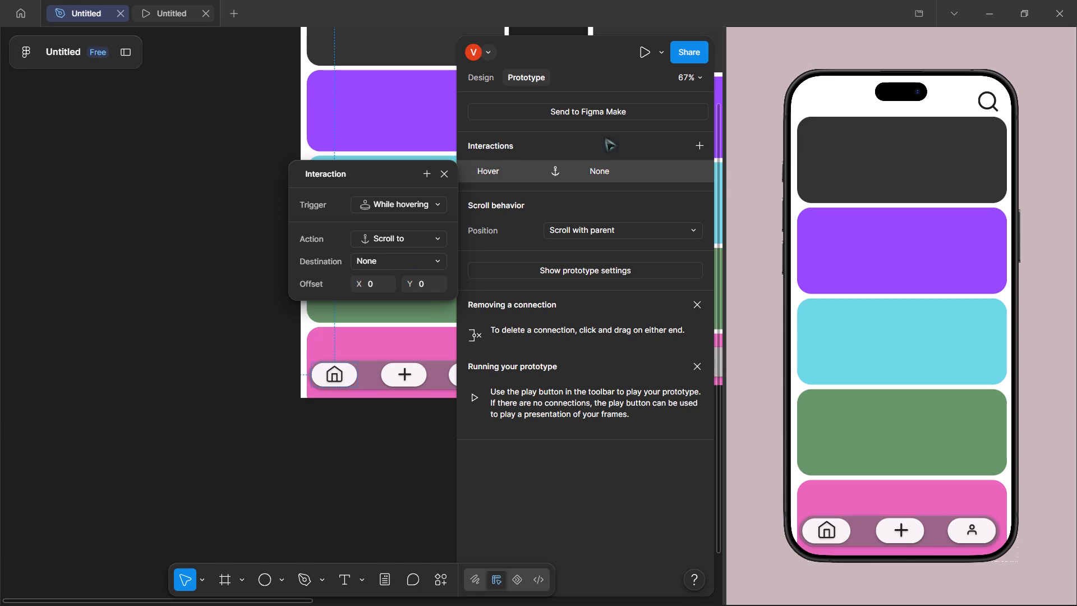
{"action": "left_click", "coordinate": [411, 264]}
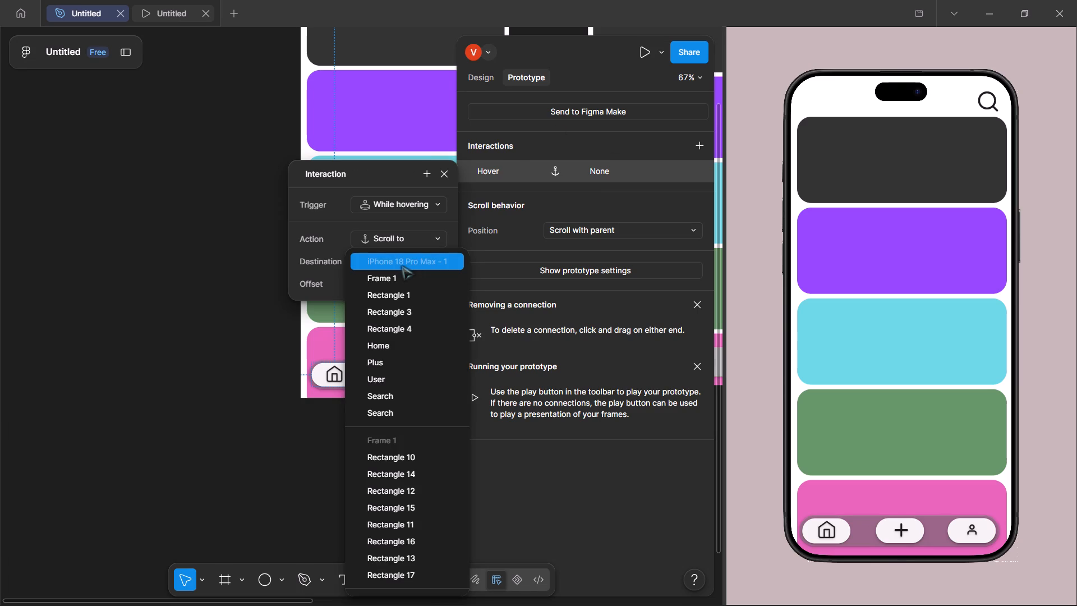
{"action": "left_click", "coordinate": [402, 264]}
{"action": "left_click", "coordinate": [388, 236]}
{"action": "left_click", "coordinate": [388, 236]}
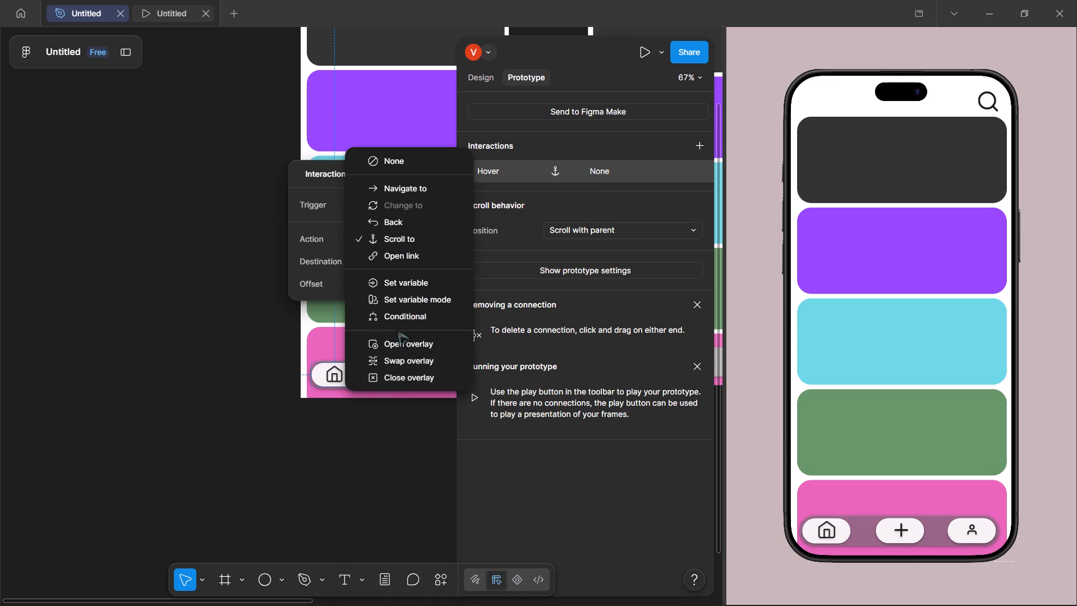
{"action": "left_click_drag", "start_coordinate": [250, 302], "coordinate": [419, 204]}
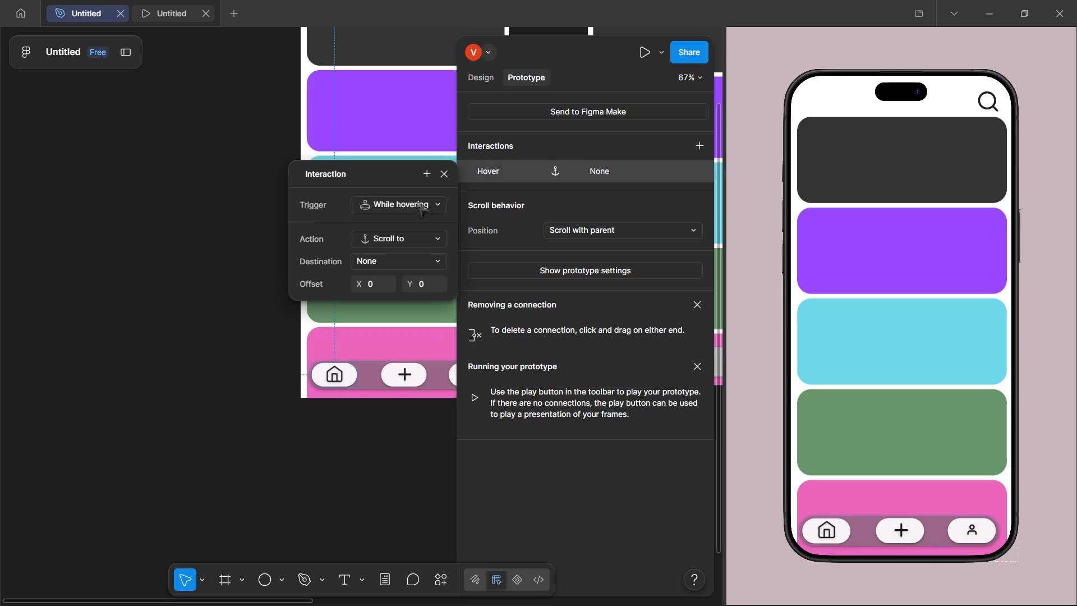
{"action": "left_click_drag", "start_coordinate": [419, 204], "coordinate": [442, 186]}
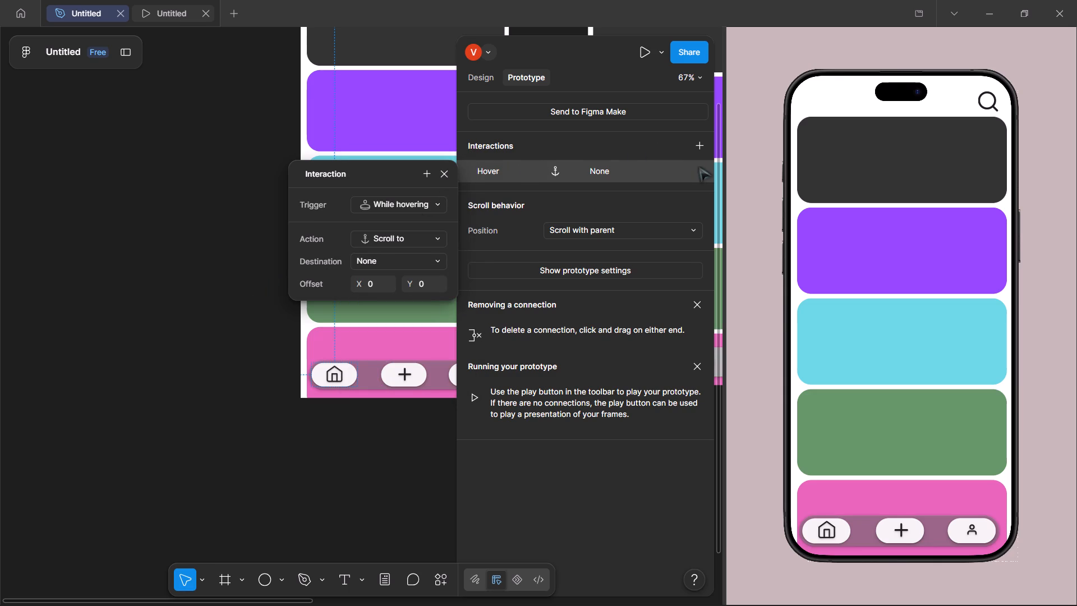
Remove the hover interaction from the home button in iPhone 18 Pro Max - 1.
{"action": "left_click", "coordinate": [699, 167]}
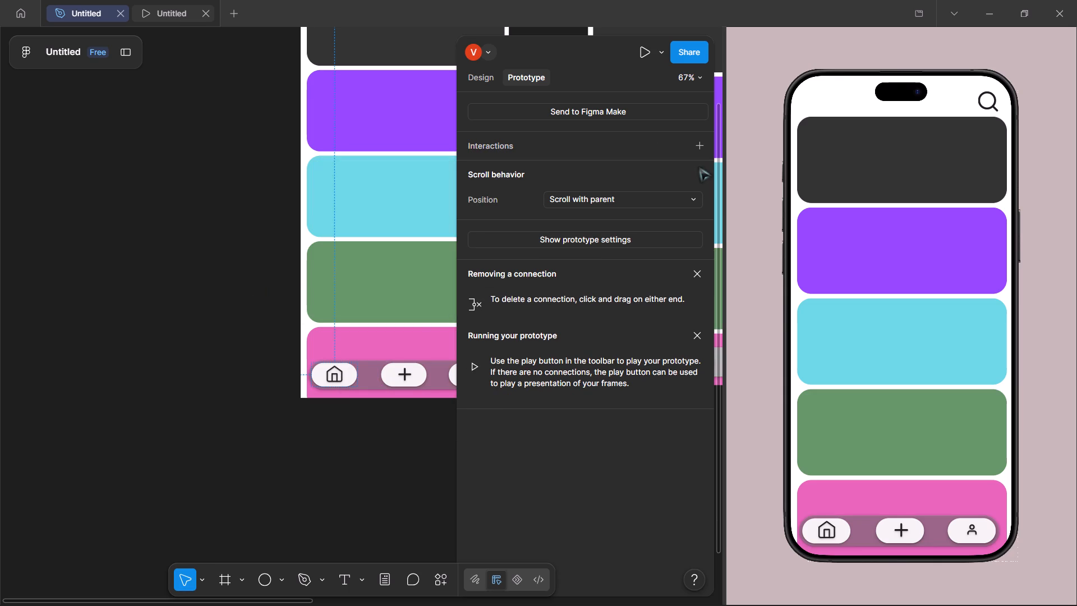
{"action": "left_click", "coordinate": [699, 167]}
Narrow the prototype properties sidebar back to its minimum width to uncover more of the canvas.
{"action": "left_click_drag", "start_coordinate": [453, 448], "coordinate": [621, 427]}
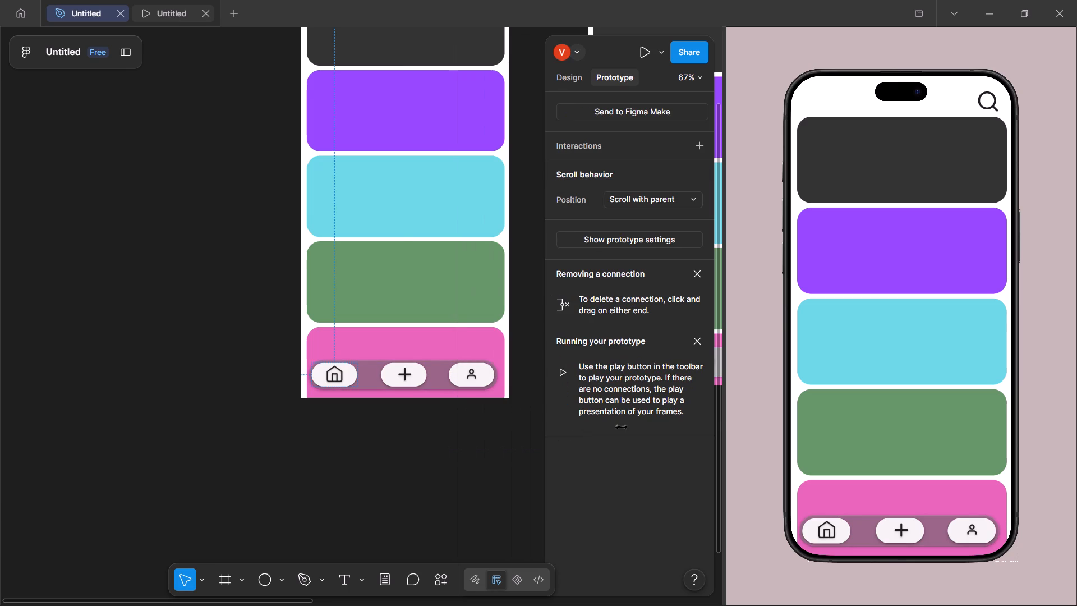
{"action": "left_click_drag", "start_coordinate": [621, 427], "coordinate": [714, 412]}
{"action": "scroll", "coordinate": [311, 345], "scroll_direction": "left", "scroll_amount": 2}
{"action": "scroll", "coordinate": [311, 345], "scroll_direction": "up", "scroll_amount": 1}
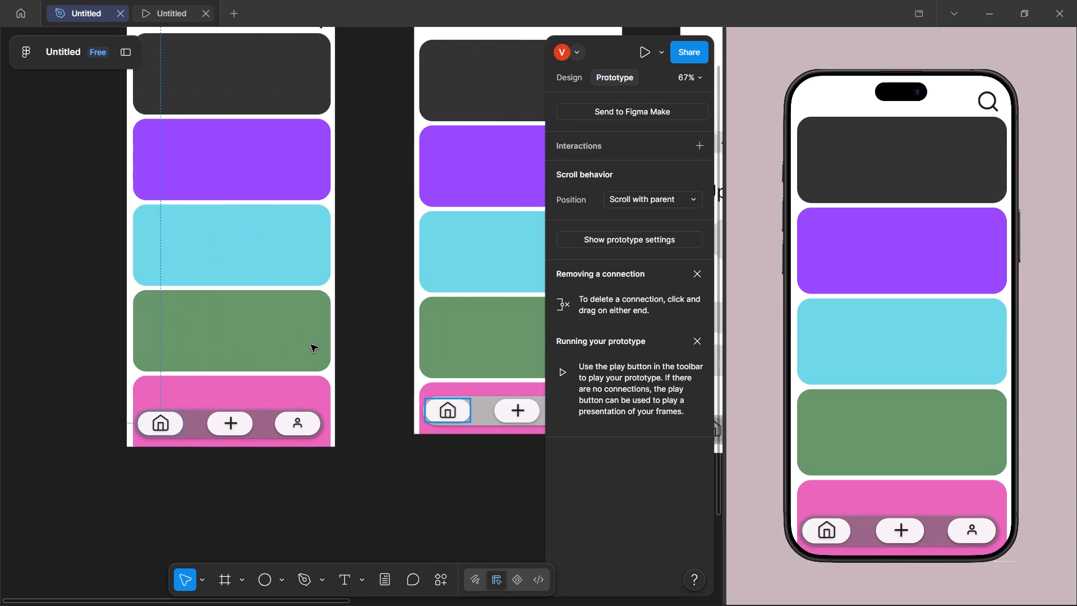
{"action": "scroll", "coordinate": [311, 345], "scroll_direction": "up", "scroll_amount": 1}
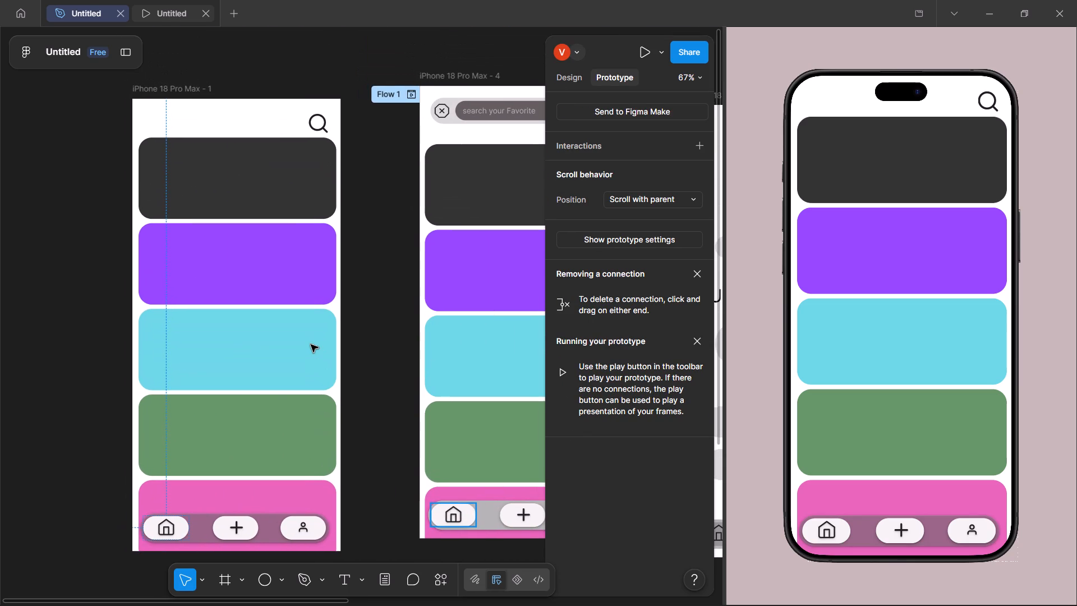
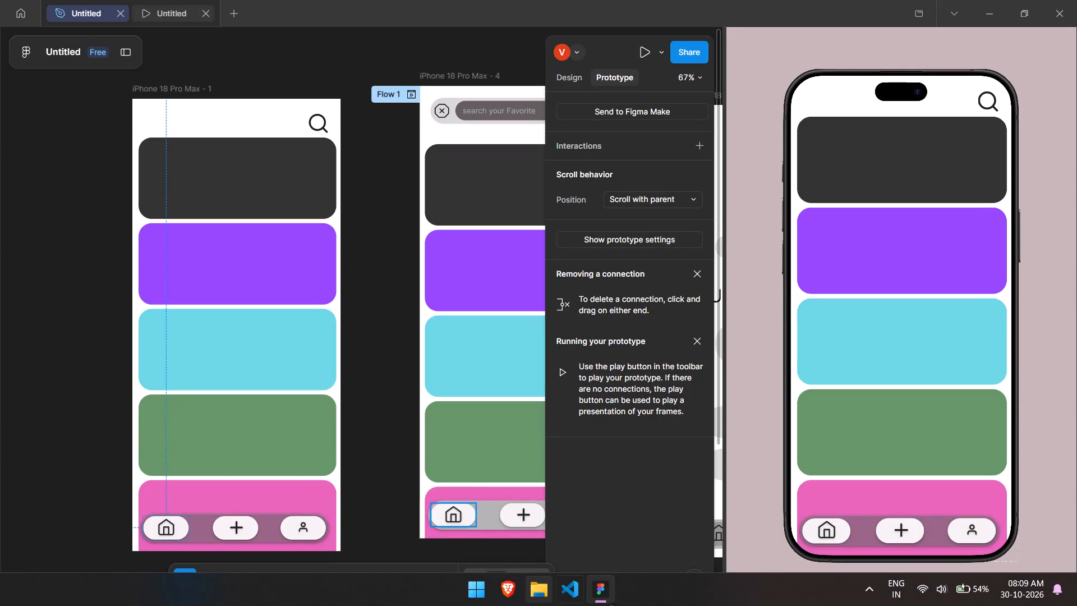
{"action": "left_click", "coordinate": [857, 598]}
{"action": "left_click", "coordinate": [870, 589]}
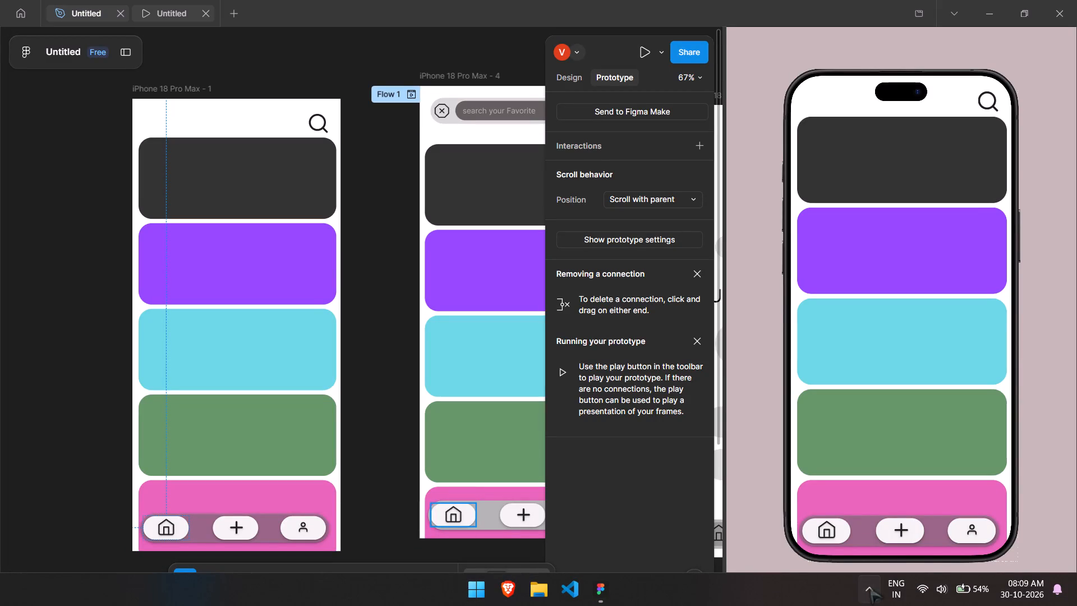
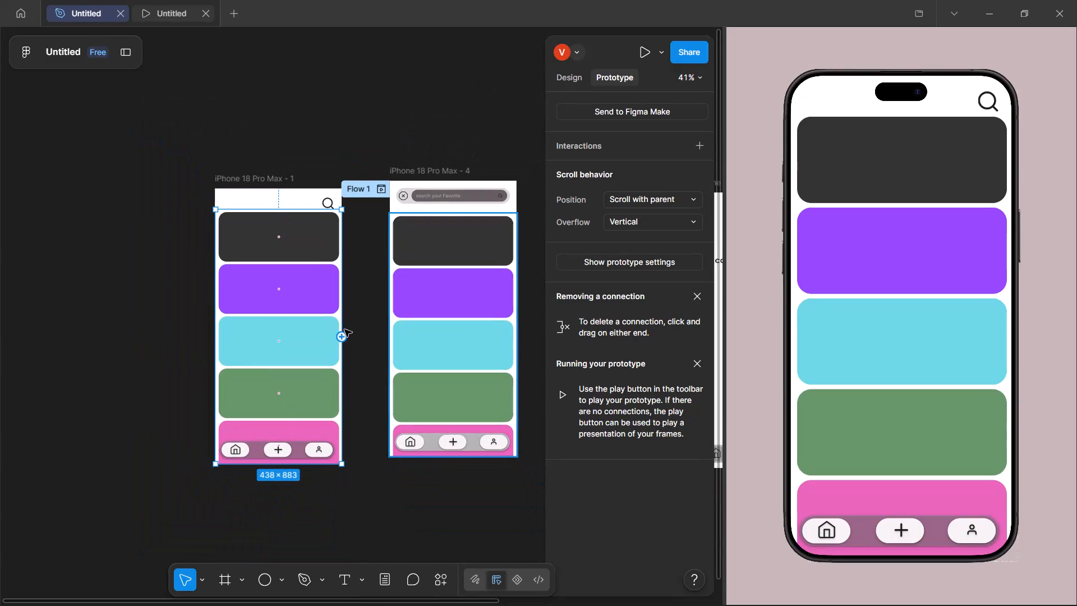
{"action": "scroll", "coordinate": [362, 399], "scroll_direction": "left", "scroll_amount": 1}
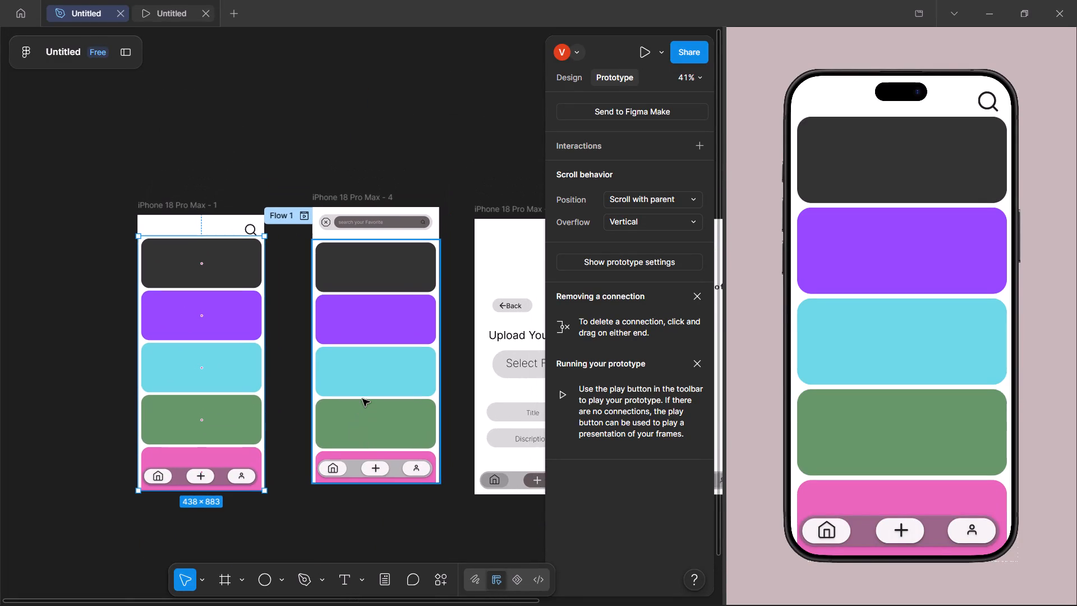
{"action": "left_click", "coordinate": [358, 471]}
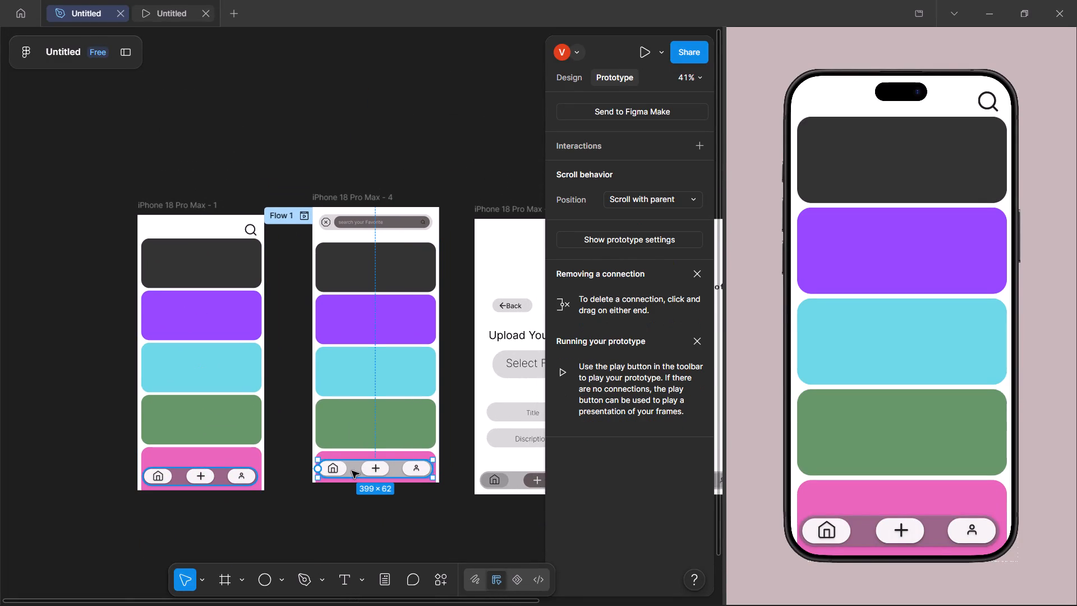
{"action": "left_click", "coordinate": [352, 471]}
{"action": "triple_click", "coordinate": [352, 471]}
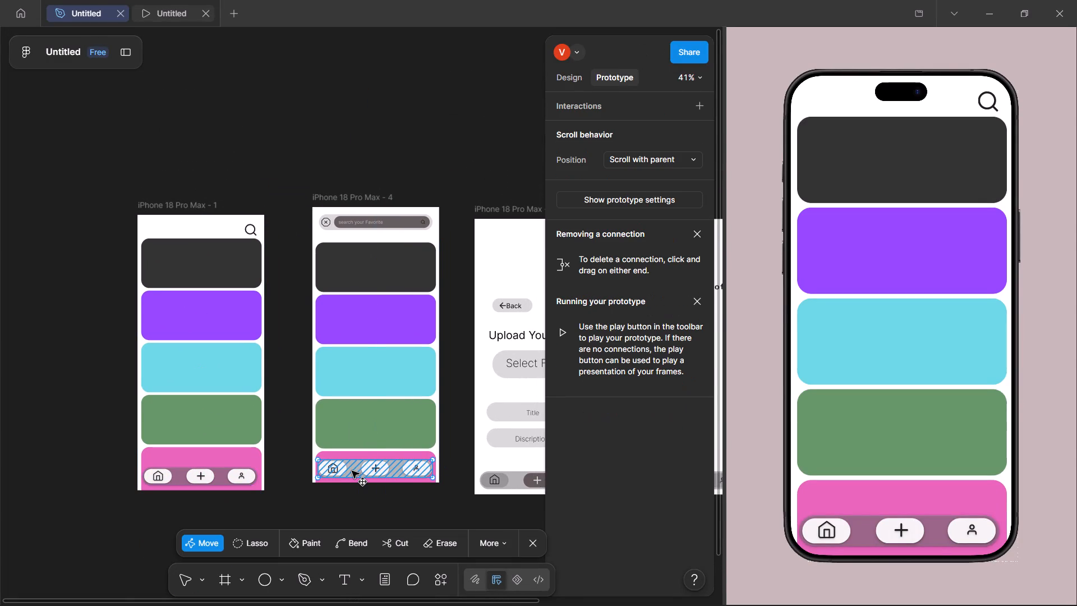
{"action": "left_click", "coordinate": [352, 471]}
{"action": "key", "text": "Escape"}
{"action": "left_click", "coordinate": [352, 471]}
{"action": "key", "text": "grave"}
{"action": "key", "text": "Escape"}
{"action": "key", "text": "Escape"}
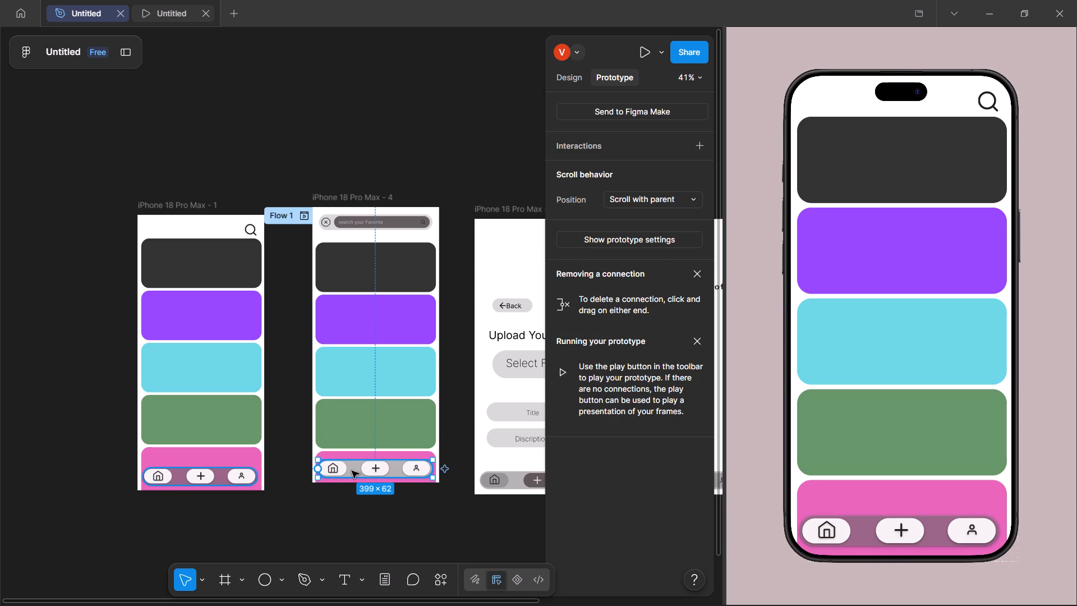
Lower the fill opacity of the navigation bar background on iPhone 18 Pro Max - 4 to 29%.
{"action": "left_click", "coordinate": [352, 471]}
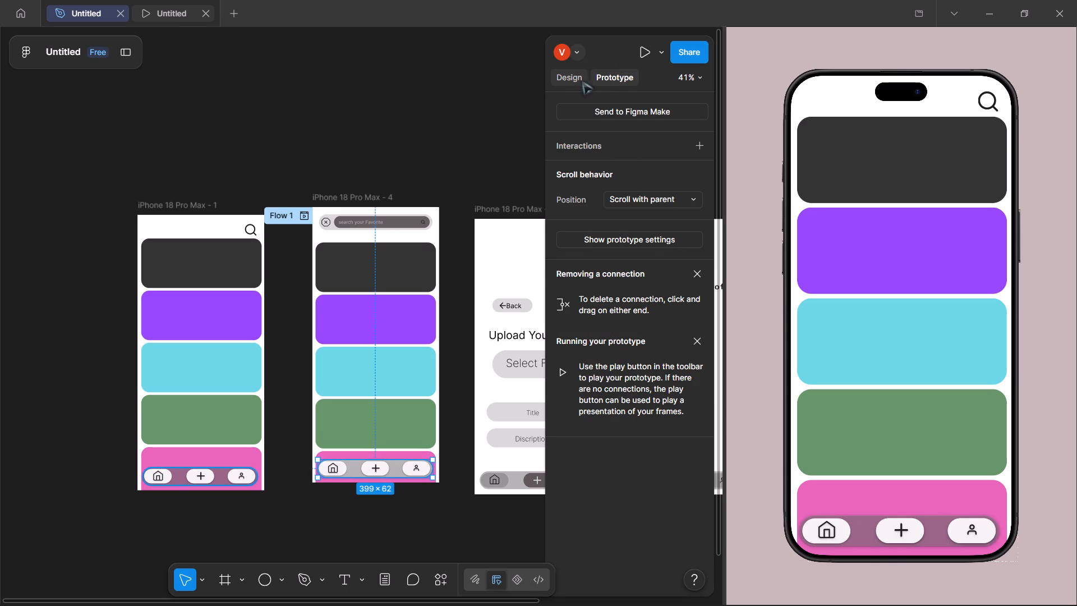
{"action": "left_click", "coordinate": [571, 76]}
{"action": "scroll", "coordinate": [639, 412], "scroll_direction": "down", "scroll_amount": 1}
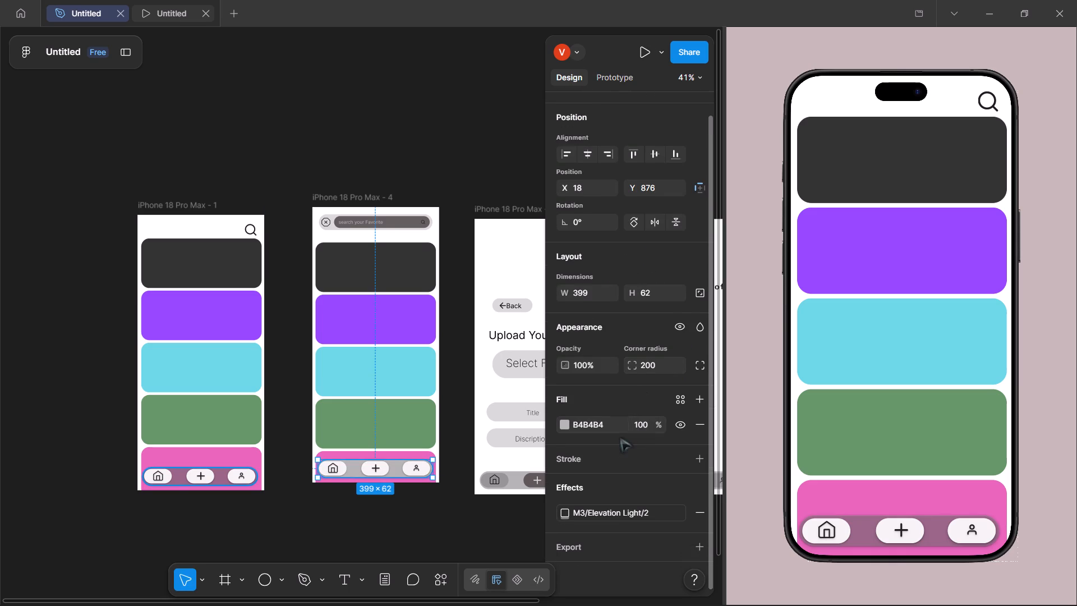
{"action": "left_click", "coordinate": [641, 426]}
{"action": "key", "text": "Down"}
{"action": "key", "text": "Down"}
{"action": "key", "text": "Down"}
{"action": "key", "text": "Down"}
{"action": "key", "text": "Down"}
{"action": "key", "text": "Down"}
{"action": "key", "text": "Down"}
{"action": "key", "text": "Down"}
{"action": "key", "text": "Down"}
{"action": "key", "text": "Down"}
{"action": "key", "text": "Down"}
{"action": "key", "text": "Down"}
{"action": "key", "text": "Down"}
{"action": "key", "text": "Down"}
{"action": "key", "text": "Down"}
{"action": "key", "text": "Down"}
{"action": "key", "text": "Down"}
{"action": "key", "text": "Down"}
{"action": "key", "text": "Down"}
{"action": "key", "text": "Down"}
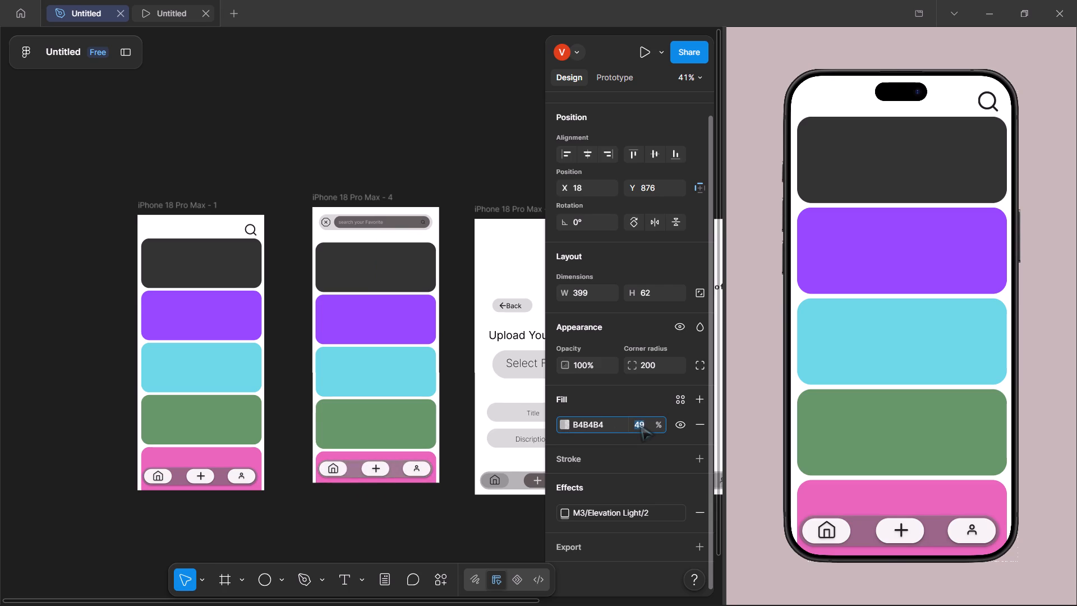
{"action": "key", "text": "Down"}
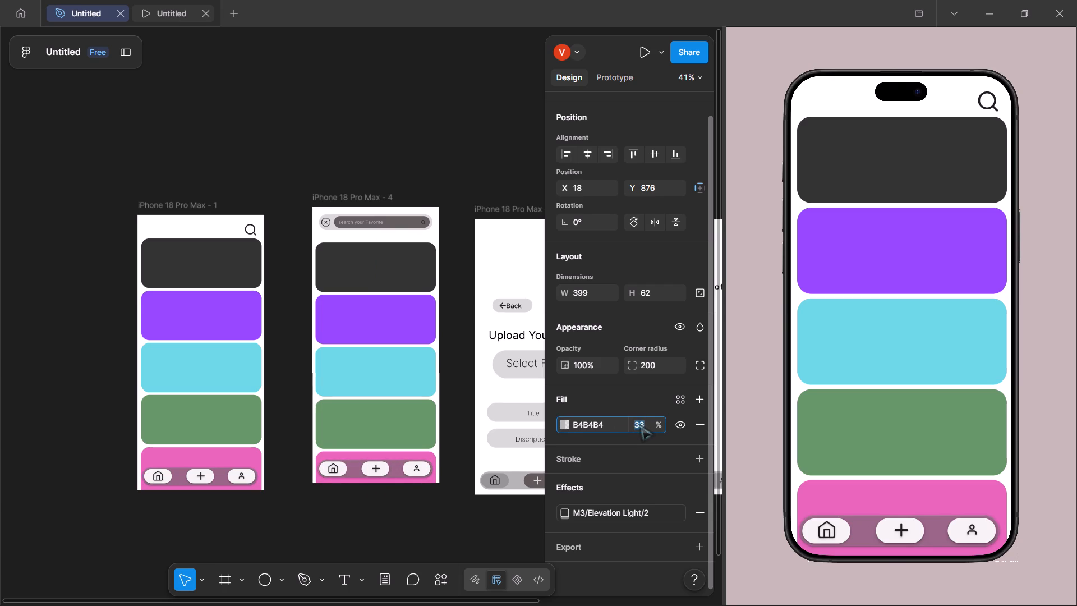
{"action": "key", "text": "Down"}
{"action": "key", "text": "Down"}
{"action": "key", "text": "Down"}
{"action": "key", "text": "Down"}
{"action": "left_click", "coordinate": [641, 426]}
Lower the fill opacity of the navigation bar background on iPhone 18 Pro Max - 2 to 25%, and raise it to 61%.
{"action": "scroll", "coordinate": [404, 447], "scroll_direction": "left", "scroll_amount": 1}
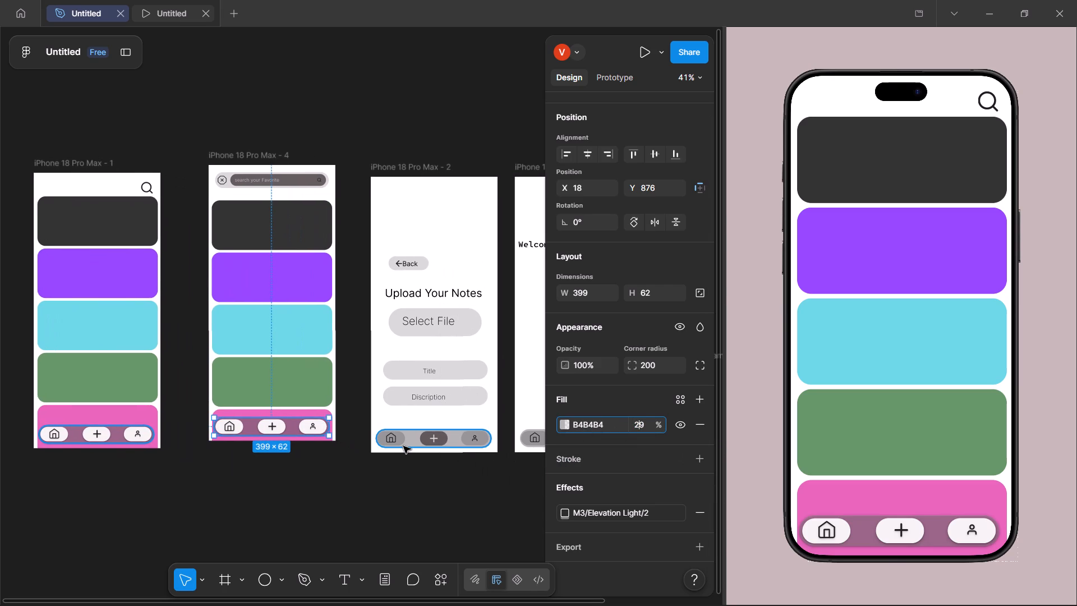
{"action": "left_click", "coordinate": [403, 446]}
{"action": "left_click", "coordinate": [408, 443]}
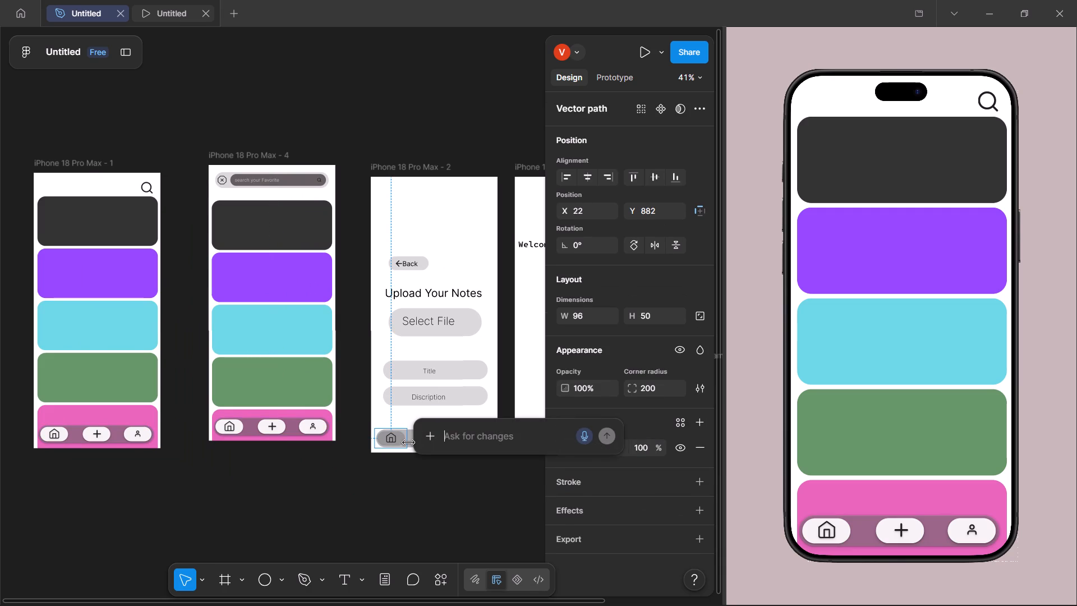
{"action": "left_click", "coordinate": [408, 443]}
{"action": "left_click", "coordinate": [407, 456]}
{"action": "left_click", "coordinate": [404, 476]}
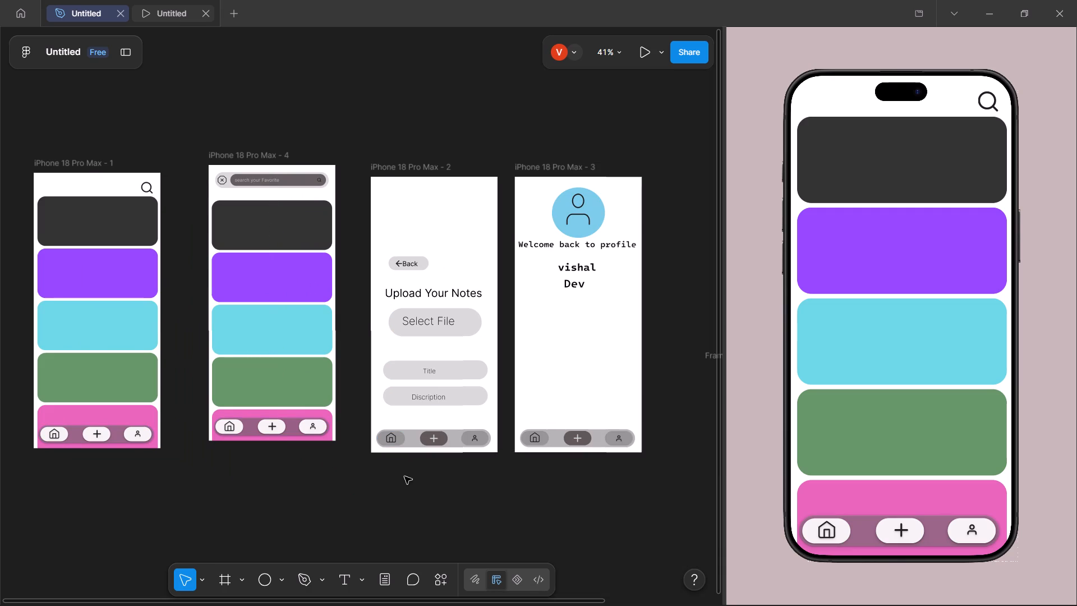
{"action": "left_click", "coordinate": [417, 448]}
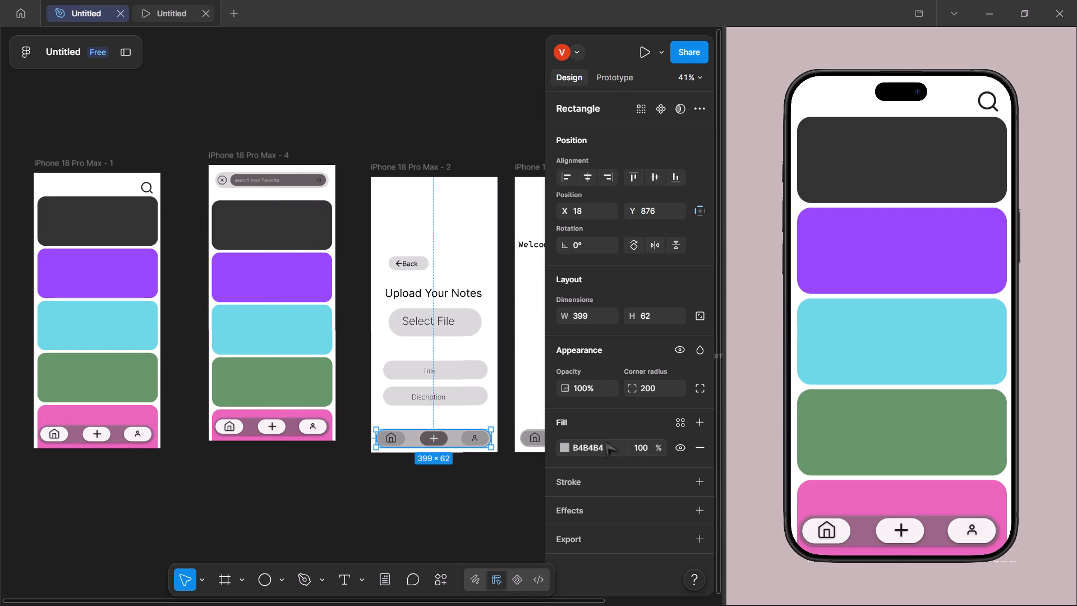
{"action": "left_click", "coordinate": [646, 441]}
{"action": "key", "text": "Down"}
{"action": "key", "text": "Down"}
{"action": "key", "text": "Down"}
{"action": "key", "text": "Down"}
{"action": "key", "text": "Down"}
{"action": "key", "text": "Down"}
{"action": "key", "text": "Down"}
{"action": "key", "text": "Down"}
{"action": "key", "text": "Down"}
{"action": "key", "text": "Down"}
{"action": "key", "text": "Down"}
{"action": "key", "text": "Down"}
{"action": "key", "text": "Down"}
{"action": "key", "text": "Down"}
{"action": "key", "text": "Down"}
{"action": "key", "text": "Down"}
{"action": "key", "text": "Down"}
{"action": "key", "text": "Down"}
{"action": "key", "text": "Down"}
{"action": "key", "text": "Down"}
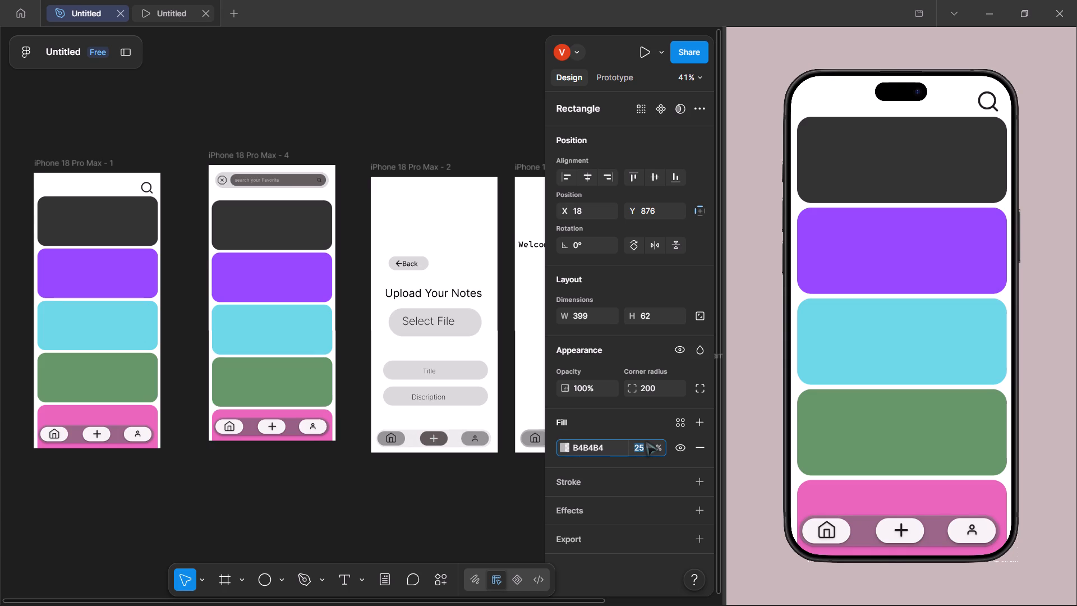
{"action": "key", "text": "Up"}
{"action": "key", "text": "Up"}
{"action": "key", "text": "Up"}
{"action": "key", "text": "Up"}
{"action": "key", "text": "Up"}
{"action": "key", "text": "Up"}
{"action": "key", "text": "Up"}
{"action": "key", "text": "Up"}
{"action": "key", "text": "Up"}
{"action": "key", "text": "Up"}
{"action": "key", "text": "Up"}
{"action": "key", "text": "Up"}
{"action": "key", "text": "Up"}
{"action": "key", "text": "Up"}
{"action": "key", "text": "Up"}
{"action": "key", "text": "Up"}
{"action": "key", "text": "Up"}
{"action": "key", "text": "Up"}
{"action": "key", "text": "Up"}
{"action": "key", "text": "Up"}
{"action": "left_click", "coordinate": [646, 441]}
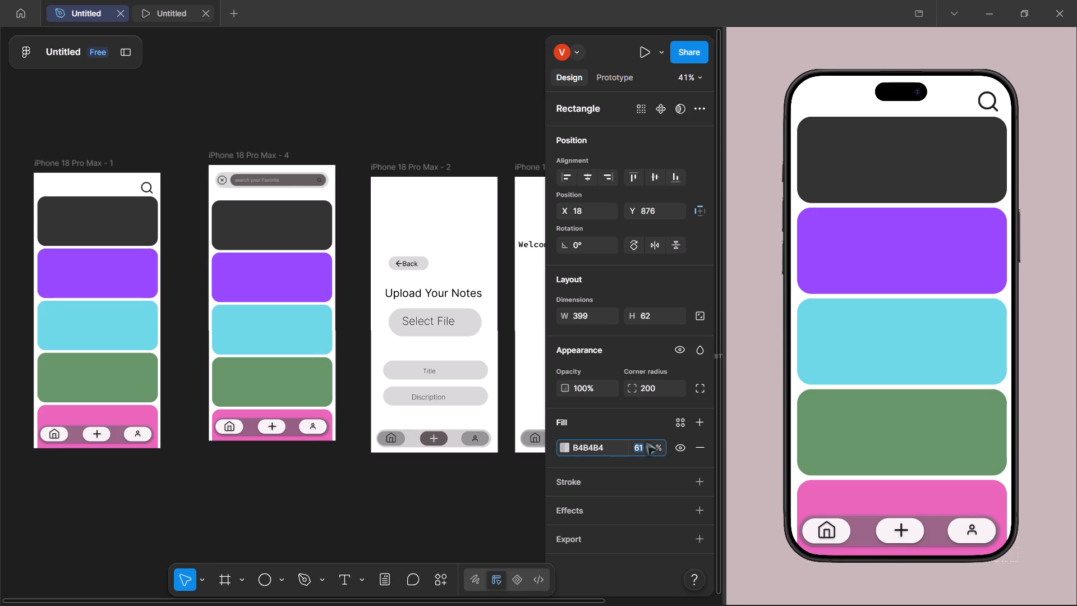
Match the navigation bar background on iPhone 18 Pro Max - 4 to the one on iPhone 18 Pro Max - 1 by setting its fill opacity to 34%.
{"action": "left_click", "coordinate": [284, 434]}
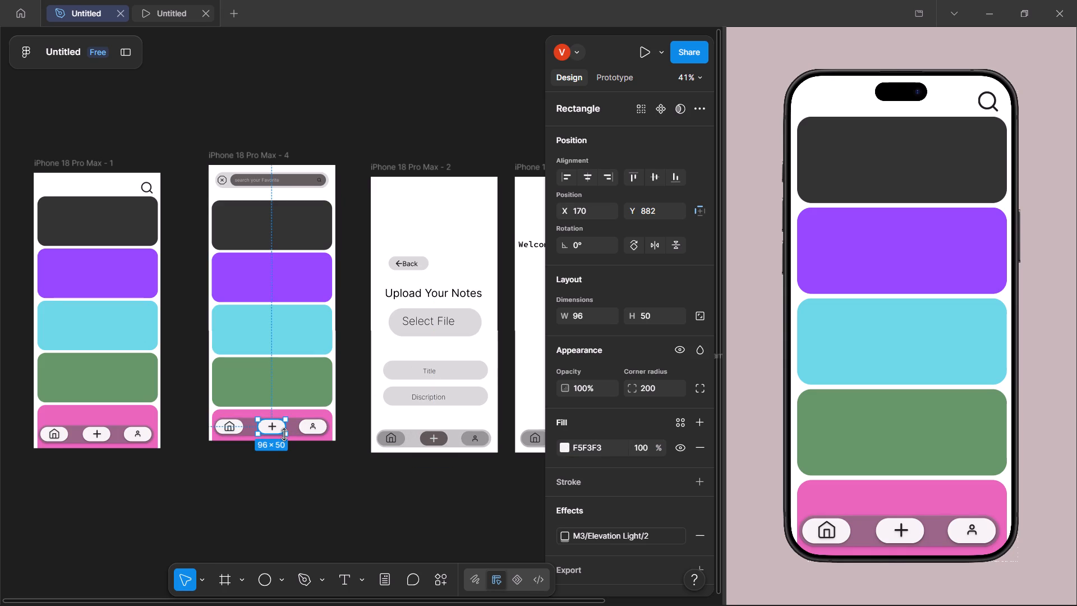
{"action": "left_click", "coordinate": [296, 434]}
{"action": "key", "text": "Escape"}
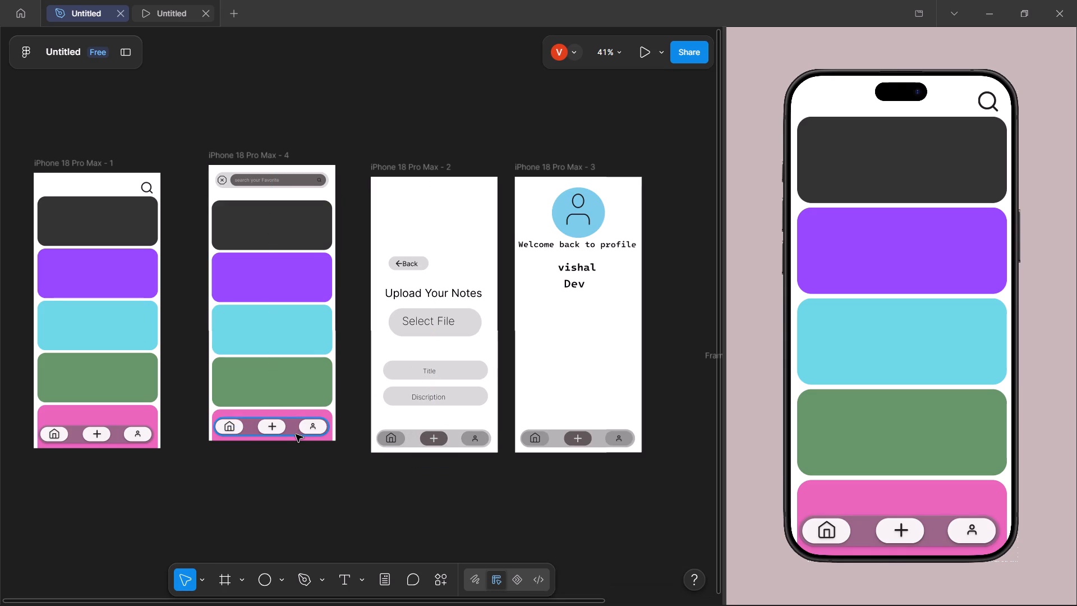
{"action": "left_click", "coordinate": [296, 434]}
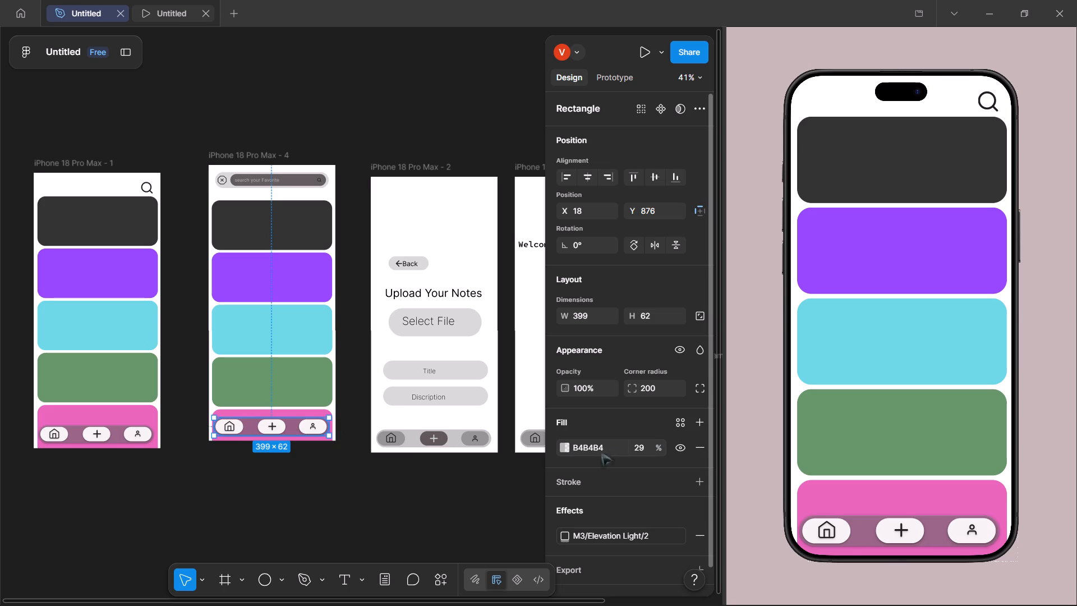
{"action": "left_click", "coordinate": [113, 440]}
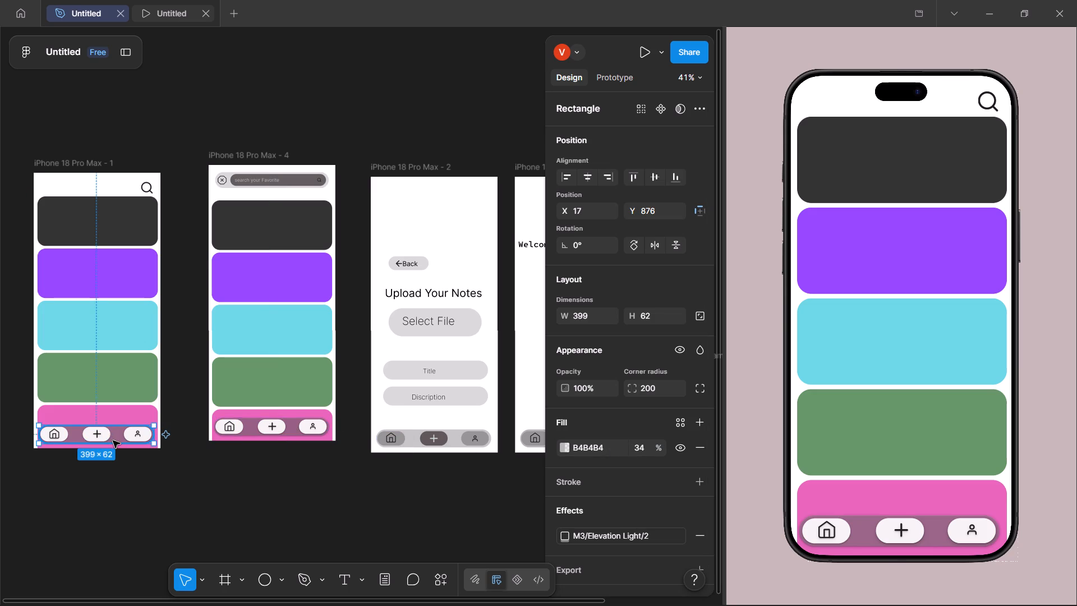
{"action": "left_click", "coordinate": [246, 434]}
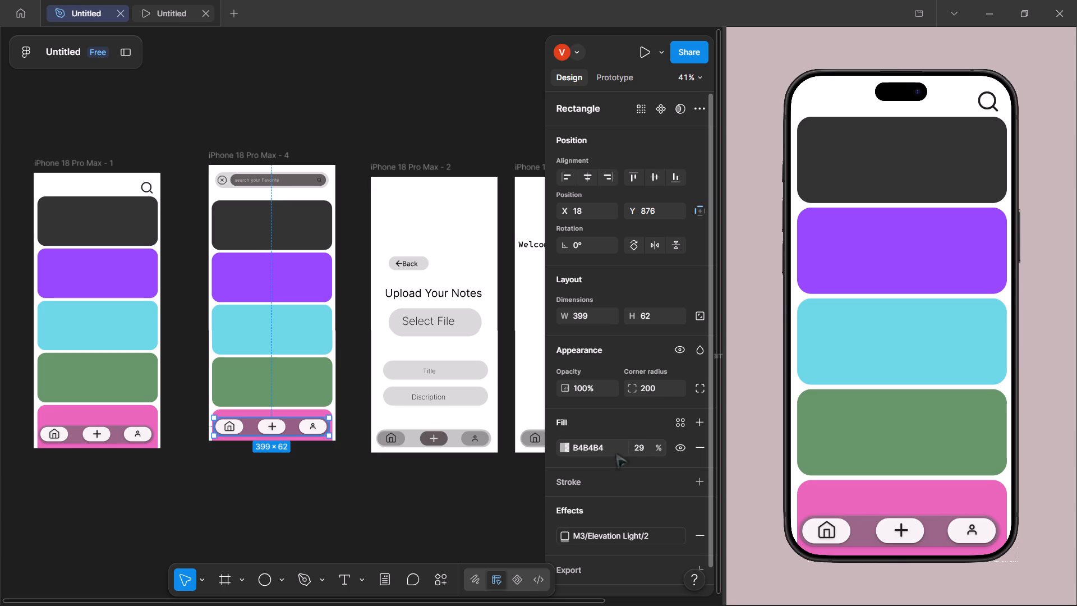
{"action": "left_click", "coordinate": [642, 454]}
{"action": "key", "text": "Up"}
{"action": "key", "text": "Up"}
{"action": "key", "text": "Up"}
{"action": "key", "text": "Up"}
{"action": "key", "text": "Up"}
{"action": "key", "text": "Up"}
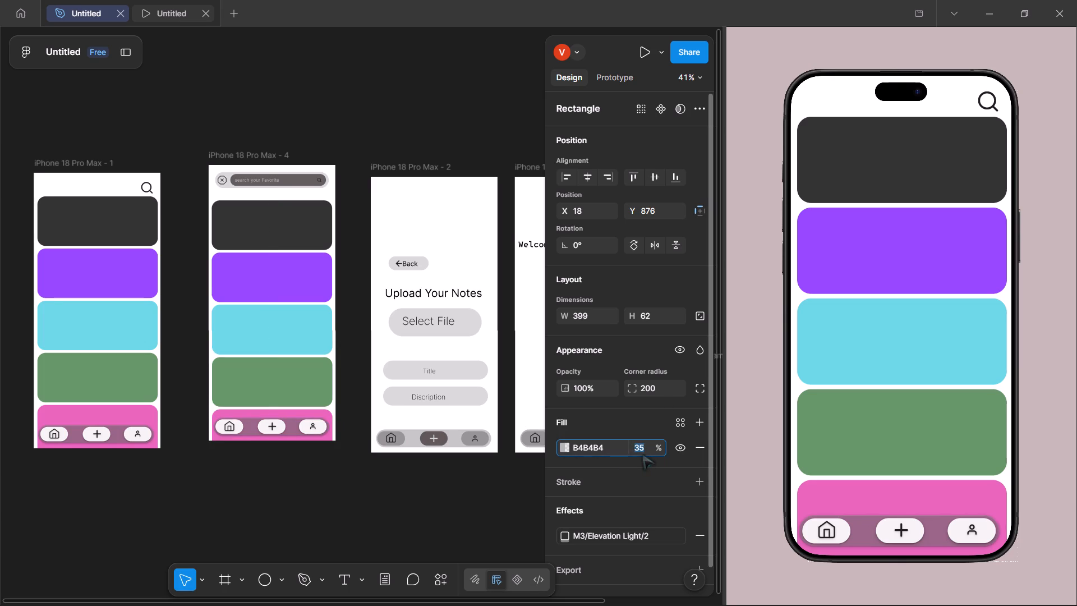
{"action": "key", "text": "Down"}
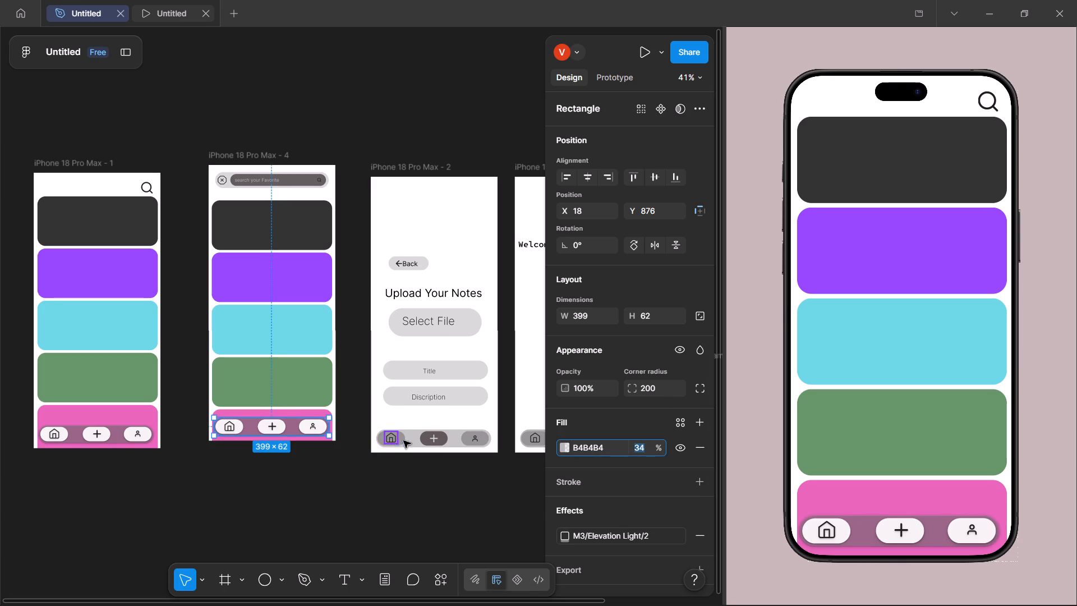
Set the fill opacity of the navigation bar background on iPhone 18 Pro Max - 2 to 34%.
{"action": "left_click", "coordinate": [408, 439]}
{"action": "left_click", "coordinate": [645, 445]}
{"action": "key", "text": "Down"}
{"action": "key", "text": "Down"}
{"action": "key", "text": "Down"}
{"action": "key", "text": "Down"}
{"action": "key", "text": "Down"}
{"action": "key", "text": "Down"}
{"action": "key", "text": "Down"}
{"action": "key", "text": "Down"}
{"action": "key", "text": "Down"}
{"action": "key", "text": "Down"}
{"action": "key", "text": "Down"}
{"action": "key", "text": "Down"}
{"action": "key", "text": "Down"}
{"action": "key", "text": "Down"}
{"action": "key", "text": "Down"}
{"action": "key", "text": "Down"}
{"action": "key", "text": "Down"}
{"action": "key", "text": "Down"}
{"action": "key", "text": "Down"}
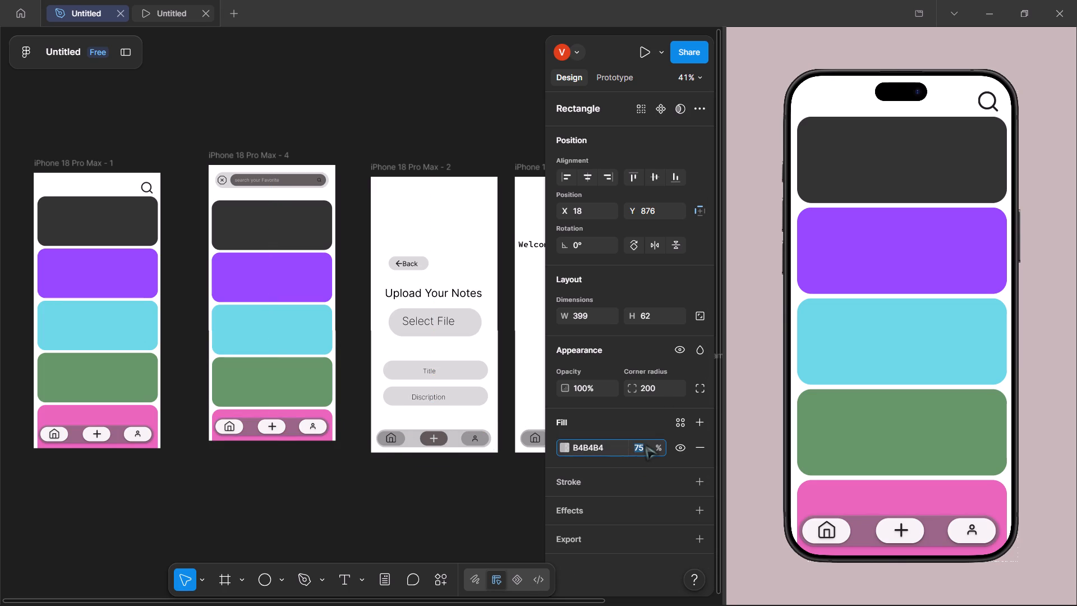
{"action": "key", "text": "Down"}
{"action": "key", "text": "Down"}
{"action": "key", "text": "Down"}
{"action": "key", "text": "Down"}
{"action": "key", "text": "Down"}
{"action": "key", "text": "Down"}
{"action": "key", "text": "Down"}
{"action": "key", "text": "Down"}
{"action": "key", "text": "Down"}
{"action": "key", "text": "Down"}
{"action": "key", "text": "Down"}
{"action": "key", "text": "Down"}
{"action": "key", "text": "Down"}
{"action": "key", "text": "Down"}
{"action": "key", "text": "Down"}
{"action": "key", "text": "Down"}
{"action": "key", "text": "Down"}
{"action": "key", "text": "Down"}
{"action": "key", "text": "Down"}
{"action": "key", "text": "Down"}
{"action": "key", "text": "Down"}
{"action": "key", "text": "Down"}
{"action": "key", "text": "Down"}
{"action": "left_click", "coordinate": [486, 527]}
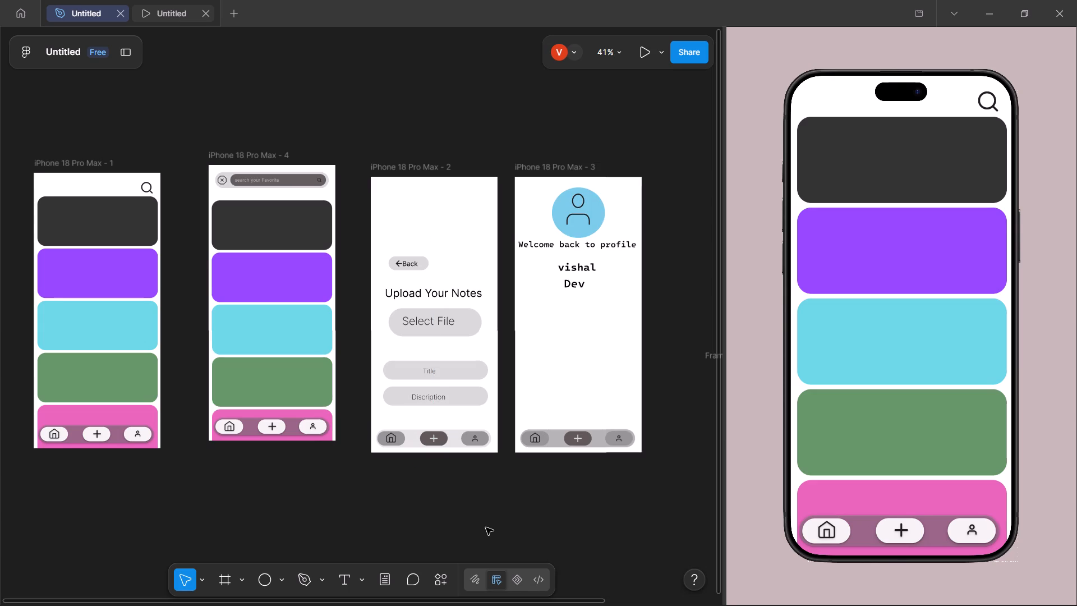
Set the fill opacity of the navigation bar background on iPhone 18 Pro Max - 3 to 34%.
{"action": "left_click", "coordinate": [556, 441]}
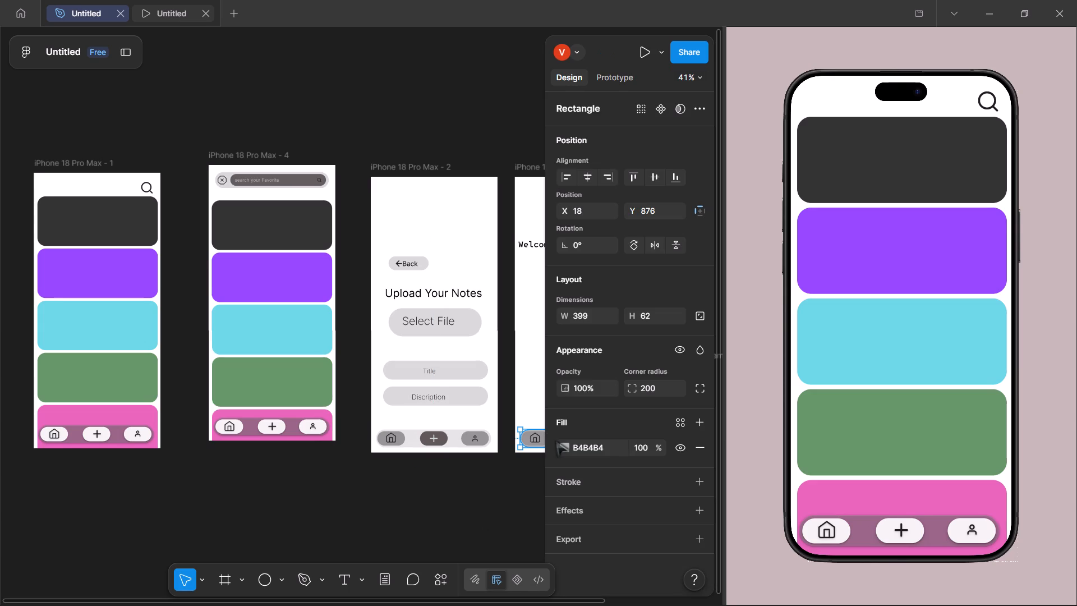
{"action": "left_click", "coordinate": [649, 447]}
{"action": "key", "text": "Down"}
{"action": "key", "text": "Down"}
{"action": "key", "text": "Down"}
{"action": "key", "text": "Down"}
{"action": "key", "text": "Down"}
{"action": "key", "text": "Down"}
{"action": "key", "text": "Down"}
{"action": "key", "text": "Down"}
{"action": "key", "text": "Down"}
{"action": "key", "text": "Down"}
{"action": "key", "text": "Down"}
{"action": "key", "text": "Down"}
{"action": "key", "text": "Down"}
{"action": "key", "text": "Down"}
{"action": "key", "text": "Down"}
{"action": "key", "text": "Down"}
{"action": "key", "text": "Down"}
{"action": "key", "text": "Down"}
{"action": "key", "text": "Down"}
{"action": "key", "text": "Down"}
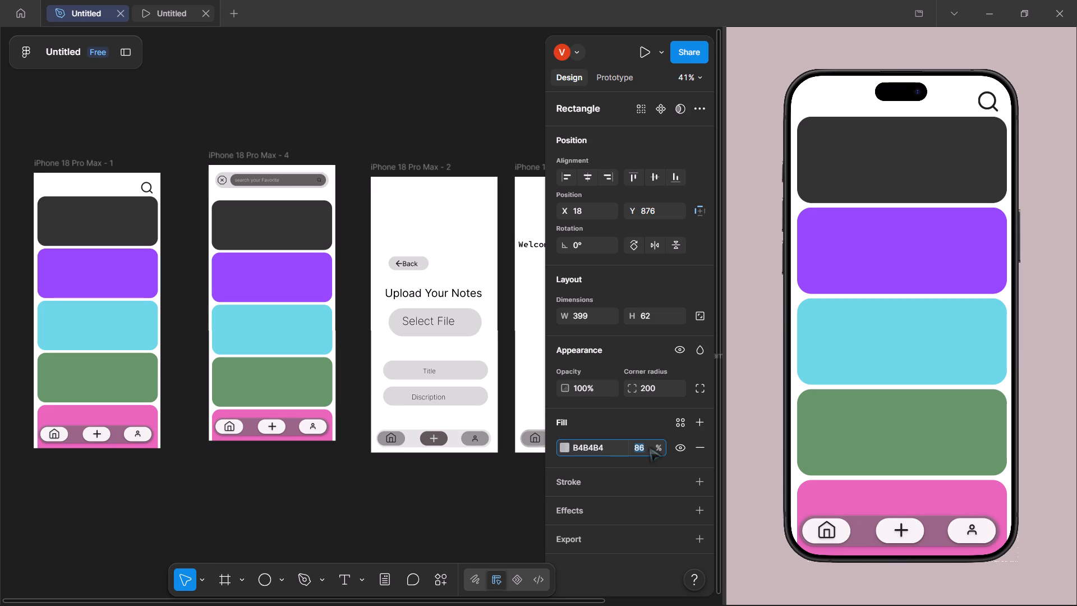
{"action": "key", "text": "Down"}
{"action": "key", "text": "Down"}
{"action": "key", "text": "Down"}
{"action": "key", "text": "Down"}
{"action": "key", "text": "Down"}
{"action": "key", "text": "Down"}
{"action": "key", "text": "Down"}
{"action": "key", "text": "Down"}
{"action": "key", "text": "Down"}
{"action": "key", "text": "Down"}
{"action": "key", "text": "Down"}
{"action": "key", "text": "Down"}
{"action": "key", "text": "Down"}
{"action": "key", "text": "Down"}
{"action": "key", "text": "Down"}
{"action": "key", "text": "Down"}
{"action": "key", "text": "Down"}
{"action": "key", "text": "Down"}
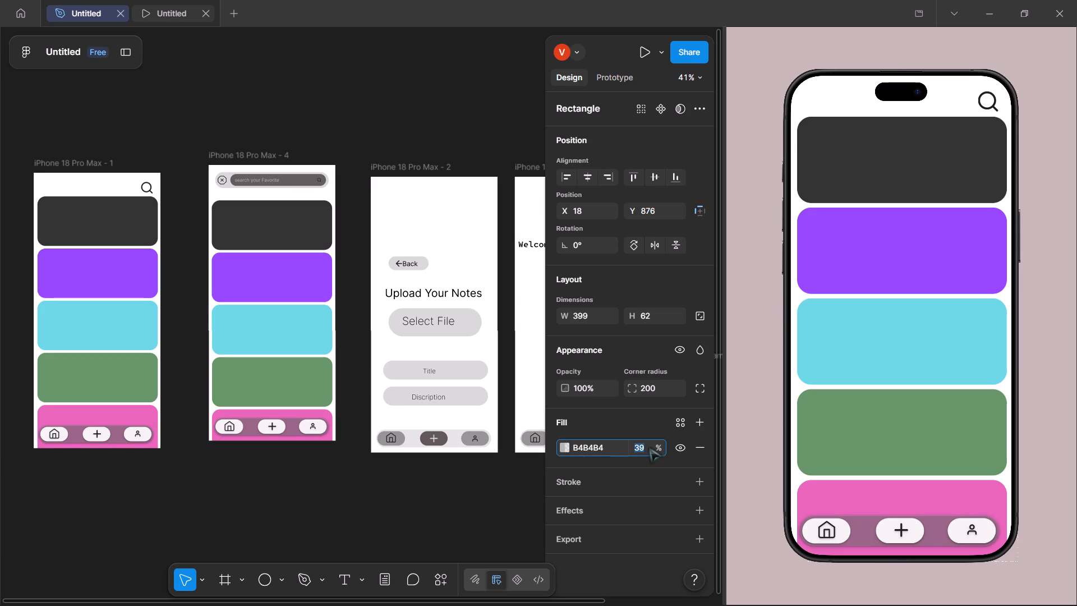
{"action": "key", "text": "Up"}
{"action": "key", "text": "Up"}
{"action": "left_click", "coordinate": [649, 447]}
{"action": "key", "text": "Up"}
{"action": "key", "text": "Up"}
{"action": "key", "text": "Up"}
{"action": "key", "text": "Up"}
{"action": "key", "text": "Up"}
{"action": "key", "text": "Up"}
{"action": "key", "text": "Up"}
{"action": "key", "text": "Up"}
{"action": "key", "text": "Up"}
{"action": "key", "text": "Up"}
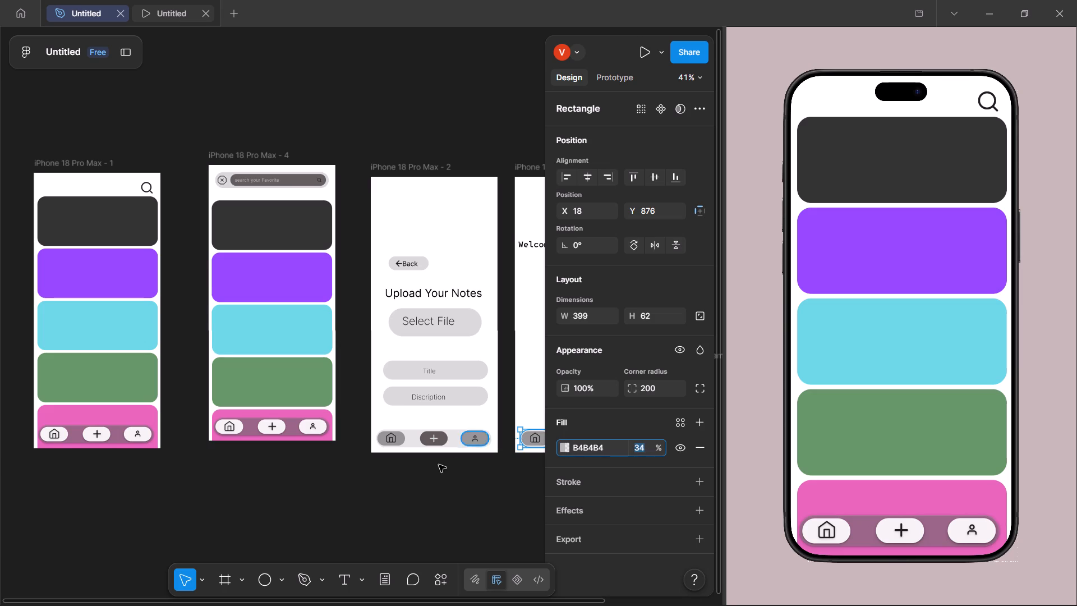
{"action": "left_click", "coordinate": [438, 497]}
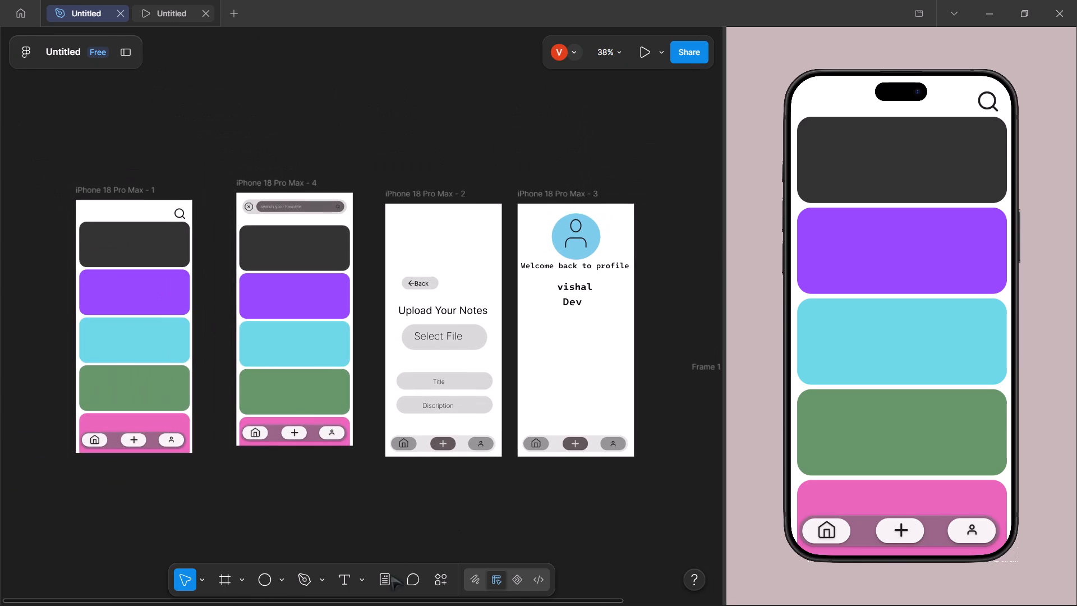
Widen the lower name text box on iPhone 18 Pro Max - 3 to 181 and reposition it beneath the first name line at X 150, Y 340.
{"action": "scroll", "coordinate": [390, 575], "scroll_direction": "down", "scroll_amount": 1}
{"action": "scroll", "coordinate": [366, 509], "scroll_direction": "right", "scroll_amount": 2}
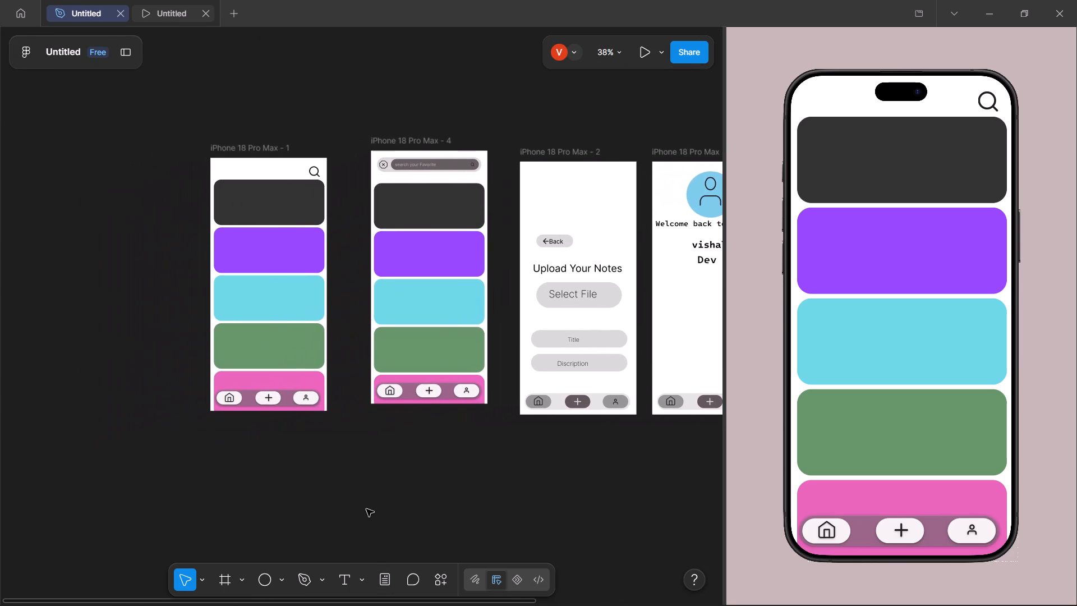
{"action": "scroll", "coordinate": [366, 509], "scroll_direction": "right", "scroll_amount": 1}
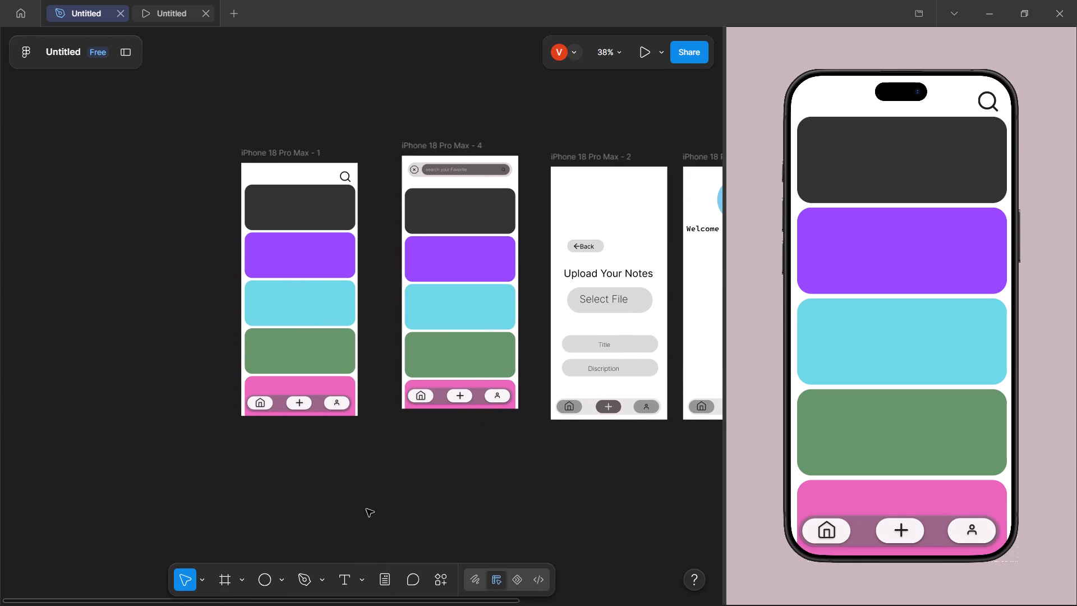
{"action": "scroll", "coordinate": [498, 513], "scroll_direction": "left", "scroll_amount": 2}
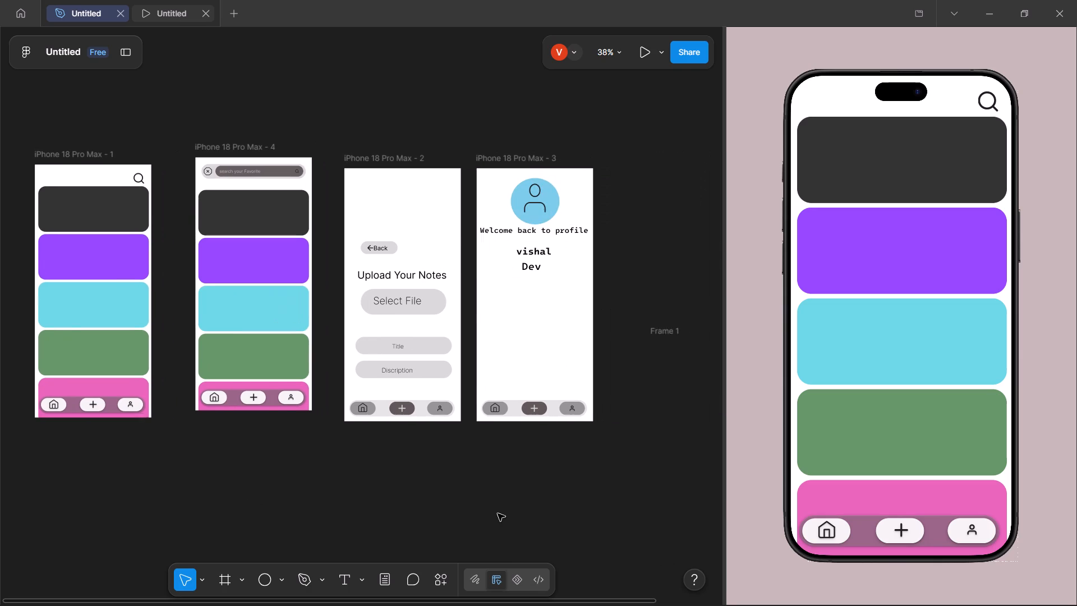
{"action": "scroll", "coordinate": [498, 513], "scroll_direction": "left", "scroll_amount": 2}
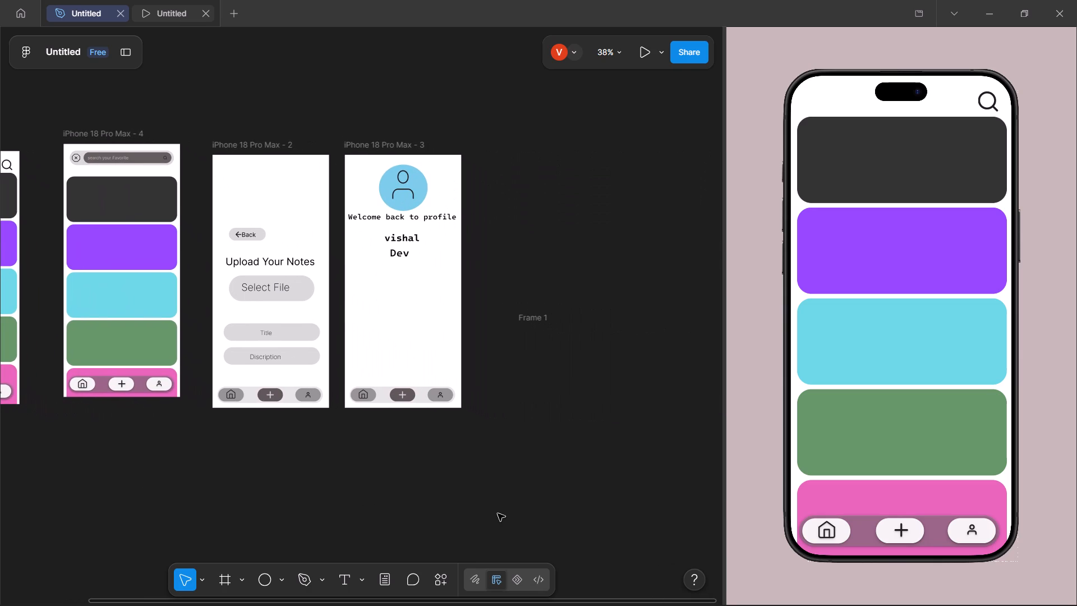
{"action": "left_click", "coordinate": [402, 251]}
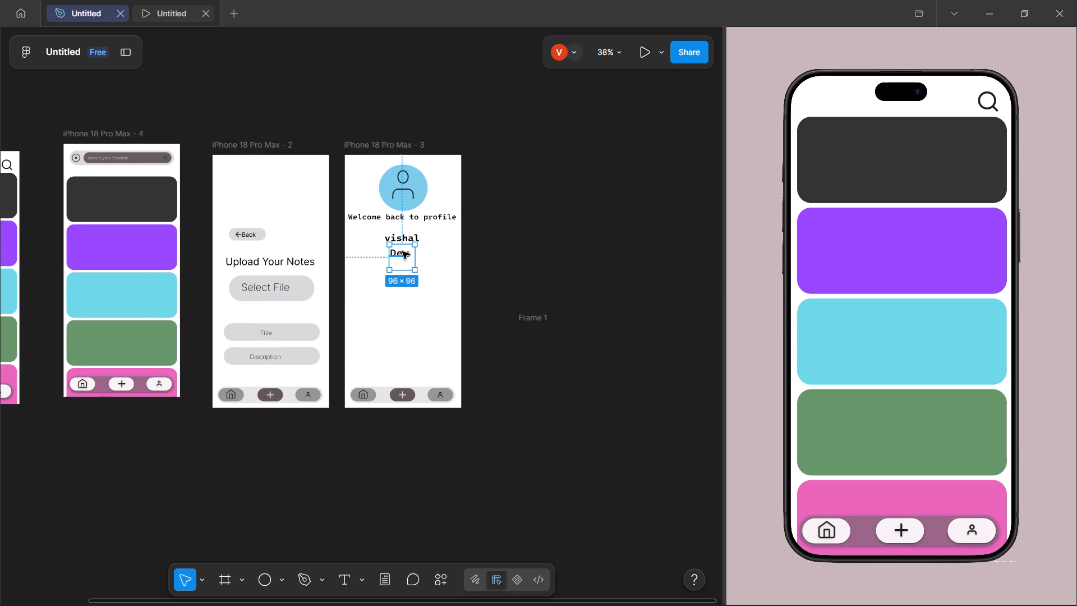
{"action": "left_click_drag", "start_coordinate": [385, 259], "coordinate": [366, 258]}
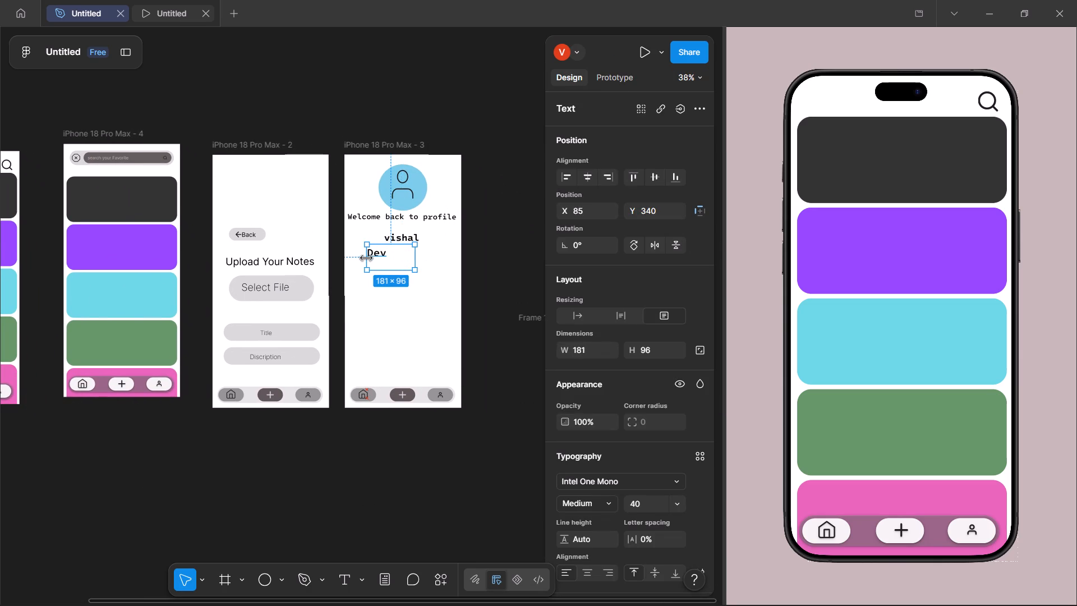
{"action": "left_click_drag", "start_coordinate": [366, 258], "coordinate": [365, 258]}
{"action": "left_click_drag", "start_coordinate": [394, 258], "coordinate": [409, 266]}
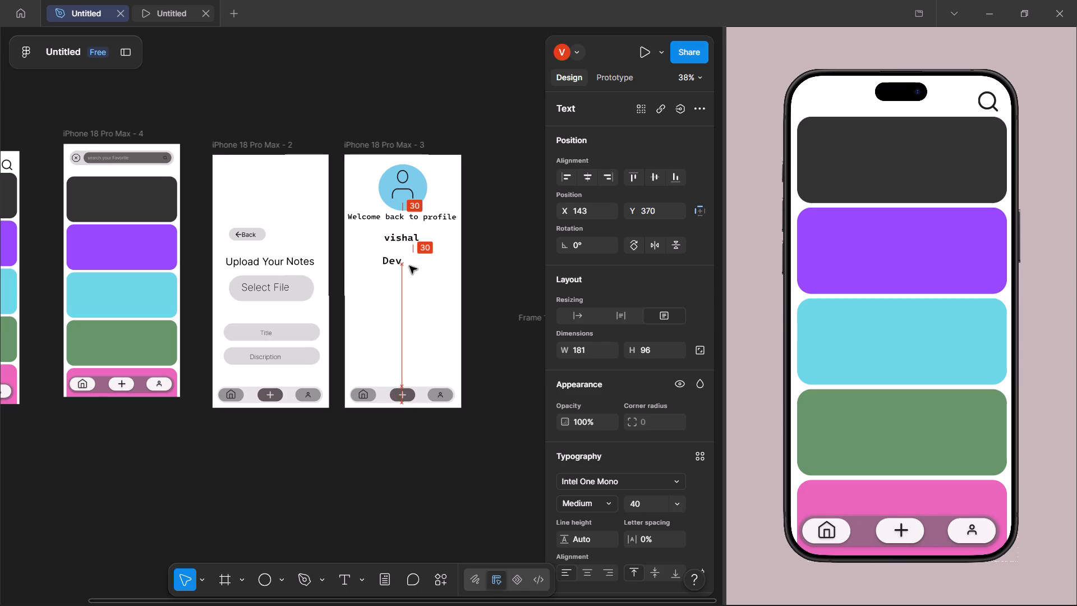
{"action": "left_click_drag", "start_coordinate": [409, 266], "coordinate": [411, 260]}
Delete both name text lines below the welcome message on iPhone 18 Pro Max - 3.
{"action": "left_click", "coordinate": [400, 251]}
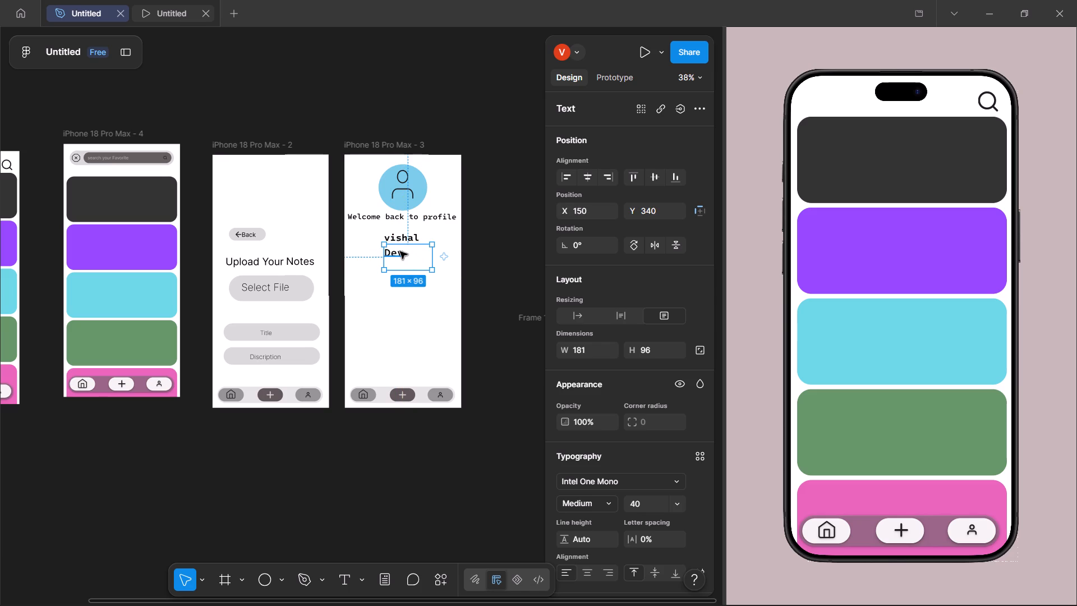
{"action": "key", "text": "BackSpace"}
{"action": "left_click", "coordinate": [395, 244]}
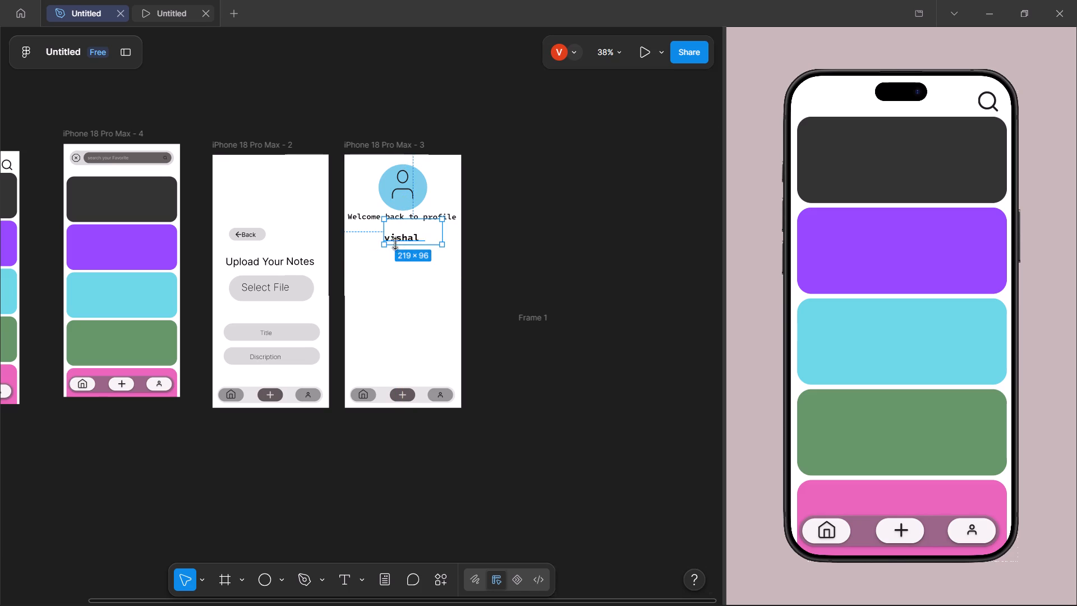
{"action": "key", "text": "BackSpace"}
{"action": "left_click", "coordinate": [395, 244]}
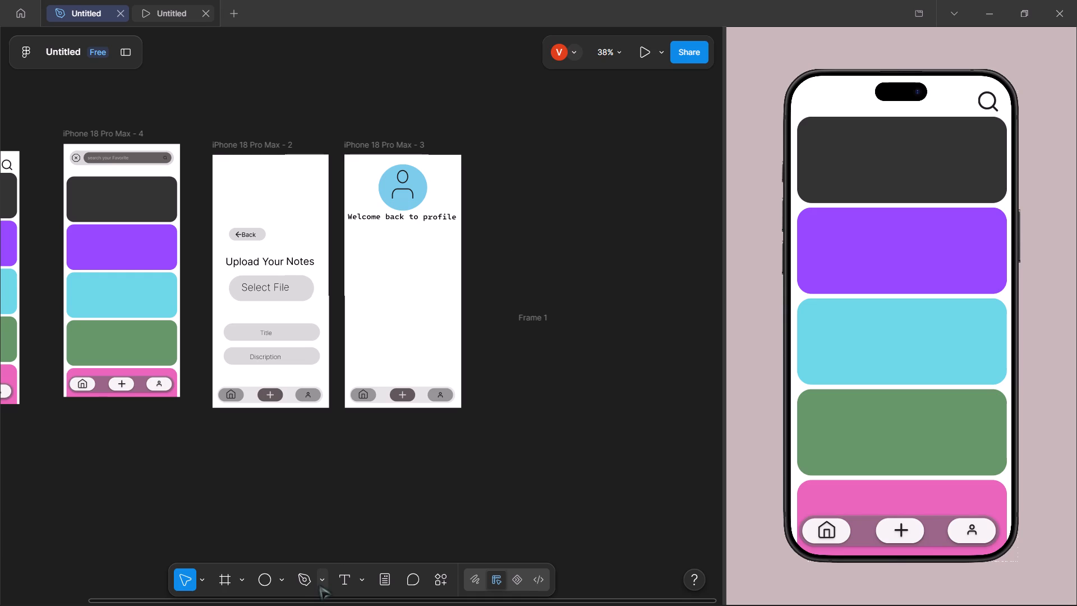
Import the vishal_avatar image from New Volume (D:) and place it inside the blue profile circle on iPhone 18 Pro Max - 3.
{"action": "left_click", "coordinate": [273, 585]}
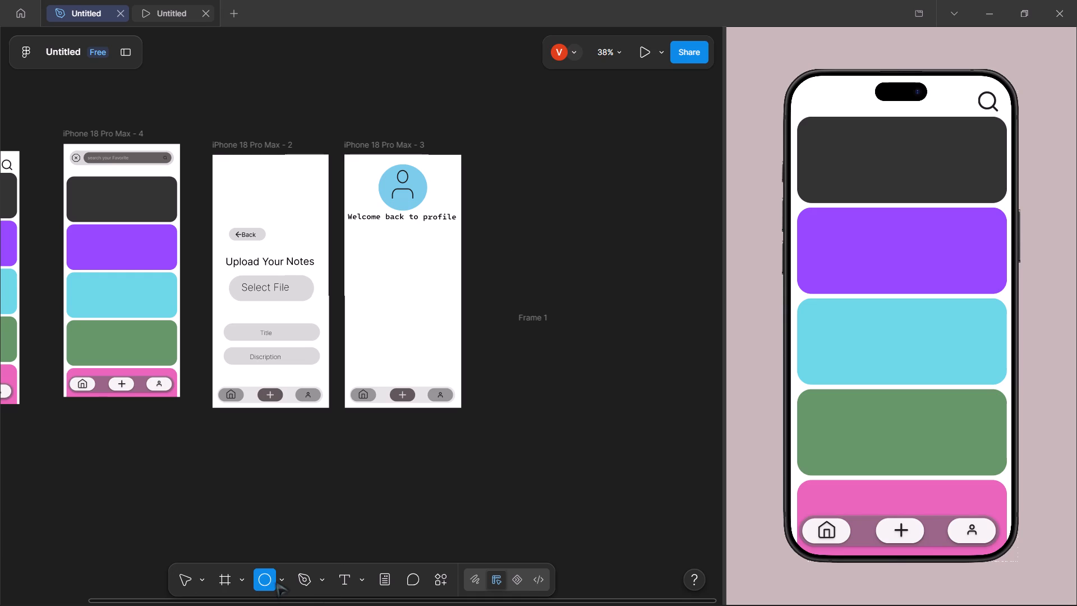
{"action": "left_click", "coordinate": [276, 582]}
{"action": "left_click", "coordinate": [286, 578]}
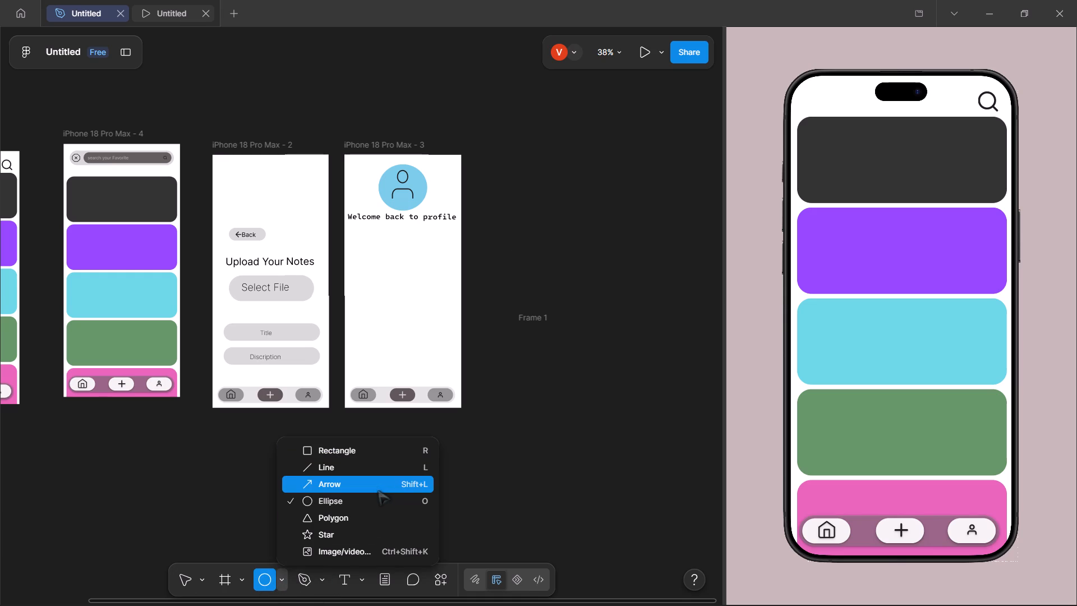
{"action": "scroll", "coordinate": [378, 490], "scroll_direction": "down", "scroll_amount": 2}
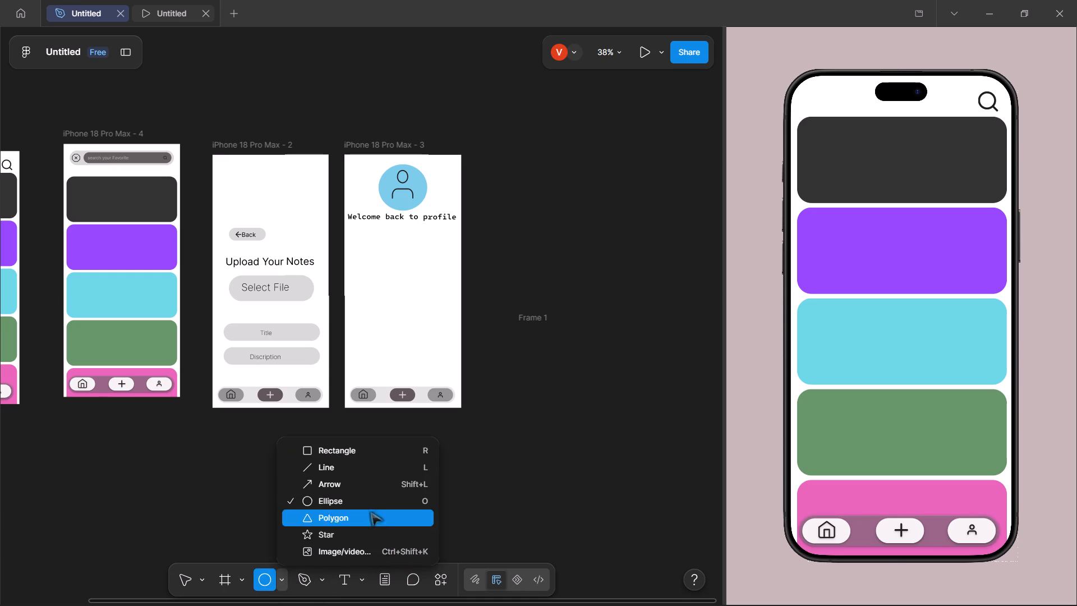
{"action": "left_click", "coordinate": [344, 552]}
{"action": "scroll", "coordinate": [295, 231], "scroll_direction": "down", "scroll_amount": 1}
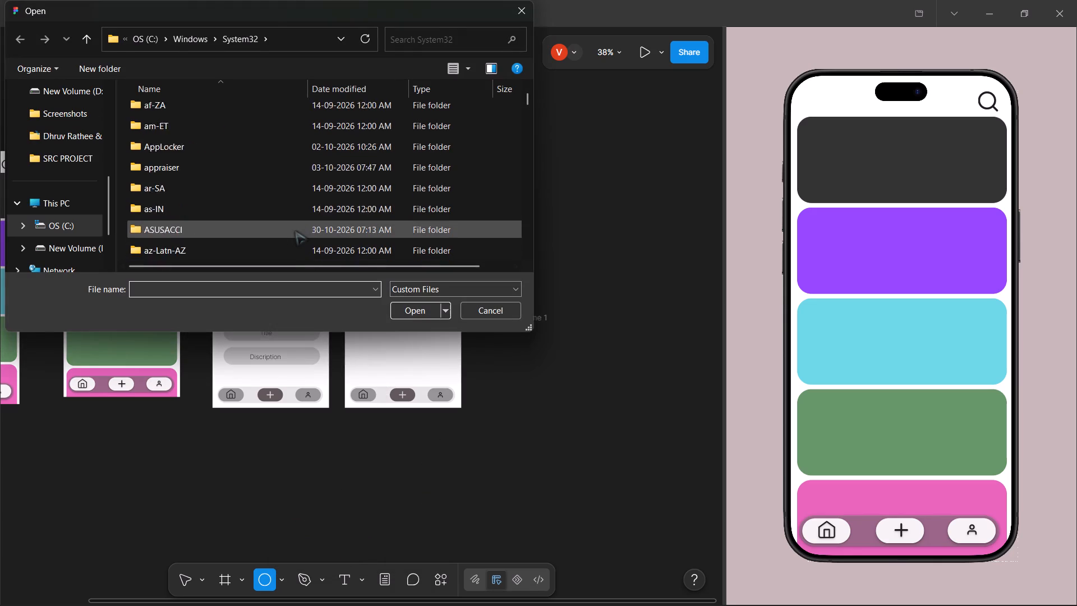
{"action": "scroll", "coordinate": [295, 231], "scroll_direction": "down", "scroll_amount": 3}
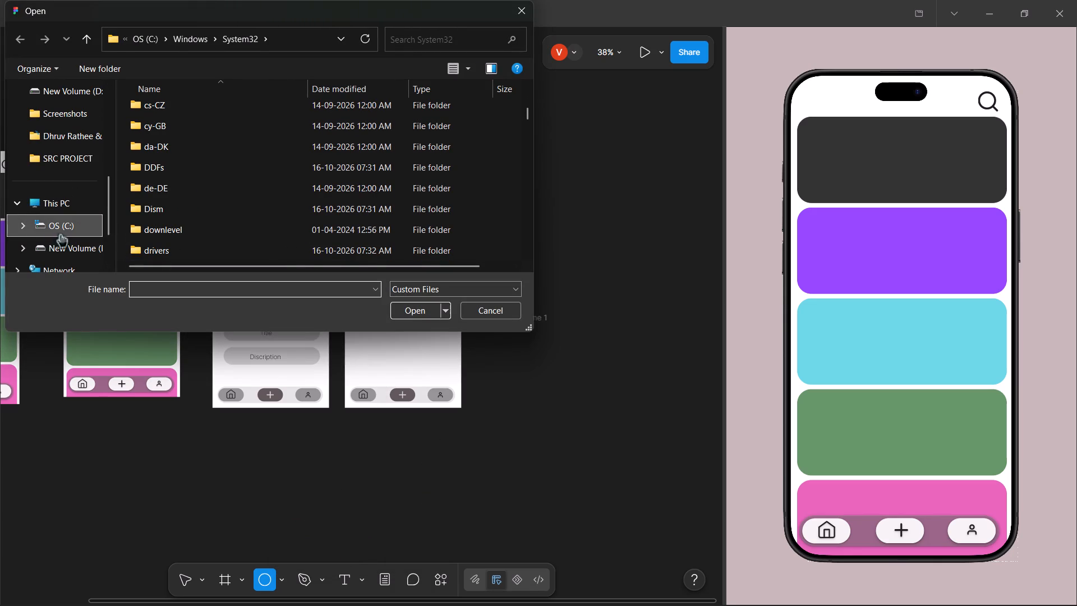
{"action": "left_click", "coordinate": [63, 240]}
{"action": "scroll", "coordinate": [261, 183], "scroll_direction": "down", "scroll_amount": 1}
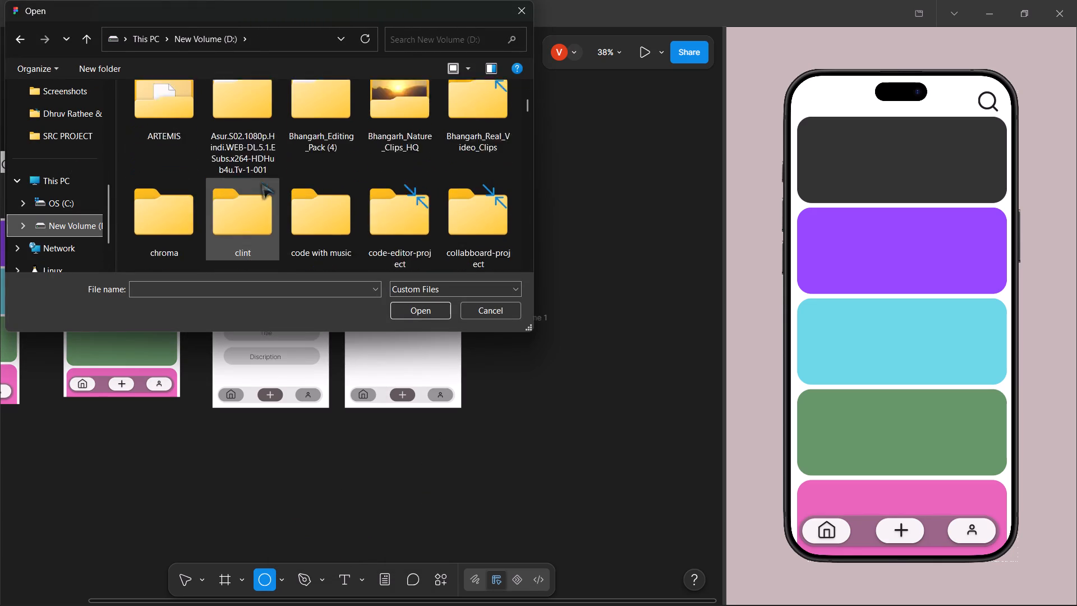
{"action": "scroll", "coordinate": [261, 183], "scroll_direction": "down", "scroll_amount": 6}
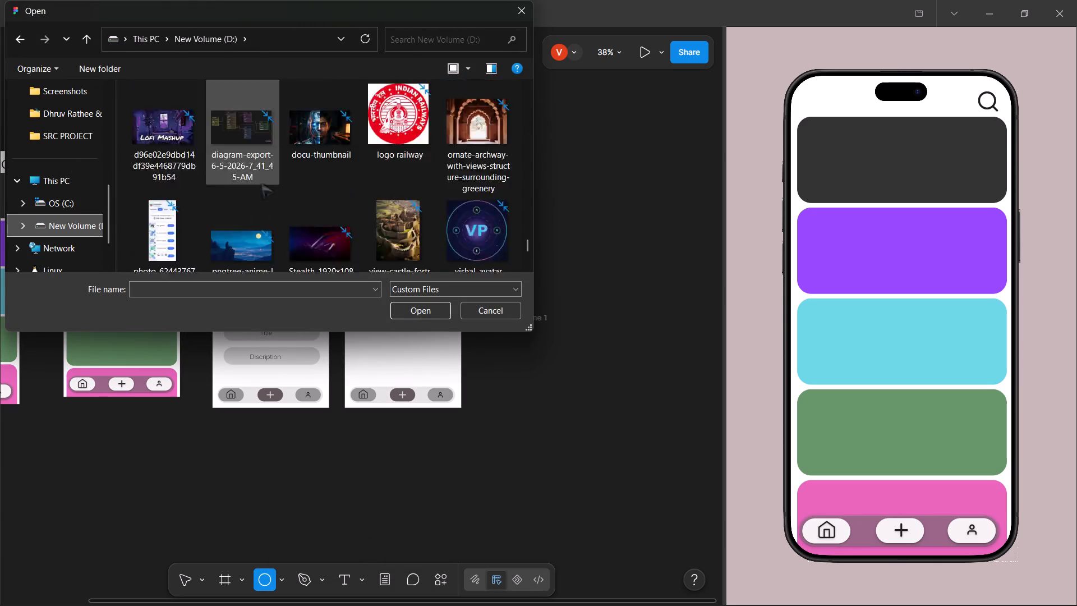
{"action": "scroll", "coordinate": [261, 183], "scroll_direction": "down", "scroll_amount": 1}
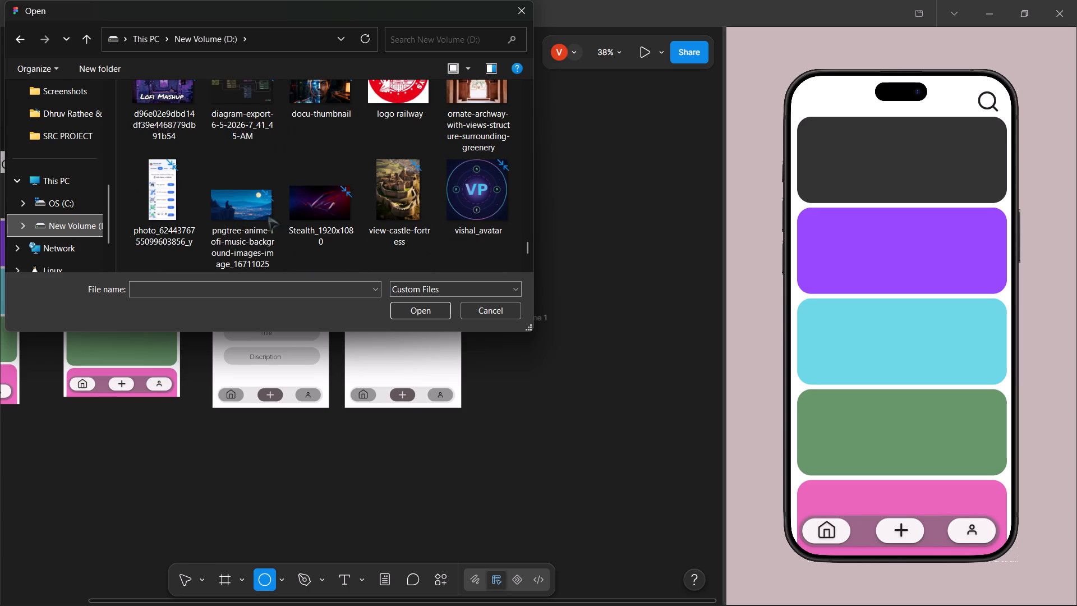
{"action": "left_click", "coordinate": [483, 187]}
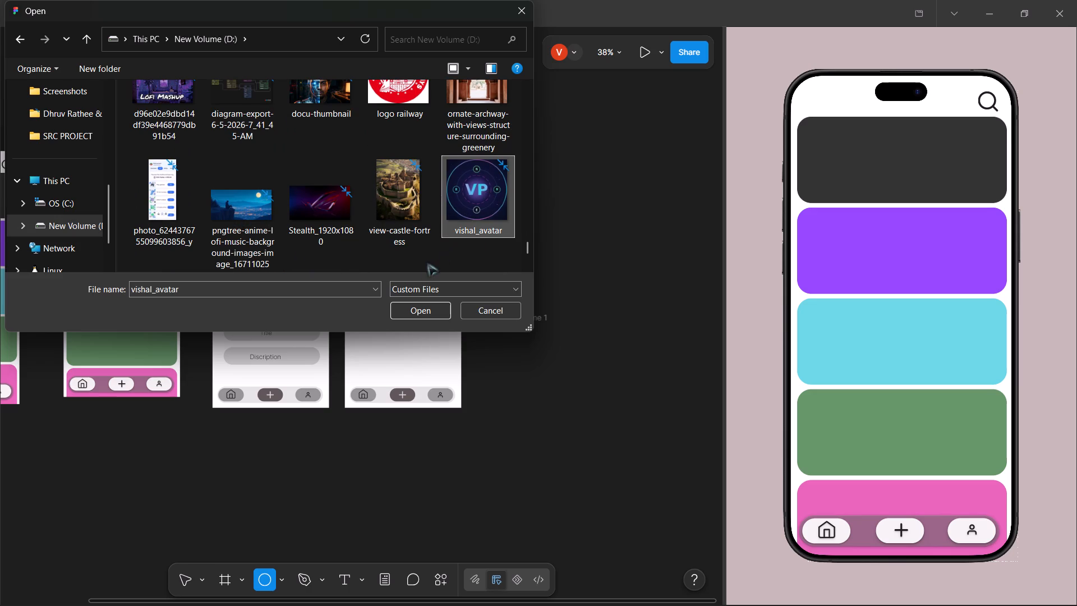
{"action": "left_click", "coordinate": [420, 305]}
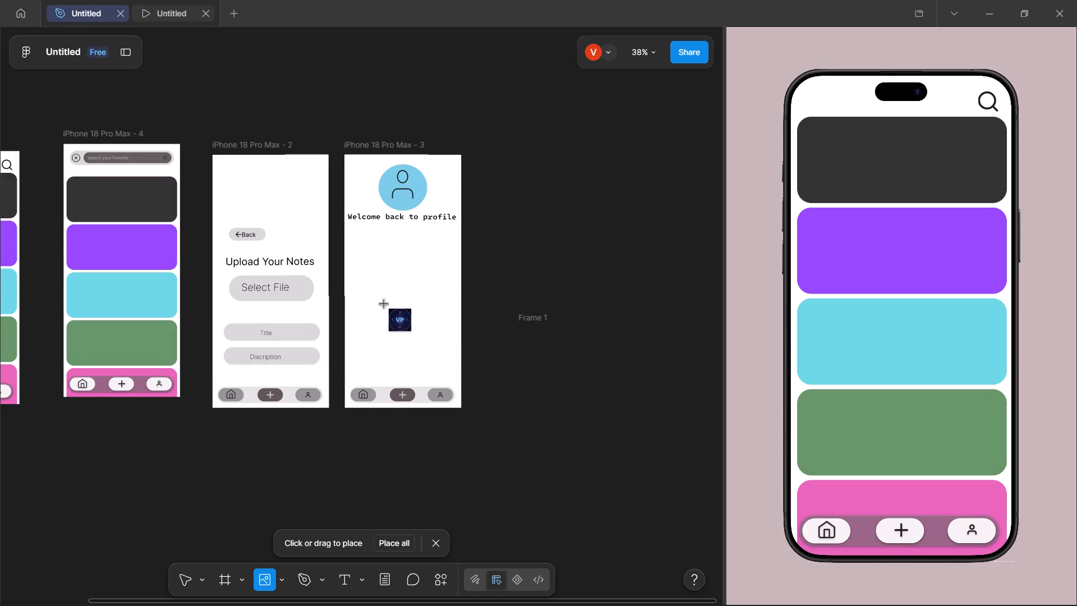
{"action": "left_click", "coordinate": [392, 177]}
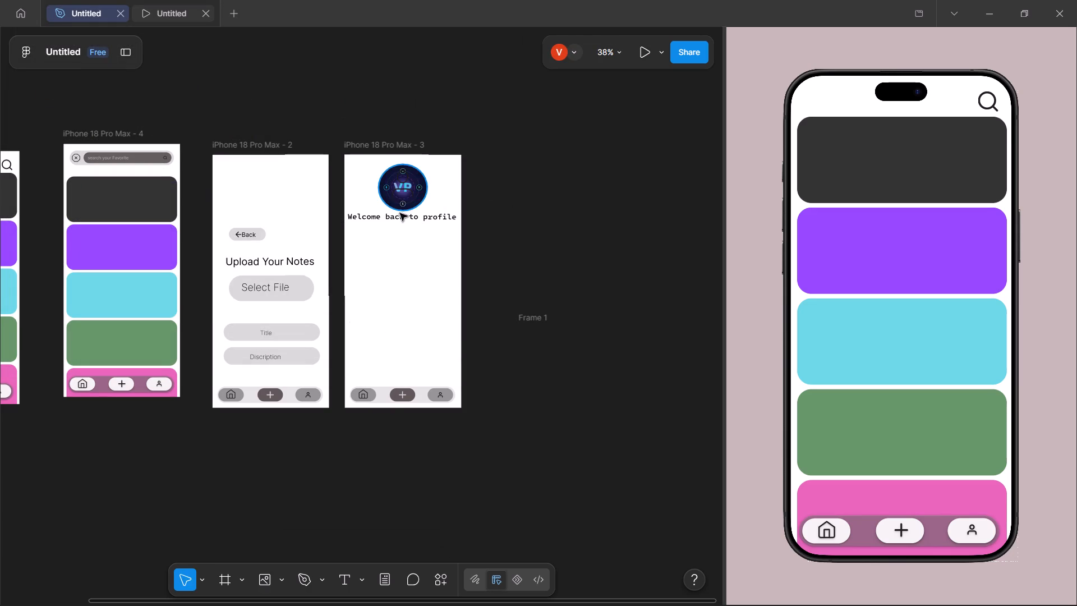
Move the person icon out of the profile circle on iPhone 18 Pro Max - 3 and delete it.
{"action": "left_click_drag", "start_coordinate": [402, 185], "coordinate": [394, 233]}
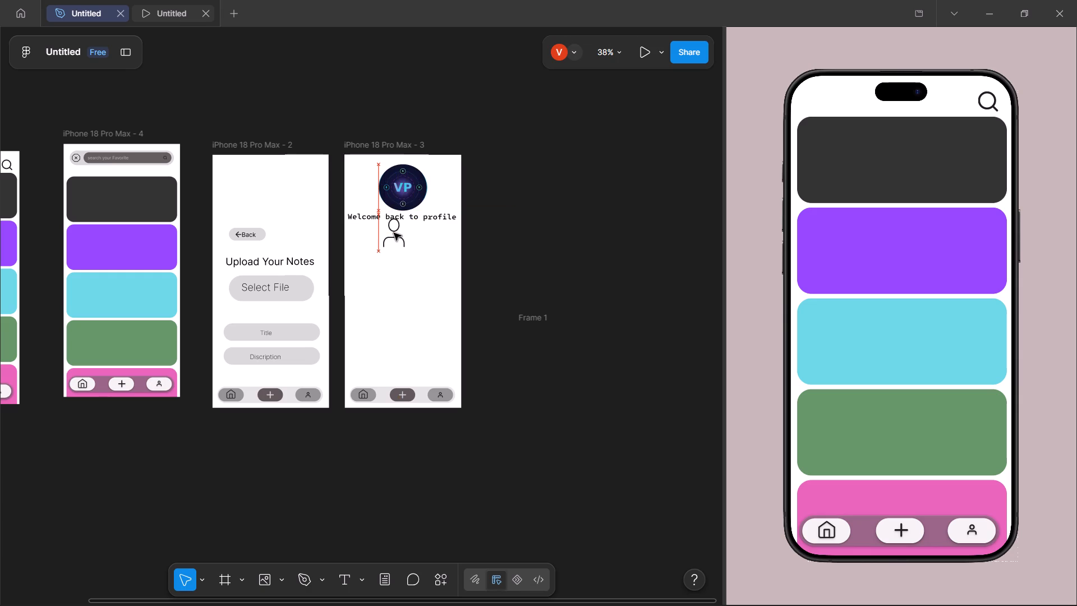
{"action": "left_click_drag", "start_coordinate": [394, 233], "coordinate": [400, 242]}
{"action": "key", "text": "BackSpace"}
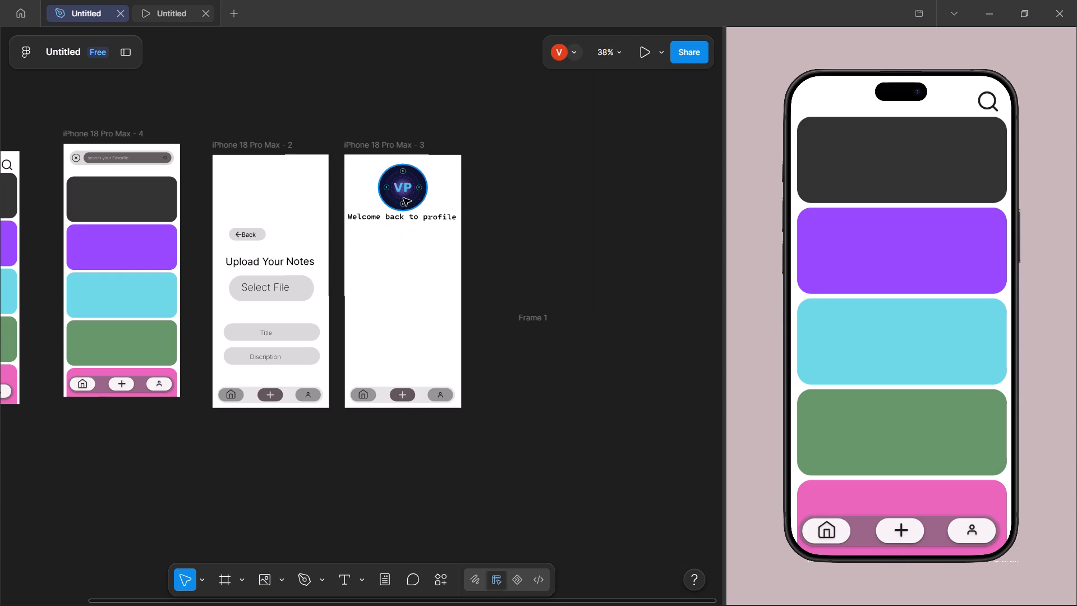
{"action": "left_click", "coordinate": [525, 245]}
Narrow the "Welcome back to profile" text box on iPhone 18 Pro Max - 3 to a width of 440.
{"action": "left_click", "coordinate": [386, 222]}
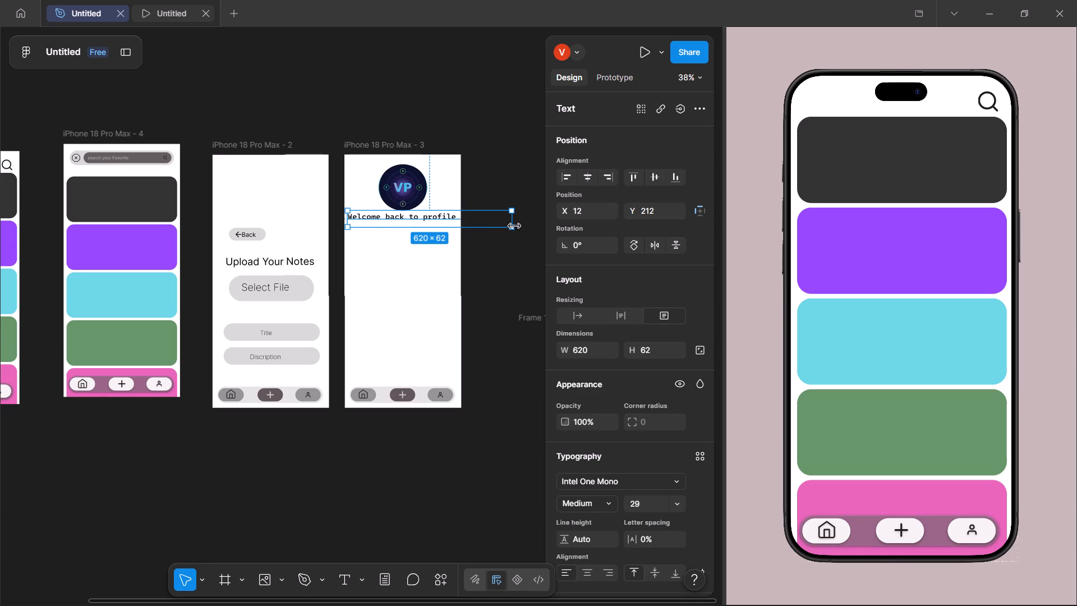
{"action": "left_click_drag", "start_coordinate": [513, 221], "coordinate": [461, 224]}
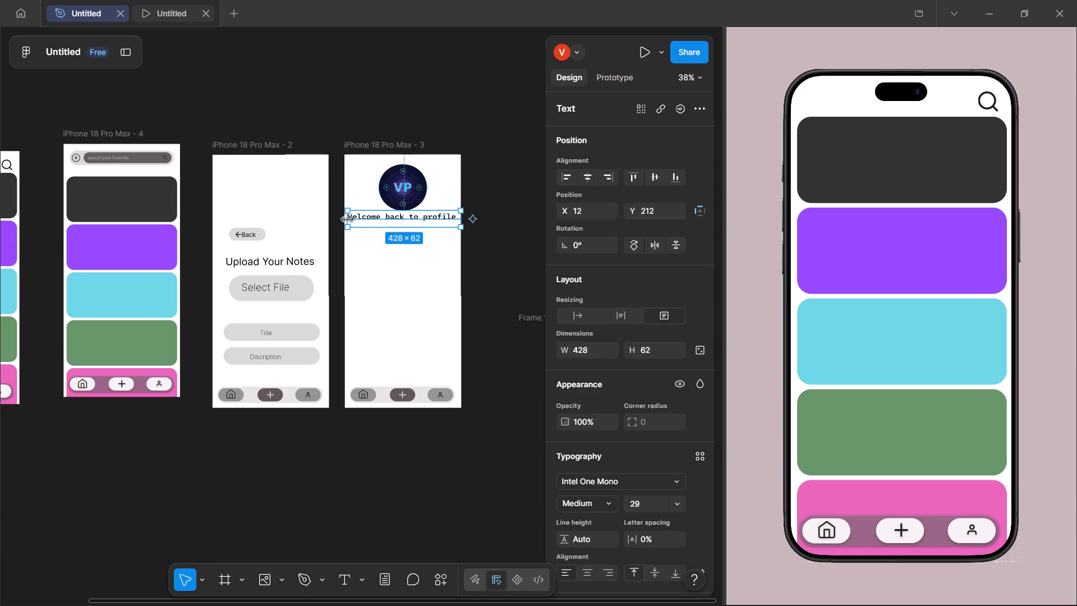
{"action": "left_click", "coordinate": [344, 219]}
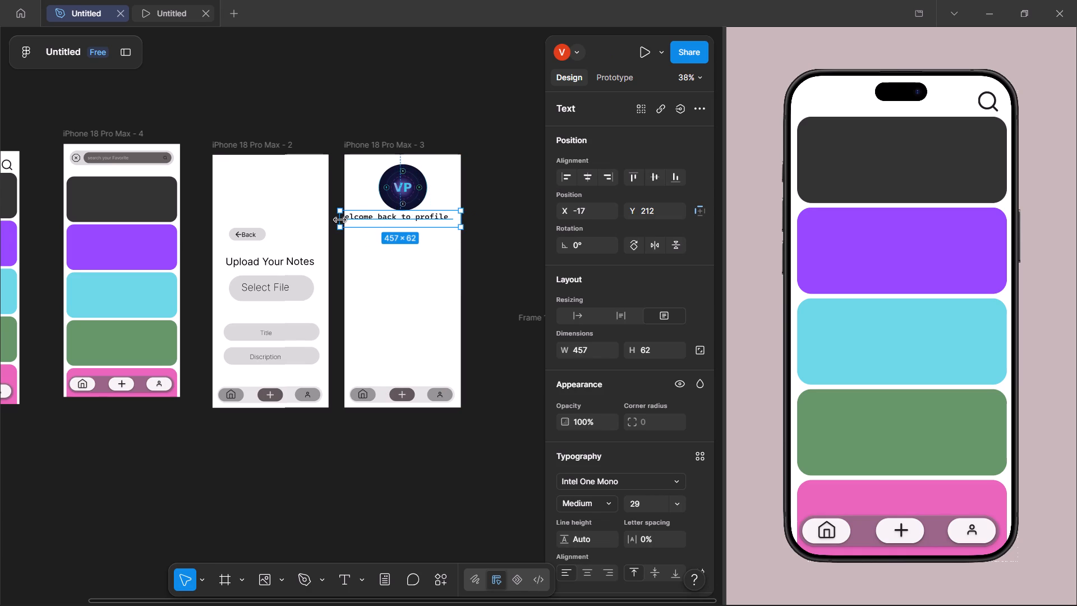
{"action": "left_click", "coordinate": [398, 270]}
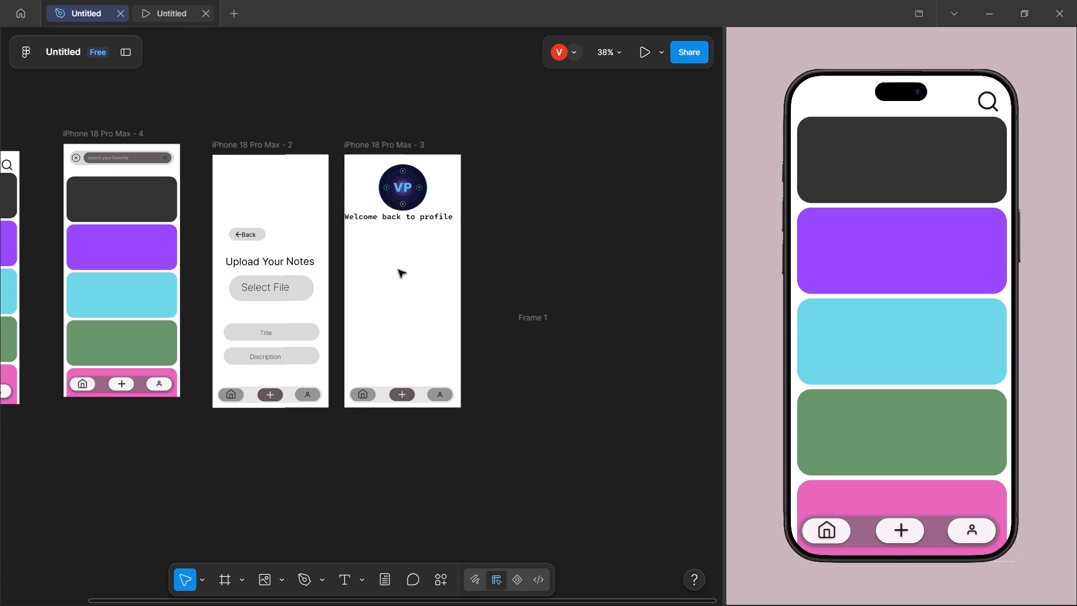
Nudge the "Welcome back to profile" text horizontally to X 11 so it sits centred under the profile image.
{"action": "left_click", "coordinate": [378, 222]}
{"action": "key", "text": "Right"}
{"action": "key", "text": "Right"}
{"action": "key", "text": "Right"}
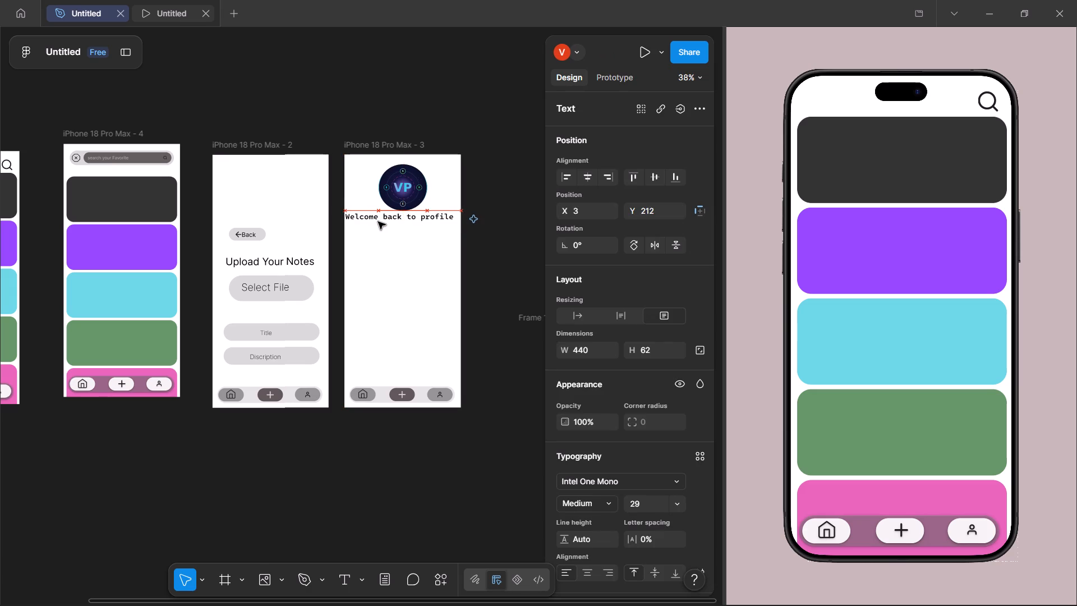
{"action": "key", "text": "Right"}
{"action": "key", "text": "Right"}
{"action": "key", "text": "Right"}
{"action": "key", "text": "Right"}
{"action": "key", "text": "Right"}
{"action": "key", "text": "Right"}
{"action": "key", "text": "Right"}
{"action": "key", "text": "Right"}
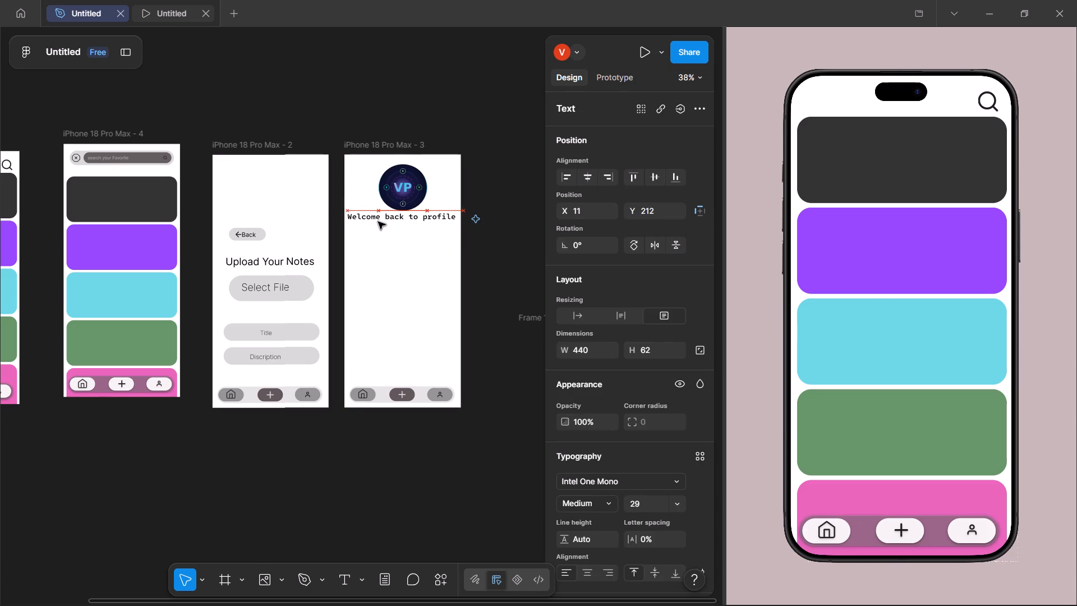
Search the component assets for "input" and place a Simple Design System Switch Field below the welcome text on iPhone 18 Pro Max - 3.
{"action": "left_click", "coordinate": [390, 240]}
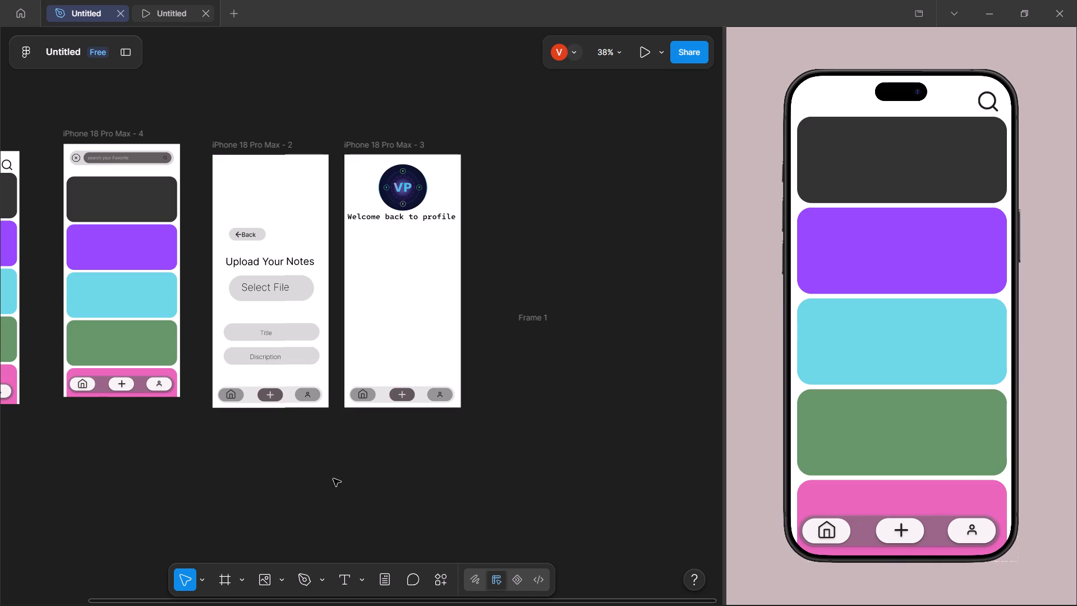
{"action": "left_click", "coordinate": [434, 575]}
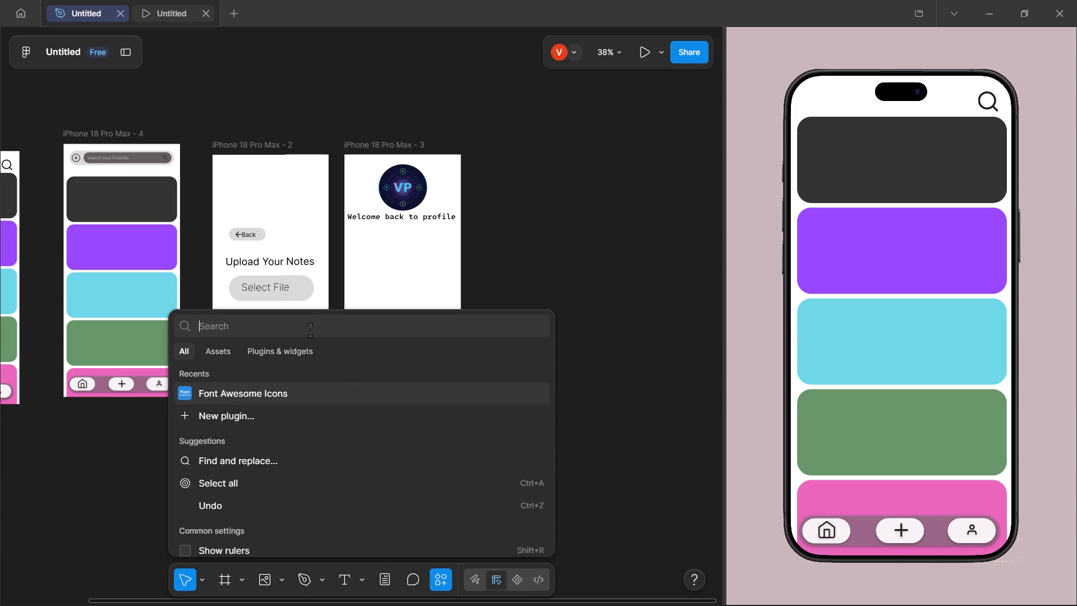
{"action": "type", "text": "input"}
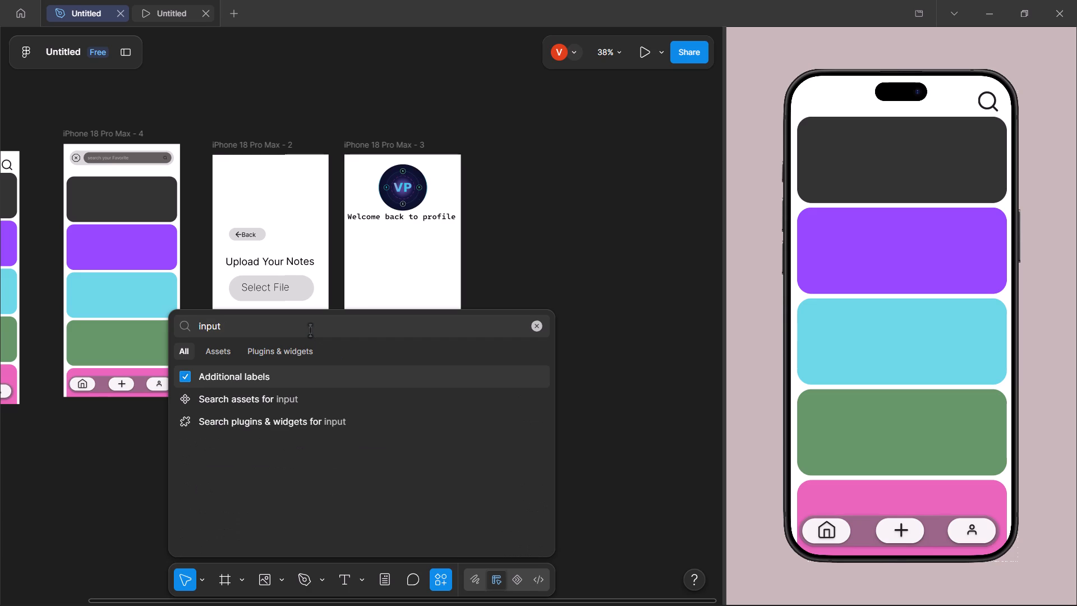
{"action": "left_click", "coordinate": [215, 353]}
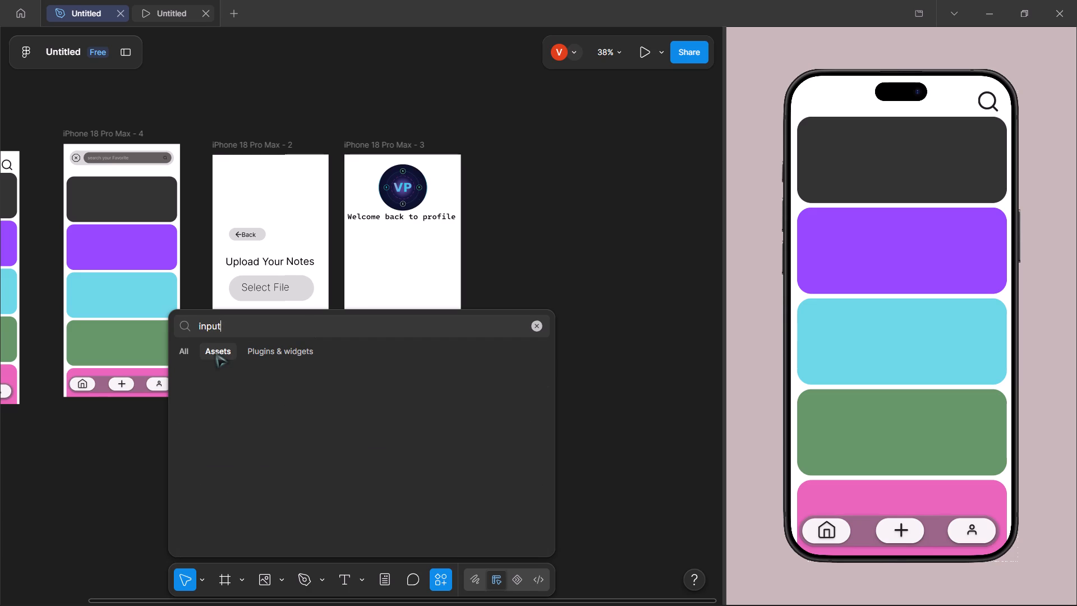
{"action": "left_click", "coordinate": [215, 353]}
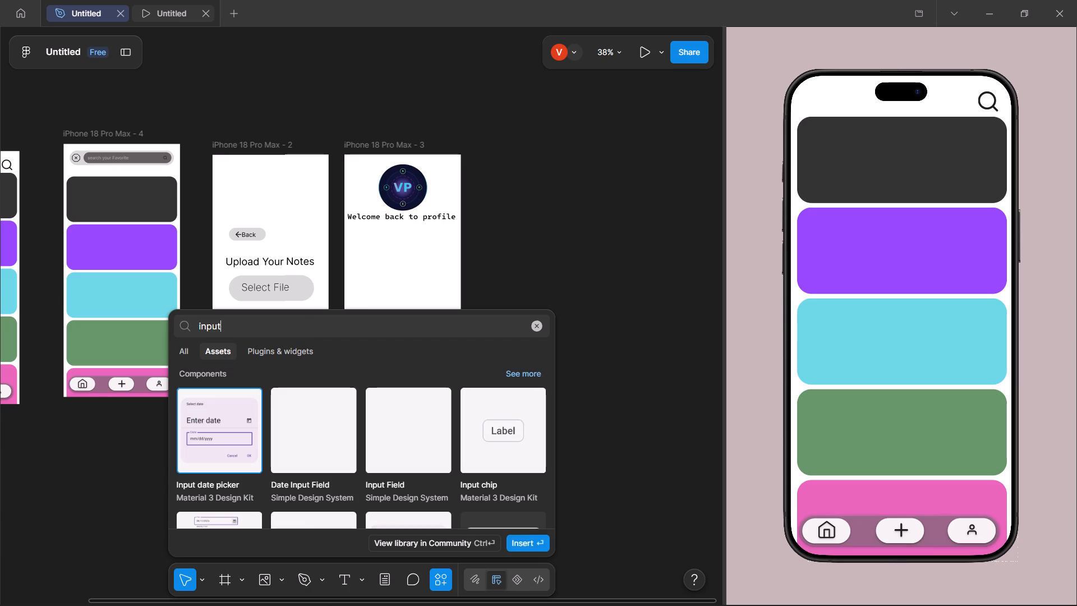
{"action": "scroll", "coordinate": [283, 443], "scroll_direction": "down", "scroll_amount": 1}
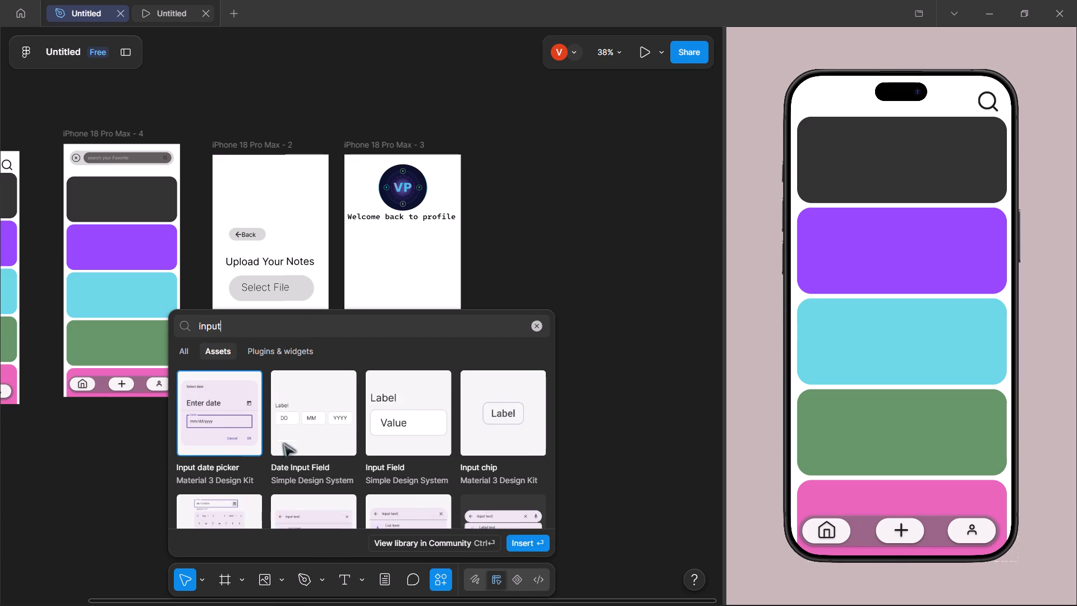
{"action": "scroll", "coordinate": [283, 443], "scroll_direction": "down", "scroll_amount": 4}
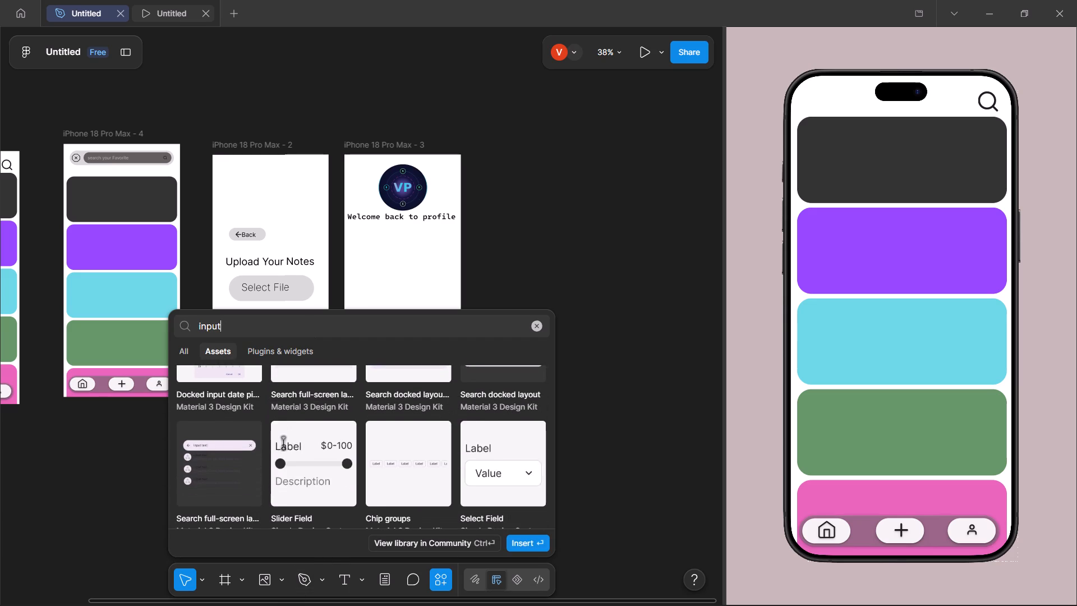
{"action": "scroll", "coordinate": [283, 443], "scroll_direction": "down", "scroll_amount": 1}
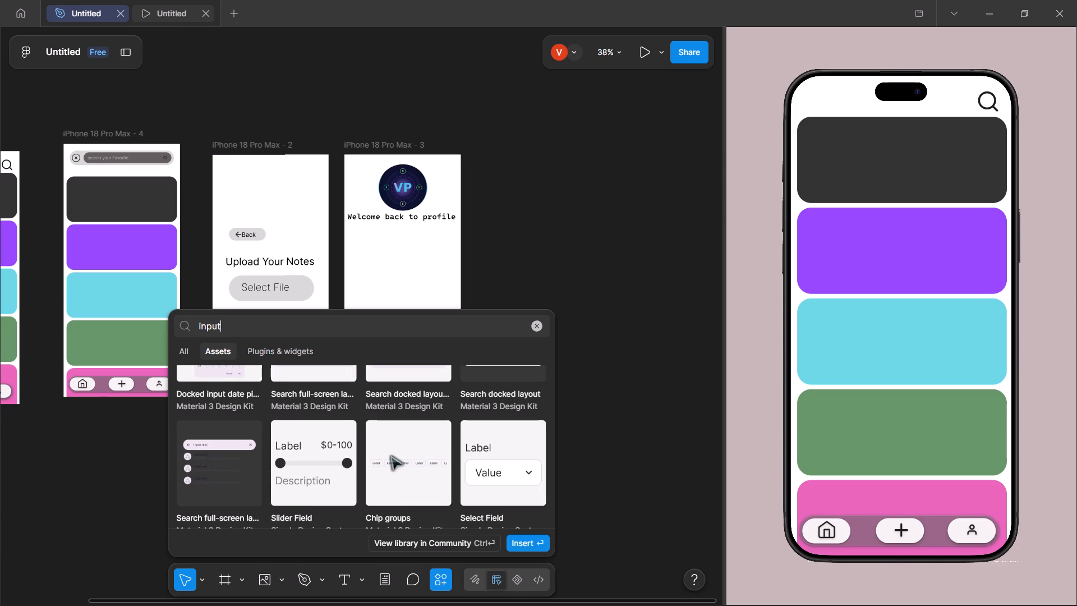
{"action": "scroll", "coordinate": [390, 455], "scroll_direction": "down", "scroll_amount": 1}
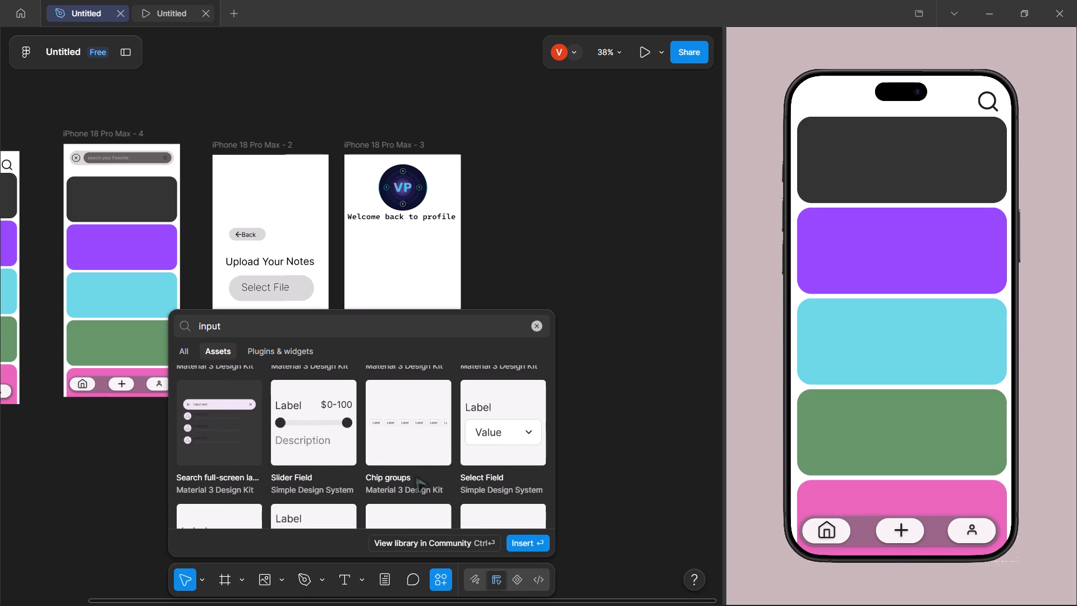
{"action": "scroll", "coordinate": [416, 477], "scroll_direction": "down", "scroll_amount": 2}
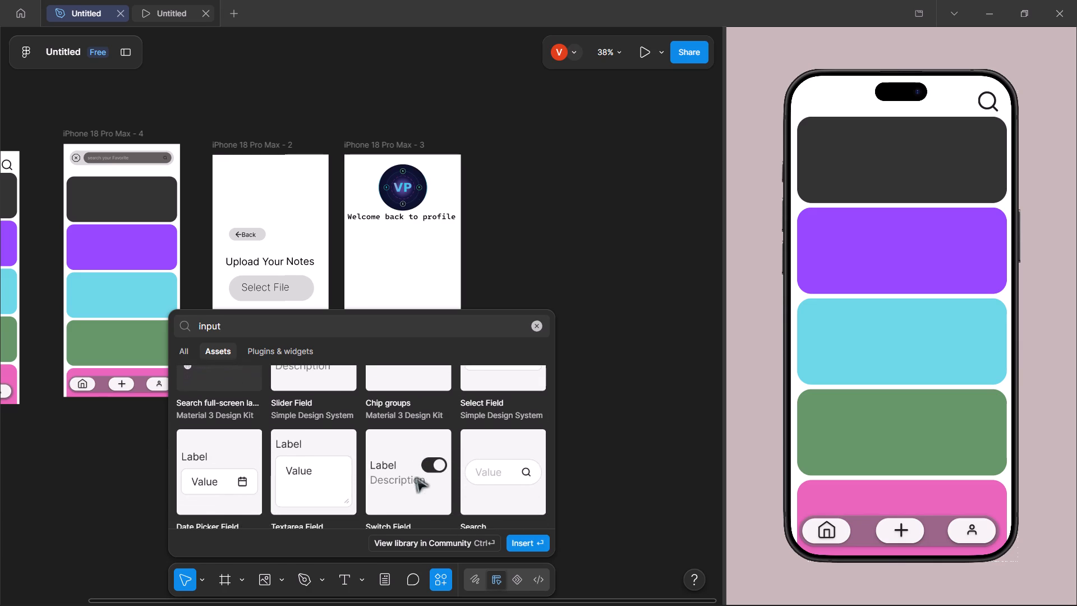
{"action": "scroll", "coordinate": [416, 477], "scroll_direction": "down", "scroll_amount": 1}
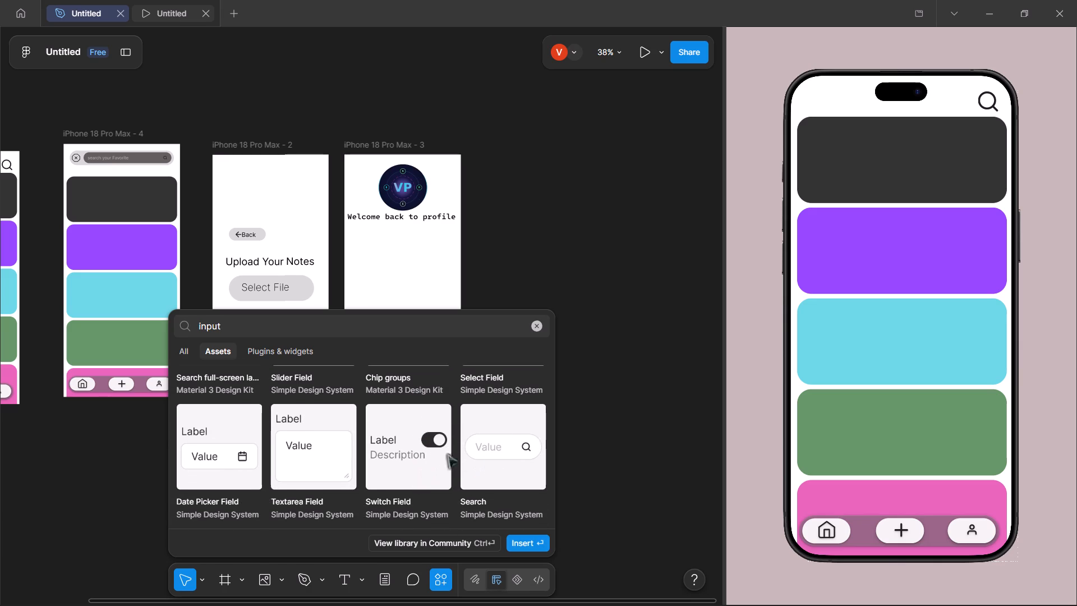
{"action": "scroll", "coordinate": [395, 511], "scroll_direction": "down", "scroll_amount": 1}
{"action": "left_click_drag", "start_coordinate": [388, 410], "coordinate": [366, 350]}
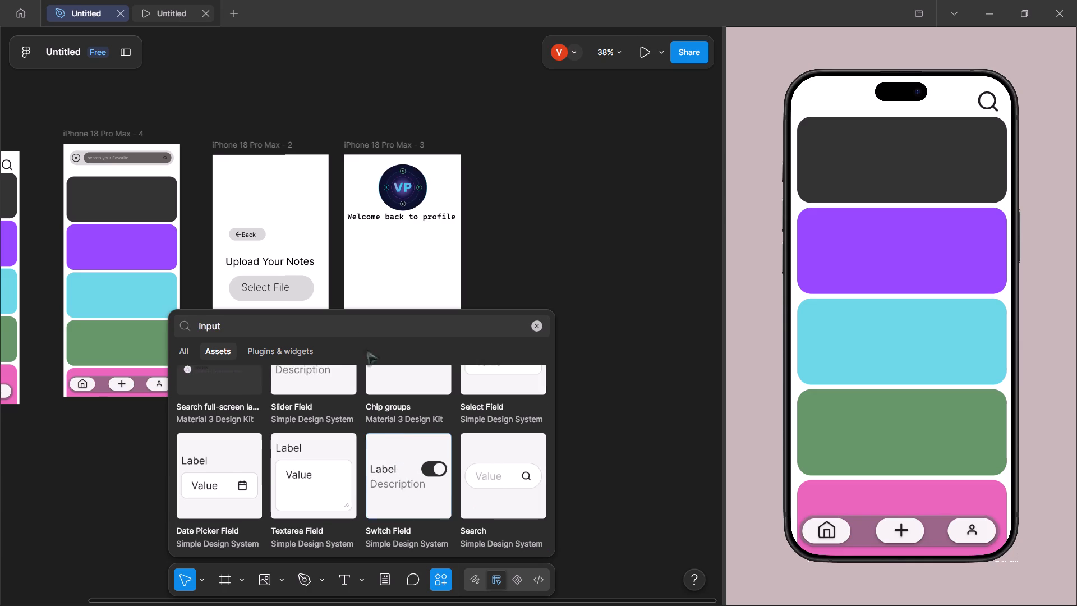
{"action": "left_click_drag", "start_coordinate": [366, 350], "coordinate": [364, 236]}
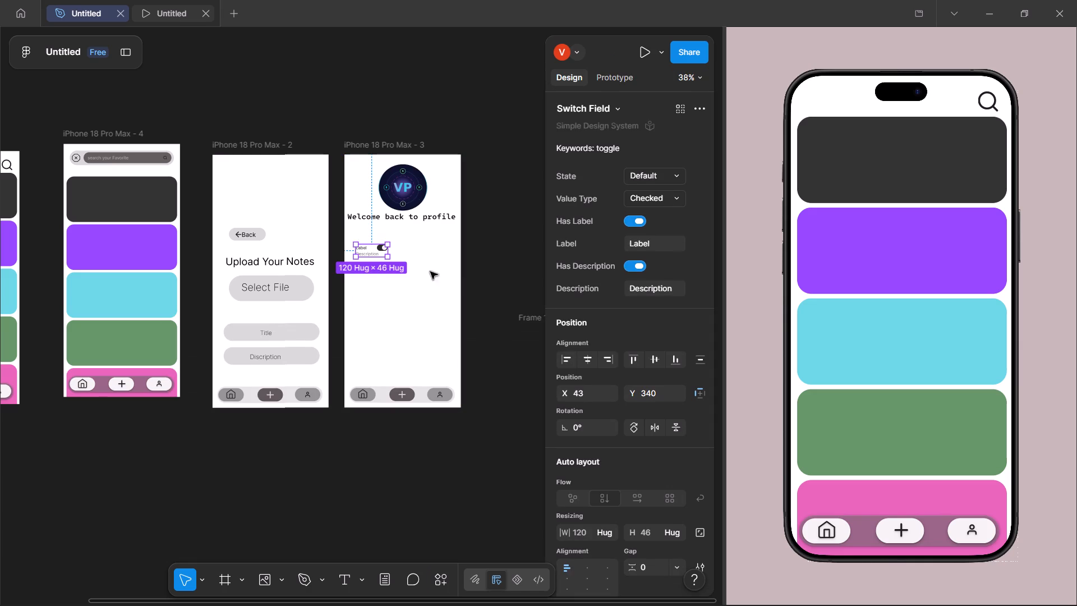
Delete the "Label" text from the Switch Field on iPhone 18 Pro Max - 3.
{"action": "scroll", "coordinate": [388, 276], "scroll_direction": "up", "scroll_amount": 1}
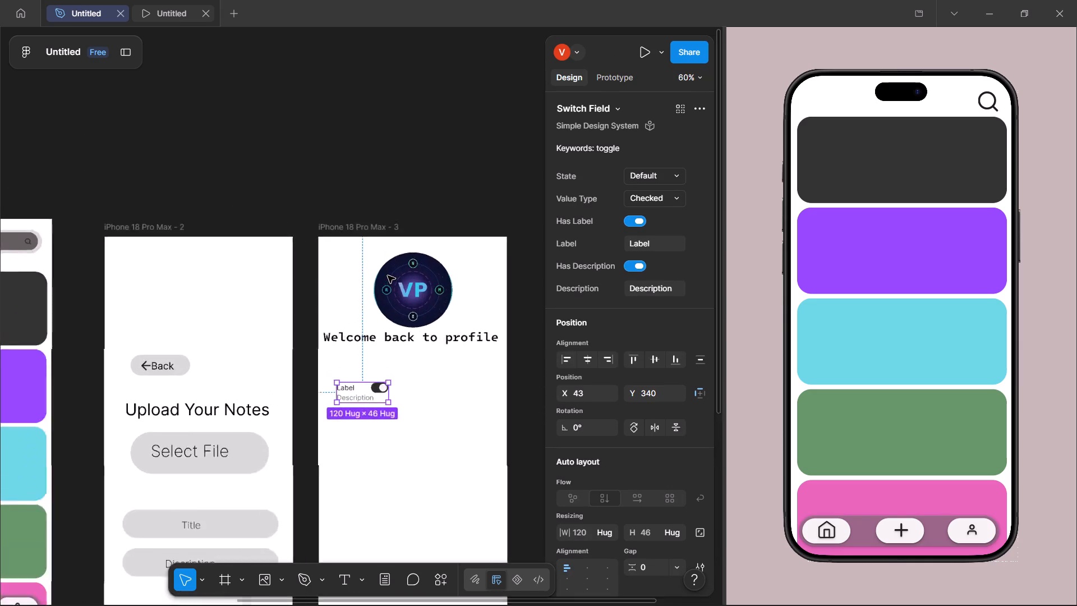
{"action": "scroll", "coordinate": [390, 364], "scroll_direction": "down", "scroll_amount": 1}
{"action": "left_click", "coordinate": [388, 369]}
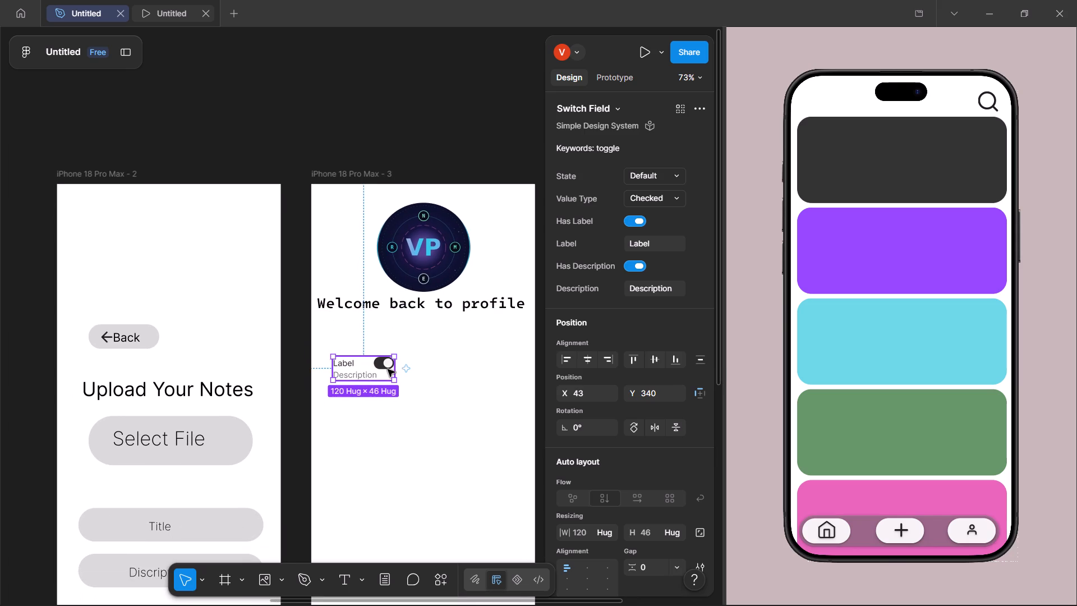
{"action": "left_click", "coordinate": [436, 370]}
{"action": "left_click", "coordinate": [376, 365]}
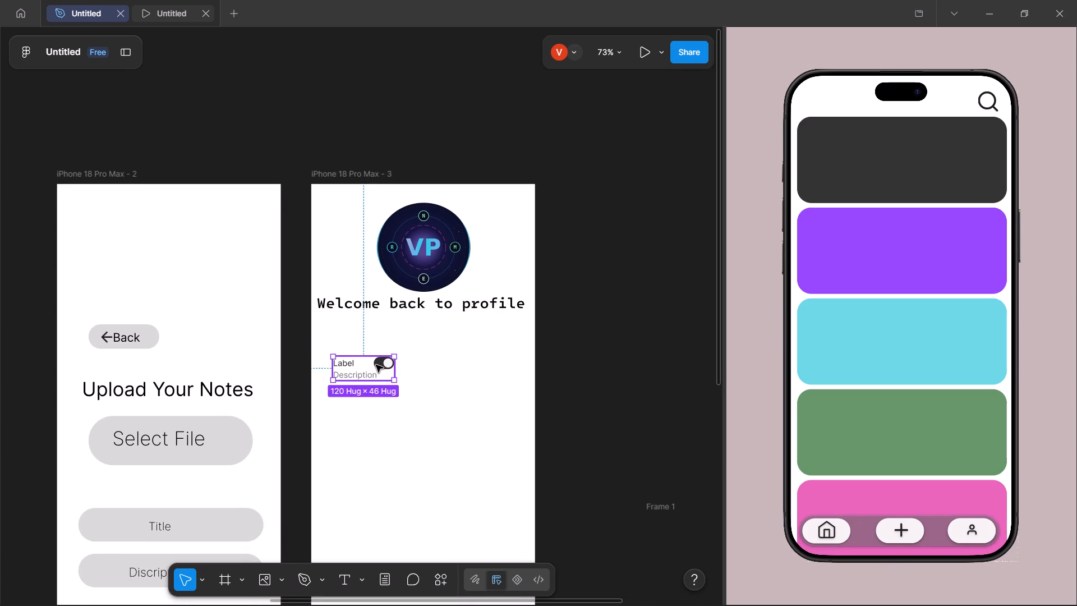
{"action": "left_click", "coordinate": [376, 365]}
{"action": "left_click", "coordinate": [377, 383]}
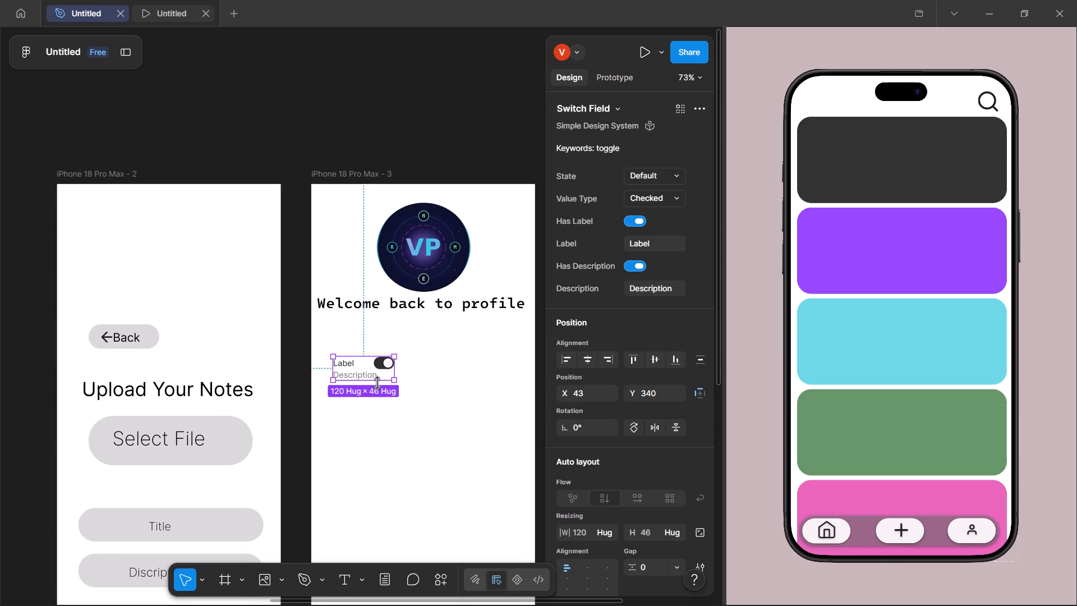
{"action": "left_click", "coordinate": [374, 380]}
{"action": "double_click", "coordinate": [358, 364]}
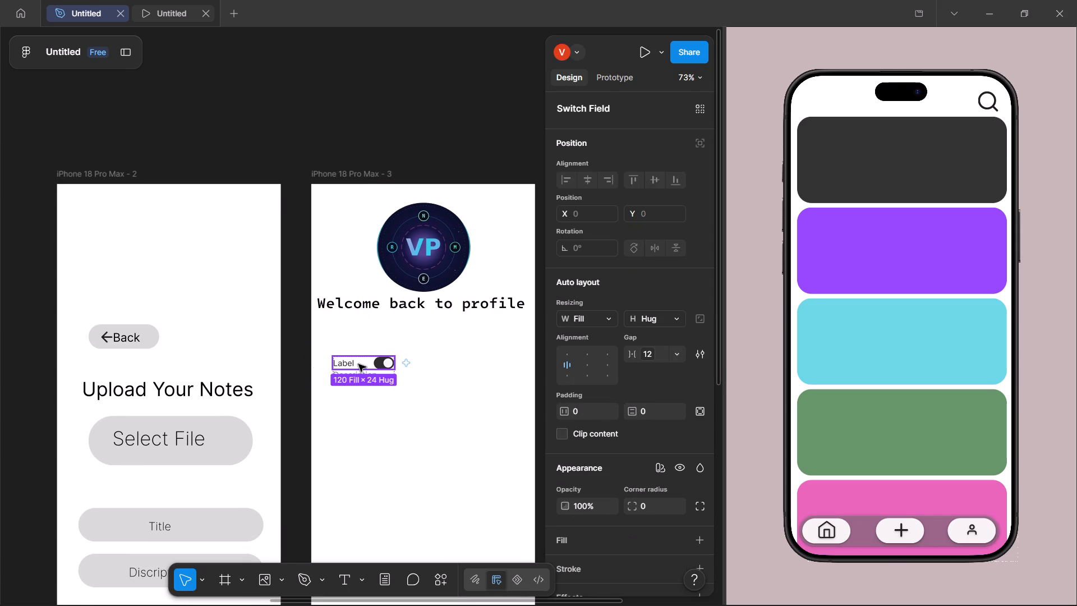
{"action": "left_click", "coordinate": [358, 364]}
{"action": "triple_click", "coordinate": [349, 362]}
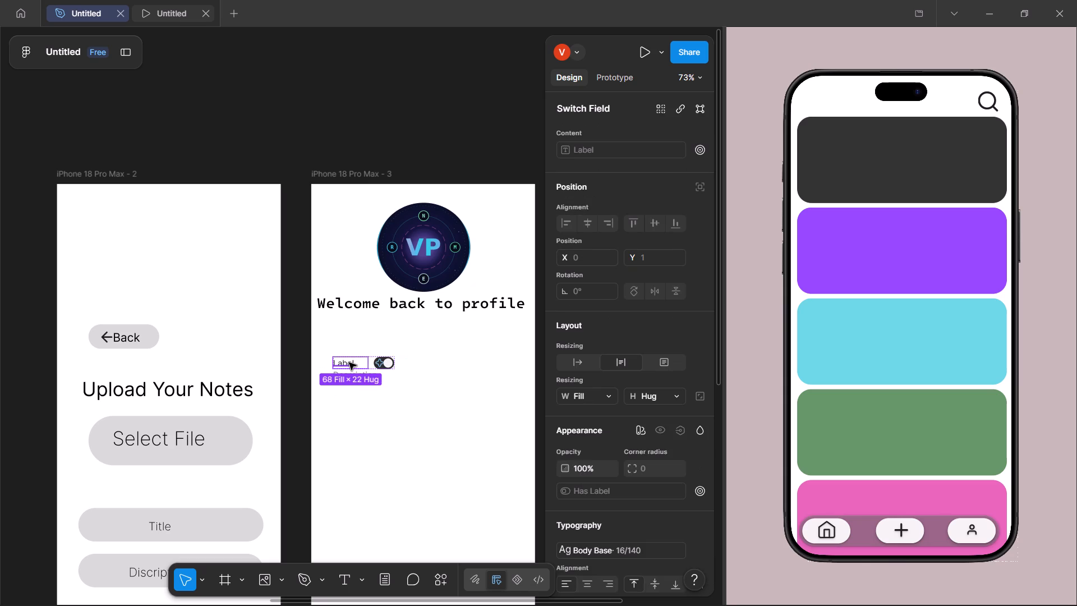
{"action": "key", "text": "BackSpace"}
Delete the "Description" text from the Switch Field.
{"action": "left_click", "coordinate": [349, 362]}
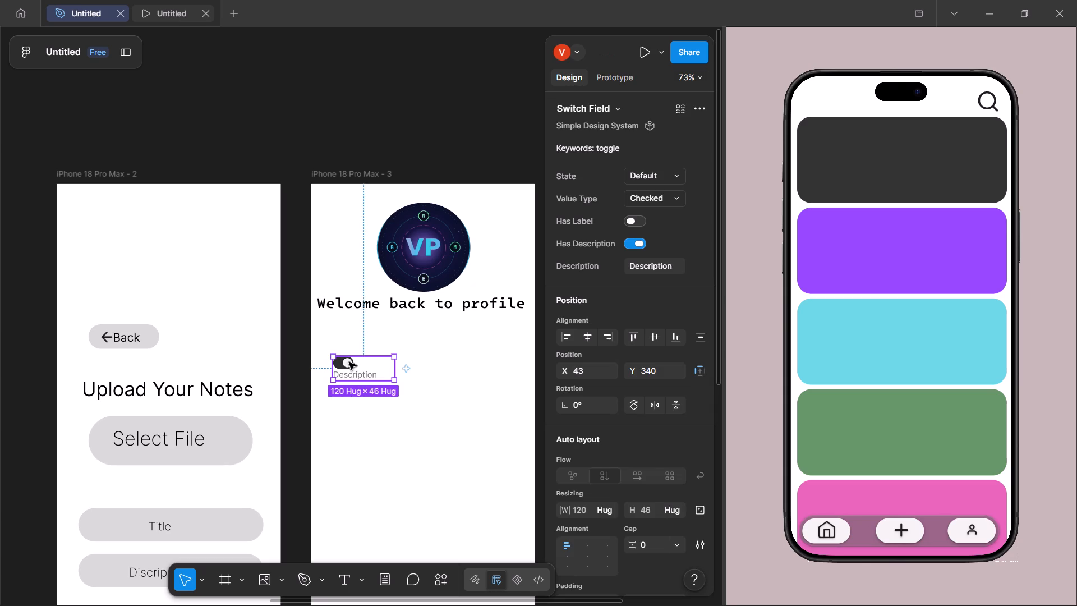
{"action": "left_click", "coordinate": [349, 362]}
{"action": "double_click", "coordinate": [365, 374]}
{"action": "key", "text": "BackSpace"}
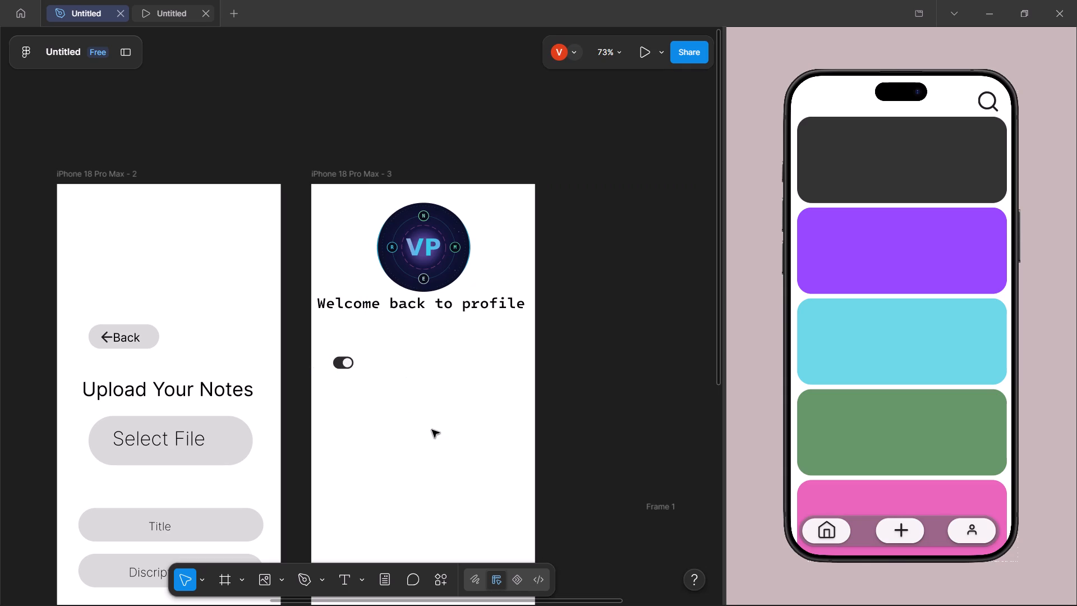
Go to the profile screen in the prototype preview and test whether the switch toggles.
{"action": "left_click", "coordinate": [979, 531]}
{"action": "left_click", "coordinate": [826, 251]}
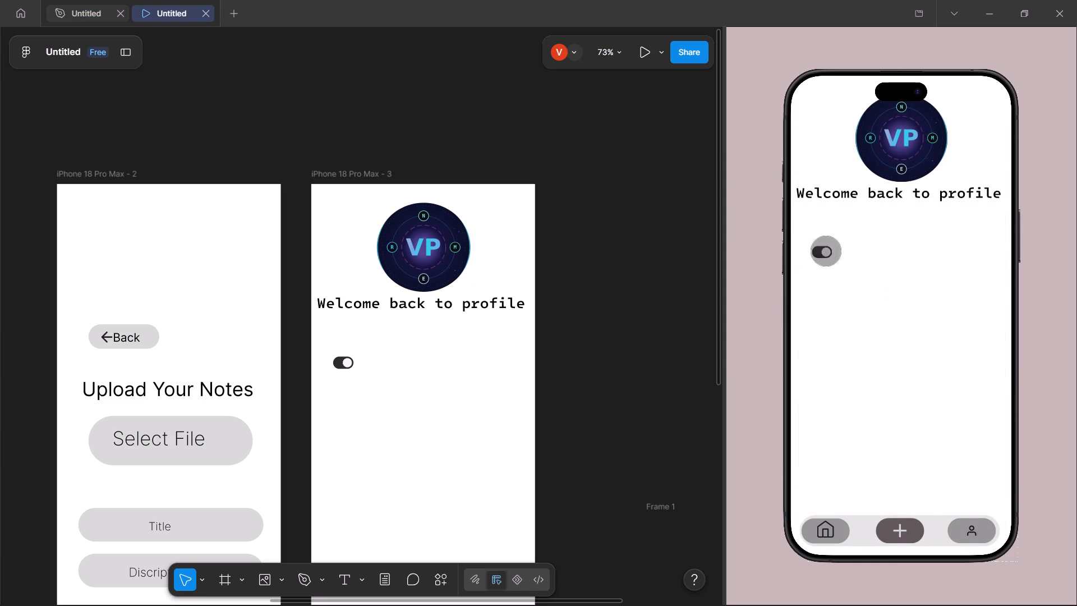
{"action": "left_click", "coordinate": [826, 251]}
{"action": "double_click", "coordinate": [826, 251]}
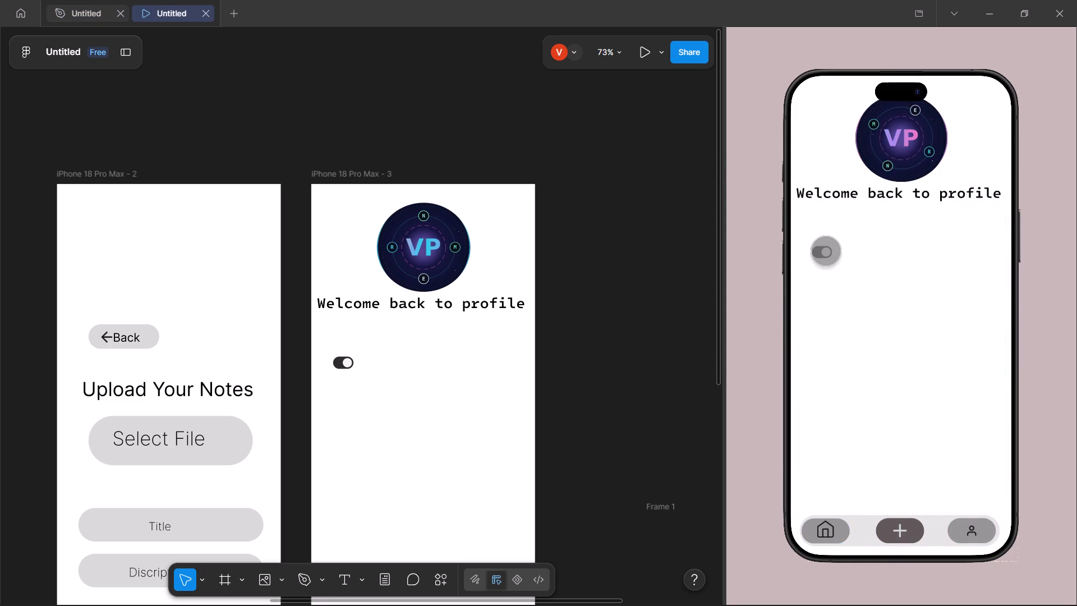
{"action": "triple_click", "coordinate": [826, 251]}
{"action": "triple_click", "coordinate": [826, 251]}
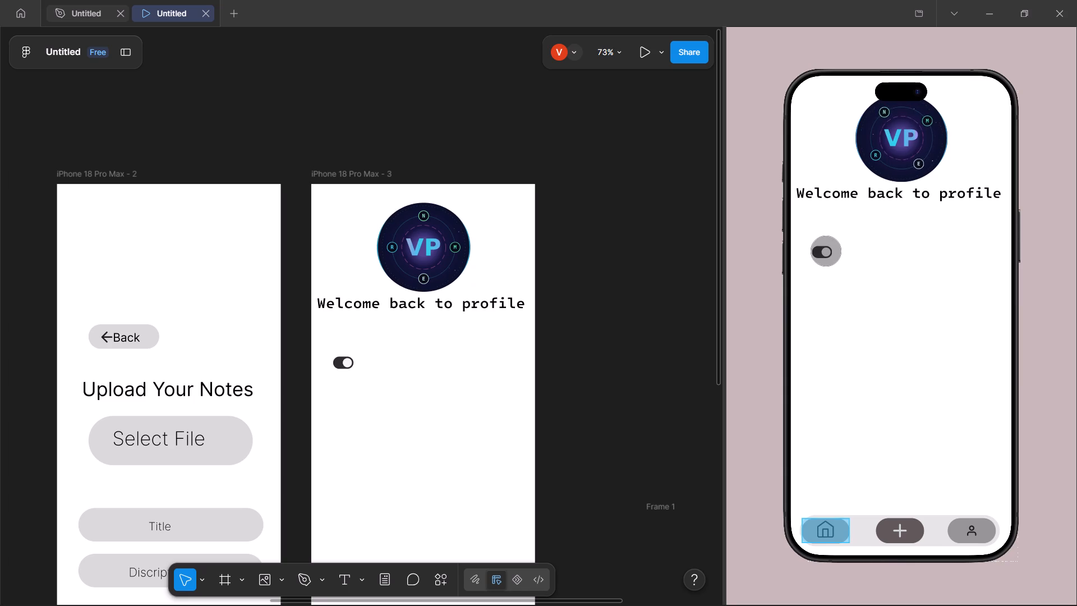
{"action": "triple_click", "coordinate": [826, 251]}
{"action": "left_click", "coordinate": [826, 251]}
{"action": "left_click", "coordinate": [826, 251]}
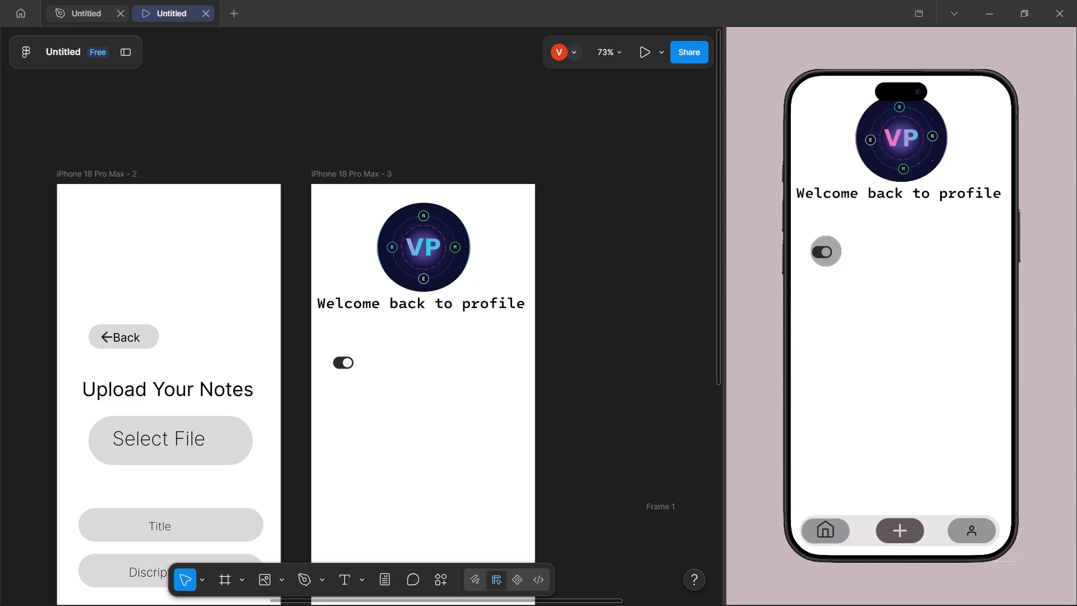
{"action": "left_click", "coordinate": [826, 251]}
{"action": "left_click", "coordinate": [826, 251]}
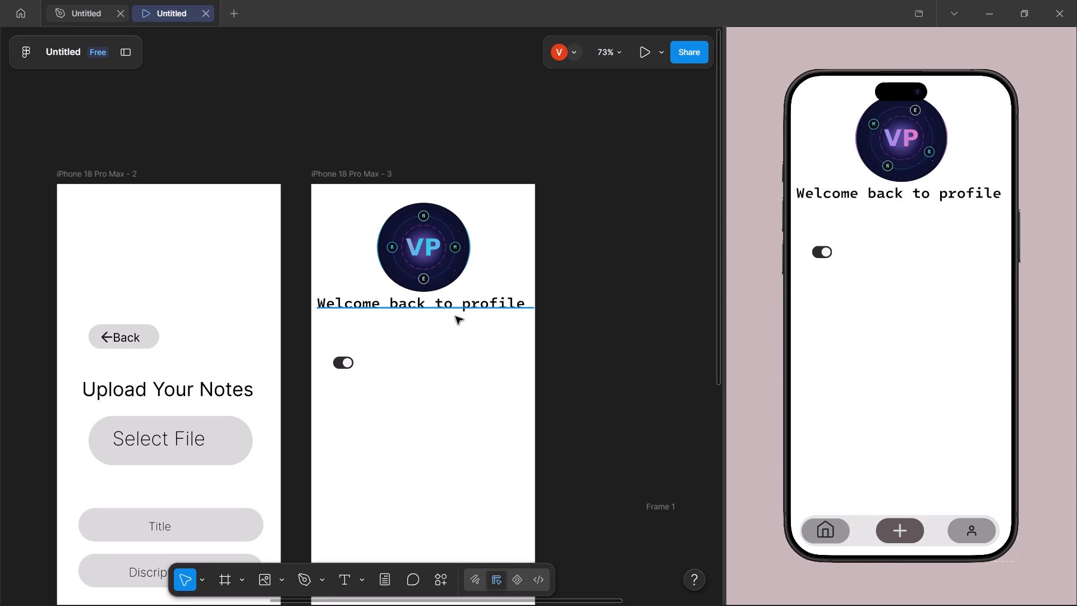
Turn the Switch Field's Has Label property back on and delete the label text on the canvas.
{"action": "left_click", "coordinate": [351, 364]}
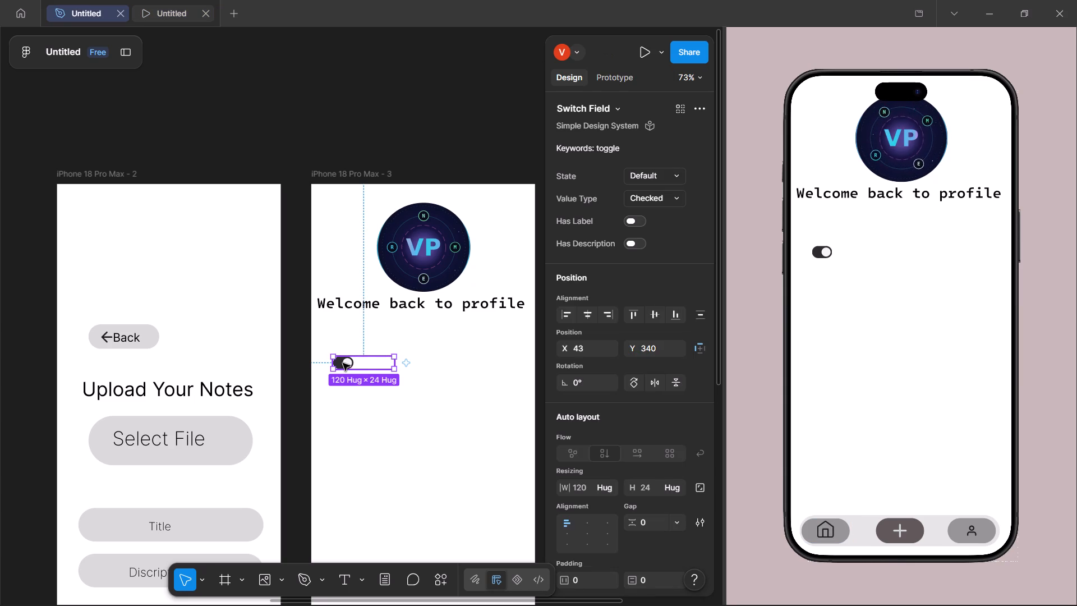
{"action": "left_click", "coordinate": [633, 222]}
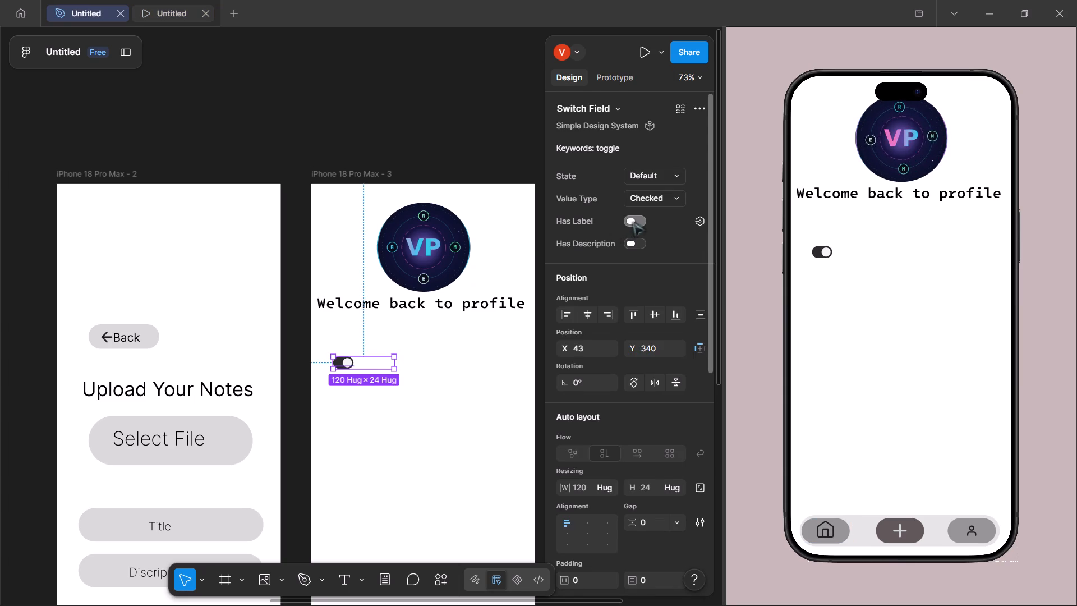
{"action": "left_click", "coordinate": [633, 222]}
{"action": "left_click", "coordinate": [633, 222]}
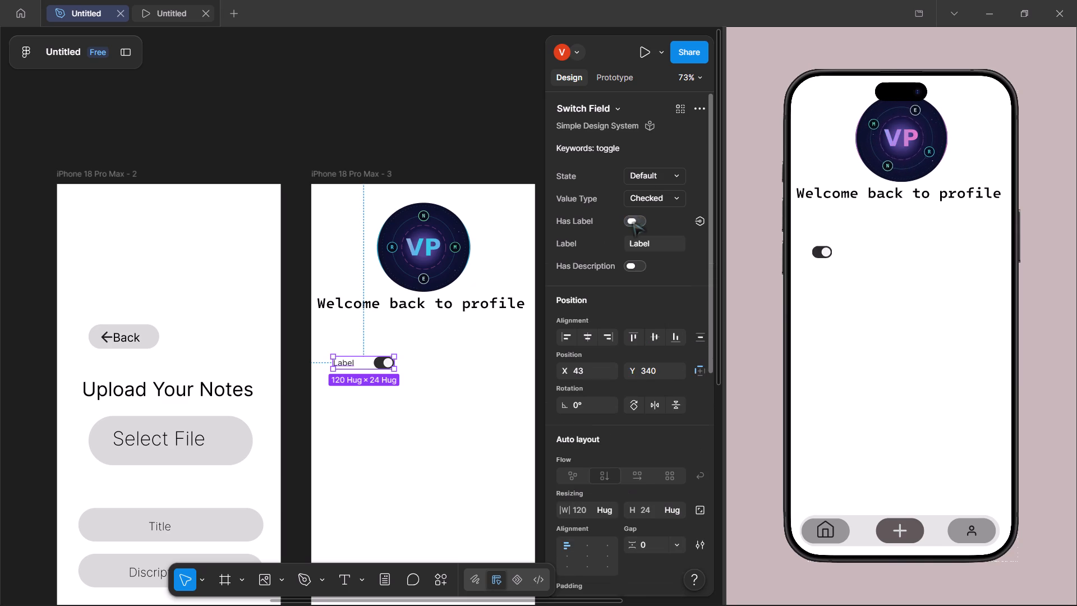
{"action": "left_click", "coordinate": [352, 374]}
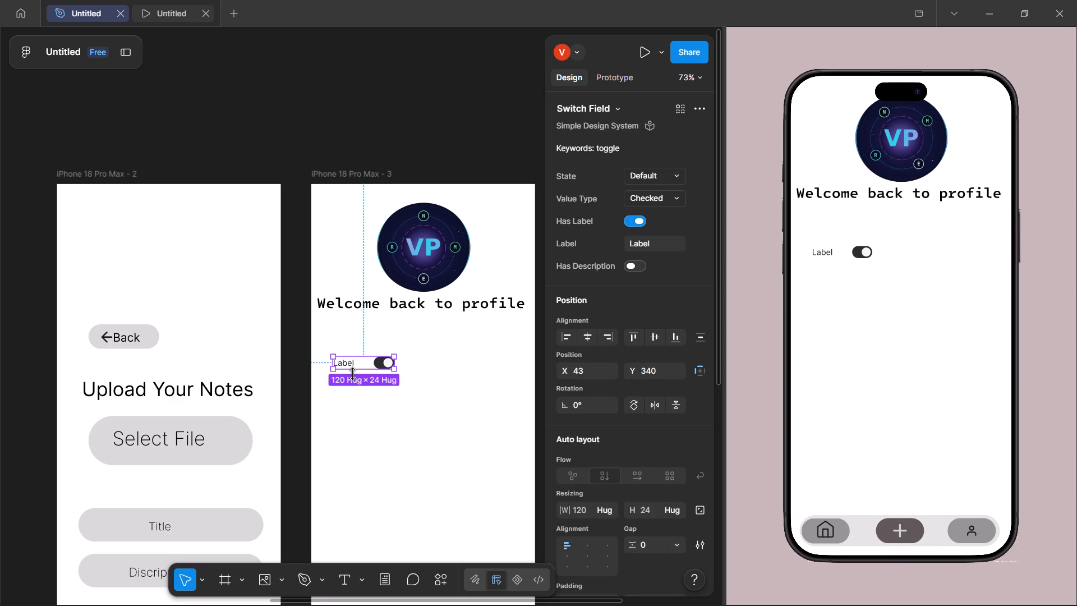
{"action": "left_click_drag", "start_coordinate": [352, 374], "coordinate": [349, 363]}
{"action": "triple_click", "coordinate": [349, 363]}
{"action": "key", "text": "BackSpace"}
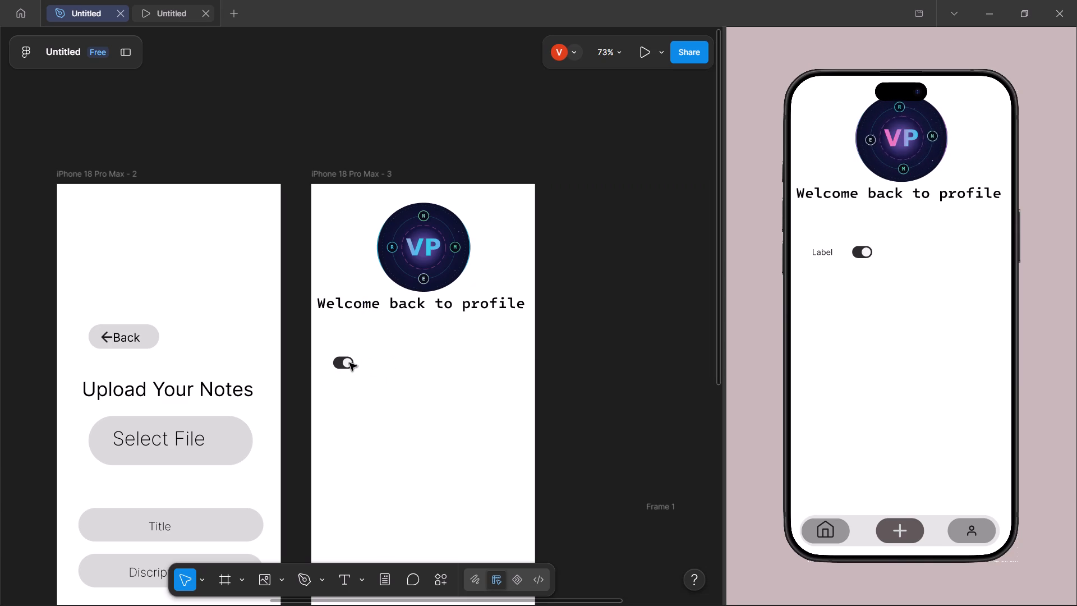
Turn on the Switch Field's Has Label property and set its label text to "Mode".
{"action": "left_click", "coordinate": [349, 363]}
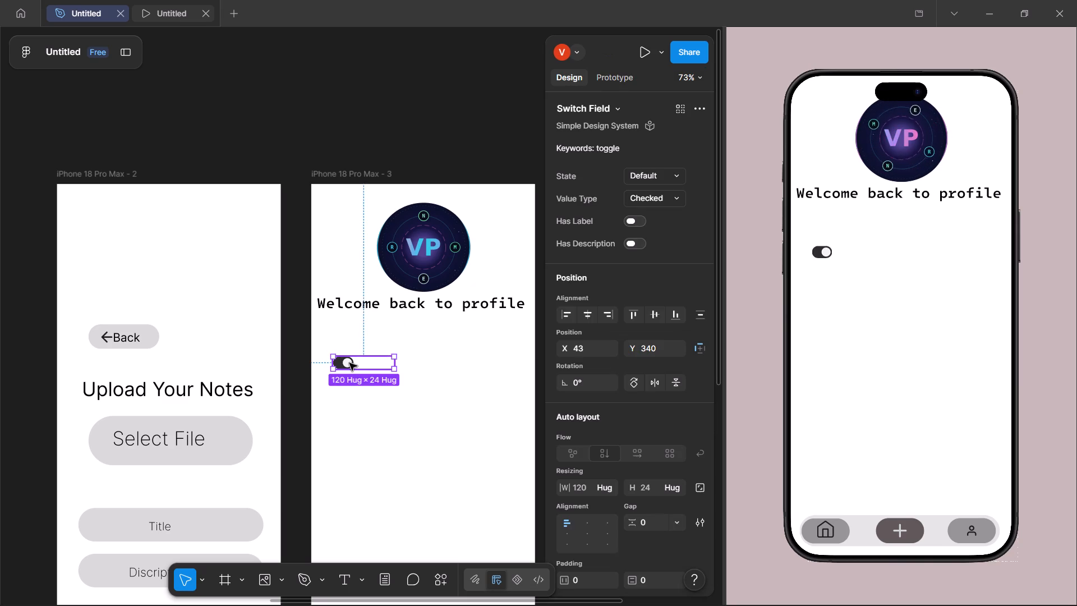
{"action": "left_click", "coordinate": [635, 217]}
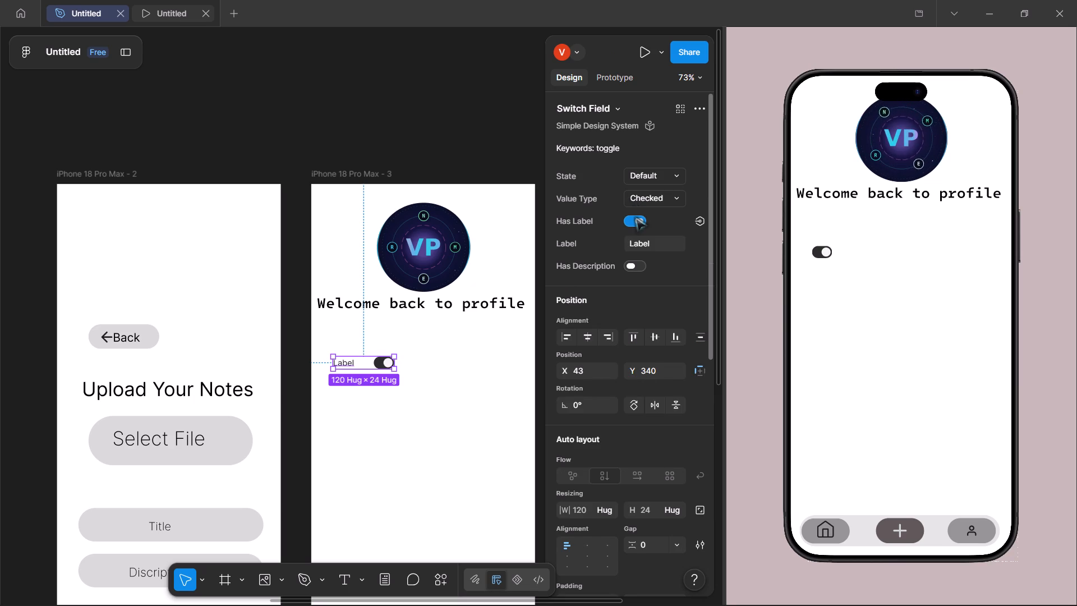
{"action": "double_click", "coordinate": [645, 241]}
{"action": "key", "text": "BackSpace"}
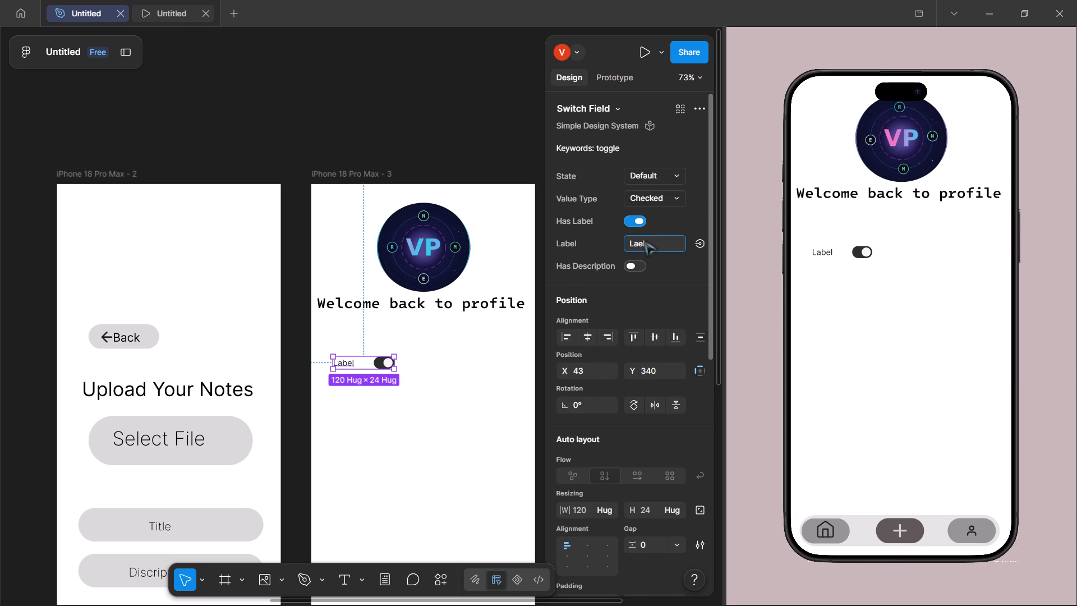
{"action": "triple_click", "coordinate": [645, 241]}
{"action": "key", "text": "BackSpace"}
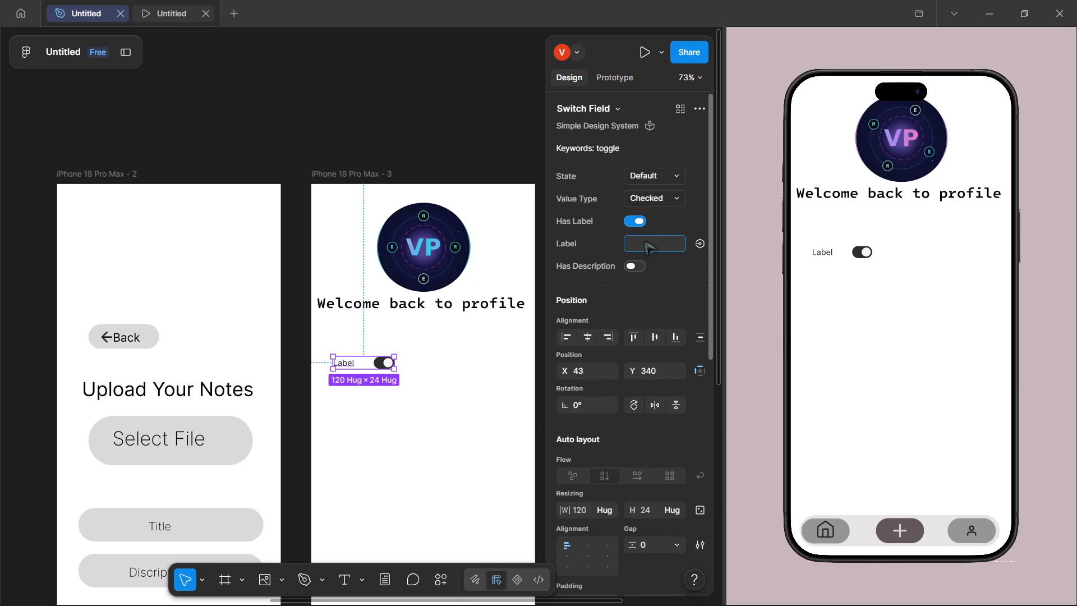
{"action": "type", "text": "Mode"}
Set the Switch Field's Value Type to Unchecked.
{"action": "left_click", "coordinate": [664, 192]}
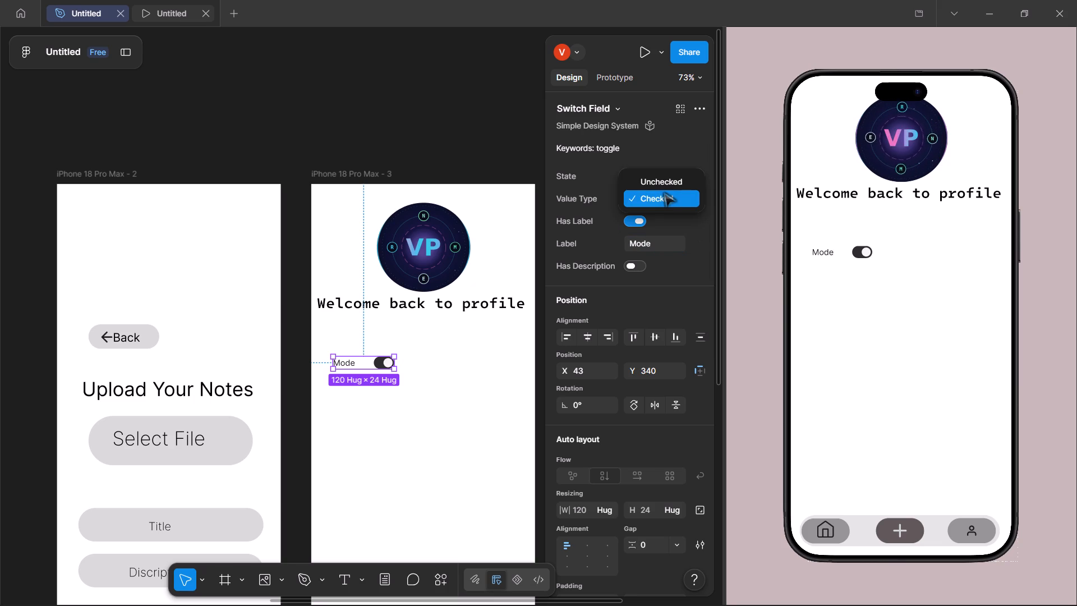
{"action": "left_click", "coordinate": [652, 177]}
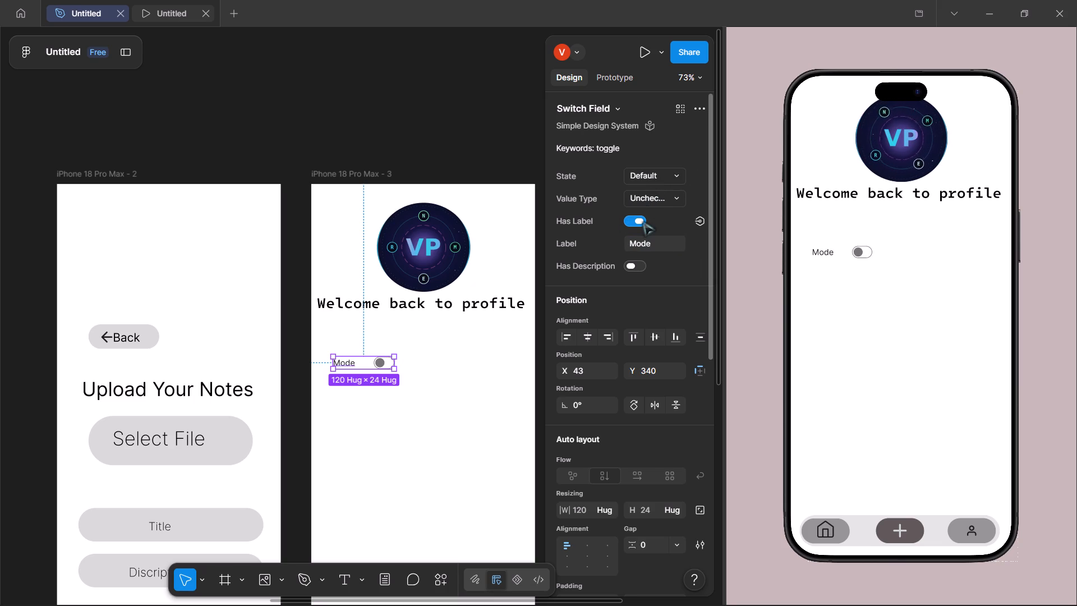
Move the Switch Field to the upper-left corner of iPhone 18 Pro Max - 3, at about X 11, Y 13.
{"action": "left_click_drag", "start_coordinate": [363, 367], "coordinate": [359, 214]}
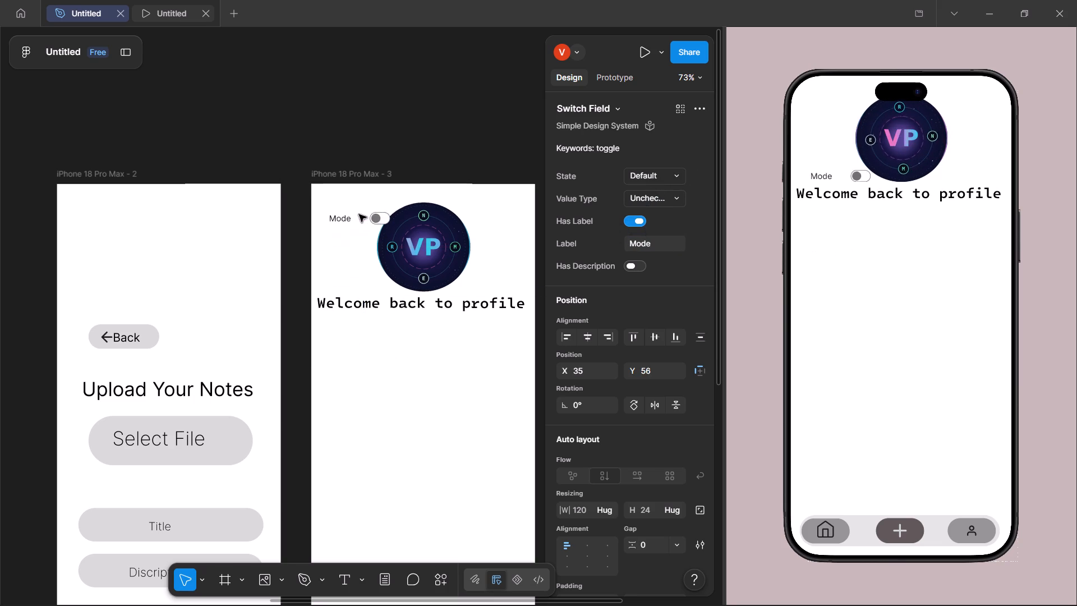
{"action": "left_click_drag", "start_coordinate": [359, 214], "coordinate": [359, 210]}
{"action": "left_click_drag", "start_coordinate": [359, 210], "coordinate": [349, 201]}
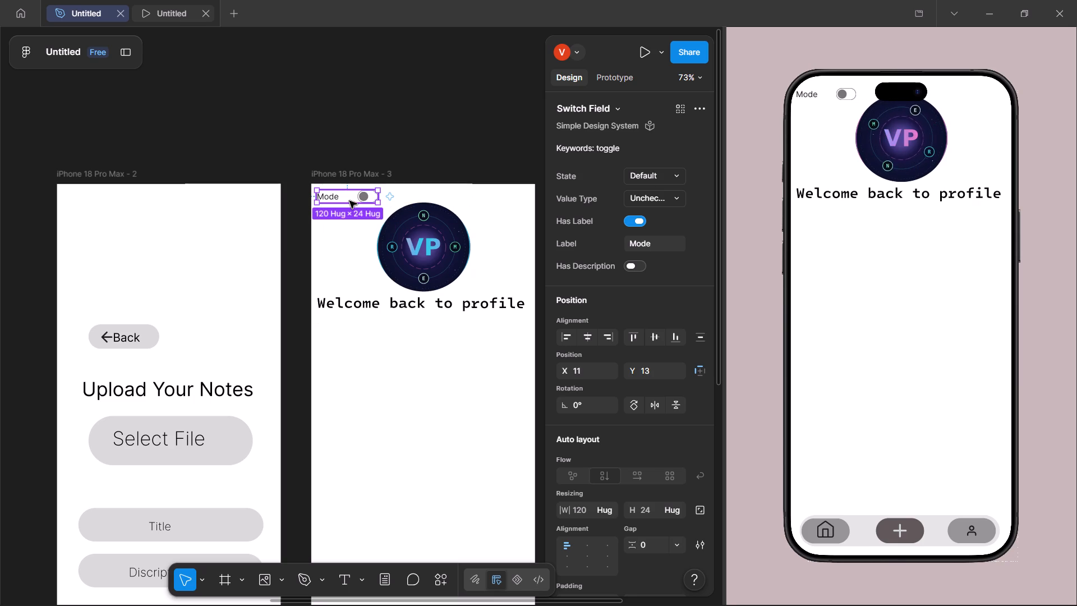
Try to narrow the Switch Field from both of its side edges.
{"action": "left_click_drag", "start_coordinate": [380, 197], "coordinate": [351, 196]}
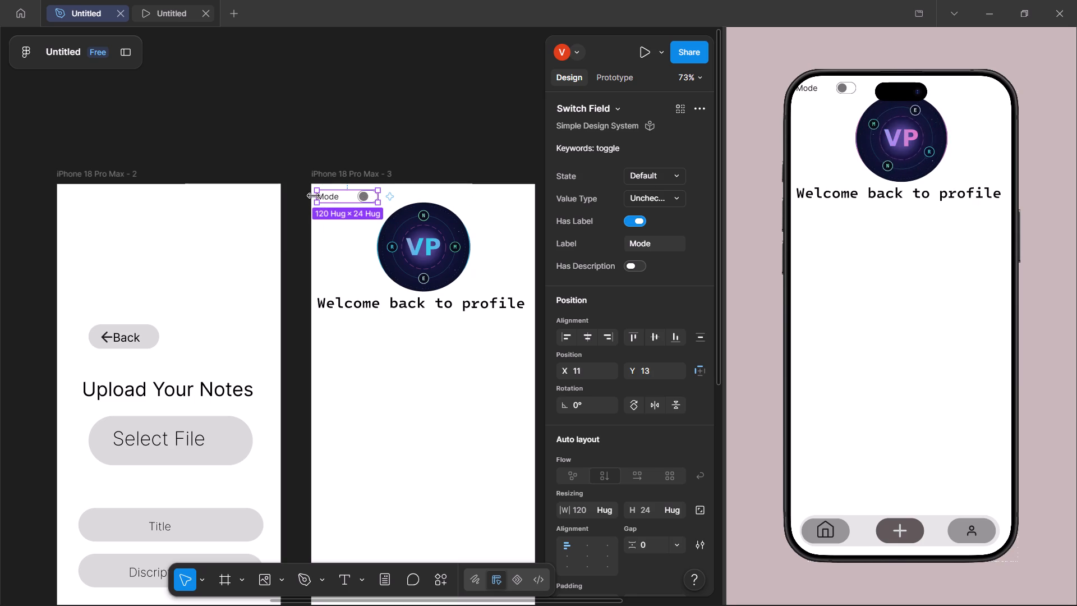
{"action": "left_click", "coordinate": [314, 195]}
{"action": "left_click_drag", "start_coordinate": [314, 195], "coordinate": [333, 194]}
Reopen the "Untitled - Page 1" prototype preview from the recently viewed files.
{"action": "left_click_drag", "start_coordinate": [15, 4], "coordinate": [243, 137]}
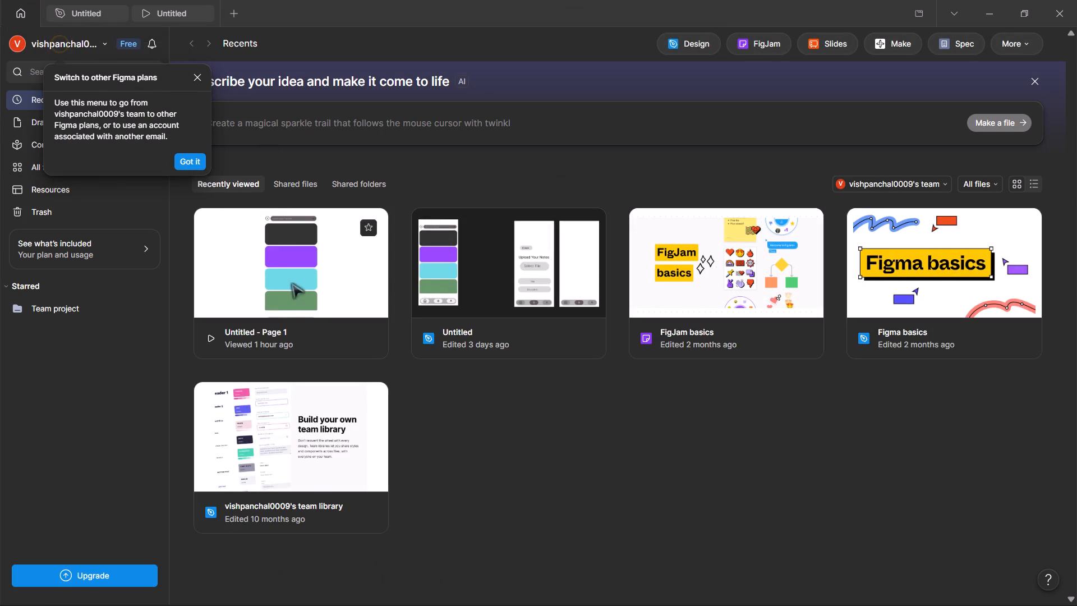
{"action": "double_click", "coordinate": [266, 254]}
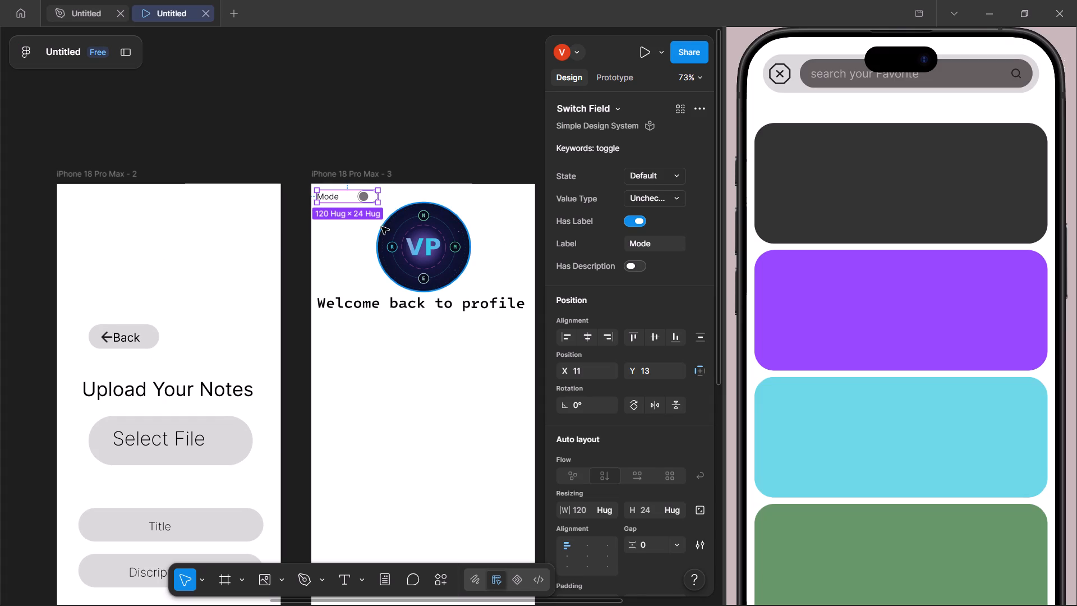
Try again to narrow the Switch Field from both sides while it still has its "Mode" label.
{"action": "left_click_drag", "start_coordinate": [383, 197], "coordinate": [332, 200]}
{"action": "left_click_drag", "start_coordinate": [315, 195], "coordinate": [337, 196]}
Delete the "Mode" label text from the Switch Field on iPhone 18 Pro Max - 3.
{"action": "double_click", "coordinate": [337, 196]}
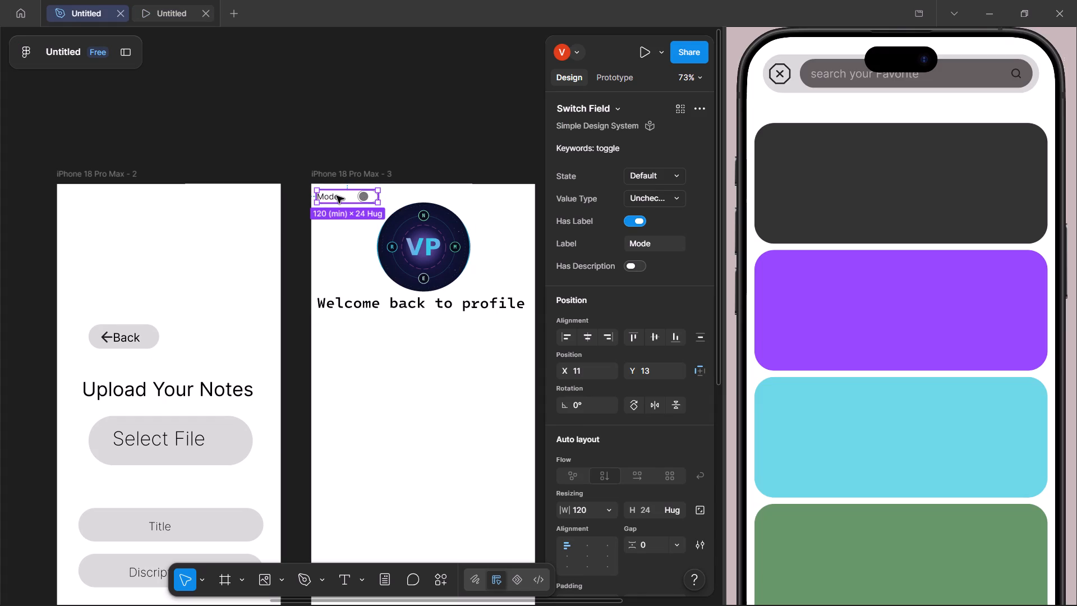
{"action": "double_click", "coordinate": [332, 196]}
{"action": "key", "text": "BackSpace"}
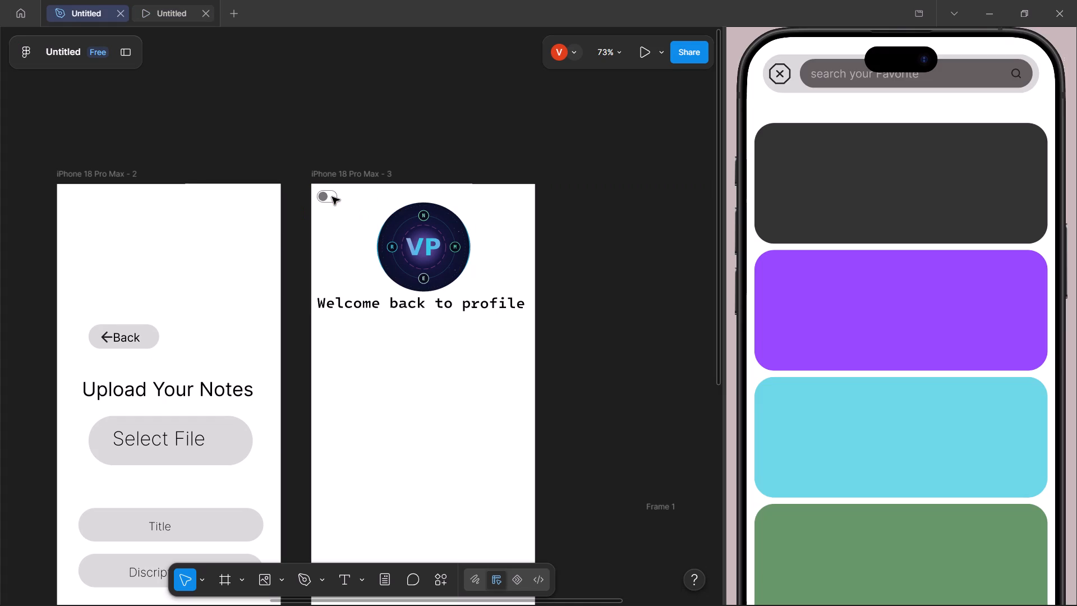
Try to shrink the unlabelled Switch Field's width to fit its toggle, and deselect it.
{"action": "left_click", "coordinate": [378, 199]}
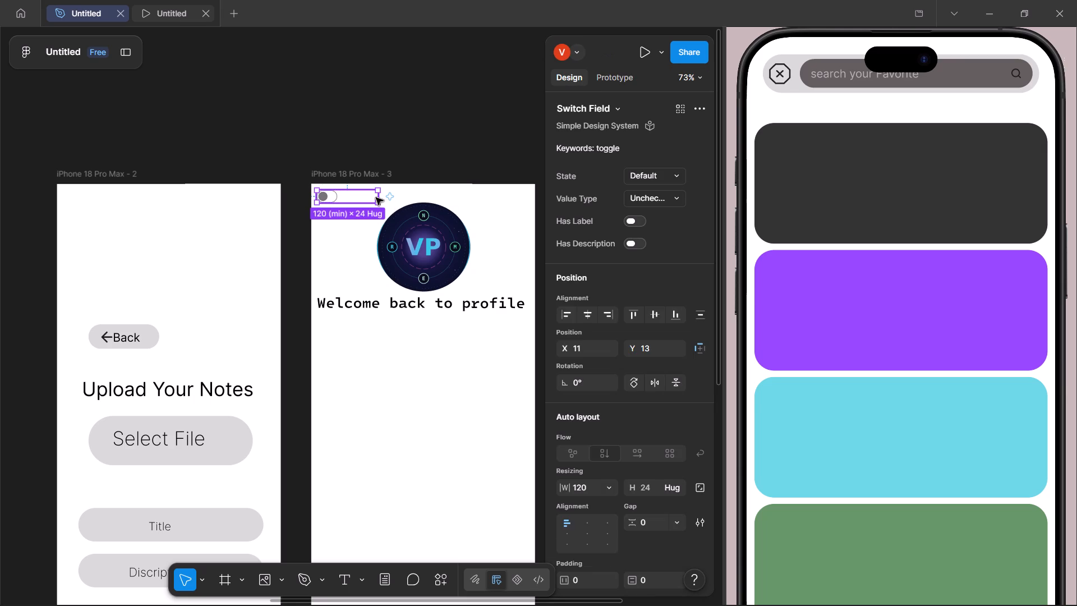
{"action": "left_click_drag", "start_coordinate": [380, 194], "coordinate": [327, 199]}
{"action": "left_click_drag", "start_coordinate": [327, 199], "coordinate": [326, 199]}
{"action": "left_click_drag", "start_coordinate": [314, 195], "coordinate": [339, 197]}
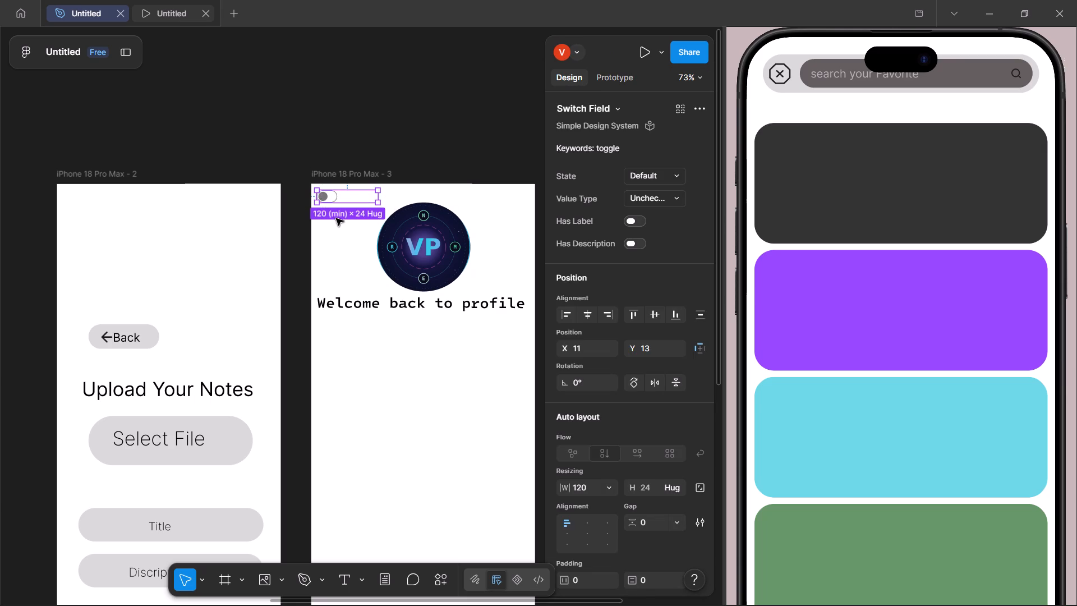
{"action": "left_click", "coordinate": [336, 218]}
Examine how the coloured card list scrolls beneath the search bar in the prototype preview.
{"action": "scroll", "coordinate": [770, 320], "scroll_direction": "up", "scroll_amount": 20}
{"action": "scroll", "coordinate": [770, 320], "scroll_direction": "up", "scroll_amount": 20}
{"action": "scroll", "coordinate": [770, 320], "scroll_direction": "up", "scroll_amount": 20}
{"action": "scroll", "coordinate": [806, 364], "scroll_direction": "down", "scroll_amount": 1}
{"action": "scroll", "coordinate": [876, 400], "scroll_direction": "up", "scroll_amount": 20}
{"action": "scroll", "coordinate": [876, 400], "scroll_direction": "up", "scroll_amount": 20}
{"action": "scroll", "coordinate": [876, 400], "scroll_direction": "up", "scroll_amount": 20}
{"action": "scroll", "coordinate": [876, 400], "scroll_direction": "down", "scroll_amount": 20}
{"action": "scroll", "coordinate": [876, 400], "scroll_direction": "down", "scroll_amount": 20}
{"action": "scroll", "coordinate": [876, 400], "scroll_direction": "down", "scroll_amount": 20}
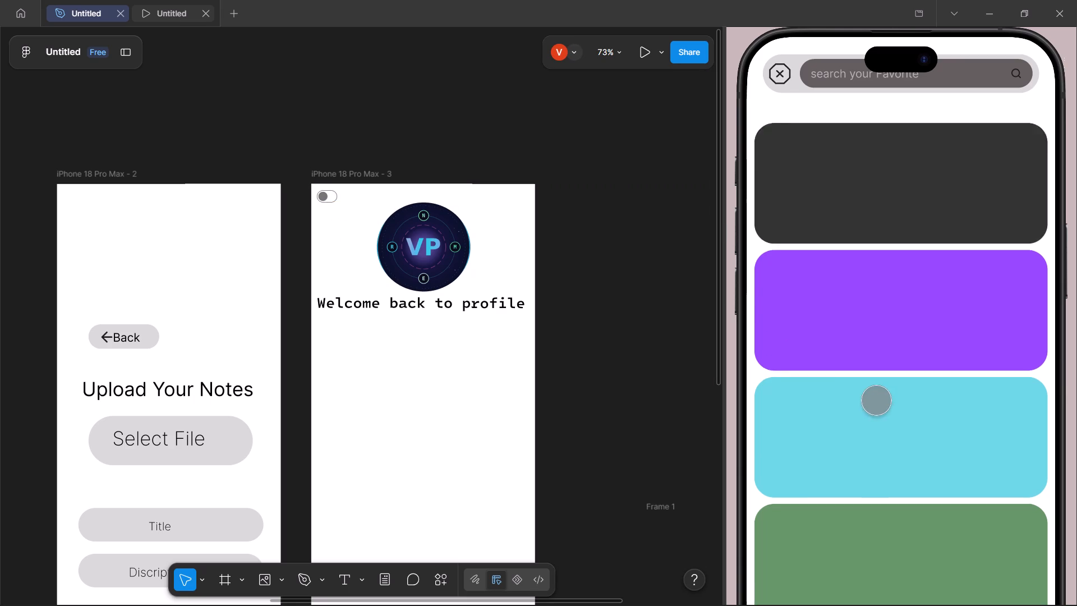
{"action": "scroll", "coordinate": [876, 400], "scroll_direction": "down", "scroll_amount": 20}
{"action": "scroll", "coordinate": [876, 400], "scroll_direction": "down", "scroll_amount": 20}
{"action": "scroll", "coordinate": [876, 400], "scroll_direction": "down", "scroll_amount": 20}
{"action": "scroll", "coordinate": [876, 400], "scroll_direction": "up", "scroll_amount": 20}
{"action": "scroll", "coordinate": [876, 400], "scroll_direction": "up", "scroll_amount": 20}
{"action": "scroll", "coordinate": [876, 400], "scroll_direction": "up", "scroll_amount": 20}
{"action": "scroll", "coordinate": [873, 271], "scroll_direction": "down", "scroll_amount": 20}
{"action": "scroll", "coordinate": [873, 271], "scroll_direction": "down", "scroll_amount": 15}
{"action": "scroll", "coordinate": [875, 279], "scroll_direction": "up", "scroll_amount": 20}
{"action": "scroll", "coordinate": [875, 279], "scroll_direction": "up", "scroll_amount": 20}
{"action": "scroll", "coordinate": [875, 279], "scroll_direction": "up", "scroll_amount": 20}
{"action": "scroll", "coordinate": [875, 279], "scroll_direction": "down", "scroll_amount": 20}
{"action": "scroll", "coordinate": [875, 279], "scroll_direction": "down", "scroll_amount": 20}
{"action": "scroll", "coordinate": [875, 279], "scroll_direction": "down", "scroll_amount": 16}
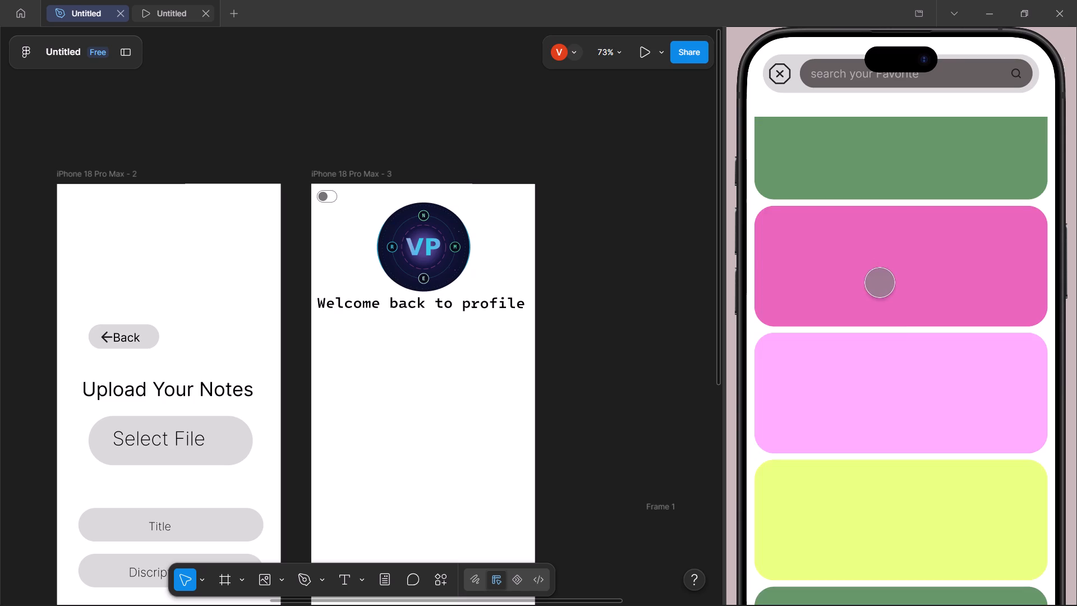
{"action": "scroll", "coordinate": [880, 282], "scroll_direction": "down", "scroll_amount": 20}
{"action": "scroll", "coordinate": [880, 282], "scroll_direction": "down", "scroll_amount": 20}
{"action": "scroll", "coordinate": [880, 282], "scroll_direction": "down", "scroll_amount": 20}
{"action": "scroll", "coordinate": [904, 349], "scroll_direction": "up", "scroll_amount": 20}
{"action": "scroll", "coordinate": [904, 349], "scroll_direction": "up", "scroll_amount": 20}
{"action": "scroll", "coordinate": [904, 349], "scroll_direction": "up", "scroll_amount": 20}
{"action": "scroll", "coordinate": [905, 357], "scroll_direction": "down", "scroll_amount": 20}
{"action": "scroll", "coordinate": [905, 357], "scroll_direction": "down", "scroll_amount": 20}
{"action": "scroll", "coordinate": [905, 357], "scroll_direction": "down", "scroll_amount": 20}
{"action": "scroll", "coordinate": [913, 377], "scroll_direction": "up", "scroll_amount": 20}
{"action": "scroll", "coordinate": [913, 377], "scroll_direction": "up", "scroll_amount": 20}
{"action": "scroll", "coordinate": [913, 377], "scroll_direction": "up", "scroll_amount": 20}
{"action": "scroll", "coordinate": [914, 384], "scroll_direction": "down", "scroll_amount": 4}
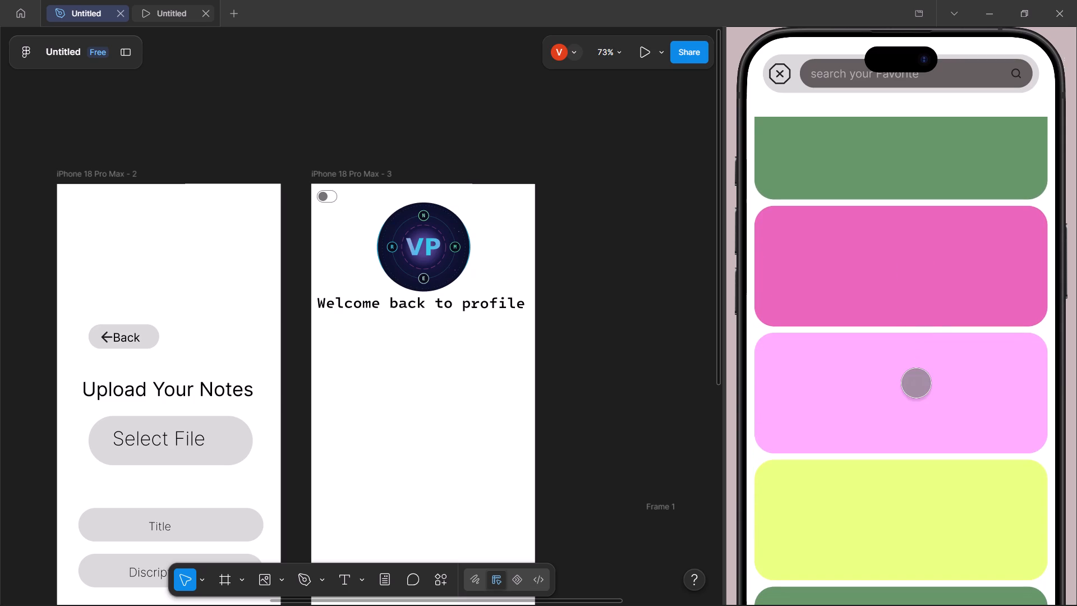
{"action": "scroll", "coordinate": [793, 391], "scroll_direction": "up", "scroll_amount": 3}
{"action": "scroll", "coordinate": [793, 391], "scroll_direction": "down", "scroll_amount": 14}
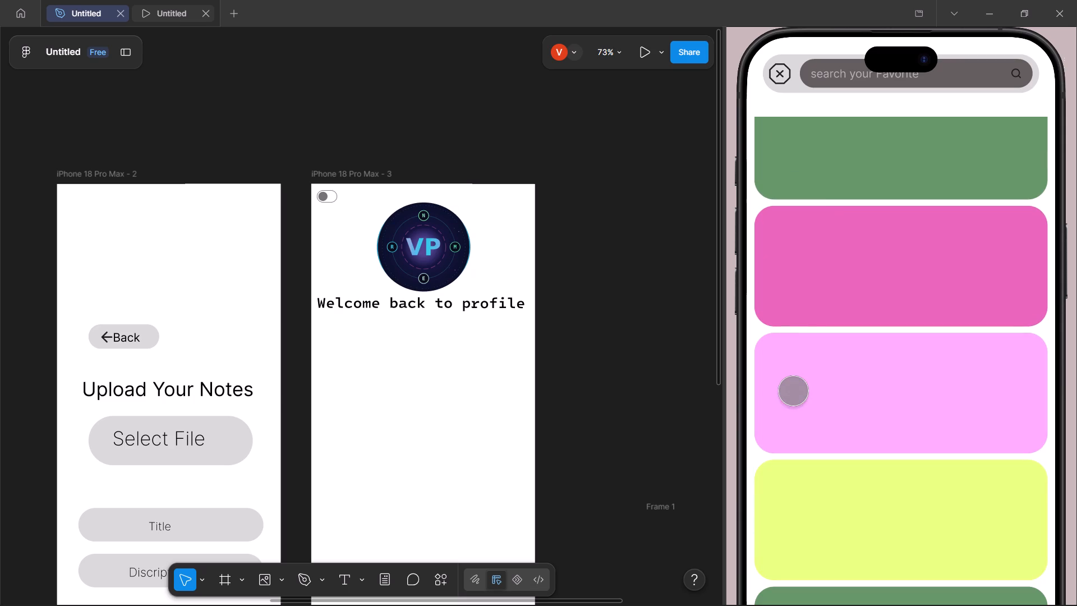
Close the search bar in the prototype preview and check the card list on the home screen.
{"action": "double_click", "coordinate": [779, 216]}
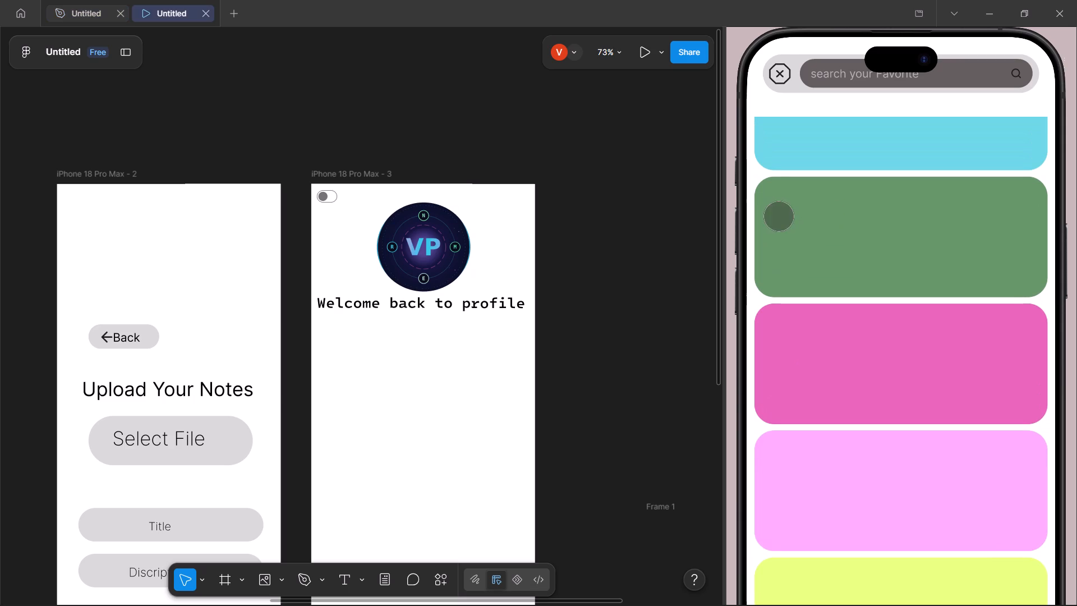
{"action": "left_click", "coordinate": [781, 77]}
{"action": "left_click", "coordinate": [781, 77]}
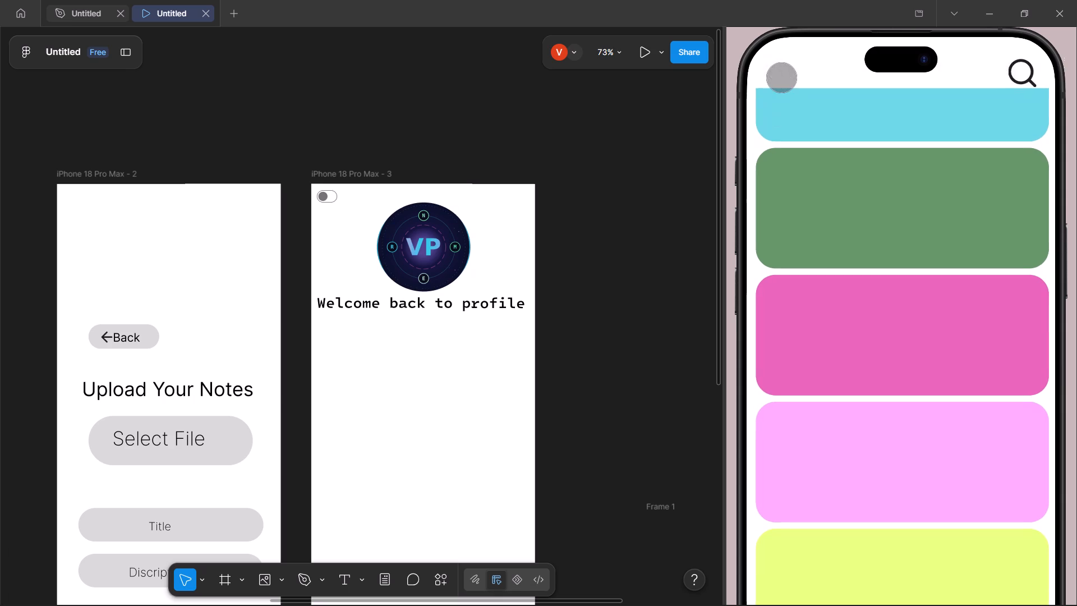
{"action": "scroll", "coordinate": [800, 178], "scroll_direction": "down", "scroll_amount": 10}
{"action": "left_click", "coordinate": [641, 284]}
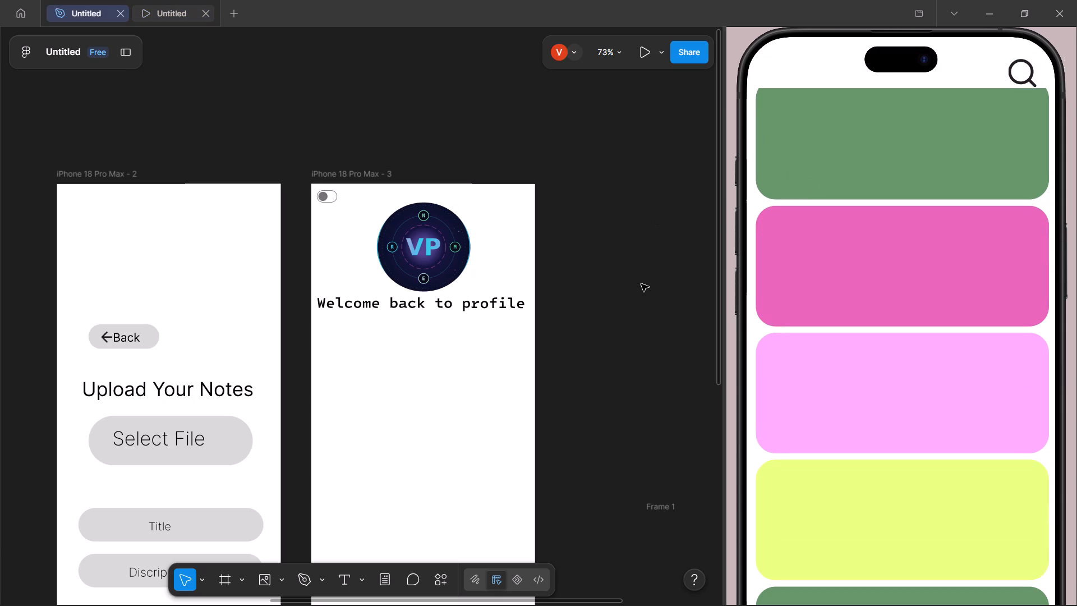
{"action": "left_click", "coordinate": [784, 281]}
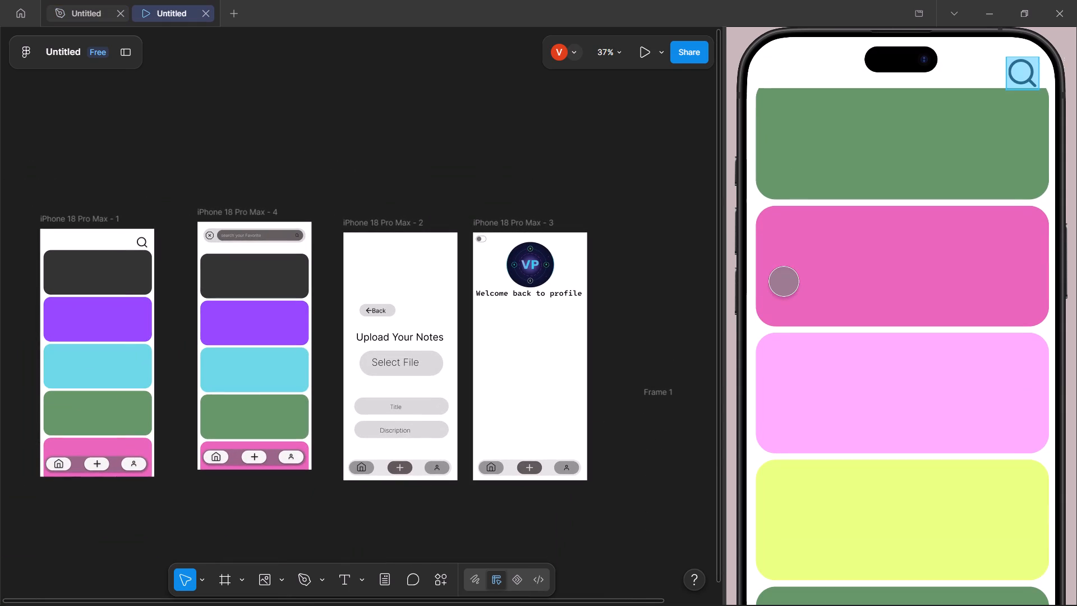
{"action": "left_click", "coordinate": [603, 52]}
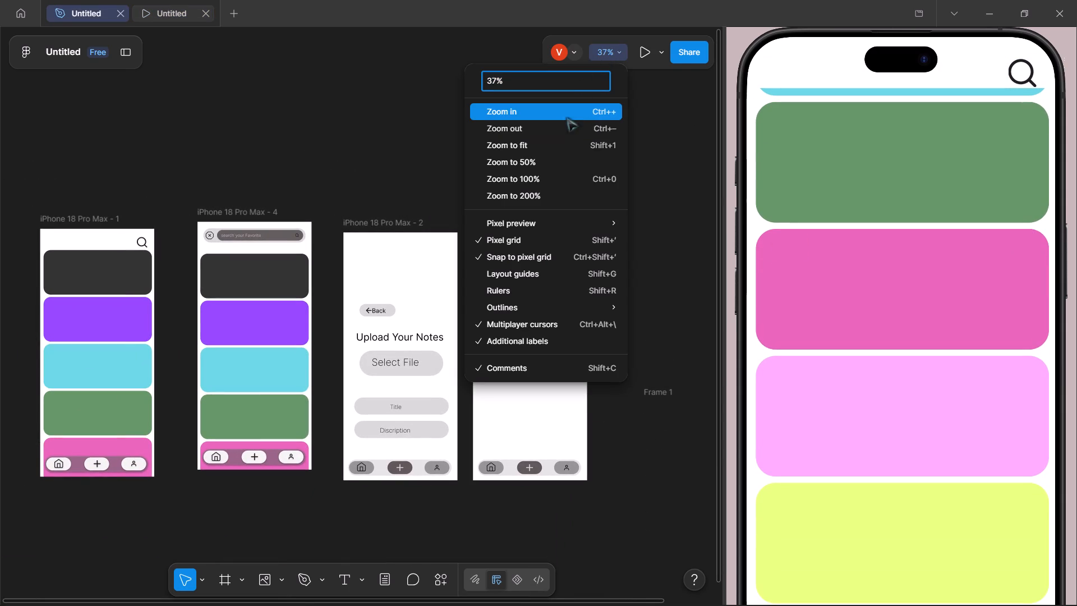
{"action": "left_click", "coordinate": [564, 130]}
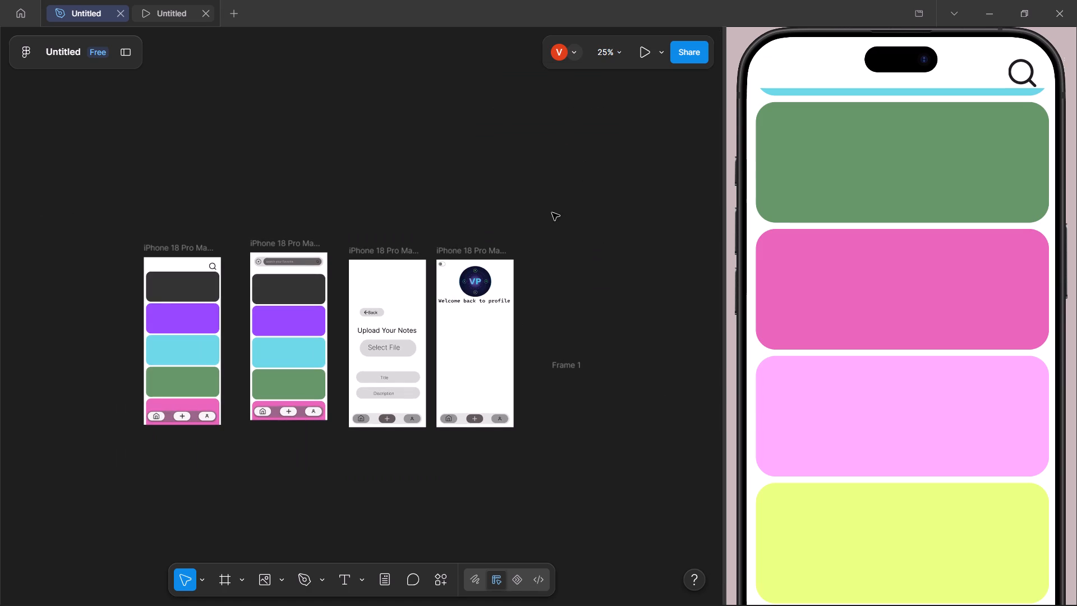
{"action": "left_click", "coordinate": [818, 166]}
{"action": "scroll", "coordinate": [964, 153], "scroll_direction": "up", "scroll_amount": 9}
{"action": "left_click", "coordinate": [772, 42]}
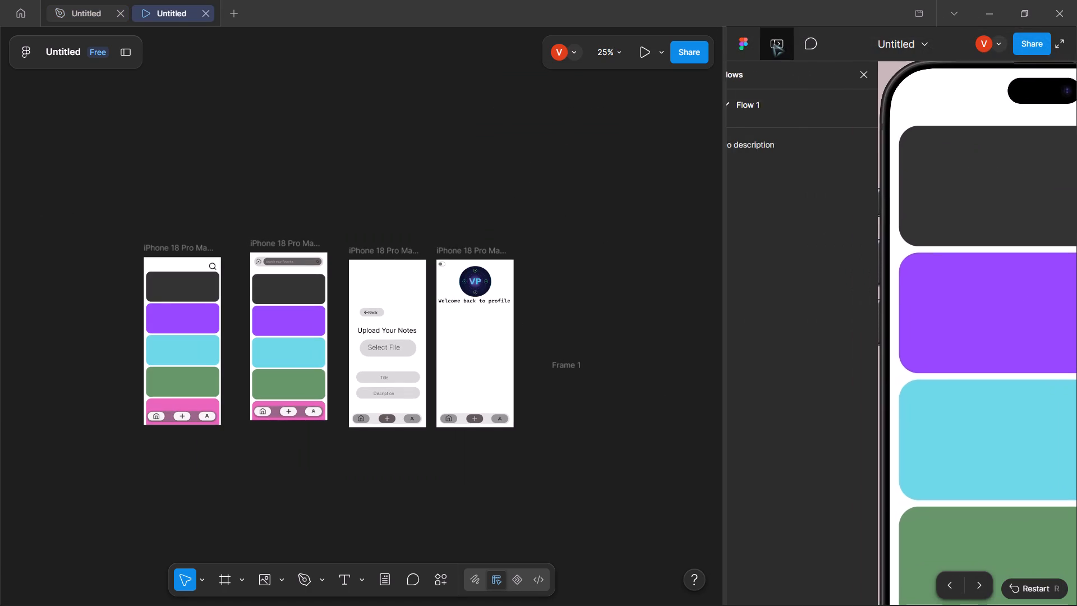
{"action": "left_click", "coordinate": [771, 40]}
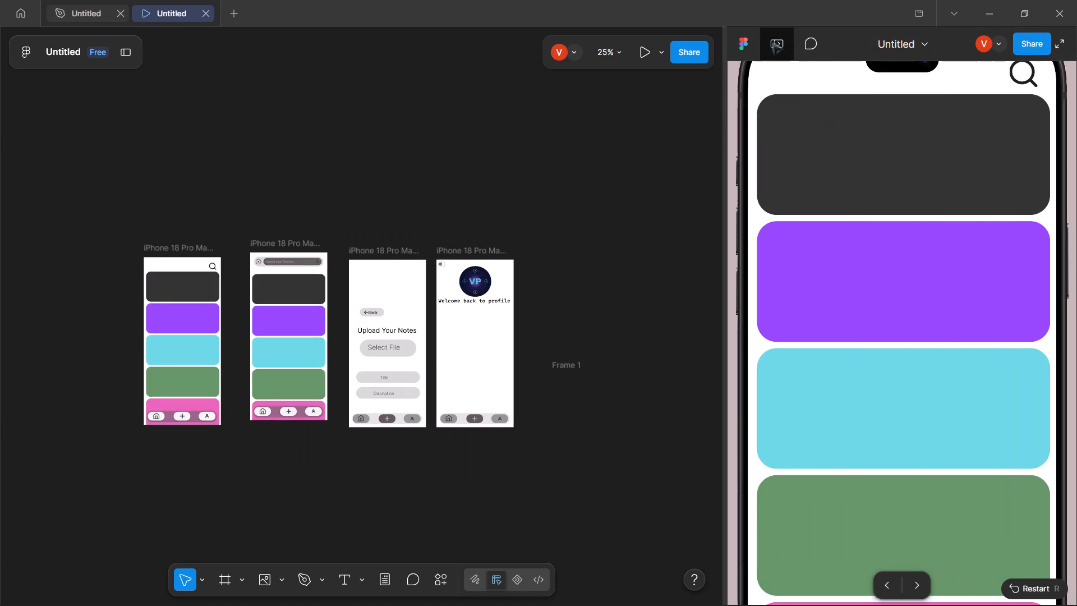
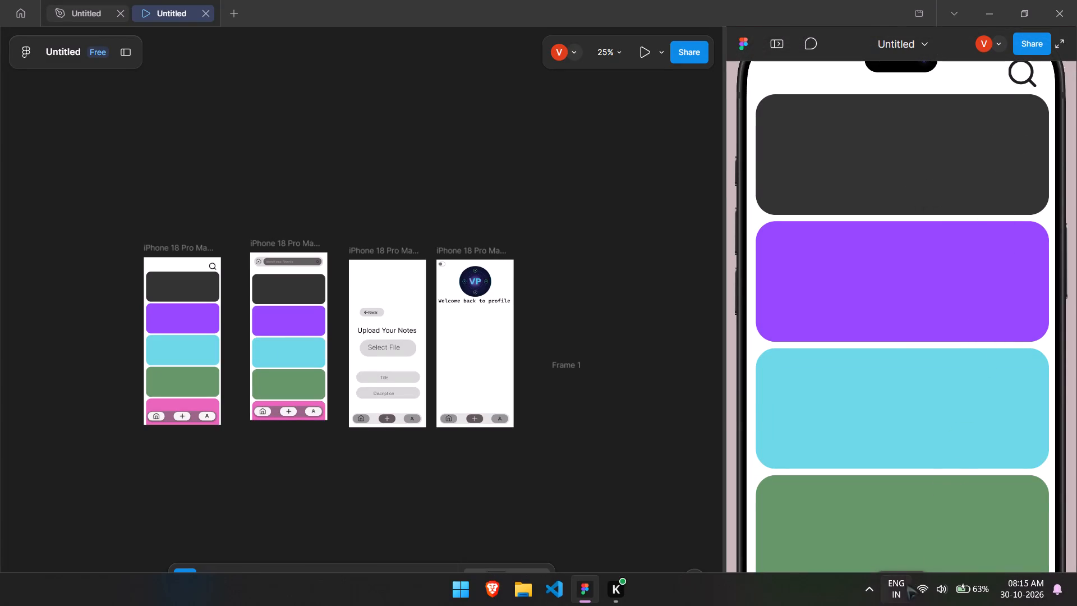
Restart the prototype and check how the coloured card list scrolls beneath the search bar.
{"action": "left_click", "coordinate": [1009, 590]}
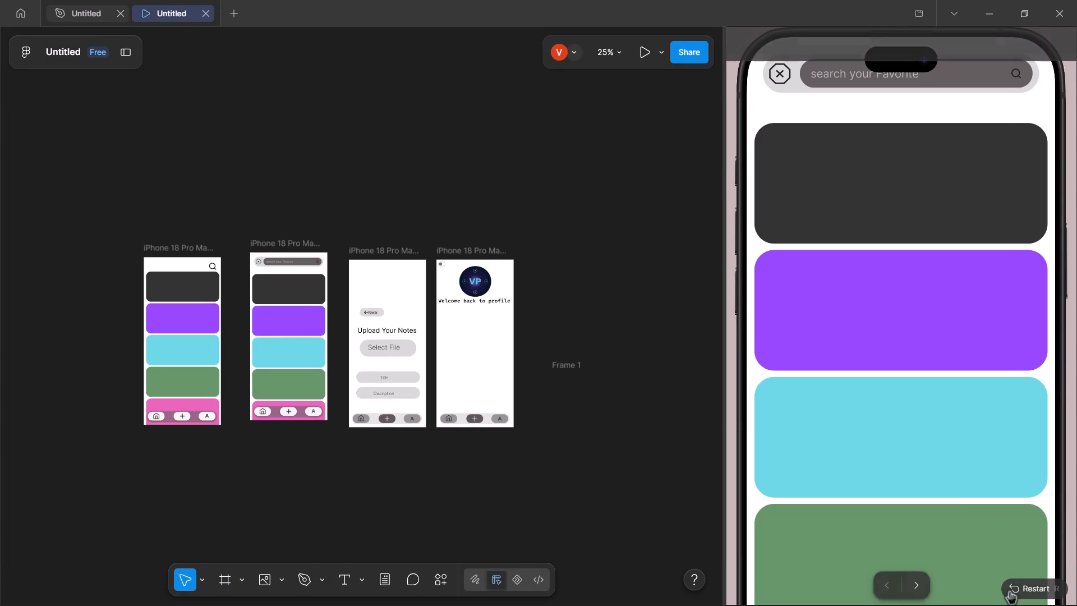
{"action": "scroll", "coordinate": [963, 474], "scroll_direction": "down", "scroll_amount": 10}
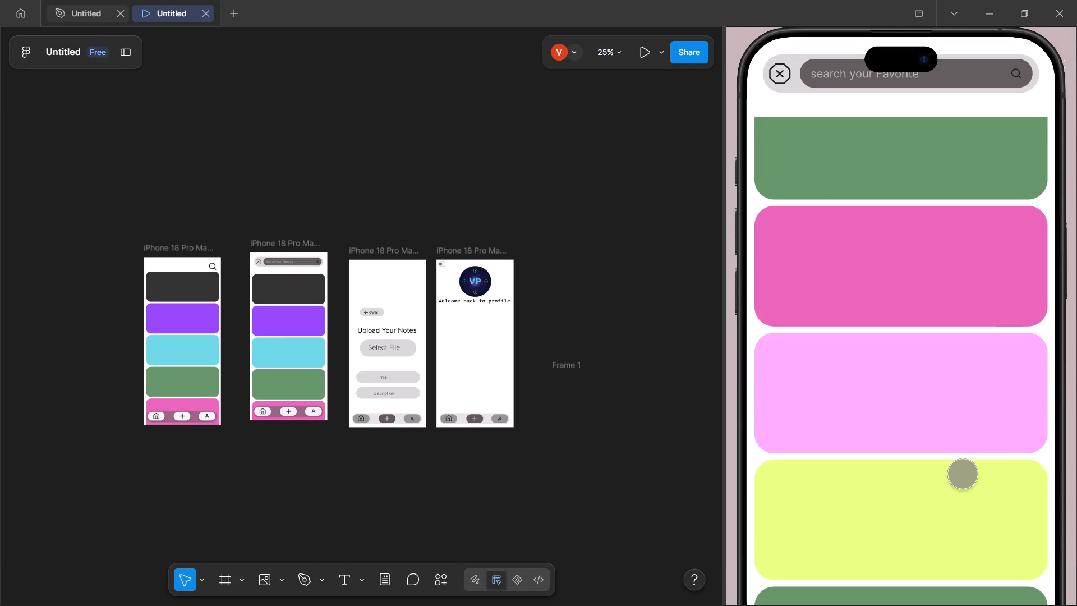
{"action": "scroll", "coordinate": [728, 461], "scroll_direction": "up", "scroll_amount": 4}
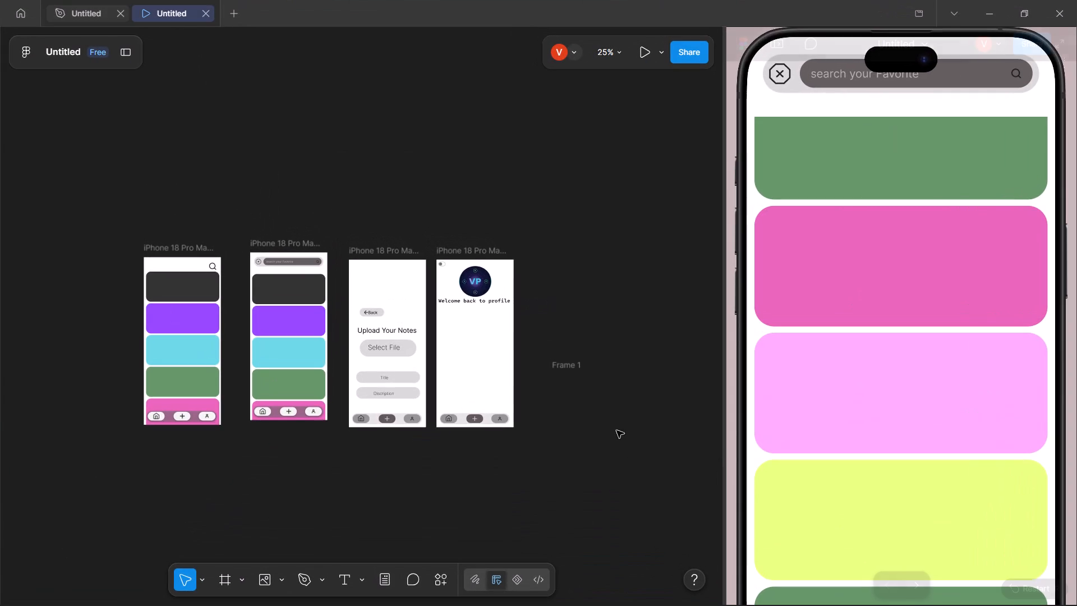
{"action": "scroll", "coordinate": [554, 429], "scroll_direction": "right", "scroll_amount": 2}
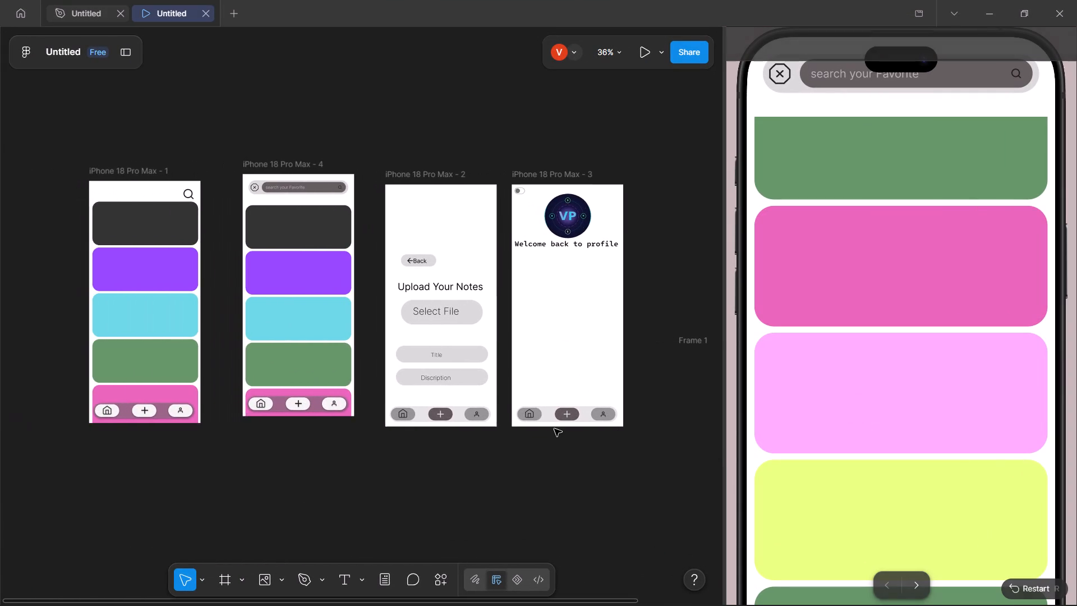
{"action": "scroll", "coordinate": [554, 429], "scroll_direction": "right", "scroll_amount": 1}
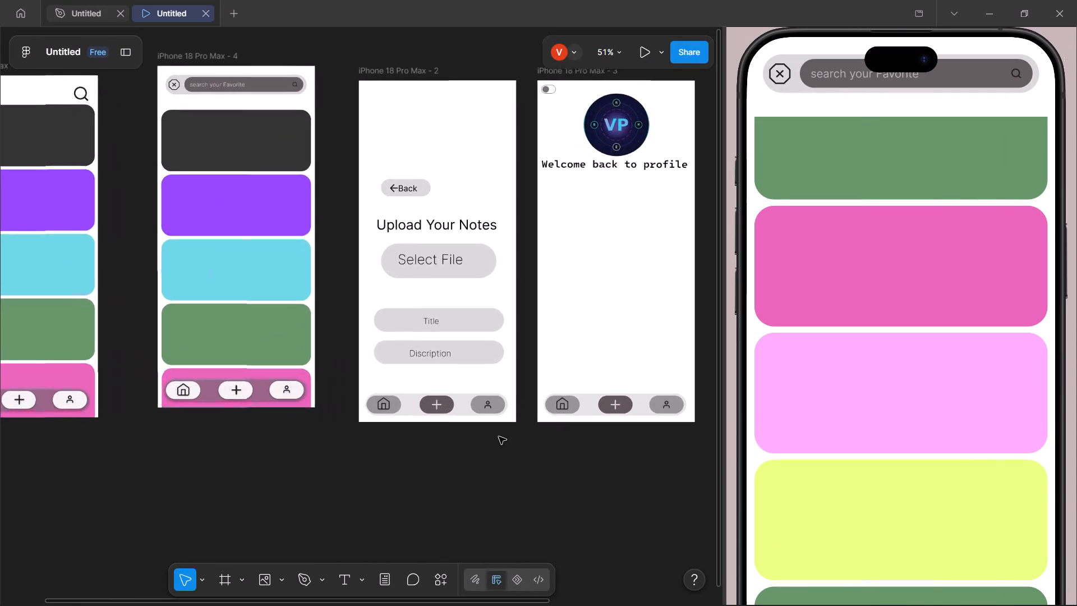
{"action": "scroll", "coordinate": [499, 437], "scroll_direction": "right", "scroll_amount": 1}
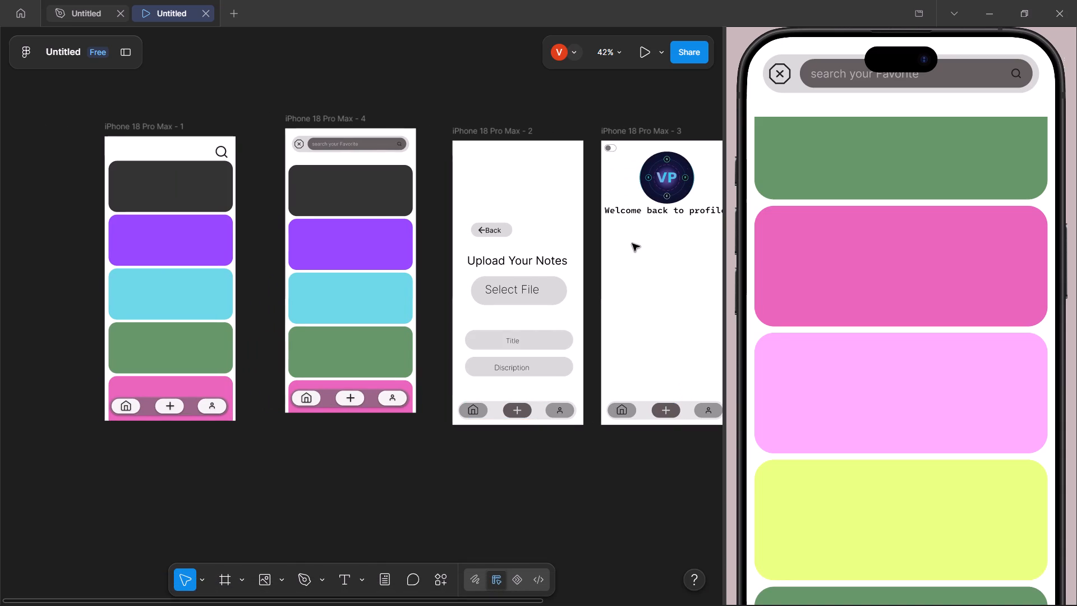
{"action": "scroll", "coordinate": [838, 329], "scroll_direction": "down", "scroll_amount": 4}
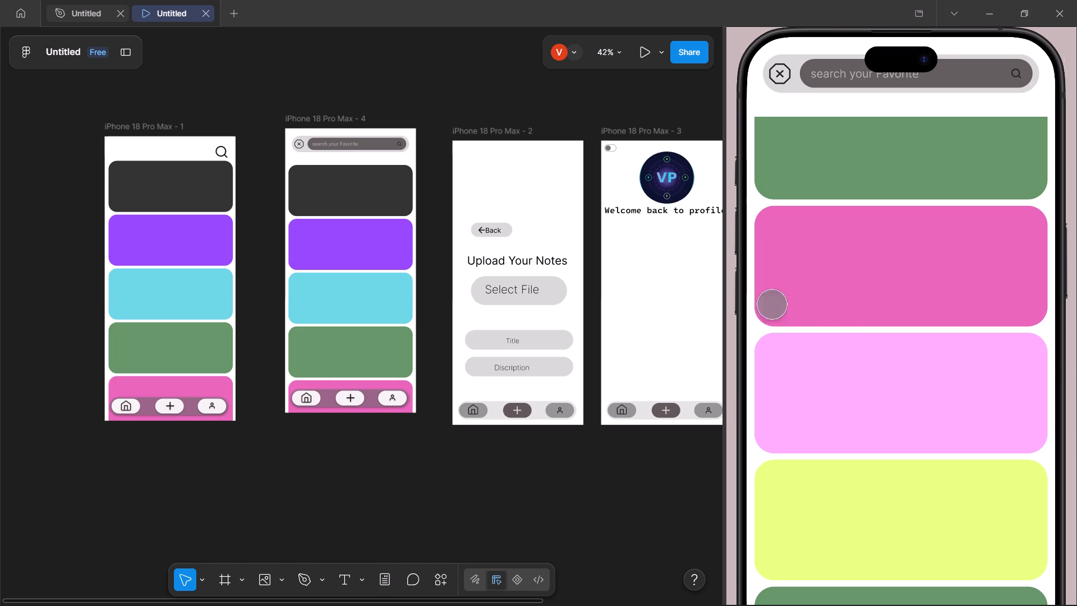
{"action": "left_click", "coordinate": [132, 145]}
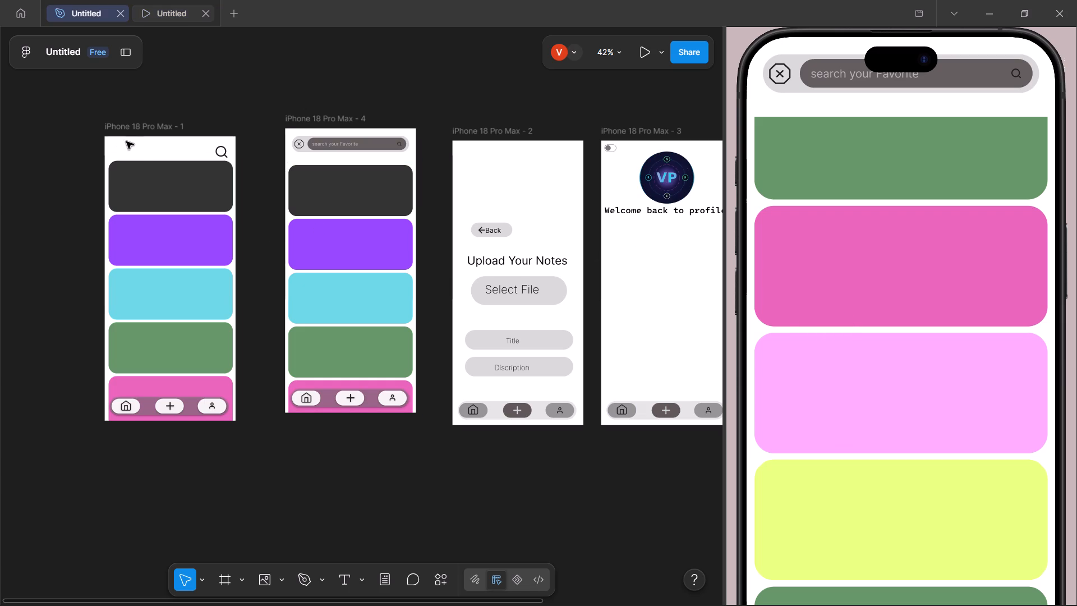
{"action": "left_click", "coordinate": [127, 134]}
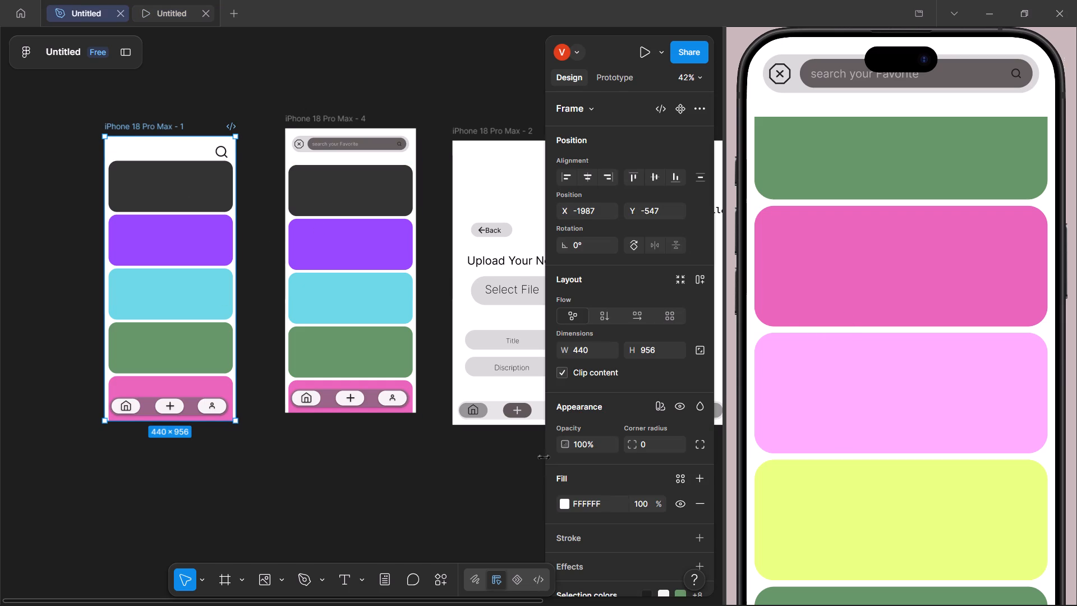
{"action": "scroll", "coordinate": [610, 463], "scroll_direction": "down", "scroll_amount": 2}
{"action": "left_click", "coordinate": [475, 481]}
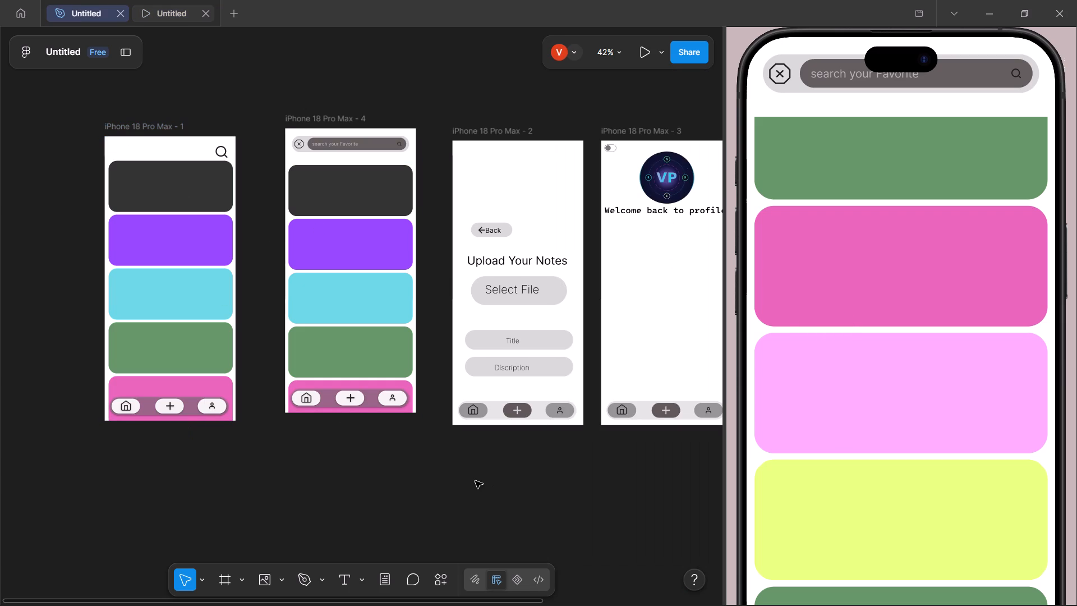
Close the separate prototype presentation, leaving only the design file open.
{"action": "left_click", "coordinate": [158, 18]}
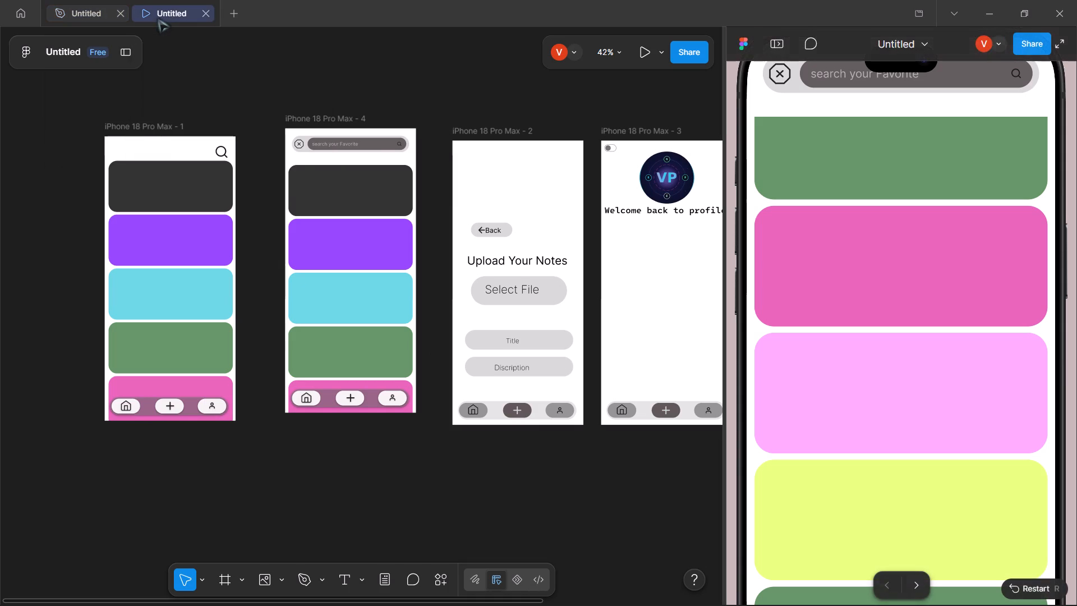
{"action": "left_click", "coordinate": [158, 18]}
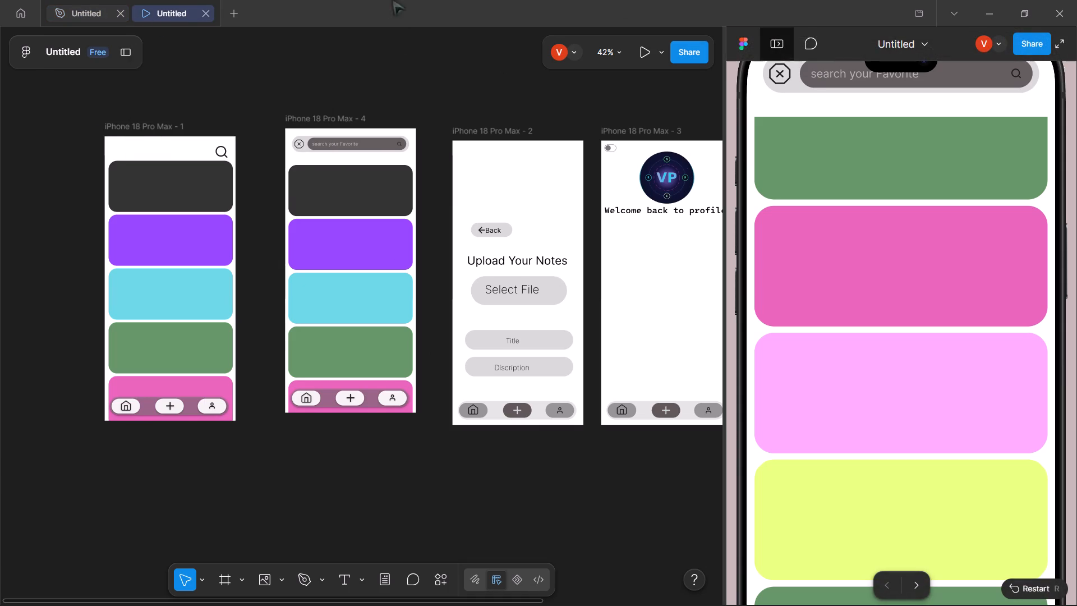
{"action": "left_click", "coordinate": [203, 13]}
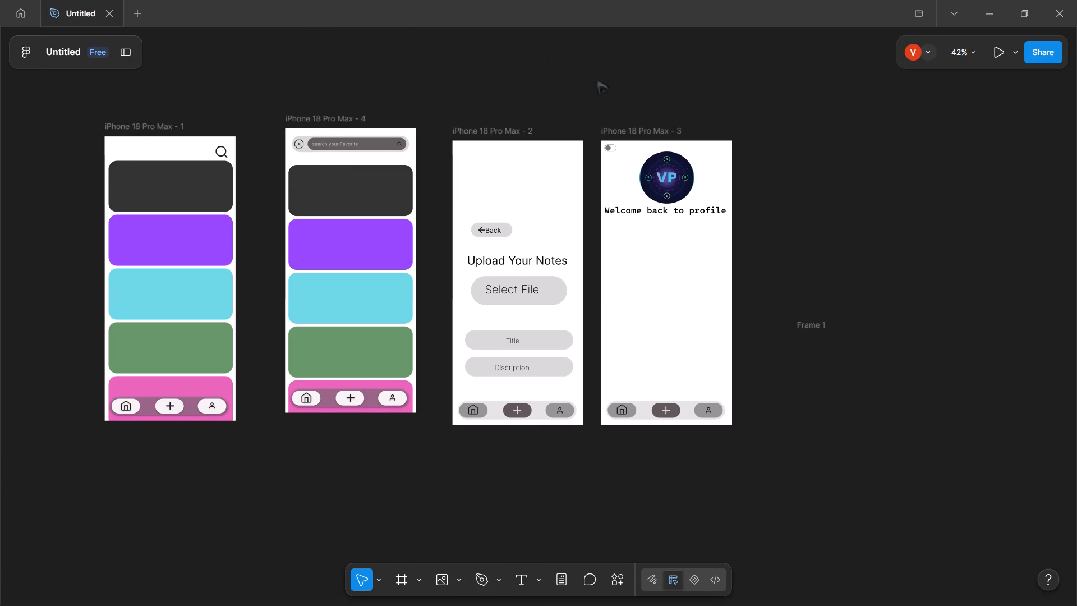
Open the prototype in the inline Preview window instead and place it clear of the four iPhone frames.
{"action": "scroll", "coordinate": [797, 94], "scroll_direction": "right", "scroll_amount": 1}
{"action": "left_click", "coordinate": [1020, 56]}
{"action": "left_click", "coordinate": [1018, 53]}
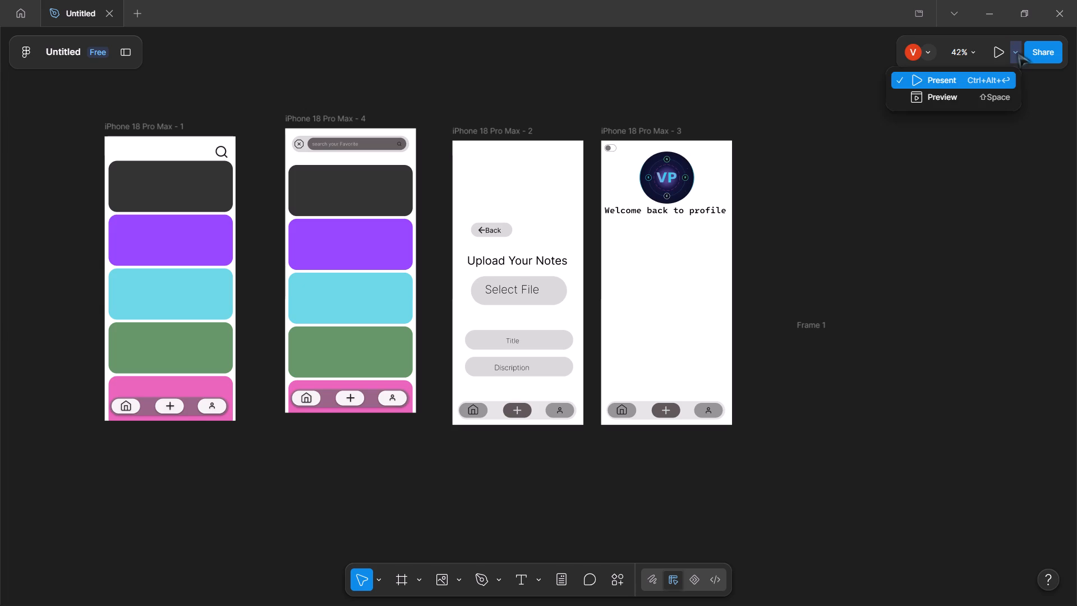
{"action": "left_click", "coordinate": [961, 92]}
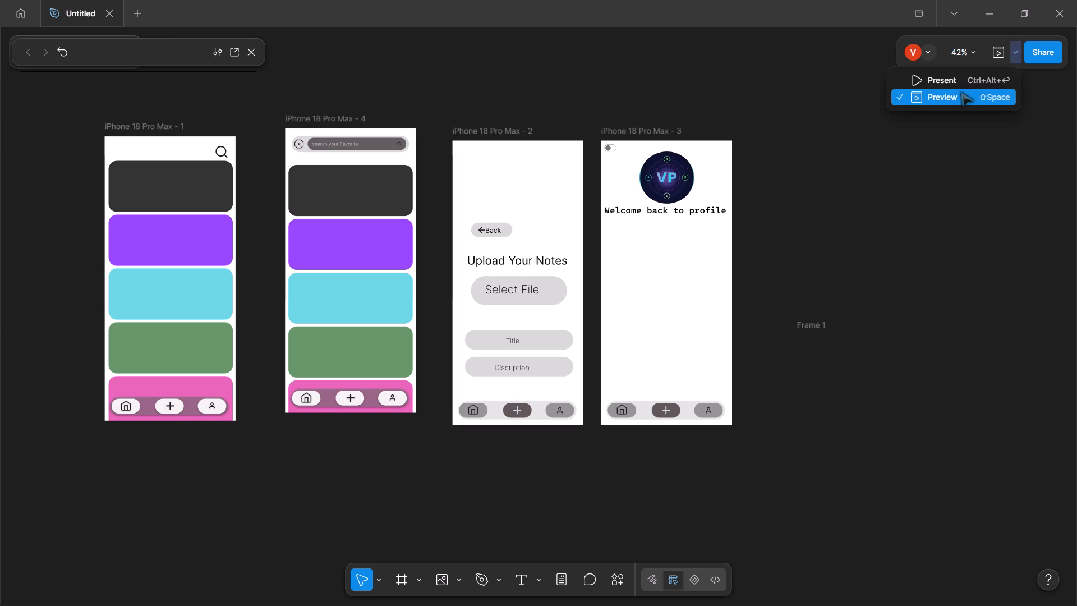
{"action": "left_click_drag", "start_coordinate": [182, 58], "coordinate": [481, 94]}
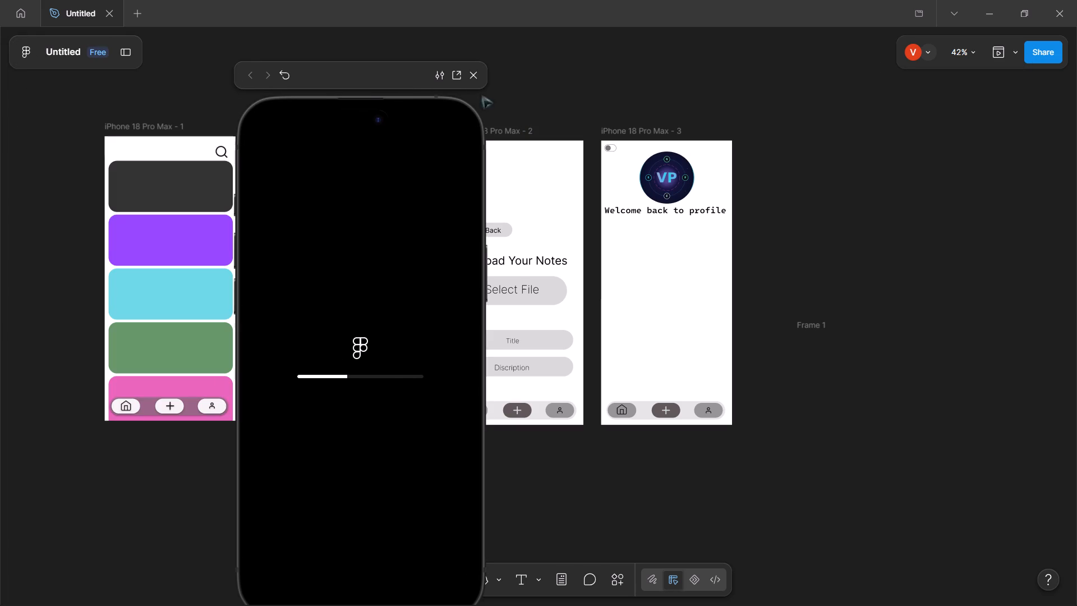
{"action": "left_click_drag", "start_coordinate": [481, 94], "coordinate": [516, 120]}
{"action": "left_click_drag", "start_coordinate": [390, 67], "coordinate": [524, 75]}
{"action": "left_click_drag", "start_coordinate": [524, 75], "coordinate": [405, 79]}
{"action": "left_click_drag", "start_coordinate": [405, 79], "coordinate": [687, 125]}
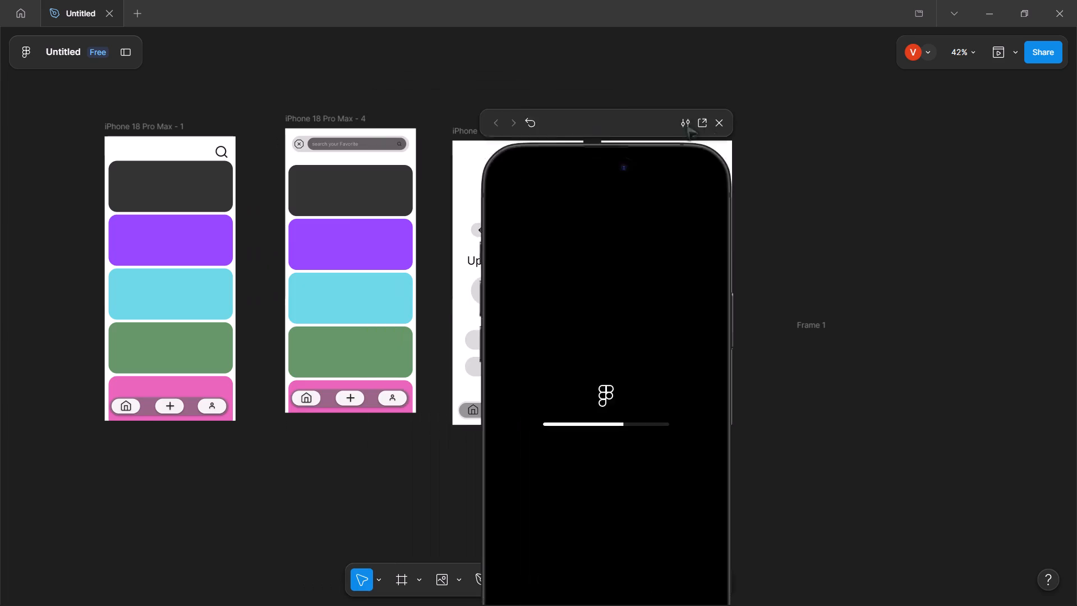
{"action": "left_click_drag", "start_coordinate": [687, 125], "coordinate": [831, 78]}
{"action": "left_click_drag", "start_coordinate": [800, 81], "coordinate": [955, 41]}
Examine how the coloured cards scroll beneath the search bar and behind the navigation bar in the preview.
{"action": "scroll", "coordinate": [931, 131], "scroll_direction": "down", "scroll_amount": 20}
{"action": "scroll", "coordinate": [931, 131], "scroll_direction": "down", "scroll_amount": 20}
{"action": "scroll", "coordinate": [931, 131], "scroll_direction": "down", "scroll_amount": 20}
{"action": "scroll", "coordinate": [930, 142], "scroll_direction": "up", "scroll_amount": 20}
{"action": "scroll", "coordinate": [930, 142], "scroll_direction": "up", "scroll_amount": 20}
{"action": "scroll", "coordinate": [930, 142], "scroll_direction": "up", "scroll_amount": 20}
{"action": "scroll", "coordinate": [930, 147], "scroll_direction": "down", "scroll_amount": 20}
{"action": "scroll", "coordinate": [930, 147], "scroll_direction": "down", "scroll_amount": 13}
{"action": "scroll", "coordinate": [930, 151], "scroll_direction": "up", "scroll_amount": 20}
{"action": "scroll", "coordinate": [930, 151], "scroll_direction": "up", "scroll_amount": 20}
{"action": "scroll", "coordinate": [930, 151], "scroll_direction": "up", "scroll_amount": 20}
{"action": "scroll", "coordinate": [929, 152], "scroll_direction": "down", "scroll_amount": 20}
{"action": "scroll", "coordinate": [929, 152], "scroll_direction": "down", "scroll_amount": 20}
{"action": "scroll", "coordinate": [929, 152], "scroll_direction": "down", "scroll_amount": 20}
{"action": "scroll", "coordinate": [932, 185], "scroll_direction": "up", "scroll_amount": 20}
{"action": "scroll", "coordinate": [1055, 480], "scroll_direction": "up", "scroll_amount": 11}
{"action": "scroll", "coordinate": [1031, 423], "scroll_direction": "up", "scroll_amount": 4}
{"action": "scroll", "coordinate": [1031, 423], "scroll_direction": "down", "scroll_amount": 17}
{"action": "scroll", "coordinate": [1031, 423], "scroll_direction": "up", "scroll_amount": 20}
{"action": "scroll", "coordinate": [1031, 423], "scroll_direction": "up", "scroll_amount": 20}
{"action": "scroll", "coordinate": [1031, 423], "scroll_direction": "up", "scroll_amount": 20}
{"action": "scroll", "coordinate": [1025, 434], "scroll_direction": "down", "scroll_amount": 20}
{"action": "scroll", "coordinate": [1025, 434], "scroll_direction": "down", "scroll_amount": 20}
{"action": "scroll", "coordinate": [1025, 434], "scroll_direction": "down", "scroll_amount": 20}
{"action": "scroll", "coordinate": [1014, 437], "scroll_direction": "up", "scroll_amount": 20}
{"action": "scroll", "coordinate": [1014, 437], "scroll_direction": "up", "scroll_amount": 20}
{"action": "scroll", "coordinate": [1014, 437], "scroll_direction": "up", "scroll_amount": 20}
{"action": "scroll", "coordinate": [1012, 437], "scroll_direction": "down", "scroll_amount": 1}
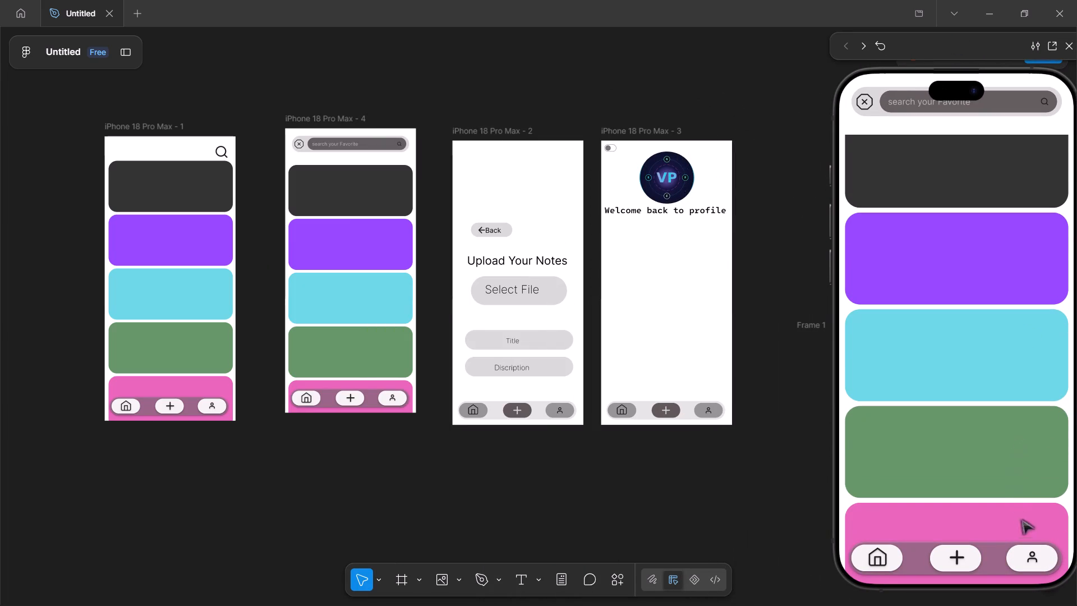
Try the profile and home buttons of the navigation bar on the search screen in the preview.
{"action": "left_click", "coordinate": [1031, 554]}
{"action": "triple_click", "coordinate": [1025, 550]}
{"action": "left_click", "coordinate": [1025, 550]}
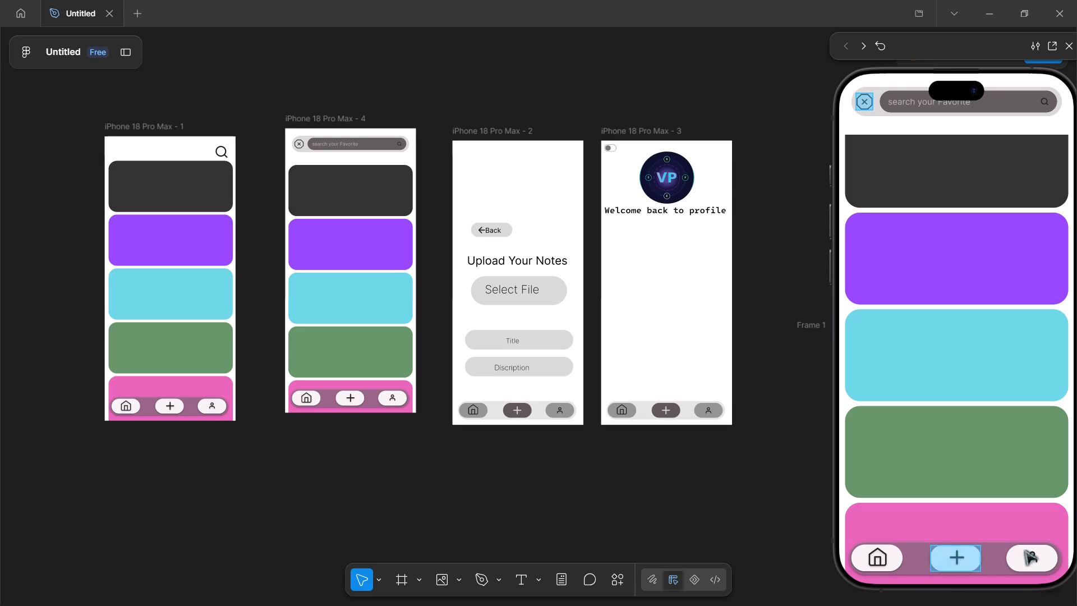
{"action": "double_click", "coordinate": [1023, 559]}
{"action": "triple_click", "coordinate": [1042, 559]}
{"action": "left_click", "coordinate": [1043, 558]}
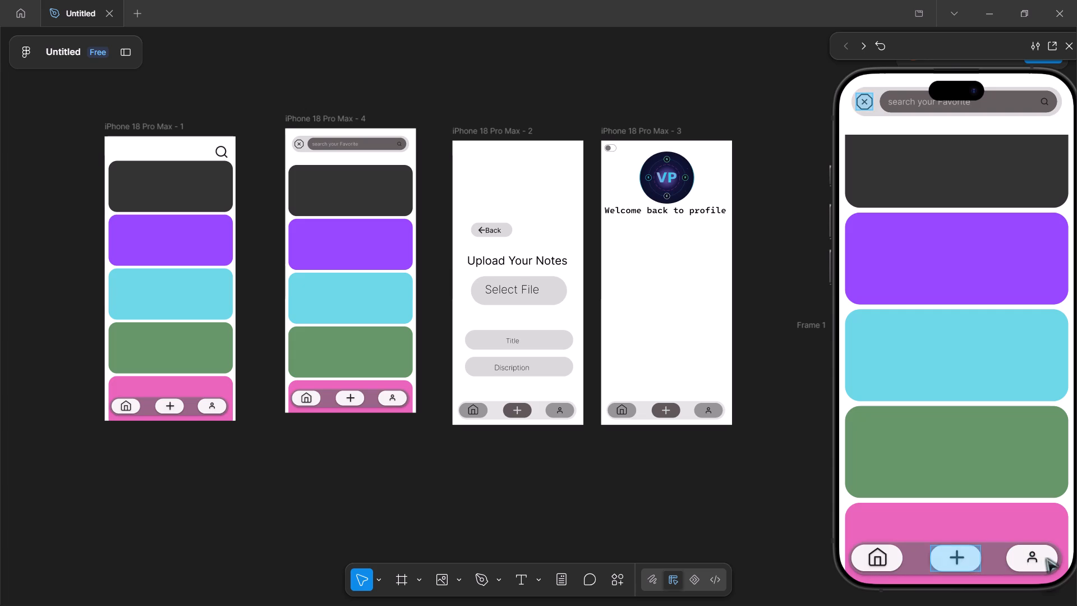
{"action": "double_click", "coordinate": [1046, 558]}
{"action": "triple_click", "coordinate": [966, 501]}
{"action": "double_click", "coordinate": [1024, 554]}
{"action": "triple_click", "coordinate": [885, 558]}
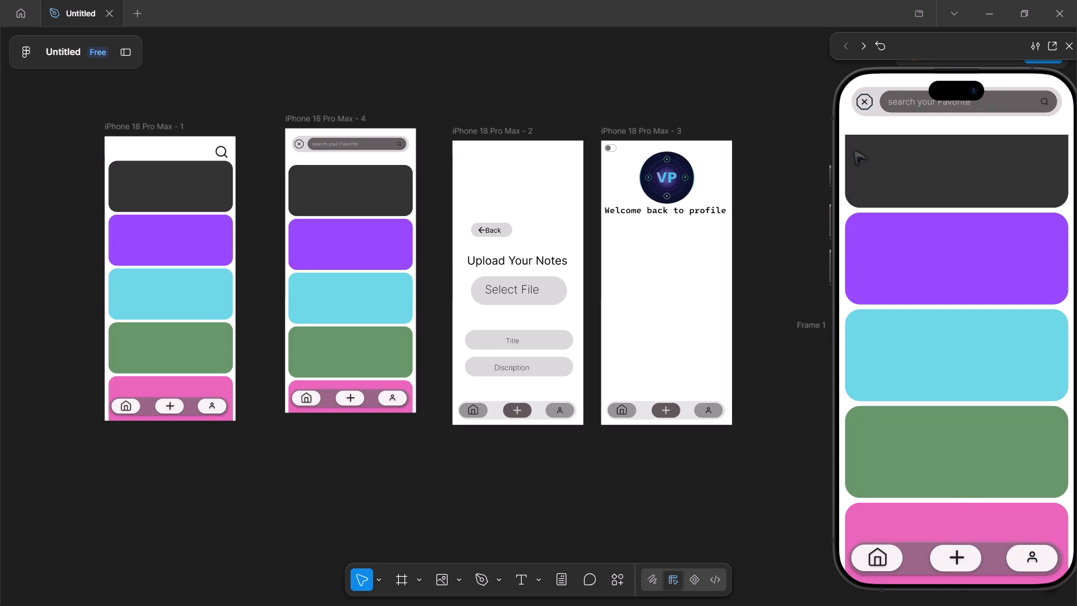
Close the search bar in the preview, then open the profile screen from the home screen and inspect it.
{"action": "left_click", "coordinate": [860, 98]}
{"action": "left_click", "coordinate": [1023, 551]}
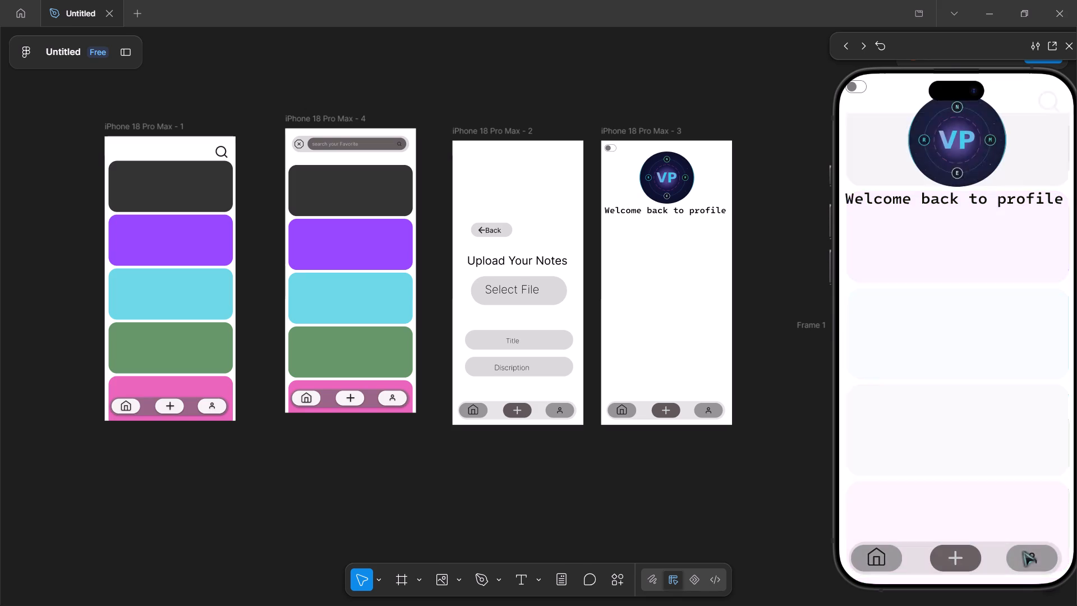
{"action": "double_click", "coordinate": [972, 290]}
{"action": "scroll", "coordinate": [971, 297], "scroll_direction": "down", "scroll_amount": 10}
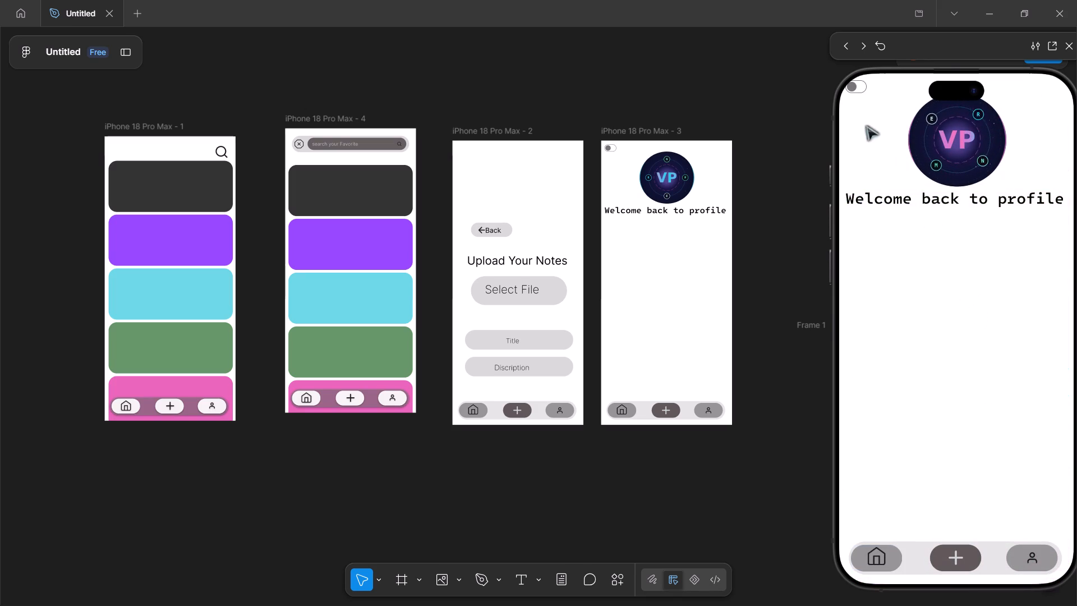
Test whether the corner toggle switch on the profile screen responds in the preview.
{"action": "left_click", "coordinate": [853, 90]}
{"action": "left_click", "coordinate": [857, 89]}
{"action": "double_click", "coordinate": [855, 84]}
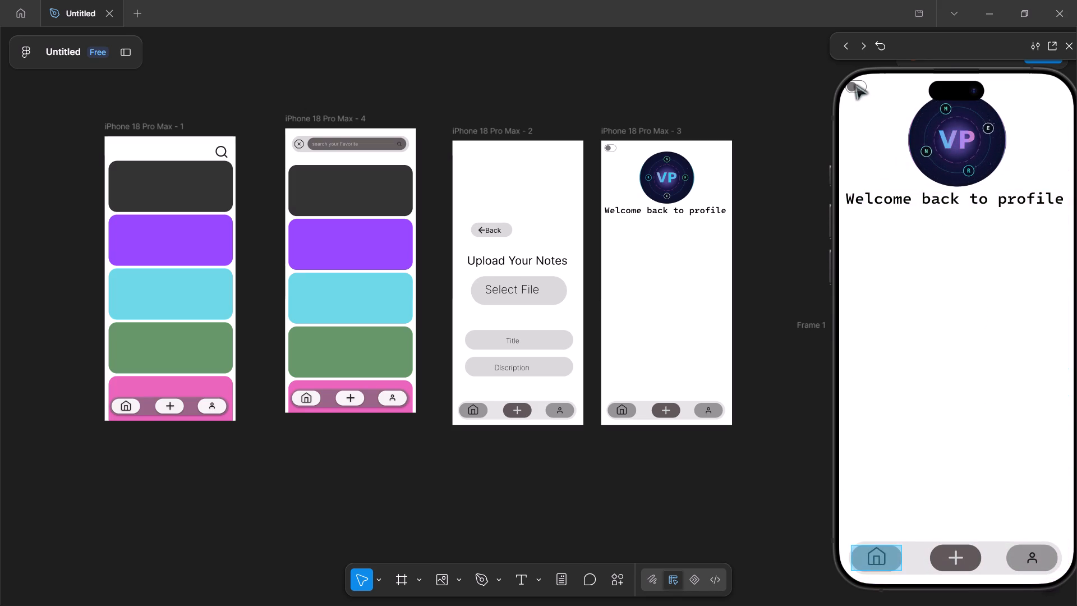
{"action": "left_click", "coordinate": [855, 84]}
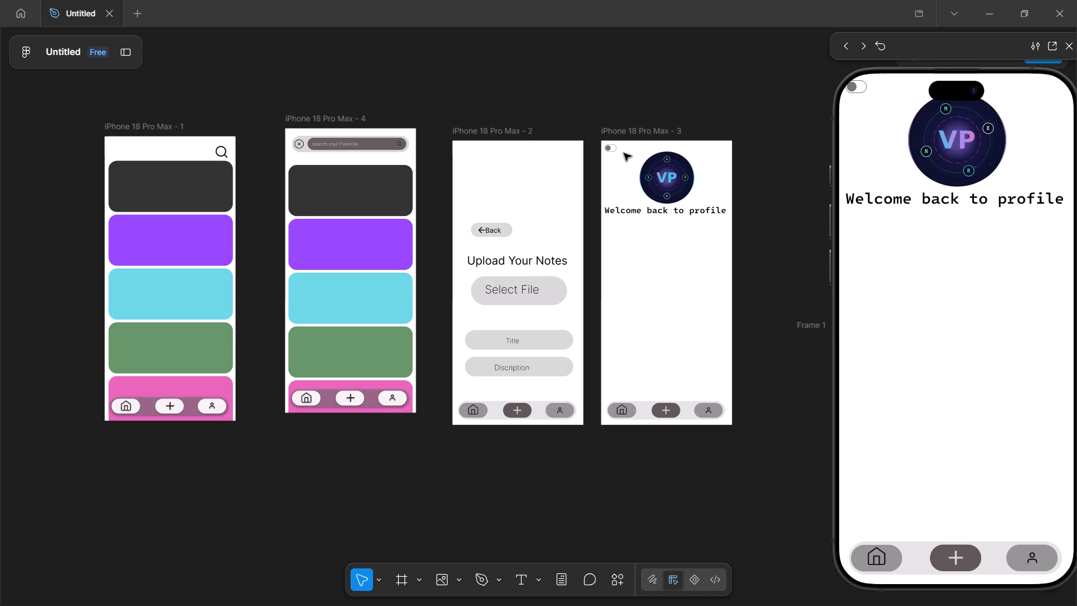
Move the corner toggle switch on iPhone 18 Pro Max - 3 slightly down and inward from the frame's edges.
{"action": "left_click_drag", "start_coordinate": [608, 150], "coordinate": [611, 160]}
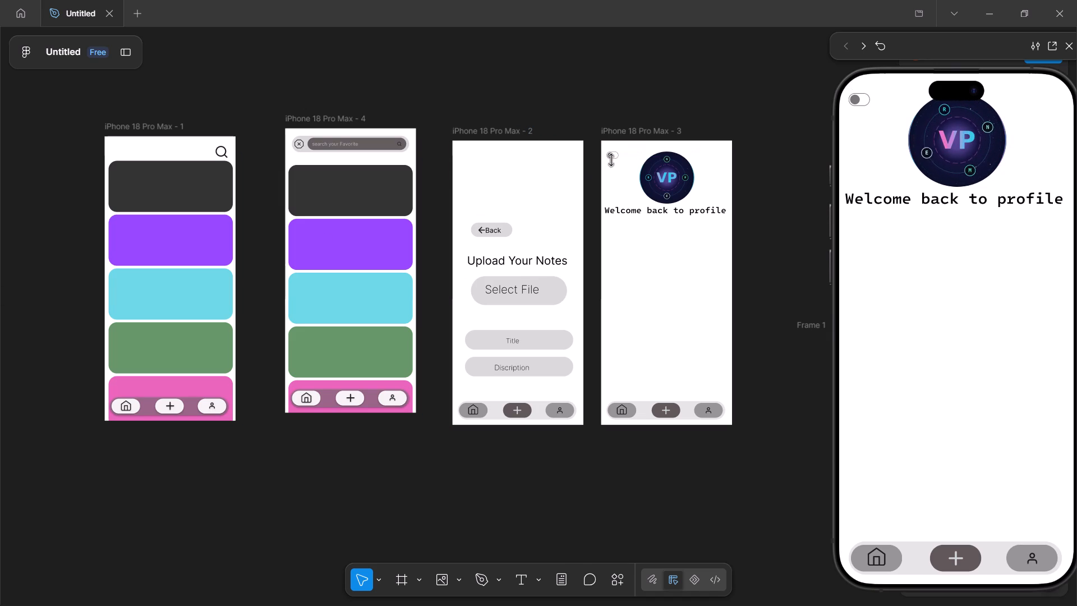
Move the VP avatar GIF down on iPhone 18 Pro Max - 3 so it clears the phone's camera cutout.
{"action": "left_click_drag", "start_coordinate": [665, 173], "coordinate": [666, 179]}
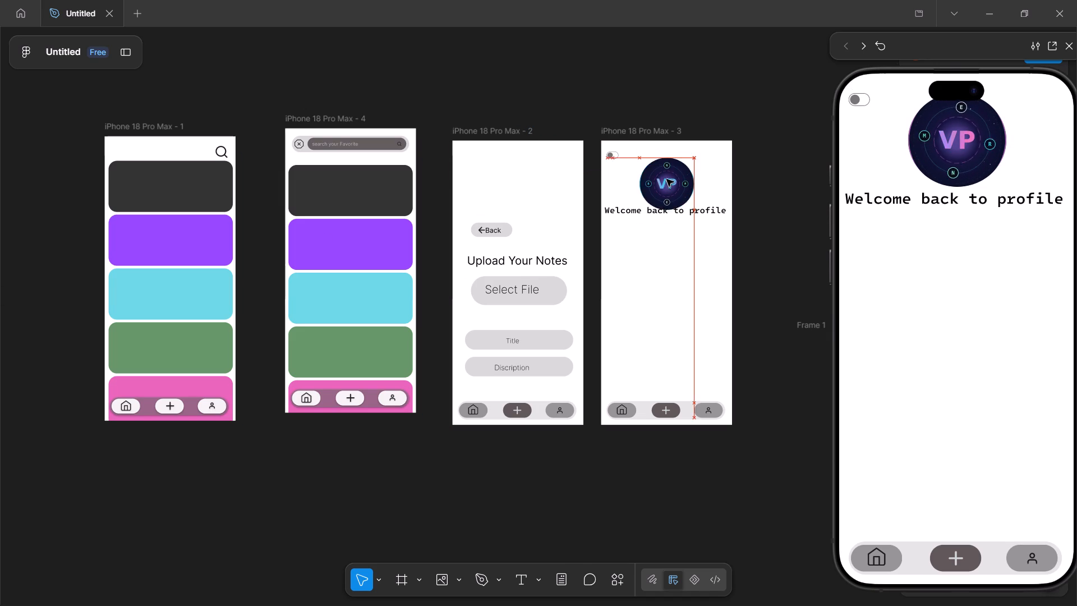
{"action": "left_click_drag", "start_coordinate": [666, 179], "coordinate": [668, 189]}
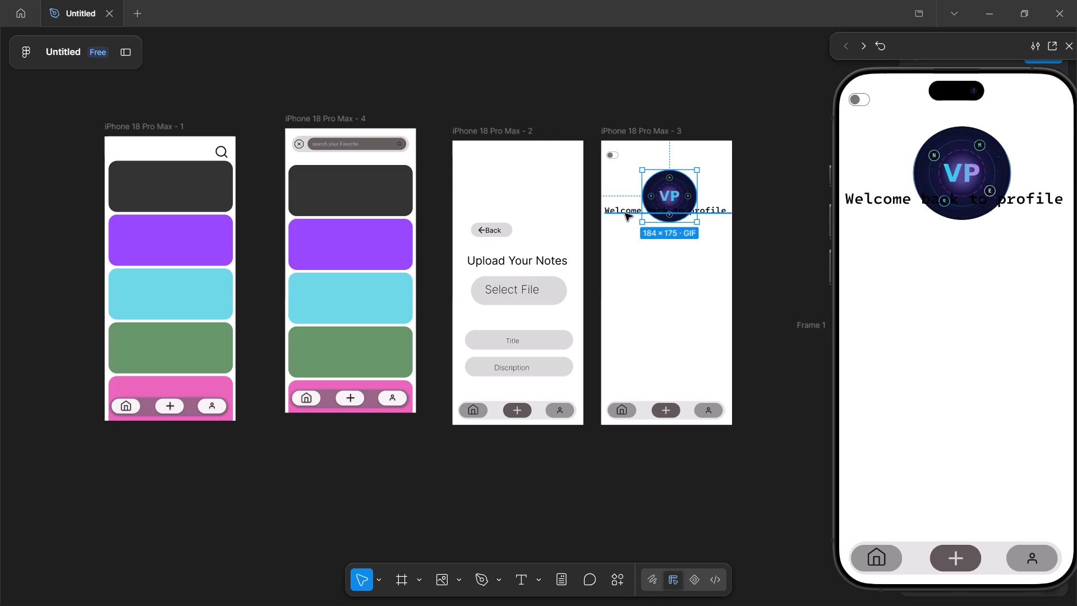
Move the "Welcome back to profile" text down to sit just beneath the VP avatar.
{"action": "left_click", "coordinate": [625, 213]}
{"action": "left_click_drag", "start_coordinate": [625, 213], "coordinate": [625, 244]}
{"action": "left_click", "coordinate": [622, 225]}
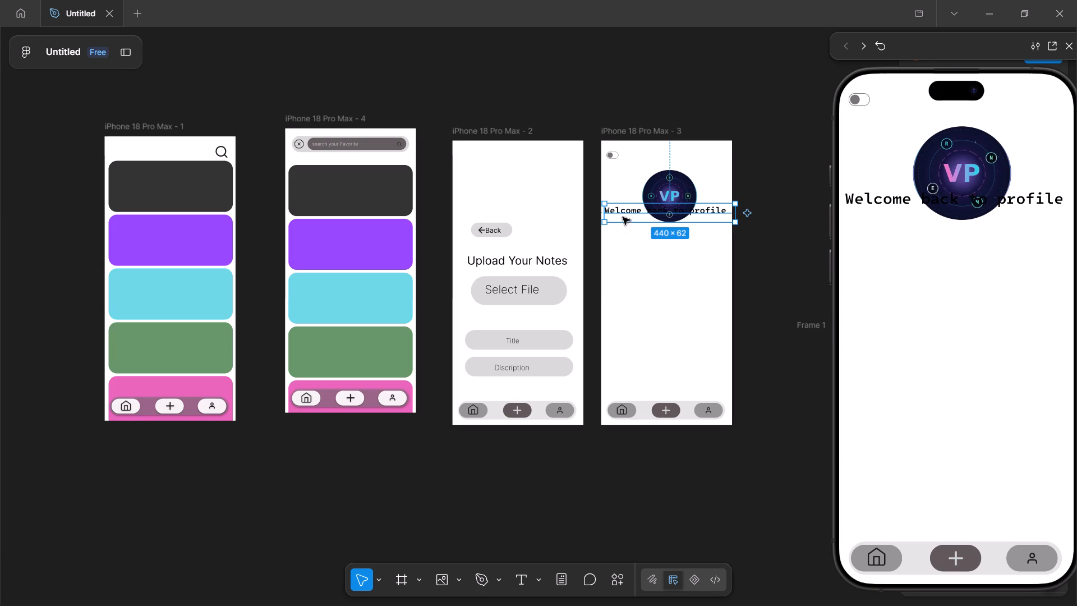
{"action": "left_click_drag", "start_coordinate": [623, 209], "coordinate": [625, 227]}
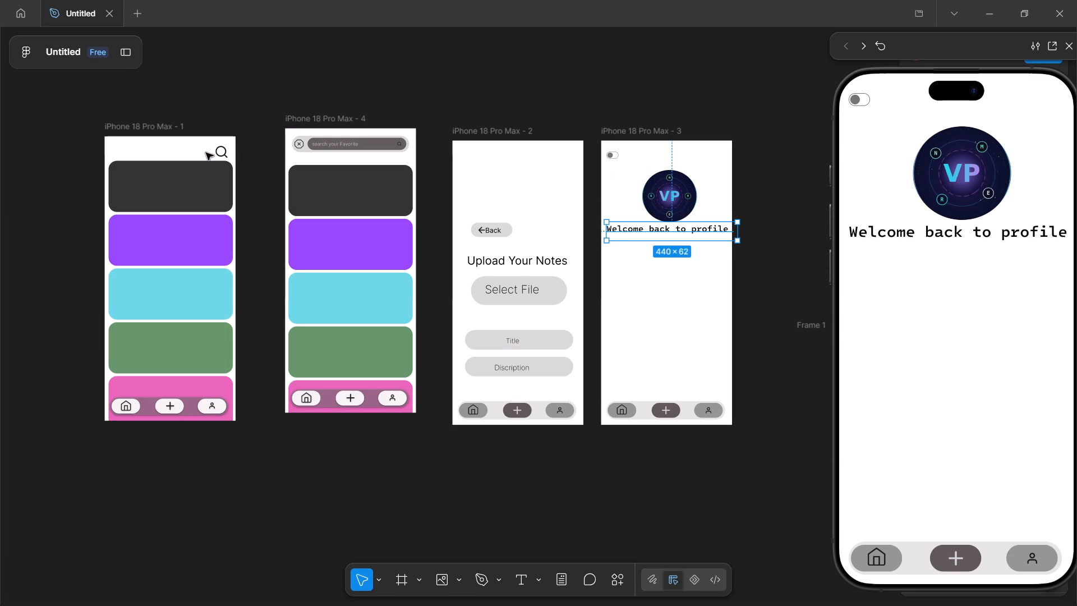
Preview iPhone 18 Pro Max - 1 and check how its coloured card list scrolls.
{"action": "left_click", "coordinate": [199, 153]}
{"action": "left_click", "coordinate": [172, 131]}
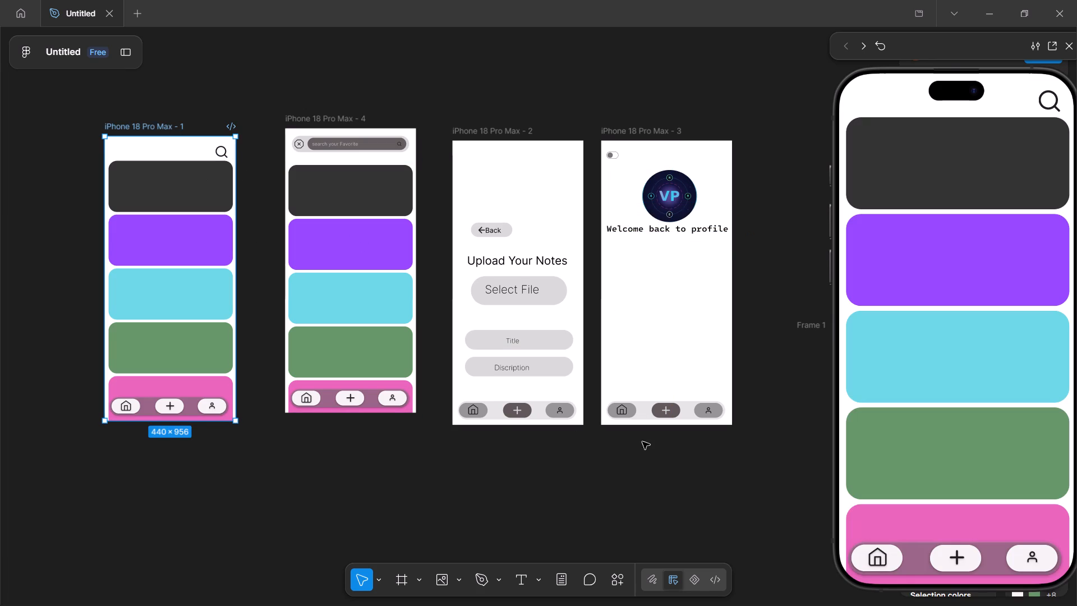
{"action": "scroll", "coordinate": [846, 323], "scroll_direction": "down", "scroll_amount": 20}
{"action": "scroll", "coordinate": [846, 323], "scroll_direction": "down", "scroll_amount": 20}
{"action": "scroll", "coordinate": [846, 323], "scroll_direction": "down", "scroll_amount": 20}
{"action": "scroll", "coordinate": [874, 338], "scroll_direction": "up", "scroll_amount": 20}
{"action": "scroll", "coordinate": [874, 338], "scroll_direction": "up", "scroll_amount": 20}
{"action": "scroll", "coordinate": [874, 338], "scroll_direction": "up", "scroll_amount": 20}
{"action": "scroll", "coordinate": [878, 343], "scroll_direction": "down", "scroll_amount": 20}
{"action": "scroll", "coordinate": [878, 343], "scroll_direction": "down", "scroll_amount": 20}
{"action": "scroll", "coordinate": [878, 343], "scroll_direction": "down", "scroll_amount": 20}
{"action": "scroll", "coordinate": [930, 414], "scroll_direction": "up", "scroll_amount": 20}
{"action": "scroll", "coordinate": [930, 414], "scroll_direction": "up", "scroll_amount": 14}
{"action": "scroll", "coordinate": [930, 416], "scroll_direction": "down", "scroll_amount": 20}
{"action": "scroll", "coordinate": [930, 416], "scroll_direction": "down", "scroll_amount": 14}
{"action": "scroll", "coordinate": [930, 416], "scroll_direction": "up", "scroll_amount": 20}
{"action": "scroll", "coordinate": [930, 416], "scroll_direction": "up", "scroll_amount": 5}
Test the bottom navigation buttons in the preview, switching between the home and profile screens, and check the card list's scrolling.
{"action": "left_click", "coordinate": [955, 547]}
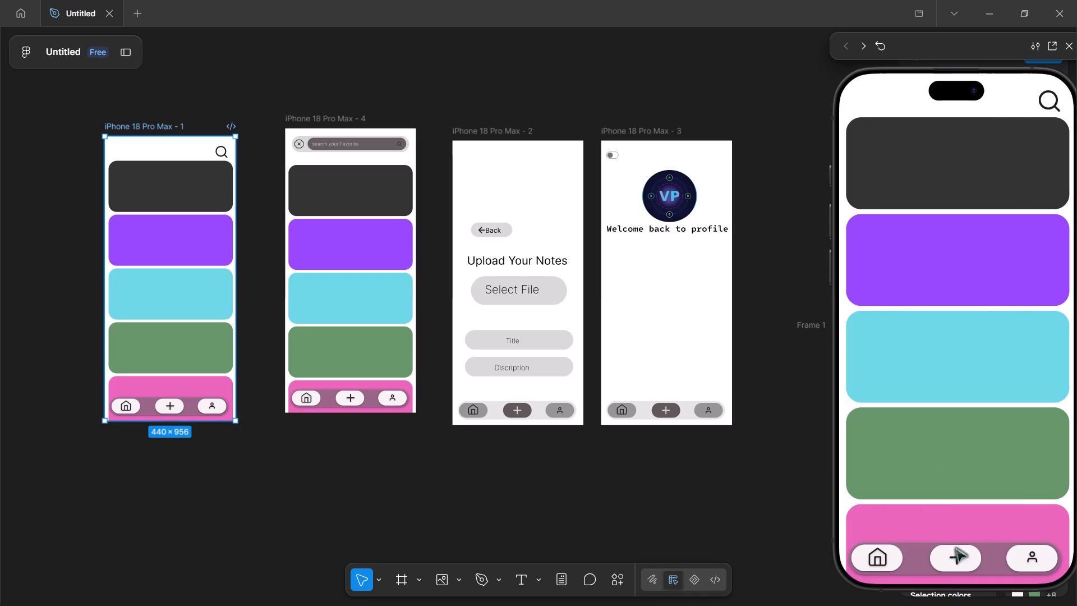
{"action": "left_click", "coordinate": [872, 557]}
{"action": "left_click", "coordinate": [1025, 558]}
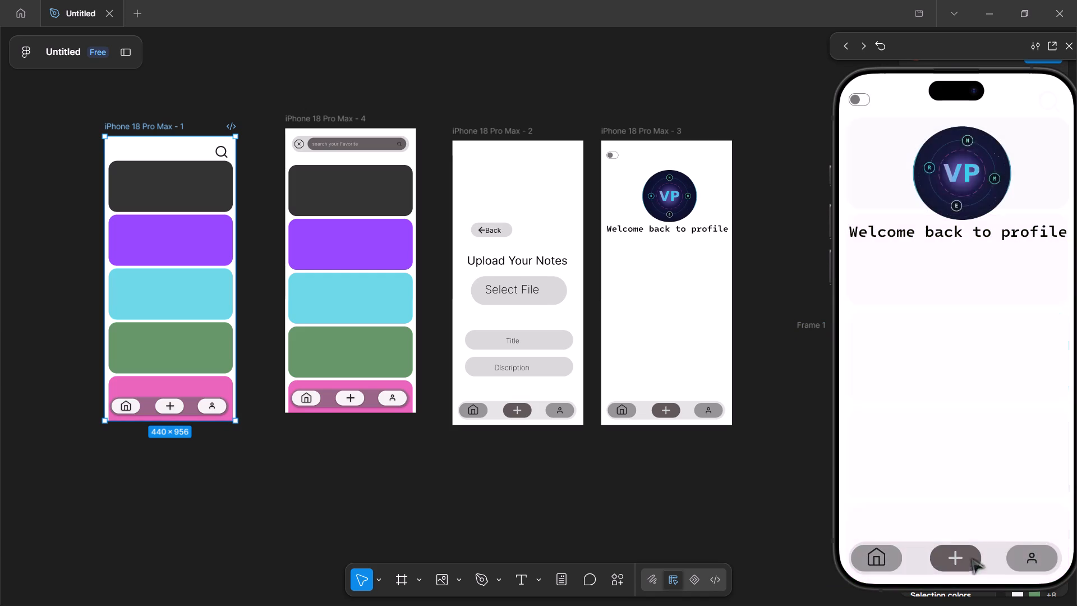
{"action": "left_click", "coordinate": [892, 558]}
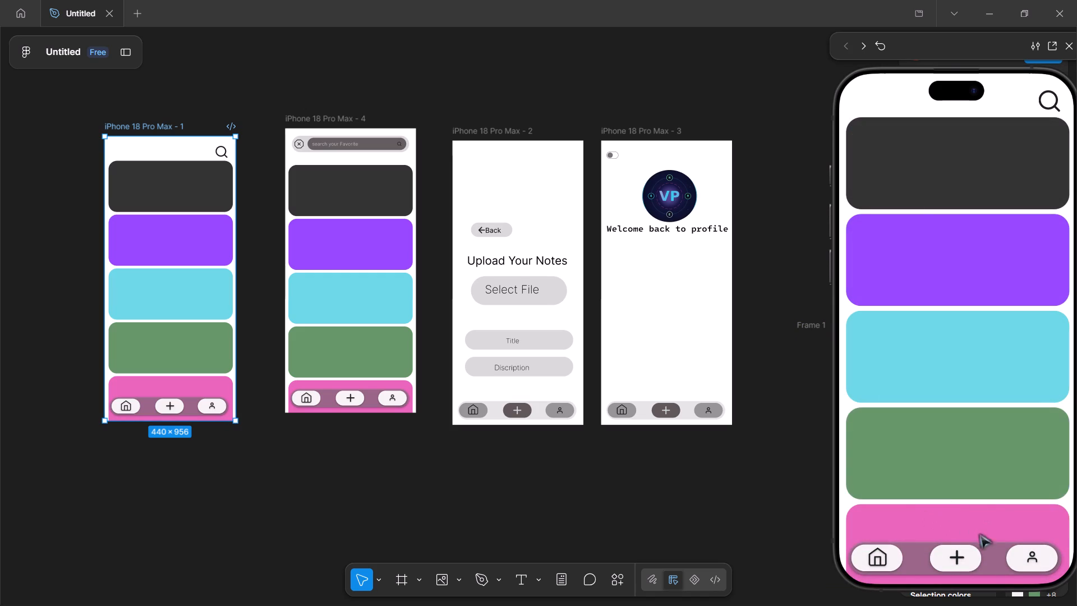
{"action": "left_click", "coordinate": [1005, 563]}
{"action": "left_click", "coordinate": [880, 557]}
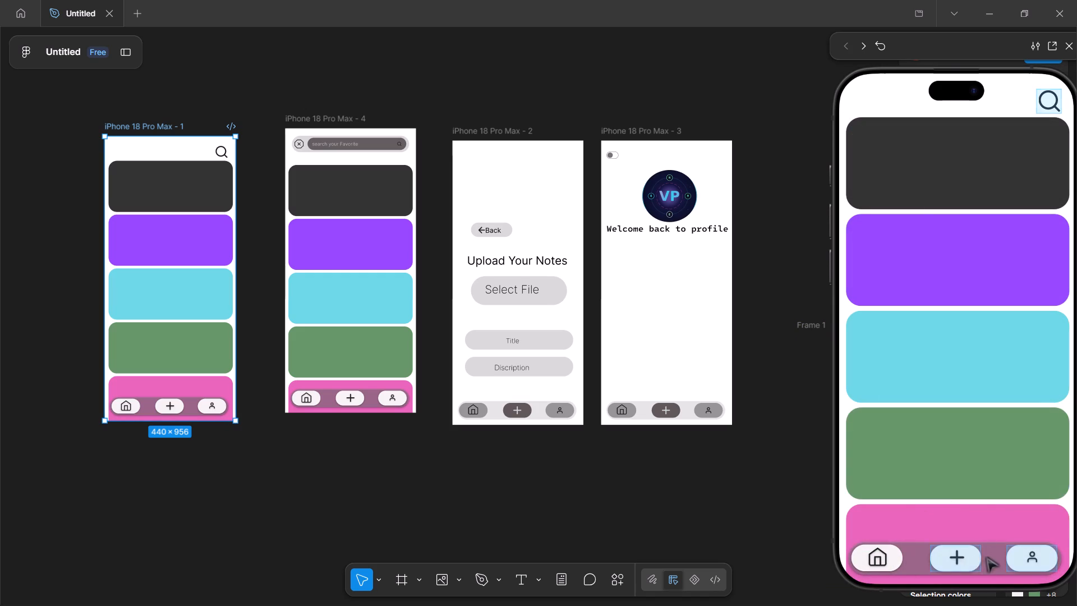
{"action": "triple_click", "coordinate": [873, 559]}
{"action": "double_click", "coordinate": [873, 559]}
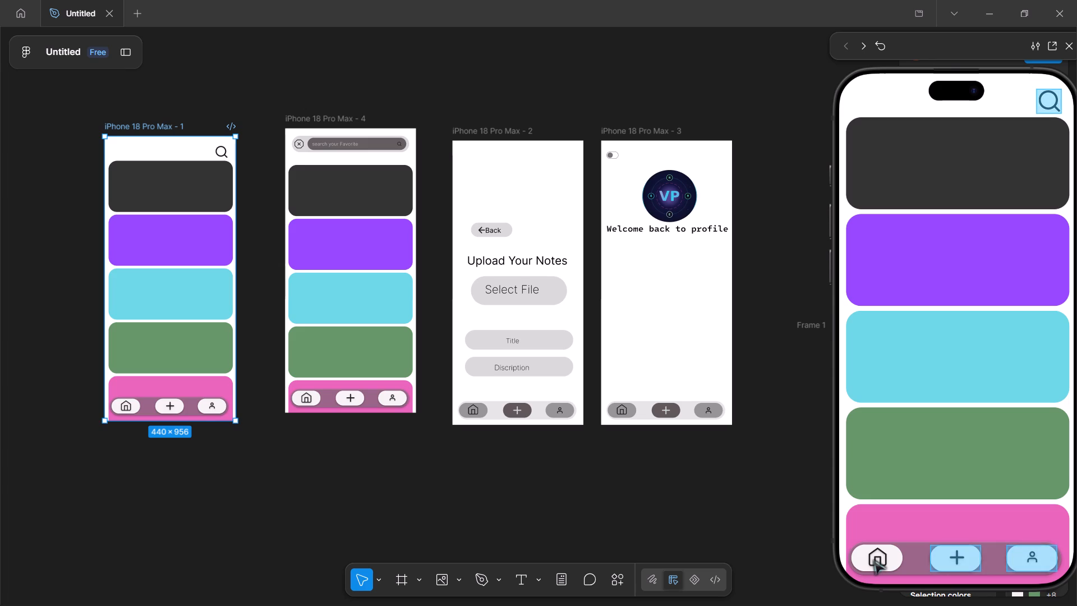
{"action": "left_click", "coordinate": [862, 435]}
{"action": "scroll", "coordinate": [881, 394], "scroll_direction": "up", "scroll_amount": 20}
{"action": "scroll", "coordinate": [881, 394], "scroll_direction": "up", "scroll_amount": 20}
{"action": "scroll", "coordinate": [881, 394], "scroll_direction": "up", "scroll_amount": 20}
{"action": "scroll", "coordinate": [880, 394], "scroll_direction": "down", "scroll_amount": 20}
{"action": "scroll", "coordinate": [880, 394], "scroll_direction": "down", "scroll_amount": 20}
{"action": "scroll", "coordinate": [880, 394], "scroll_direction": "down", "scroll_amount": 20}
{"action": "scroll", "coordinate": [880, 394], "scroll_direction": "up", "scroll_amount": 20}
{"action": "scroll", "coordinate": [880, 394], "scroll_direction": "up", "scroll_amount": 20}
{"action": "scroll", "coordinate": [880, 394], "scroll_direction": "up", "scroll_amount": 20}
{"action": "scroll", "coordinate": [880, 394], "scroll_direction": "down", "scroll_amount": 1}
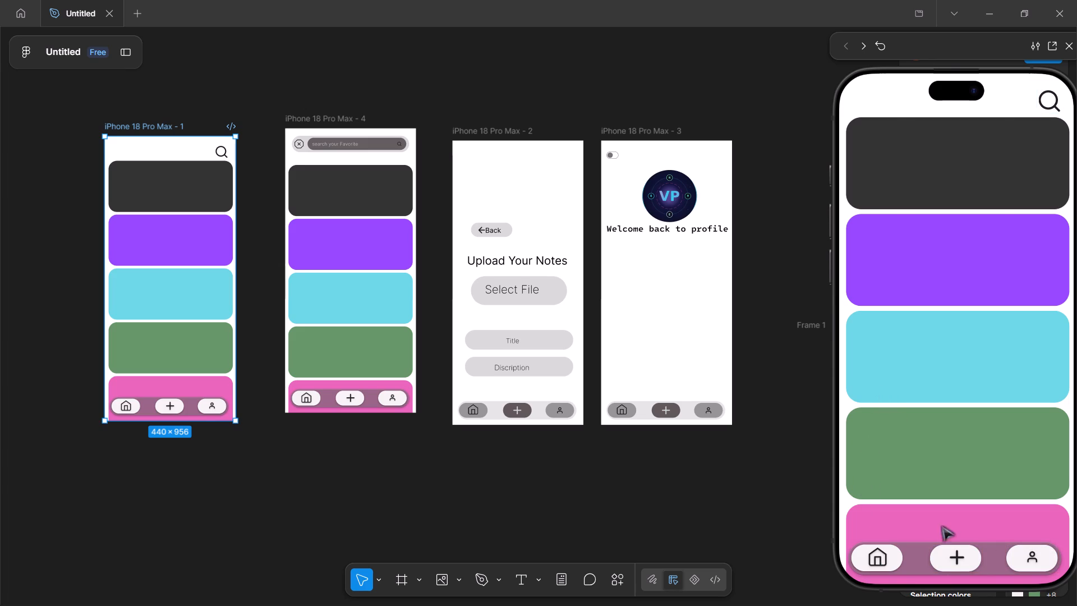
Retest switching back and forth between the home and profile screens with the preview's navigation bar.
{"action": "left_click", "coordinate": [942, 549]}
{"action": "left_click", "coordinate": [895, 556]}
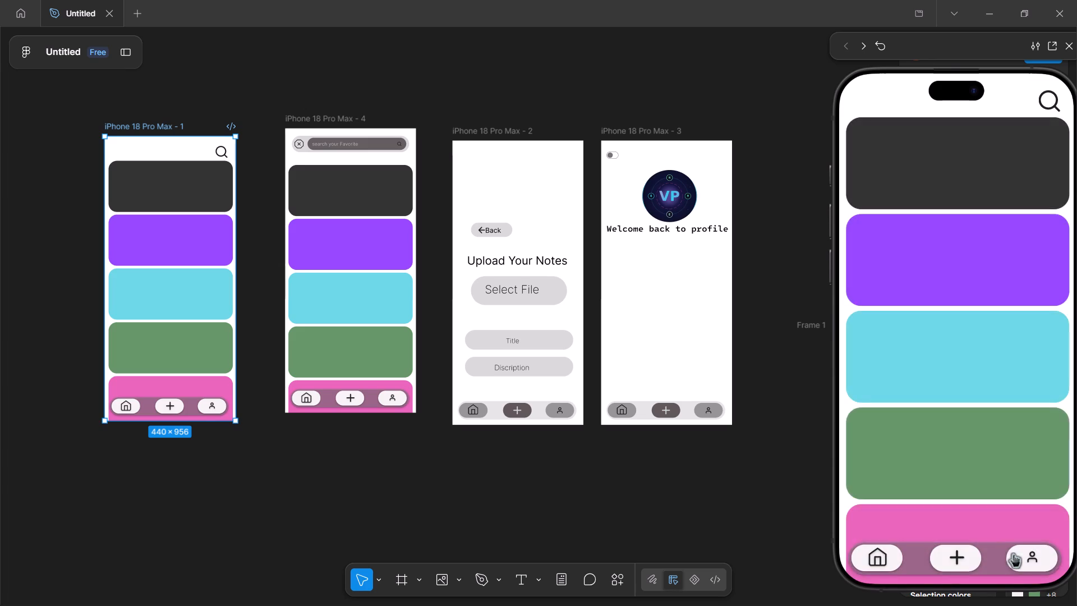
{"action": "left_click", "coordinate": [1016, 553]}
{"action": "left_click", "coordinate": [968, 562]}
{"action": "left_click", "coordinate": [1020, 554]}
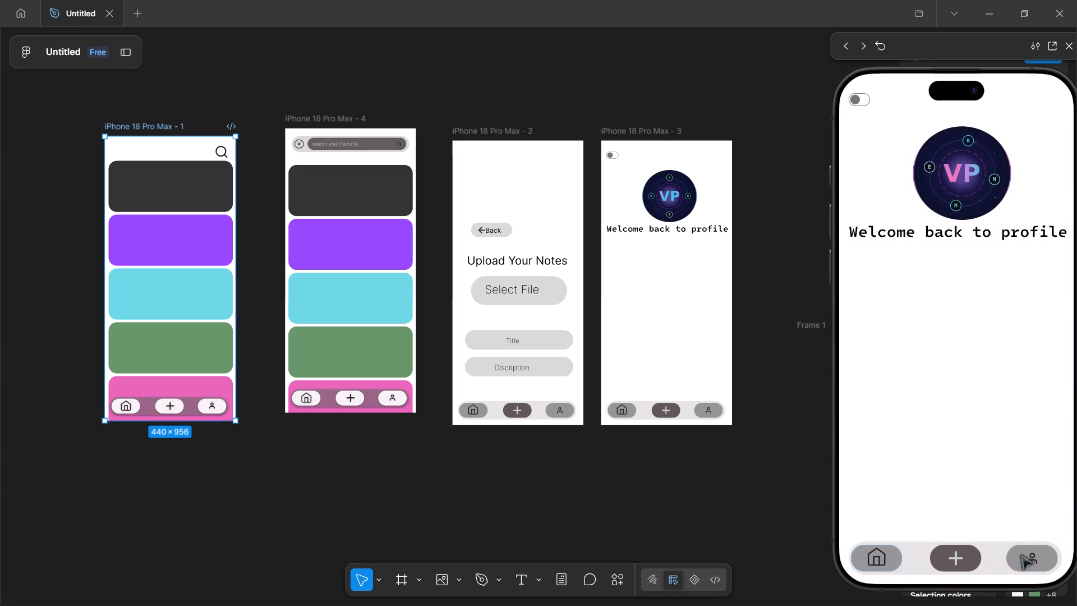
{"action": "left_click", "coordinate": [880, 559]}
{"action": "left_click", "coordinate": [1015, 561]}
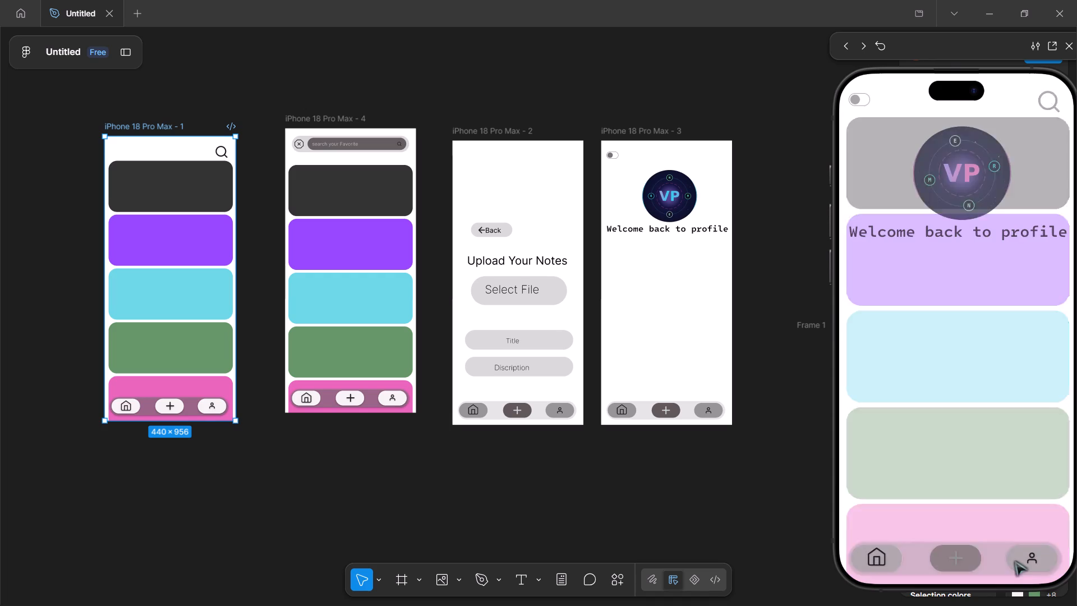
{"action": "triple_click", "coordinate": [1014, 561]}
Test the plus button on the profile screen in the preview.
{"action": "left_click", "coordinate": [976, 562]}
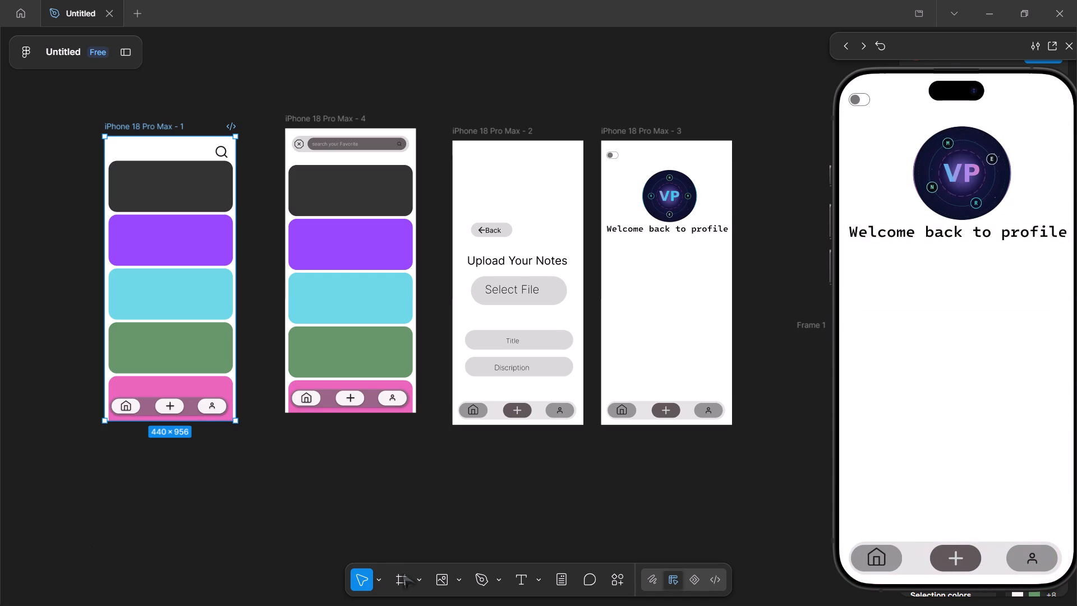
{"action": "left_click", "coordinate": [945, 557]}
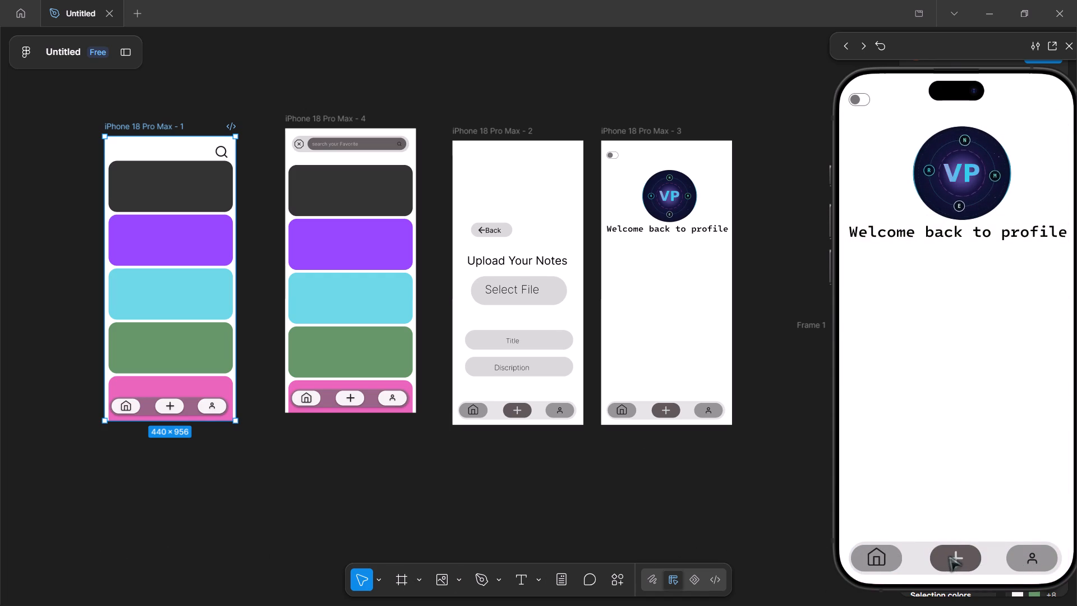
{"action": "double_click", "coordinate": [949, 556]}
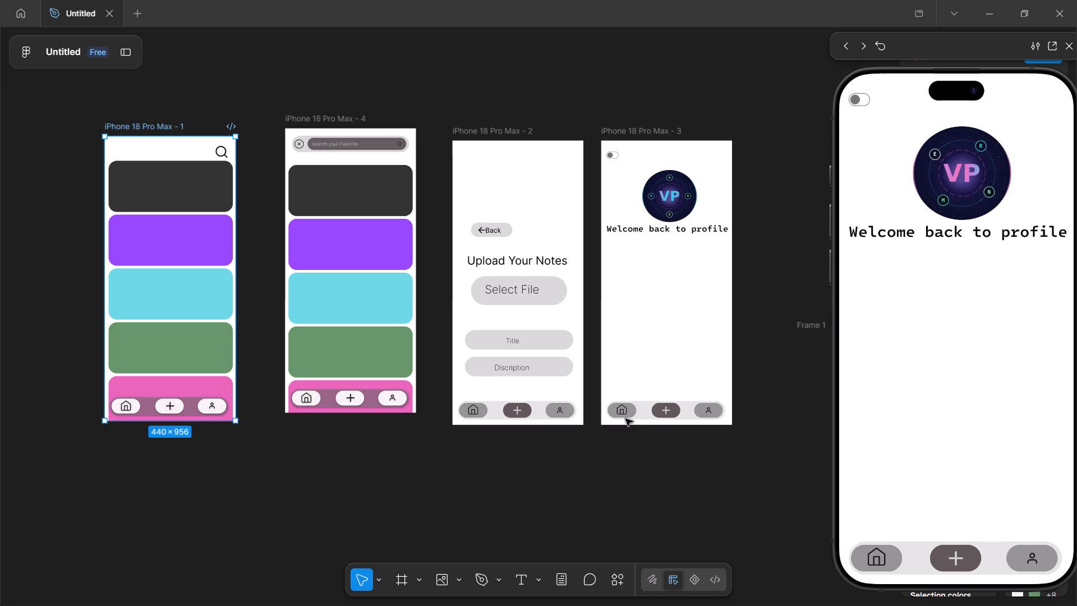
Show the prototype settings for the plus button on iPhone 18 Pro Max - 3, with the preview window moved clear below the frames.
{"action": "left_click", "coordinate": [664, 415]}
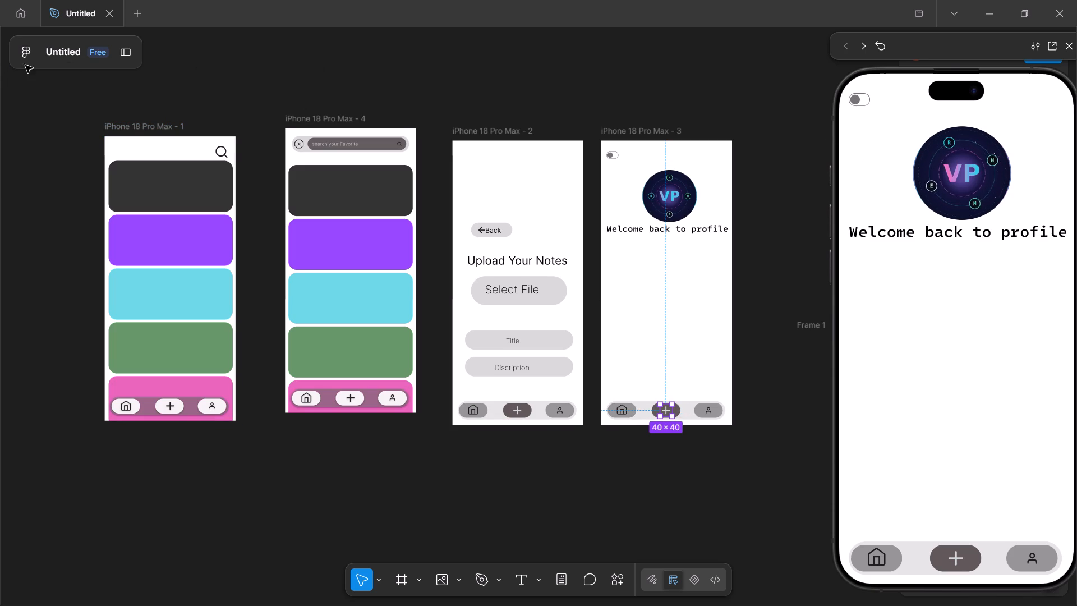
{"action": "left_click", "coordinate": [655, 290]}
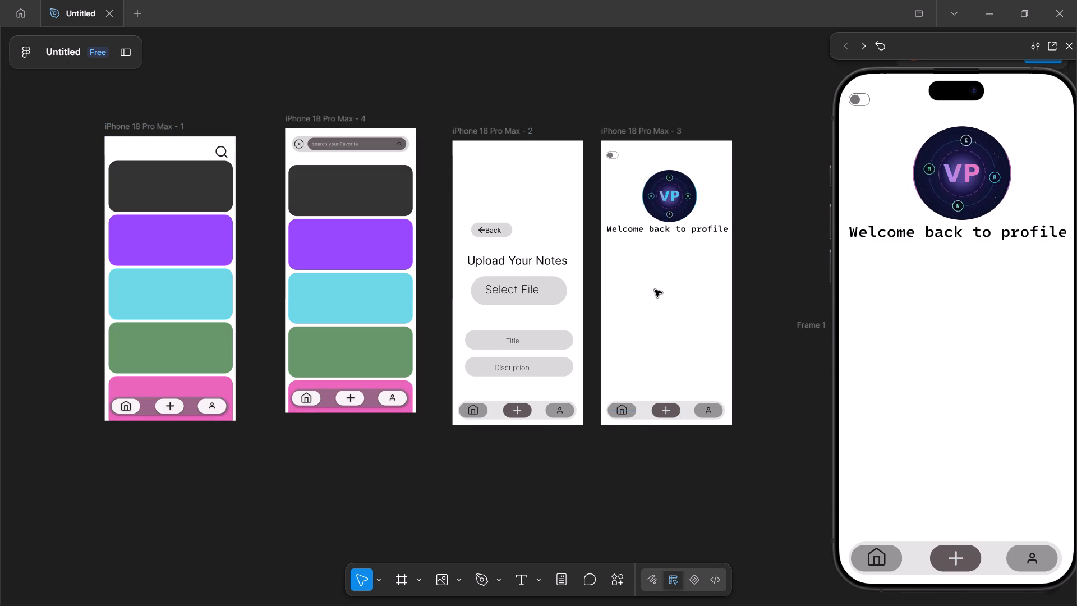
{"action": "left_click_drag", "start_coordinate": [901, 76], "coordinate": [906, 96]}
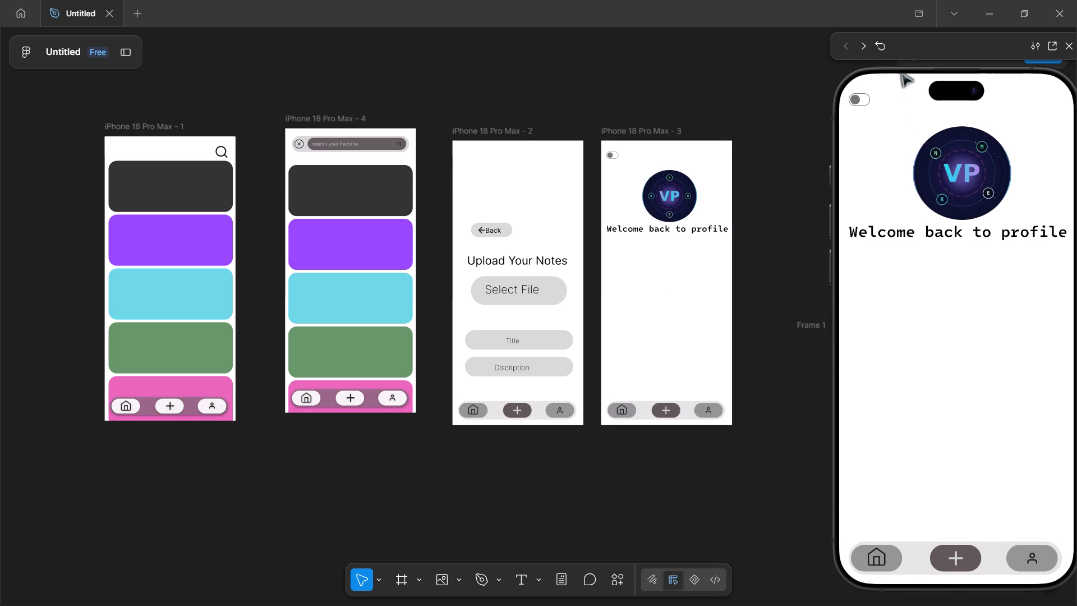
{"action": "left_click_drag", "start_coordinate": [920, 52], "coordinate": [920, 121]}
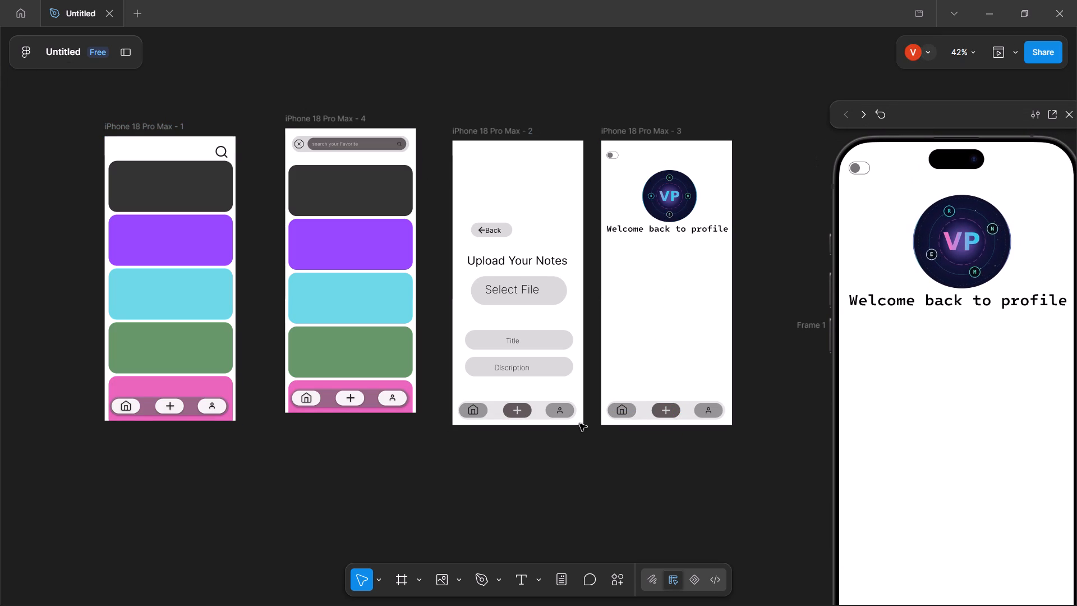
{"action": "left_click", "coordinate": [446, 476]}
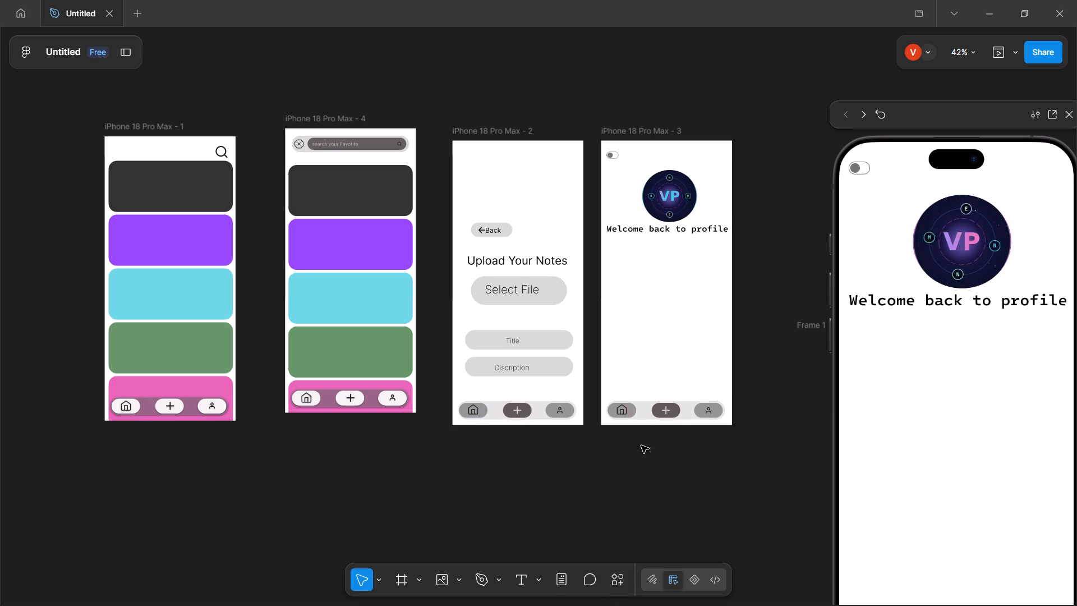
{"action": "left_click", "coordinate": [662, 414]}
{"action": "left_click", "coordinate": [653, 414]}
{"action": "left_click", "coordinate": [654, 414]}
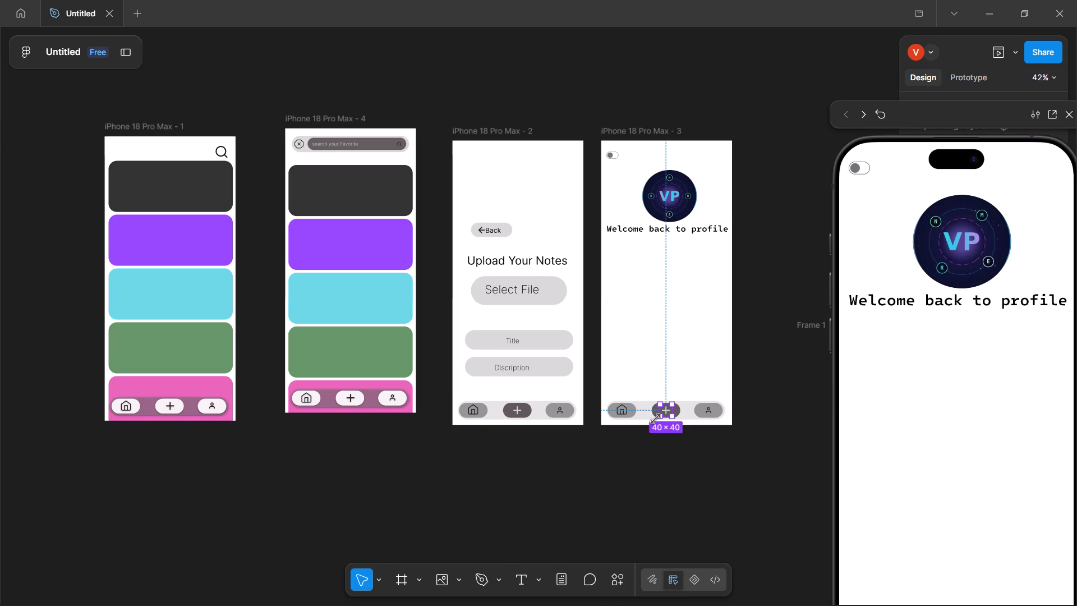
{"action": "left_click", "coordinate": [655, 488]}
{"action": "scroll", "coordinate": [661, 441], "scroll_direction": "down", "scroll_amount": 1}
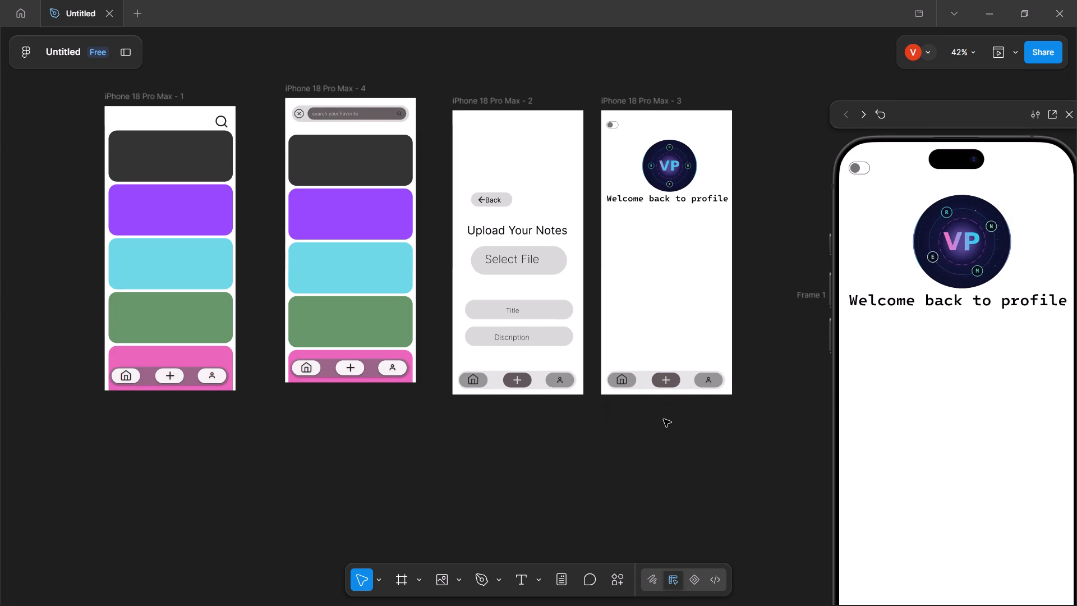
{"action": "left_click", "coordinate": [650, 362]}
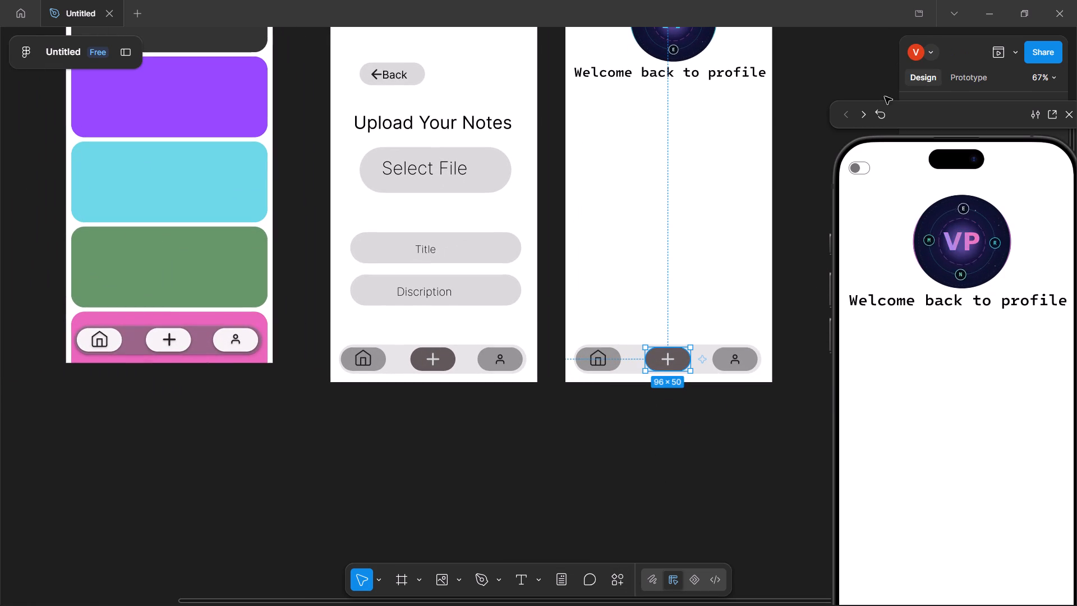
{"action": "left_click", "coordinate": [970, 67]}
{"action": "left_click", "coordinate": [970, 71]}
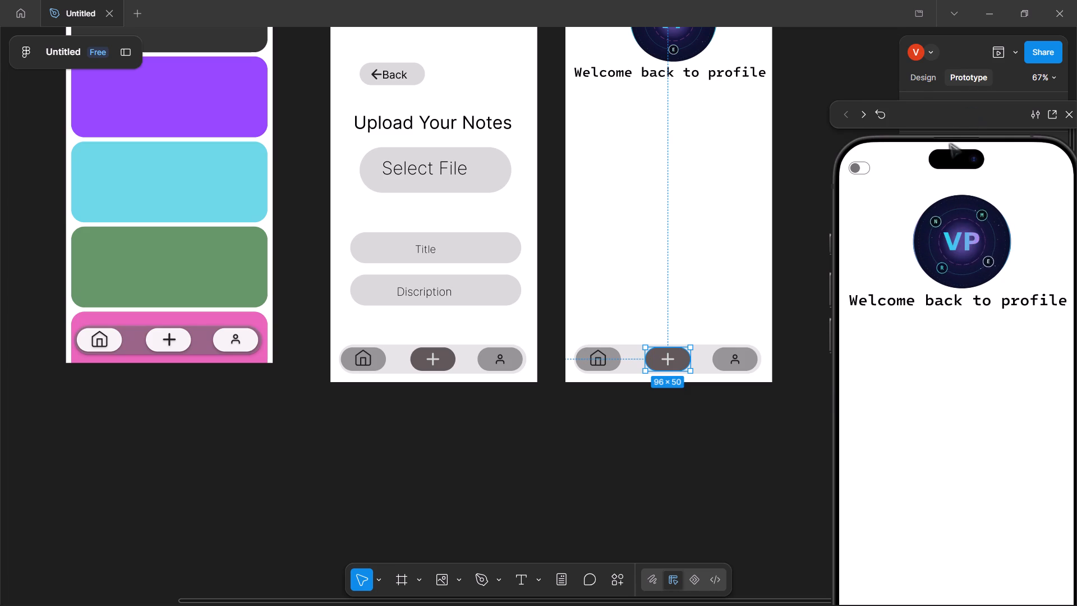
{"action": "left_click_drag", "start_coordinate": [950, 143], "coordinate": [829, 157]}
{"action": "left_click_drag", "start_coordinate": [906, 120], "coordinate": [412, 114]}
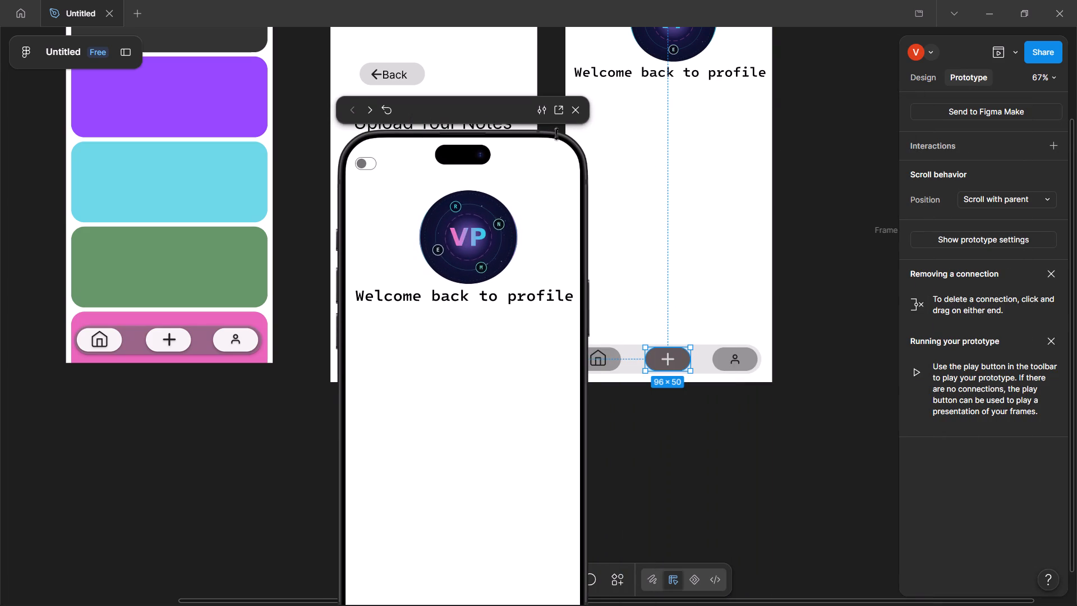
{"action": "left_click_drag", "start_coordinate": [471, 114], "coordinate": [324, 492]}
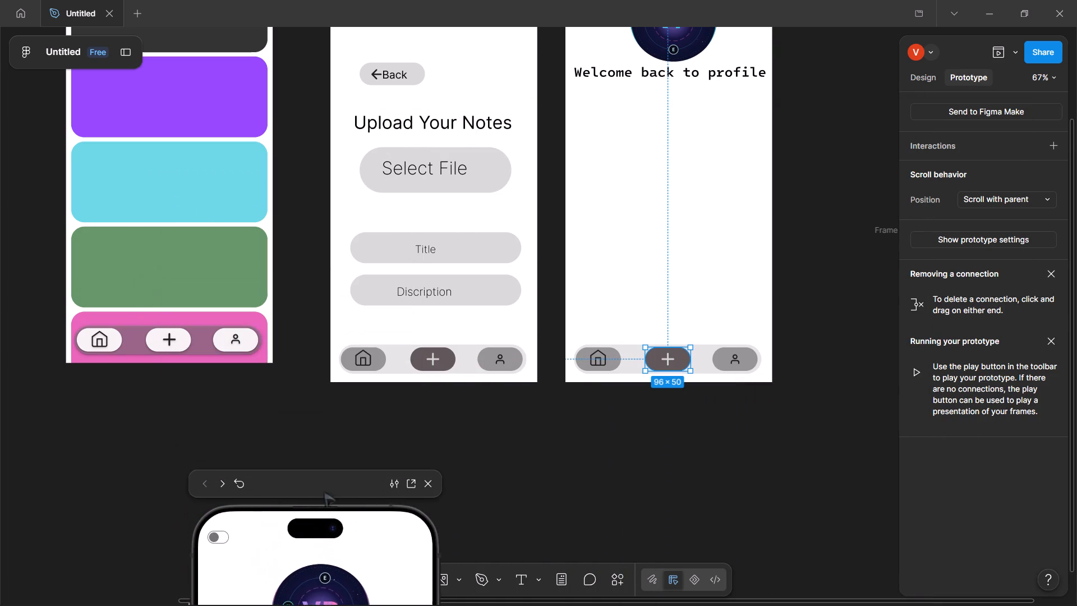
{"action": "left_click_drag", "start_coordinate": [324, 492], "coordinate": [296, 484]}
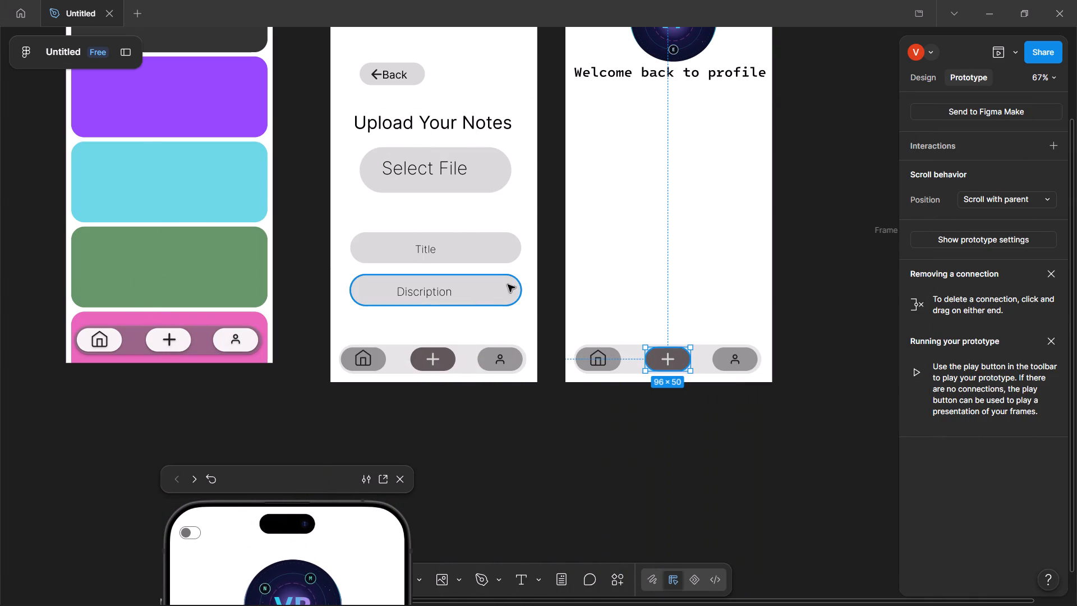
Connect the plus button on iPhone 18 Pro Max - 3 to the upload screen, iPhone 18 Pro Max - 2.
{"action": "scroll", "coordinate": [594, 307], "scroll_direction": "up", "scroll_amount": 1}
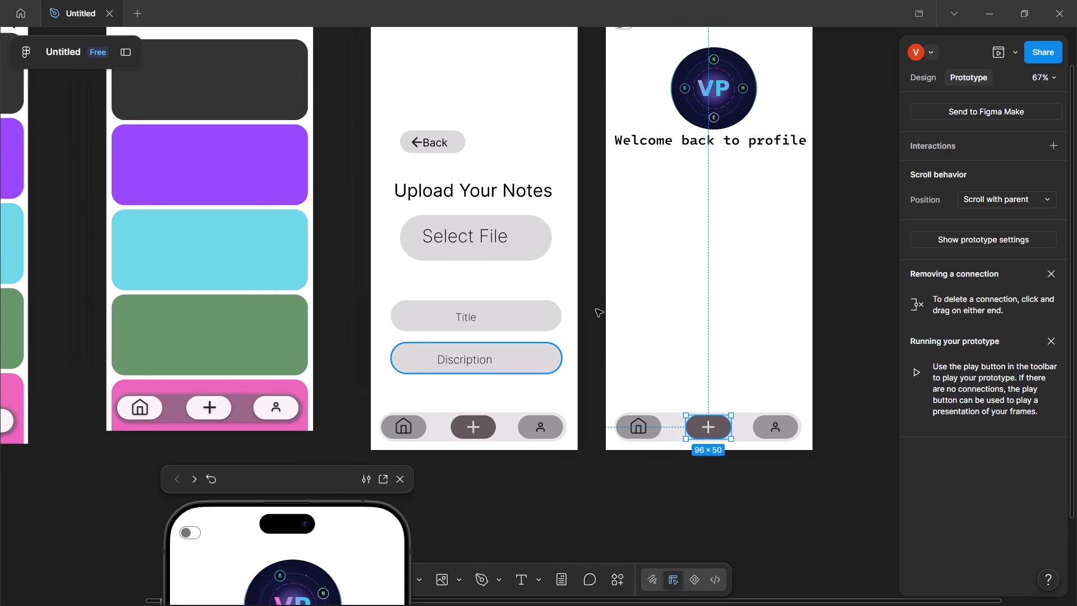
{"action": "scroll", "coordinate": [597, 311], "scroll_direction": "right", "scroll_amount": 1}
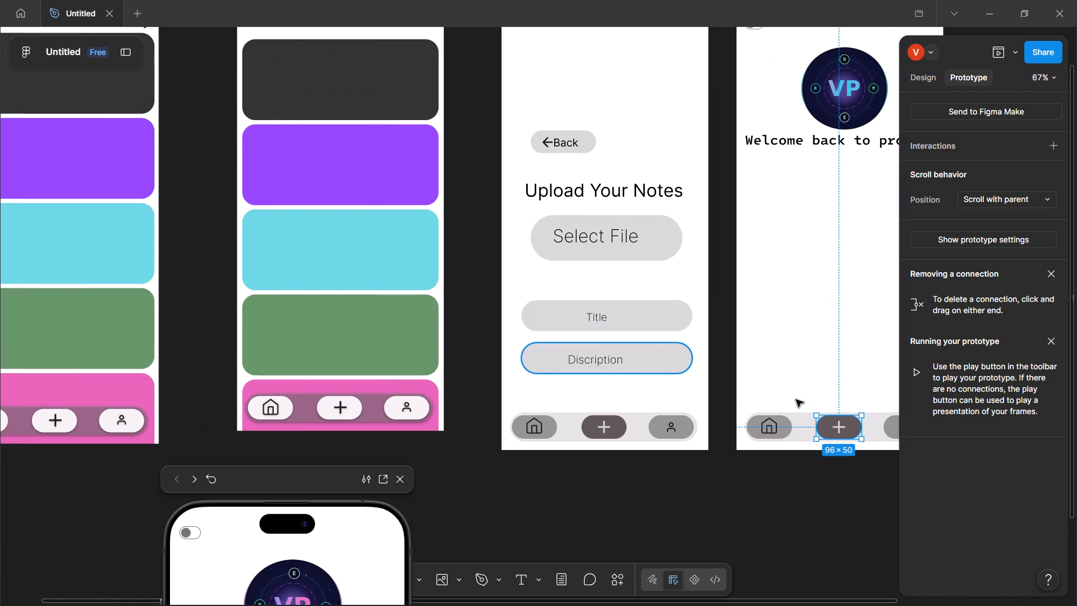
{"action": "left_click_drag", "start_coordinate": [819, 429], "coordinate": [149, 429]}
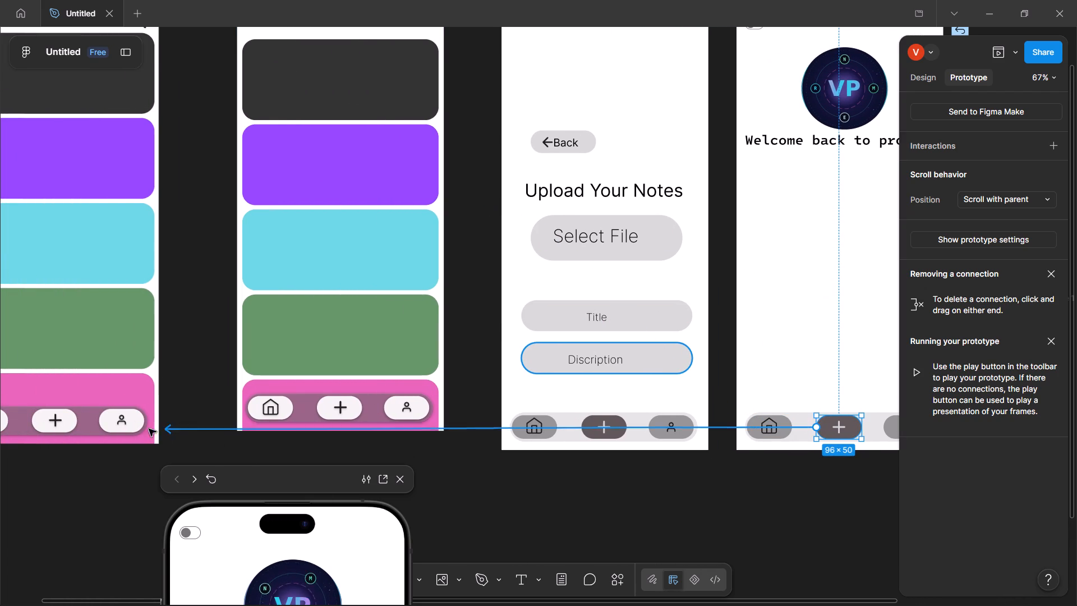
{"action": "left_click_drag", "start_coordinate": [149, 429], "coordinate": [146, 428]}
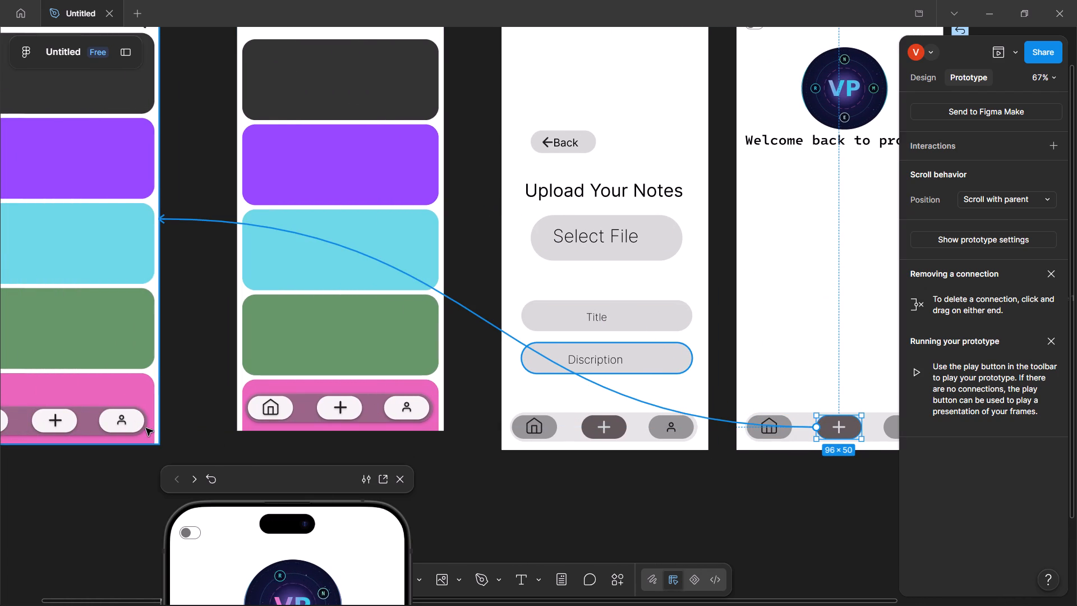
{"action": "left_click_drag", "start_coordinate": [146, 428], "coordinate": [573, 426]}
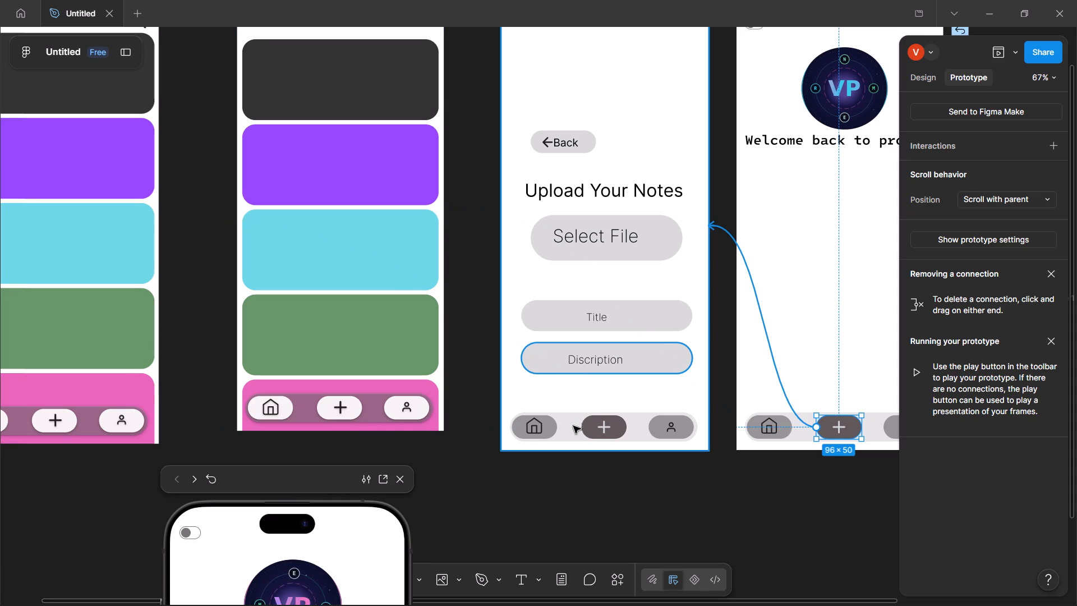
{"action": "left_click_drag", "start_coordinate": [573, 426], "coordinate": [533, 422]}
{"action": "left_click", "coordinate": [836, 466]}
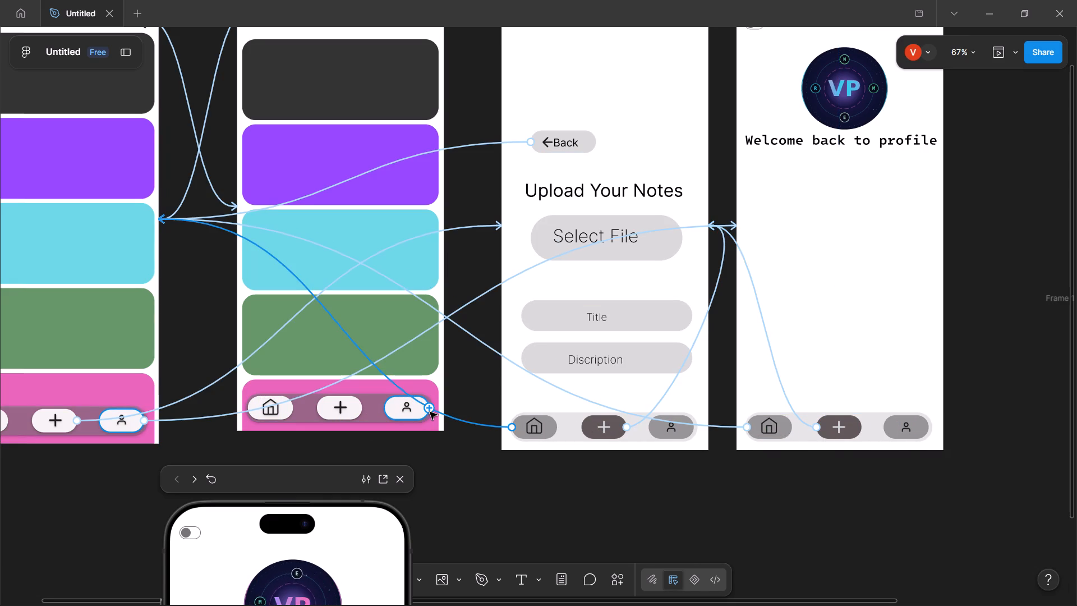
Connect the profile button on iPhone 18 Pro Max - 4 to iPhone 18 Pro Max - 3 with an instant on-tap navigation.
{"action": "left_click_drag", "start_coordinate": [429, 410], "coordinate": [763, 370]}
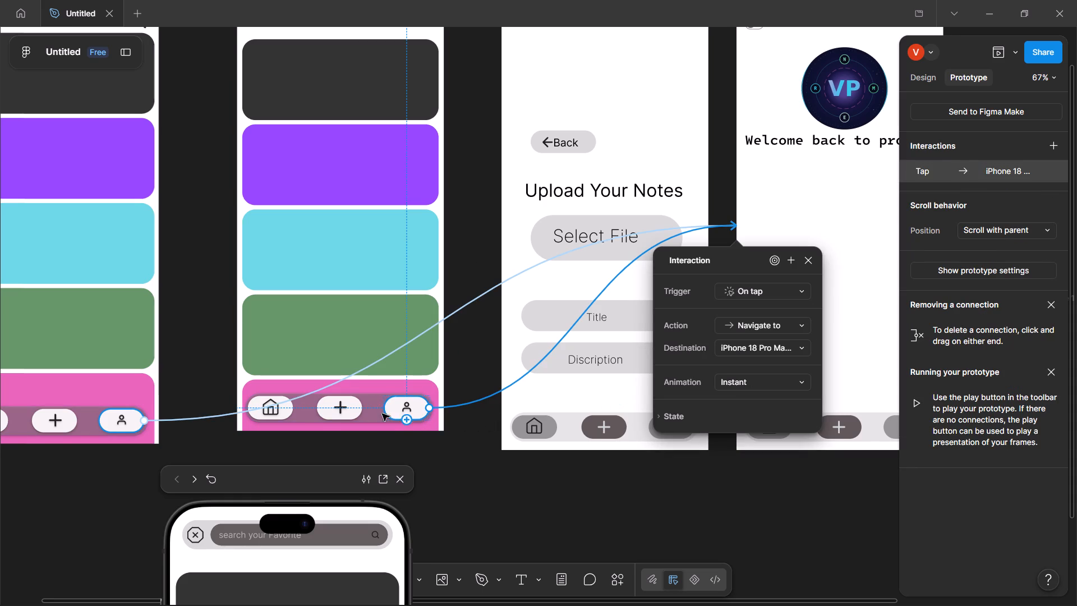
Check the plus button's connection on iPhone 18 Pro Max - 4 and review the connections across all four frames.
{"action": "left_click", "coordinate": [355, 412]}
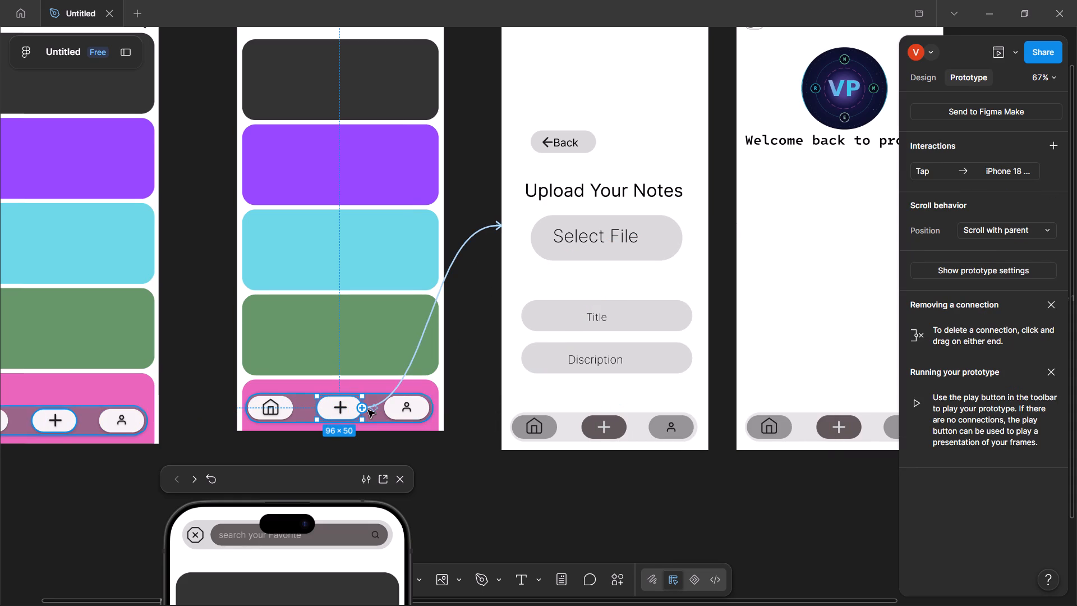
{"action": "scroll", "coordinate": [383, 356], "scroll_direction": "up", "scroll_amount": 1}
{"action": "scroll", "coordinate": [383, 356], "scroll_direction": "down", "scroll_amount": 1}
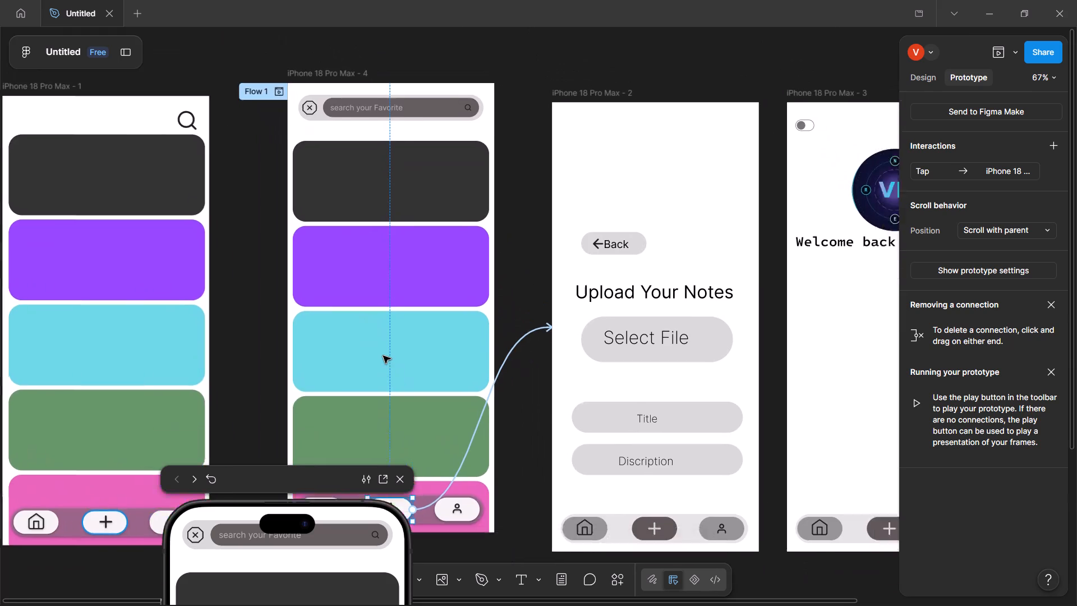
{"action": "scroll", "coordinate": [383, 356], "scroll_direction": "down", "scroll_amount": 1}
{"action": "scroll", "coordinate": [383, 356], "scroll_direction": "right", "scroll_amount": 2}
{"action": "scroll", "coordinate": [355, 317], "scroll_direction": "right", "scroll_amount": 1}
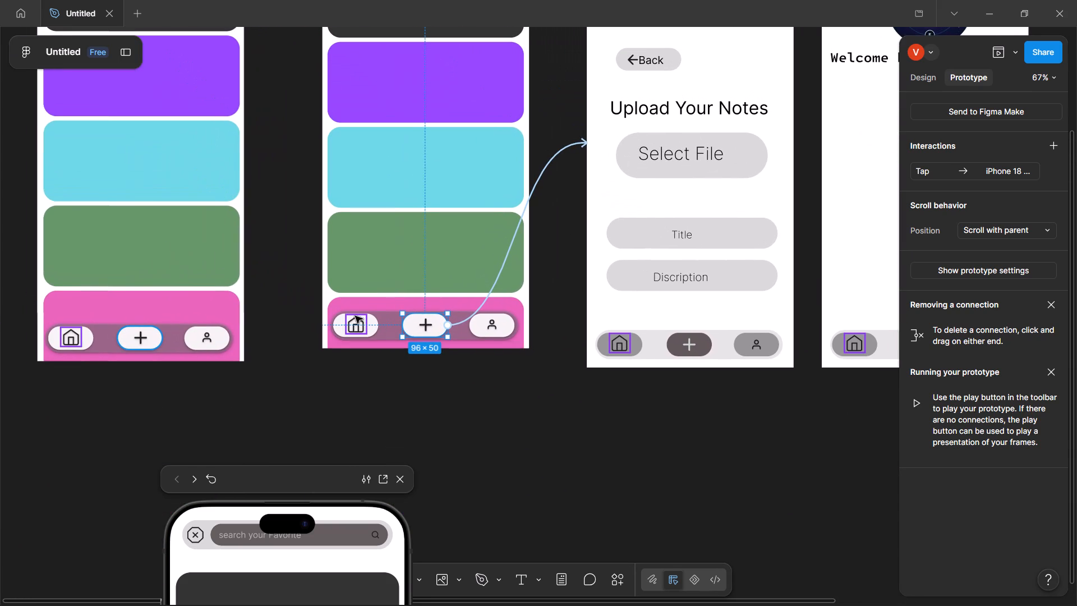
{"action": "scroll", "coordinate": [355, 316], "scroll_direction": "right", "scroll_amount": 1}
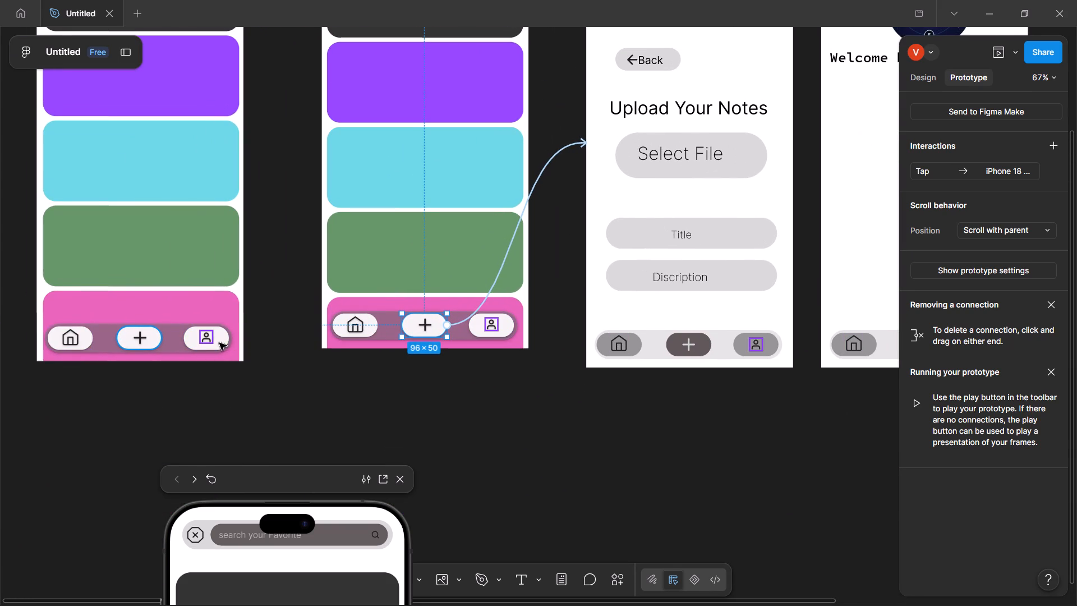
{"action": "right_click", "coordinate": [610, 350]}
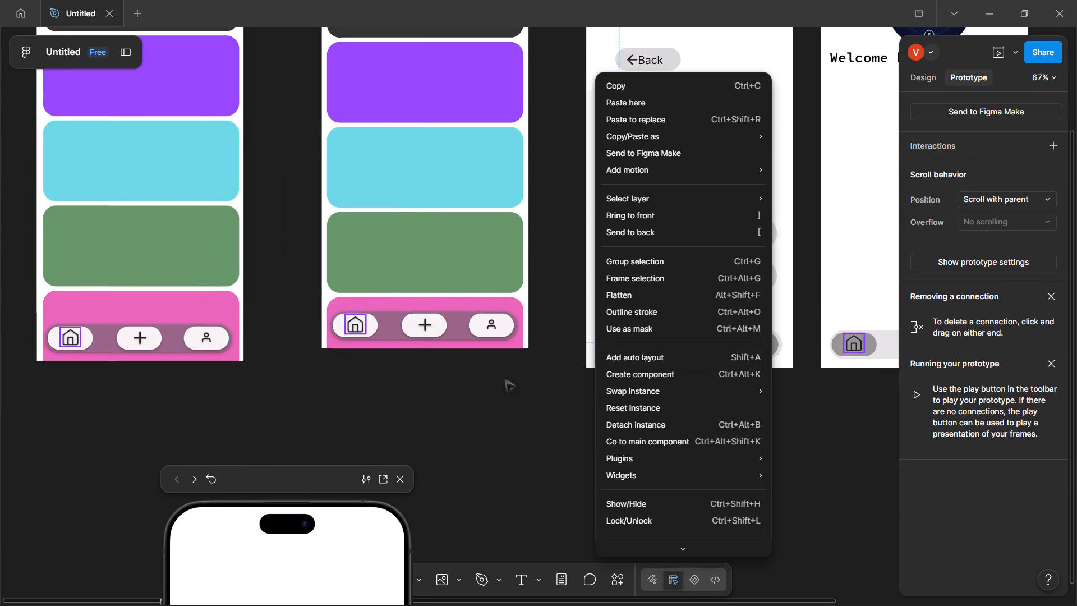
{"action": "left_click", "coordinate": [504, 378]}
{"action": "left_click", "coordinate": [567, 373]}
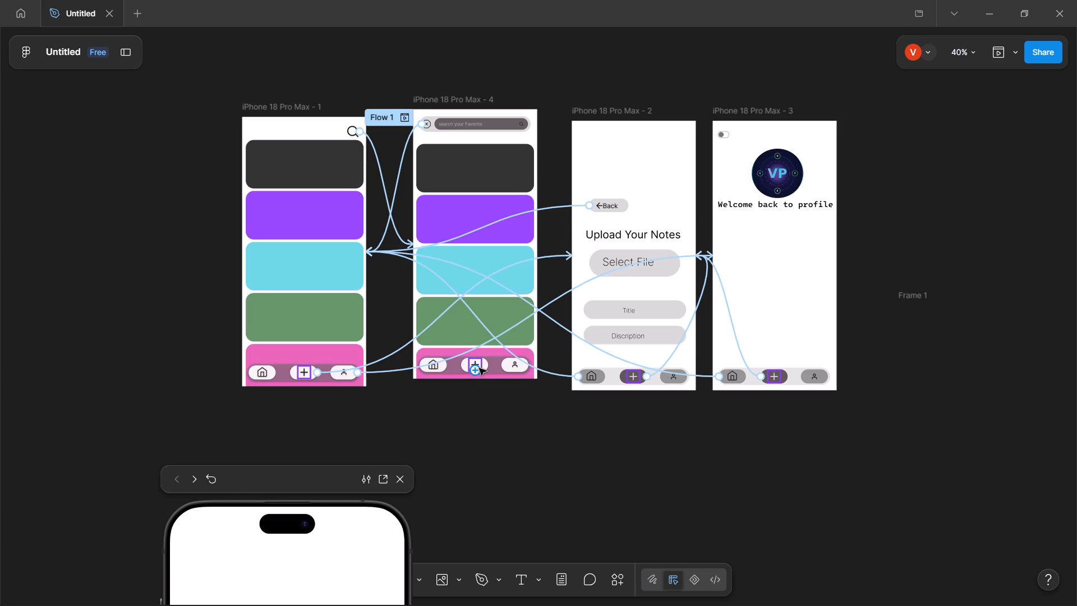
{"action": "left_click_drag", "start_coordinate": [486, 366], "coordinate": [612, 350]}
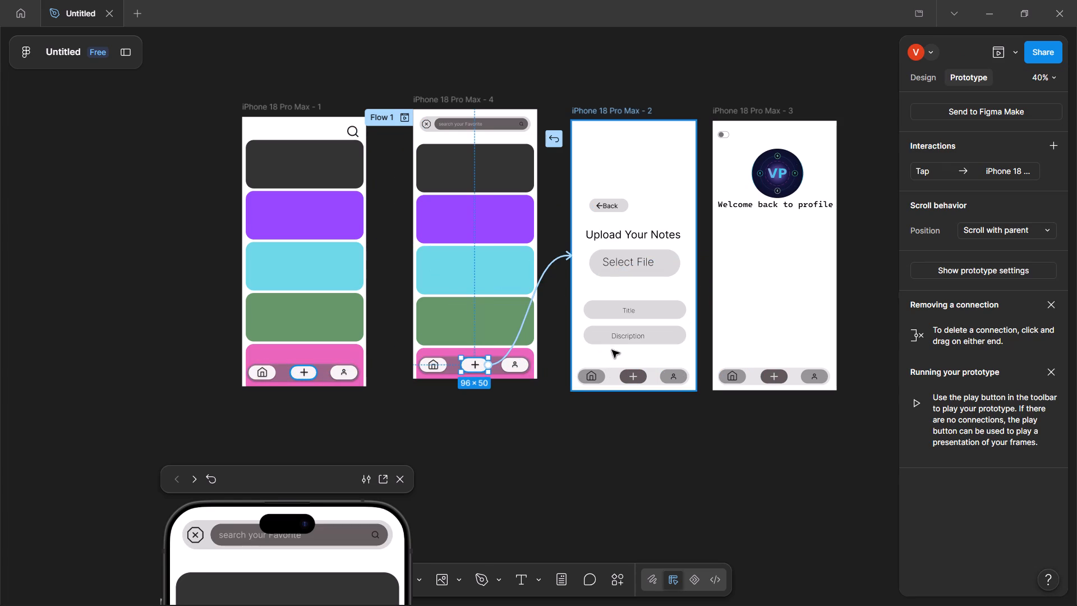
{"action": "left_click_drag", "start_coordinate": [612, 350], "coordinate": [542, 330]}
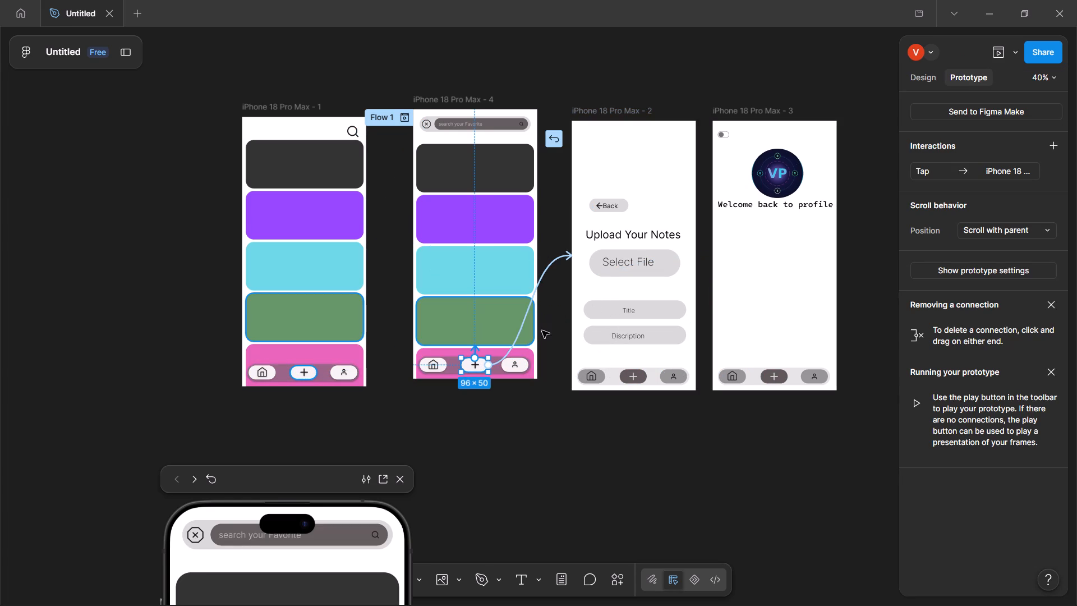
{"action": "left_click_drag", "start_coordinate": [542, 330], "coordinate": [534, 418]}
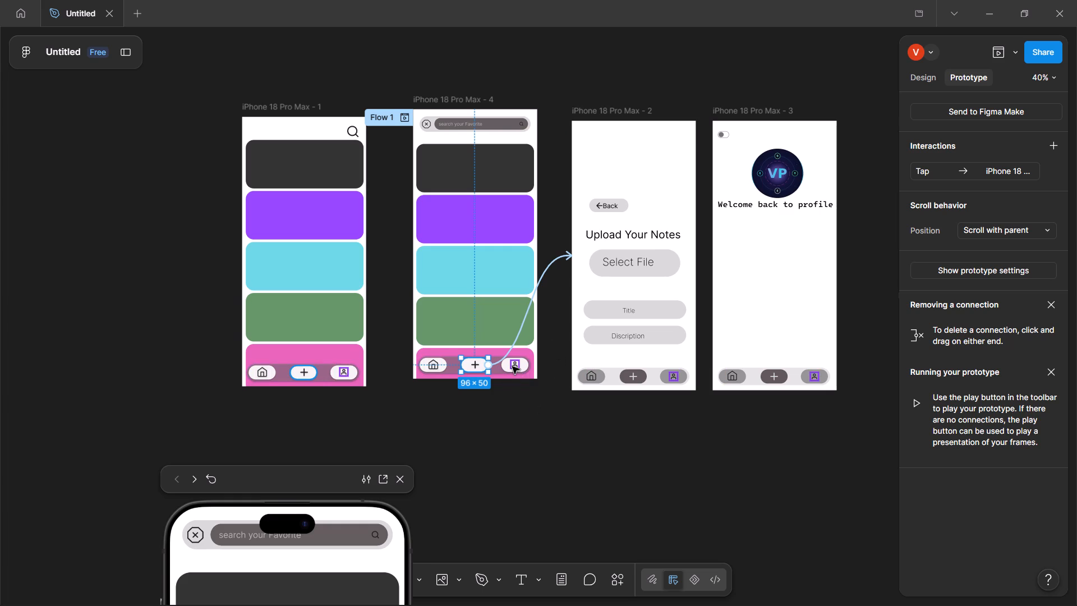
Delete the on-tap connection that leads from the plus button on iPhone 18 Pro Max - 2 to its own frame.
{"action": "left_click", "coordinate": [521, 371]}
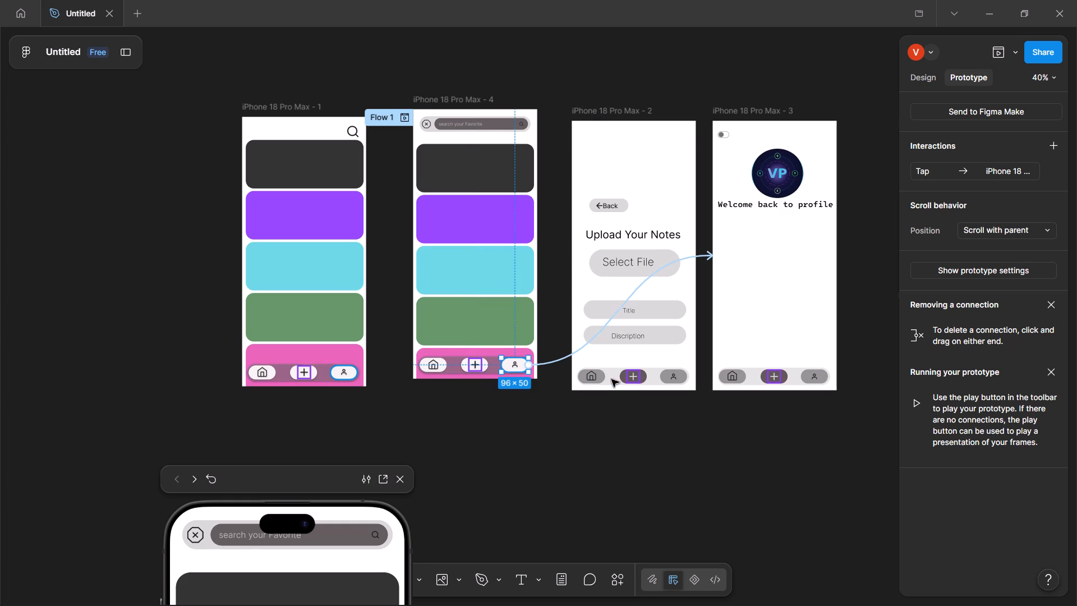
{"action": "left_click", "coordinate": [606, 379]}
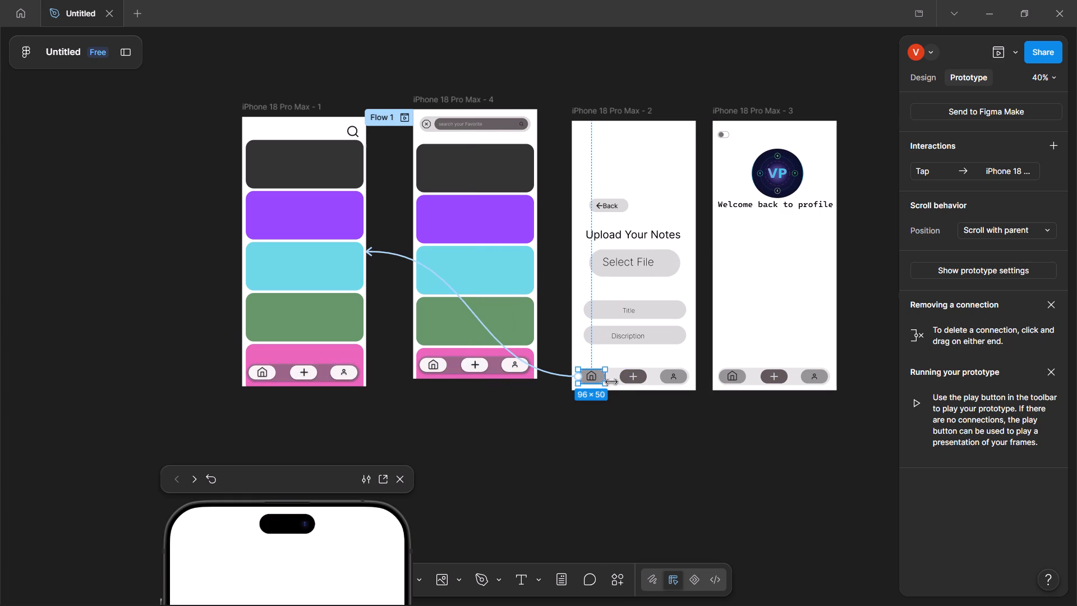
{"action": "left_click", "coordinate": [643, 379]}
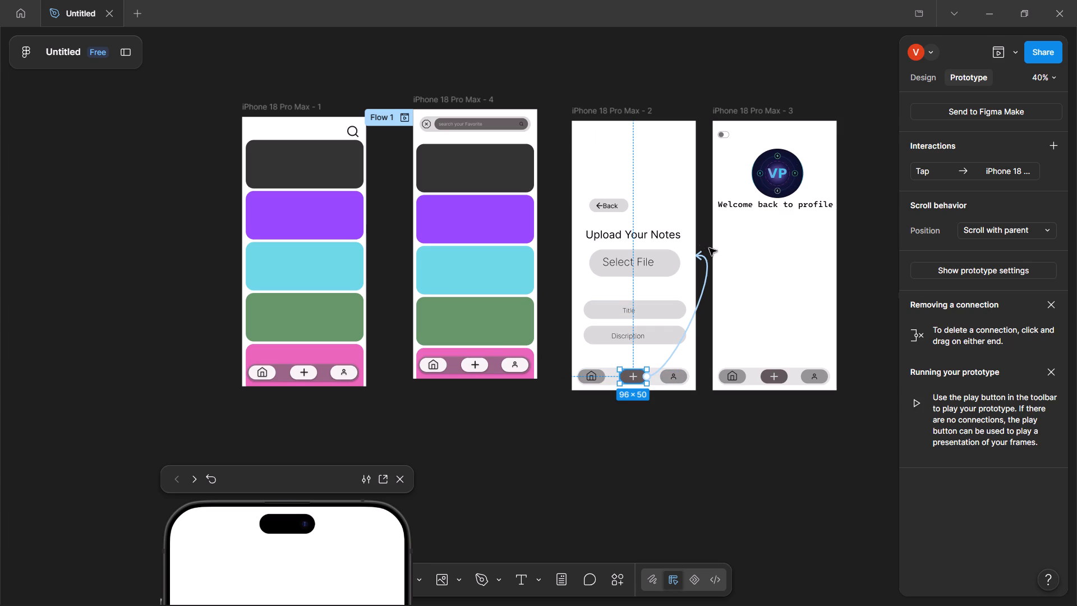
{"action": "left_click", "coordinate": [706, 279]}
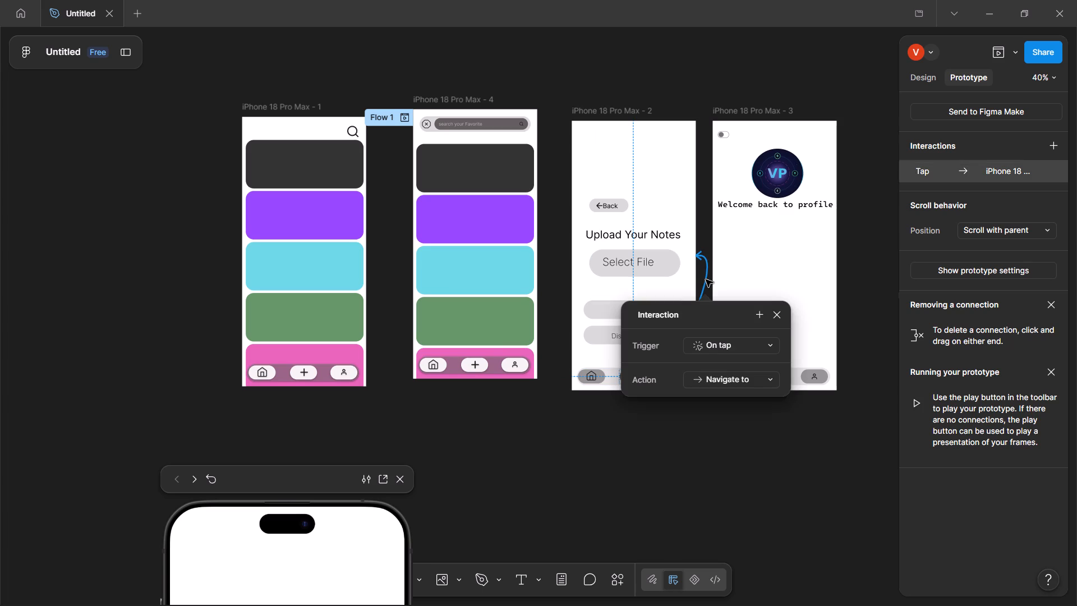
{"action": "left_click", "coordinate": [706, 279]}
{"action": "right_click", "coordinate": [706, 279]}
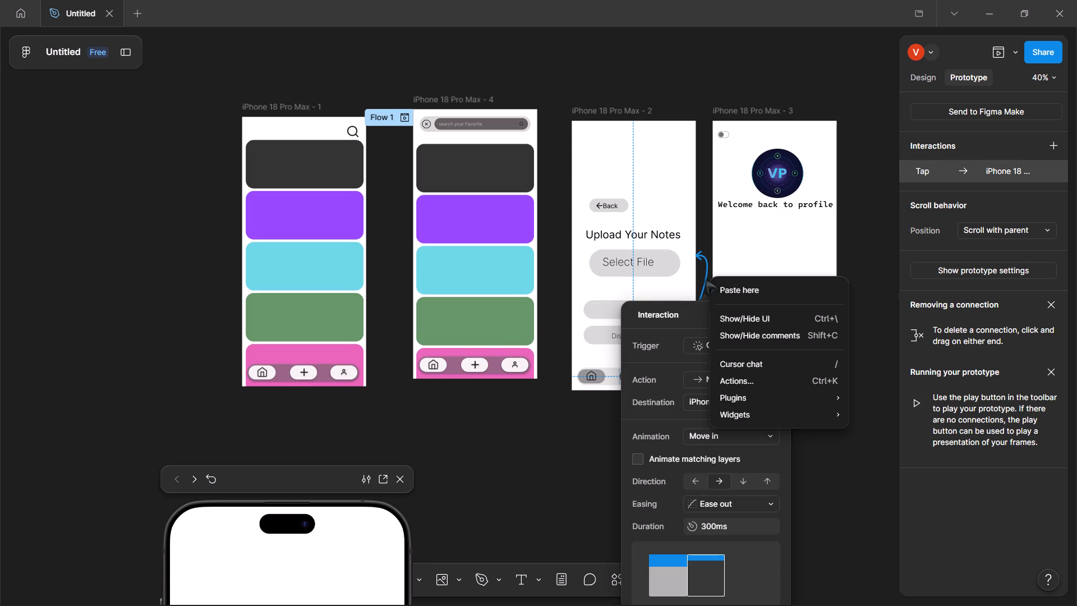
{"action": "left_click", "coordinate": [706, 279]}
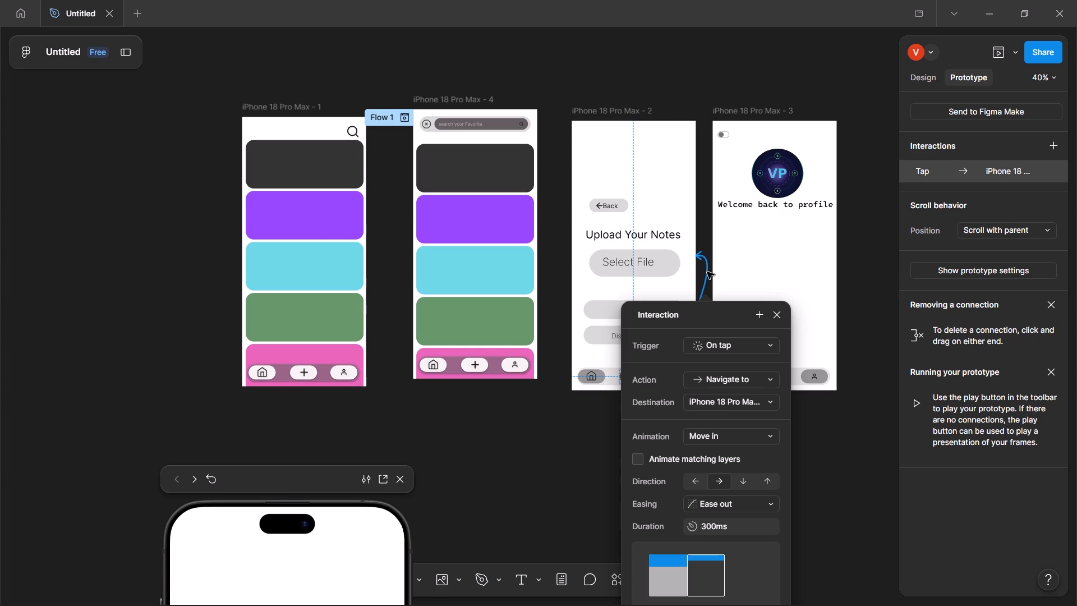
{"action": "key", "text": "BackSpace"}
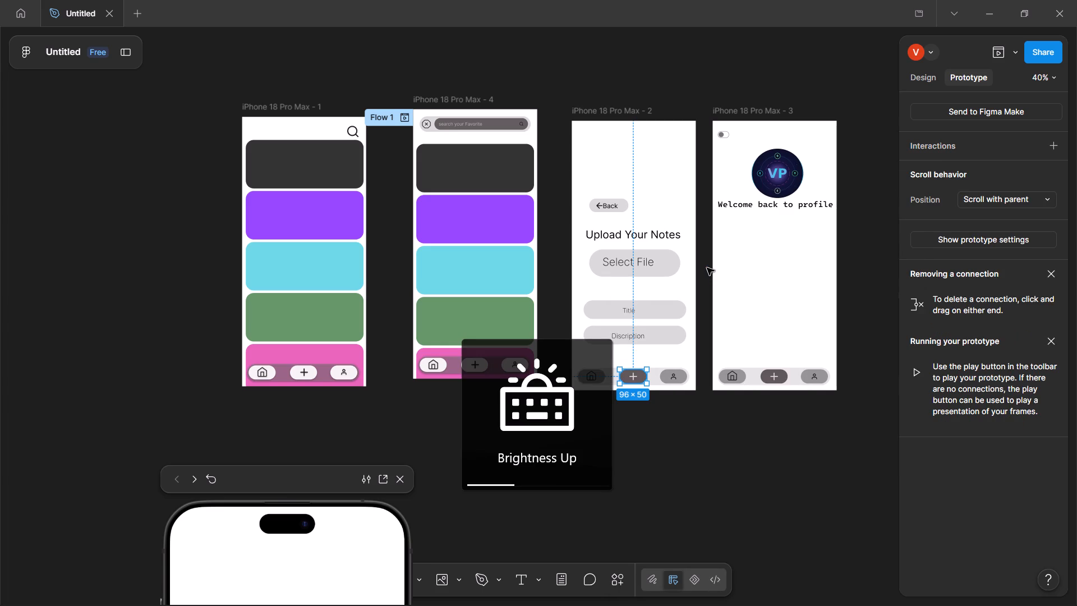
Connect the profile button on iPhone 18 Pro Max - 2 to iPhone 18 Pro Max - 3 with an instant on-tap navigation.
{"action": "left_click", "coordinate": [687, 377]}
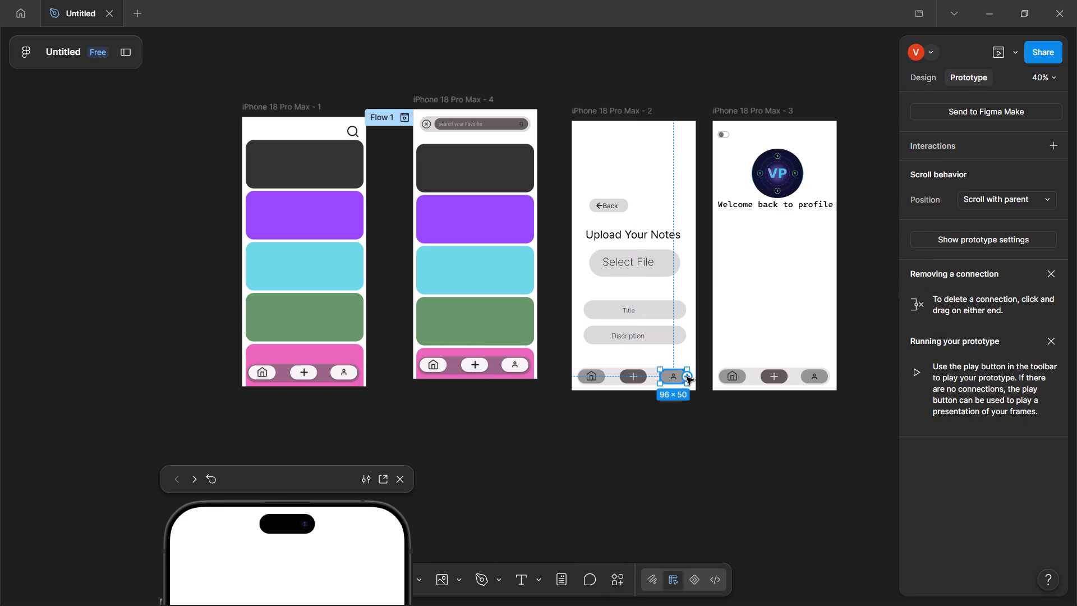
{"action": "left_click_drag", "start_coordinate": [687, 377], "coordinate": [728, 373]}
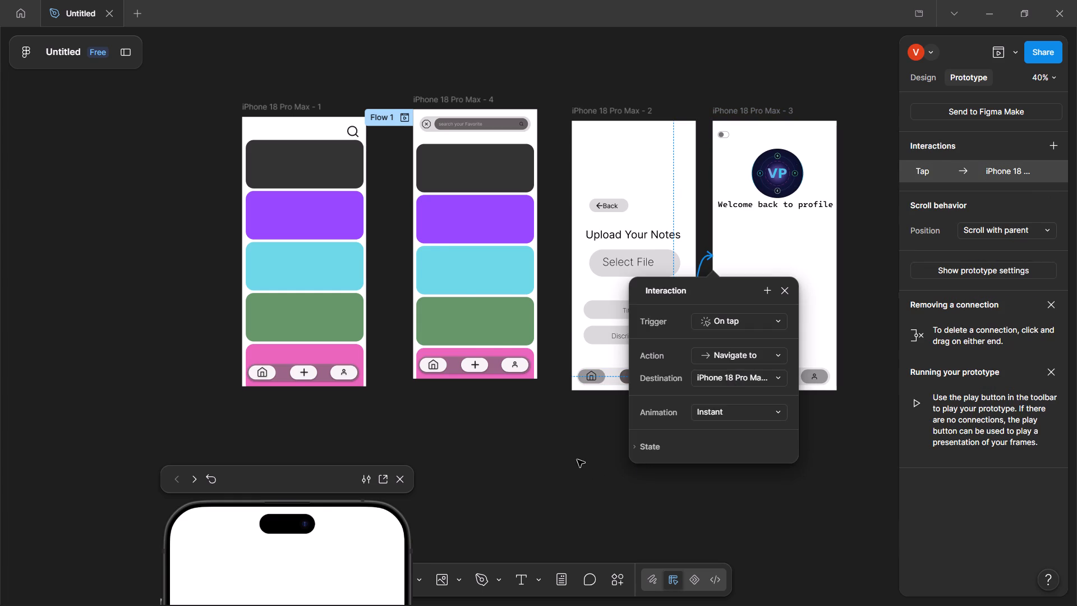
{"action": "left_click", "coordinate": [577, 460]}
Bring the whole preview phone into view and test the home, plus and profile buttons starting from the upload screen.
{"action": "left_click_drag", "start_coordinate": [272, 482], "coordinate": [443, 85]}
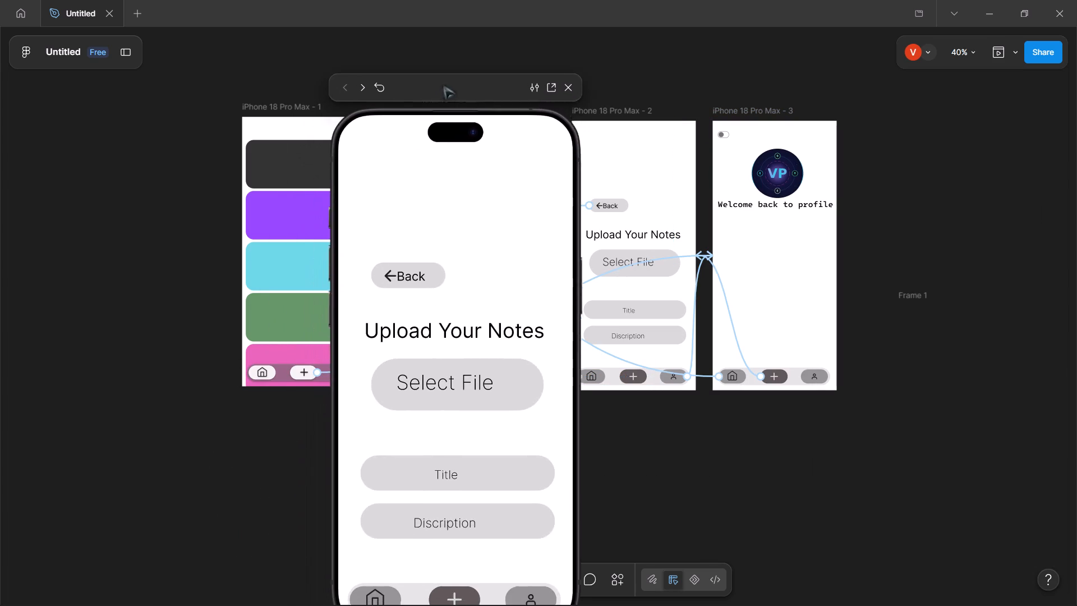
{"action": "left_click_drag", "start_coordinate": [443, 85], "coordinate": [574, 2]}
{"action": "double_click", "coordinate": [498, 556]}
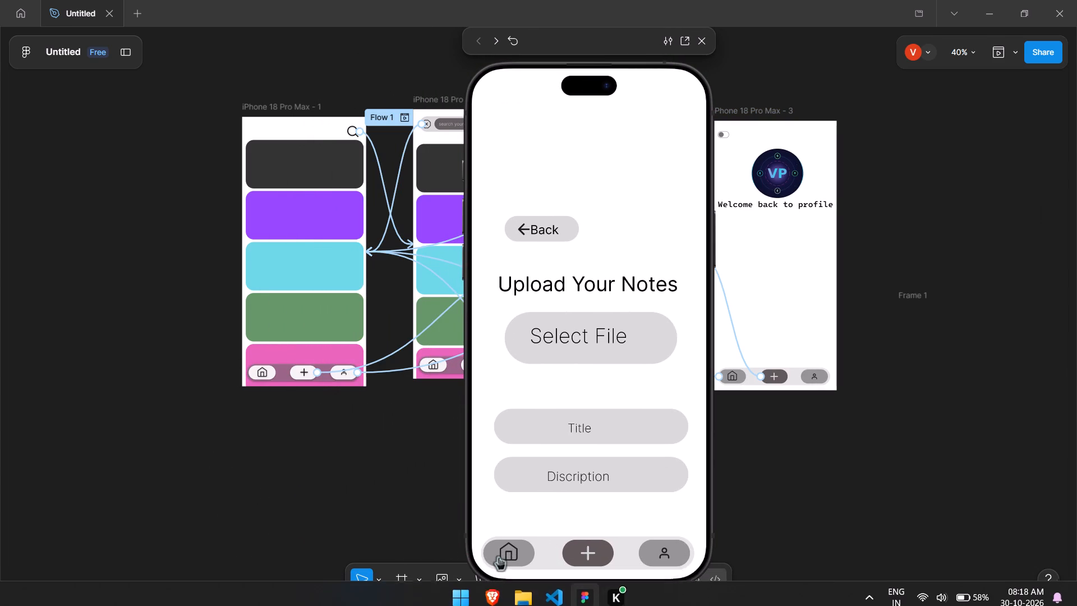
{"action": "left_click", "coordinate": [587, 553]}
{"action": "left_click", "coordinate": [652, 552]}
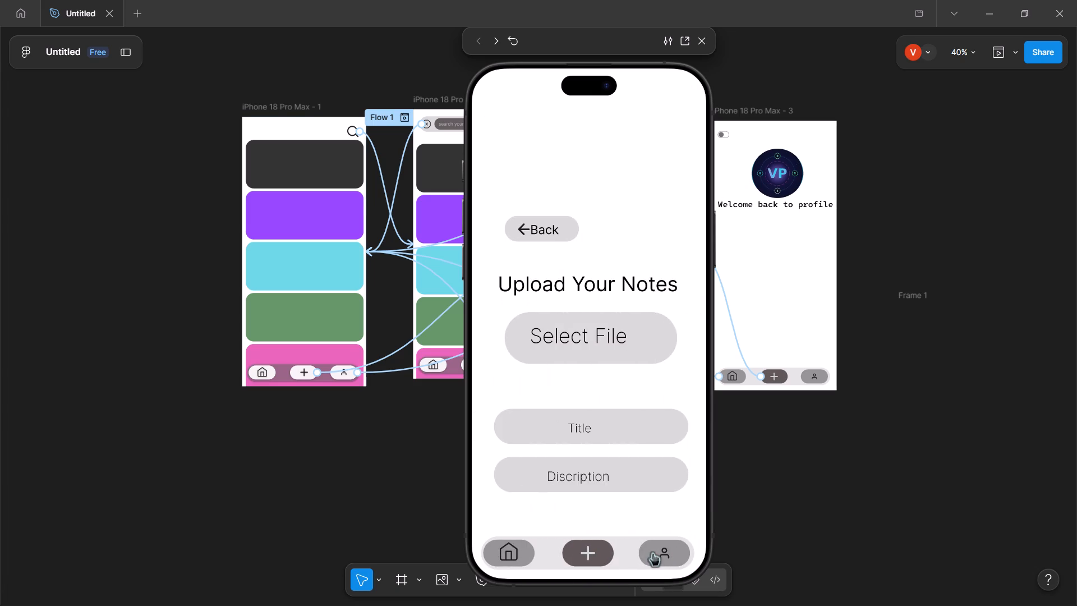
{"action": "left_click", "coordinate": [581, 550]}
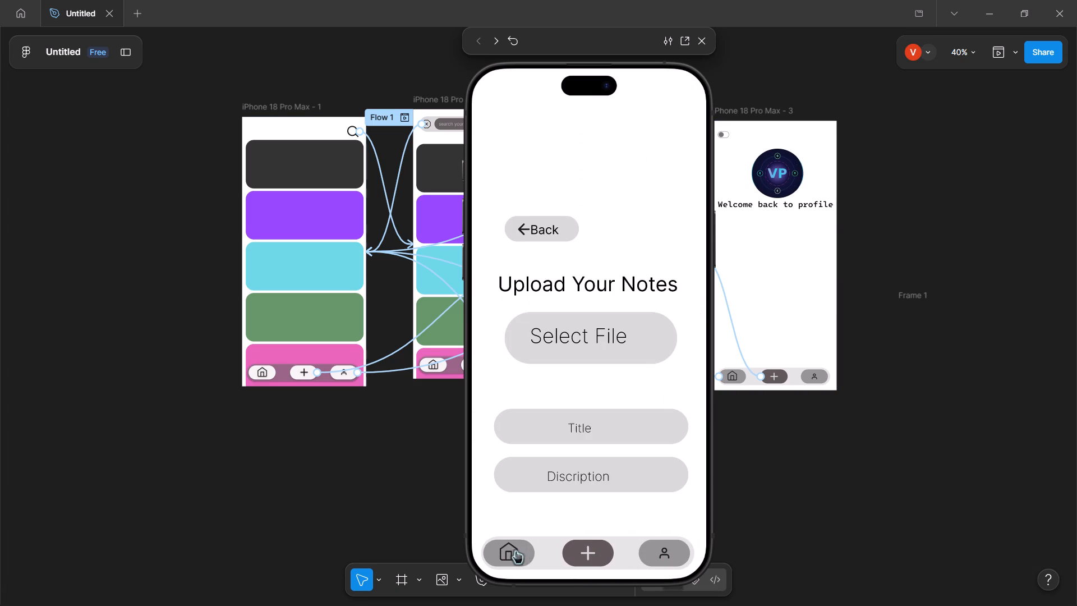
{"action": "left_click", "coordinate": [516, 550]}
{"action": "left_click", "coordinate": [573, 550]}
{"action": "left_click", "coordinate": [664, 550]}
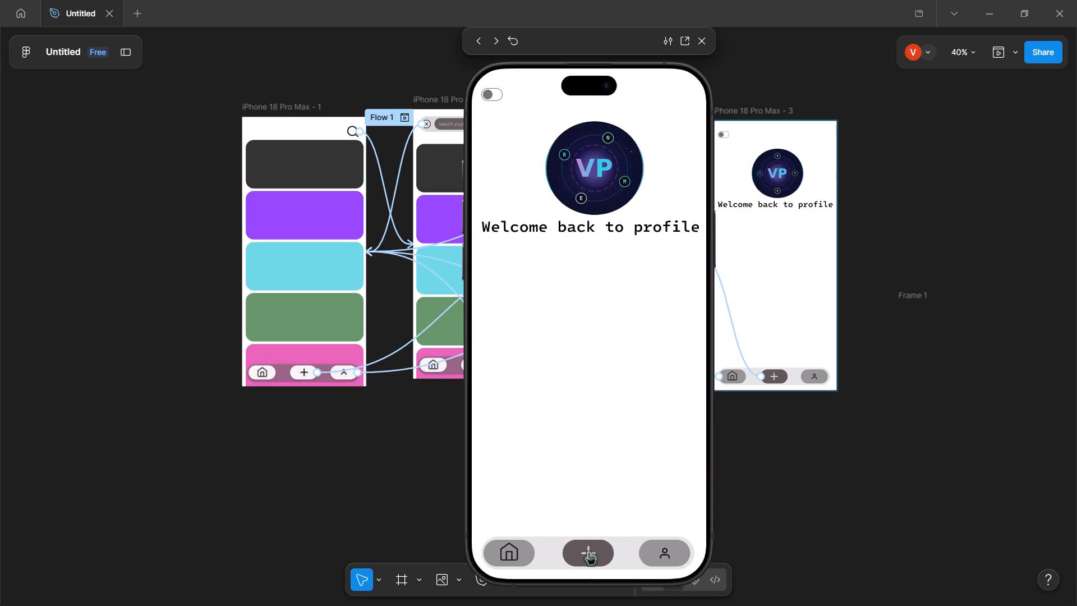
Test the plus button from the profile screen, and alternate between the home and upload screens using the home and plus buttons.
{"action": "left_click", "coordinate": [587, 551]}
{"action": "left_click", "coordinate": [495, 551]}
{"action": "left_click", "coordinate": [582, 554]}
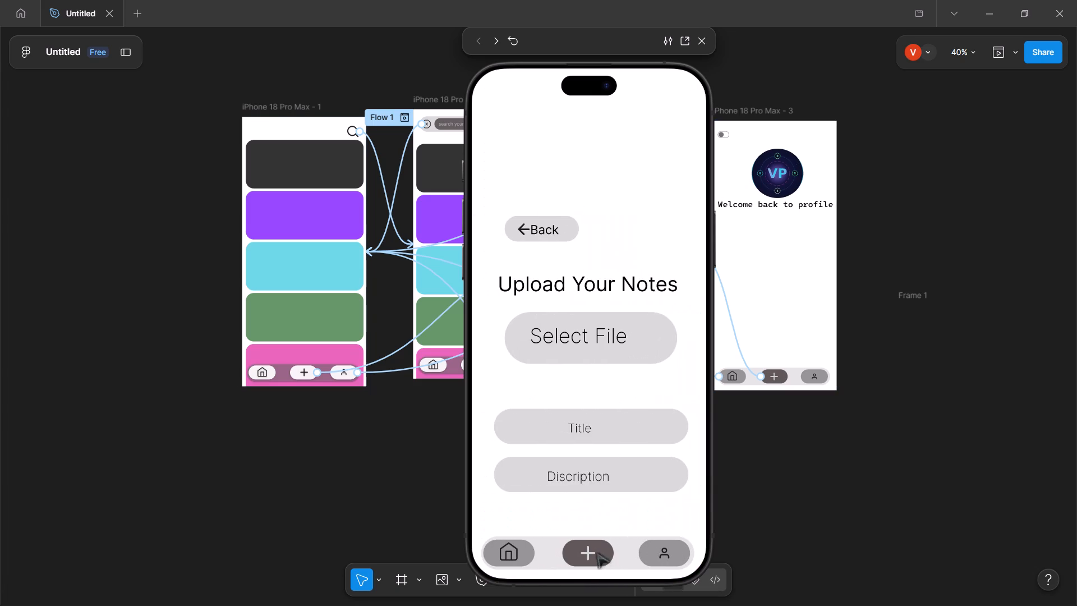
{"action": "left_click", "coordinate": [487, 558]}
{"action": "left_click", "coordinate": [573, 554]}
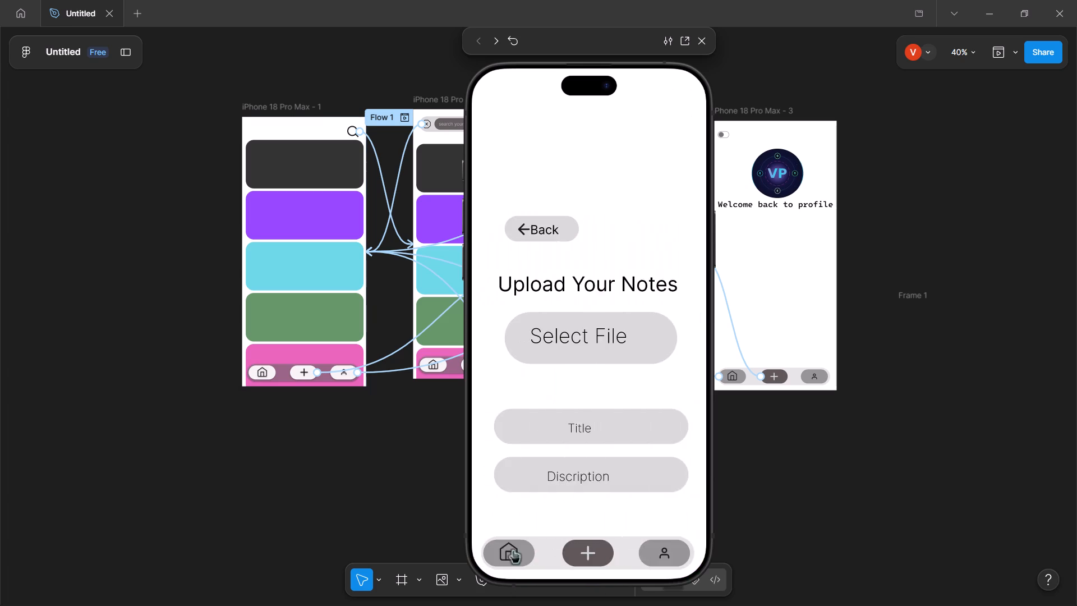
{"action": "left_click", "coordinate": [505, 549]}
{"action": "left_click", "coordinate": [571, 549]}
{"action": "left_click", "coordinate": [502, 550]}
{"action": "left_click", "coordinate": [573, 553]}
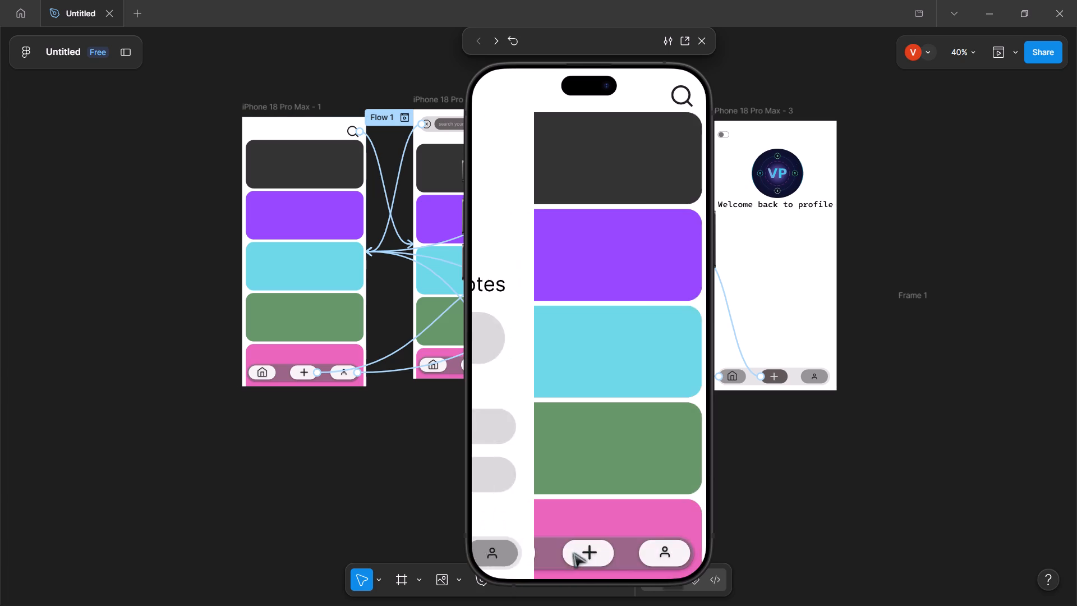
{"action": "left_click", "coordinate": [525, 553]}
{"action": "left_click", "coordinate": [580, 553]}
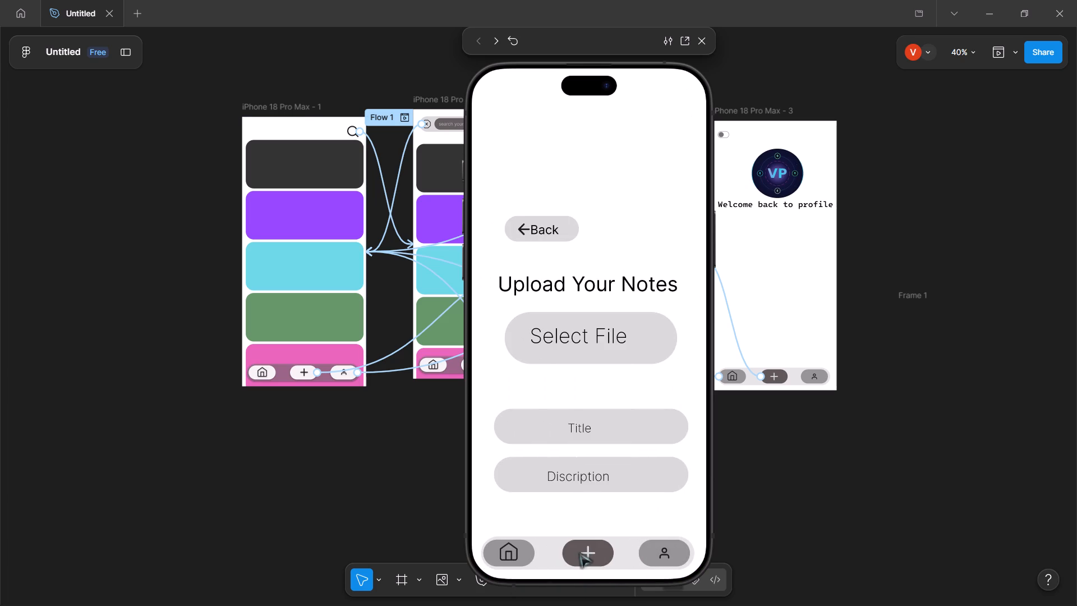
{"action": "left_click", "coordinate": [510, 553]}
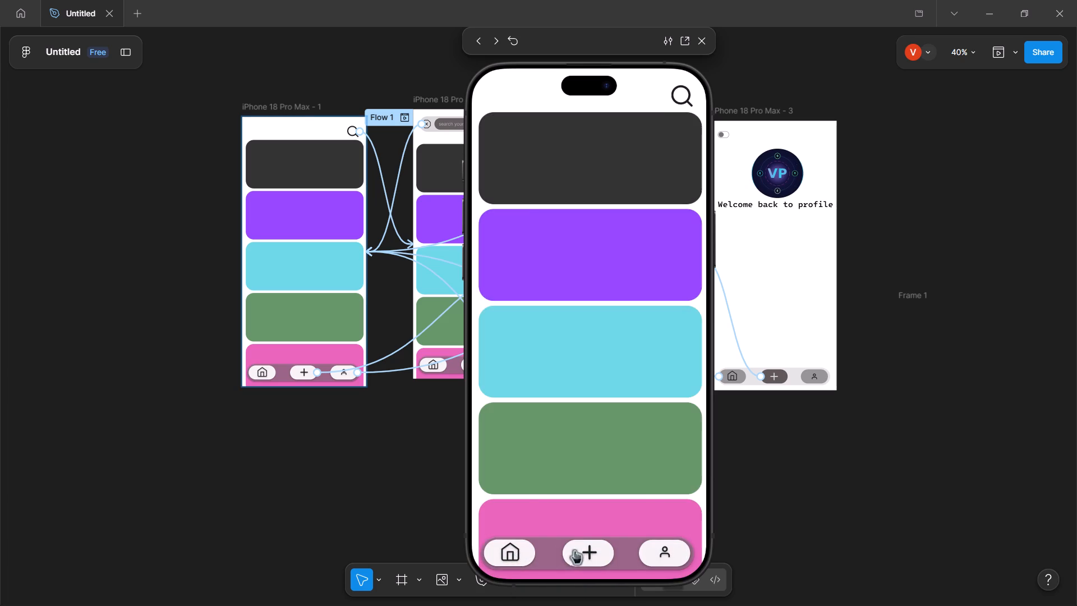
Test opening the upload screen and returning with its Back button, and try the home button on the home screen.
{"action": "left_click", "coordinate": [578, 550]}
{"action": "left_click", "coordinate": [555, 226]}
{"action": "left_click", "coordinate": [503, 555]}
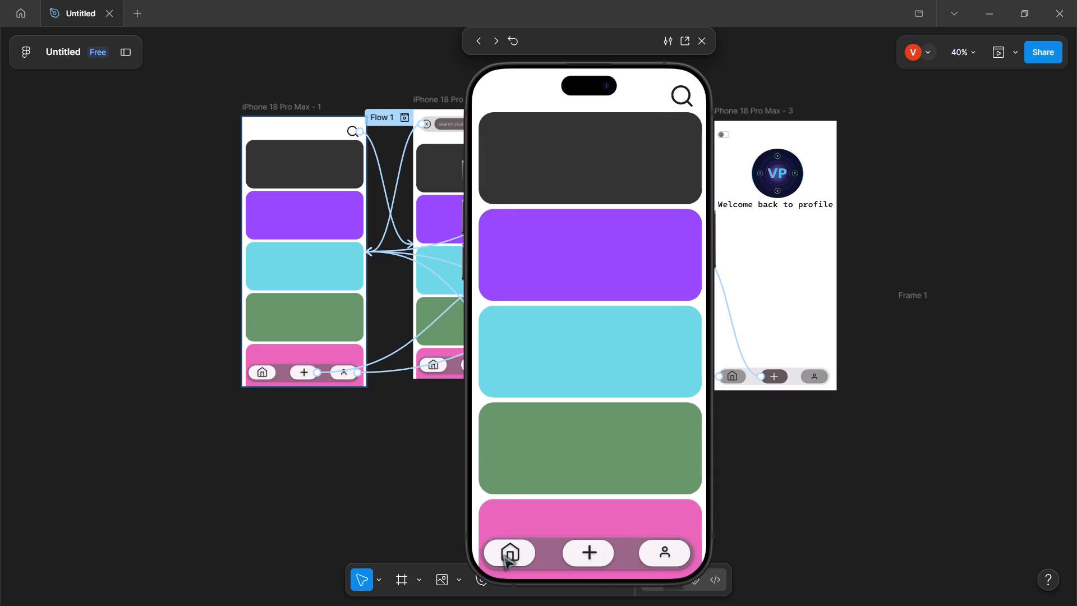
{"action": "triple_click", "coordinate": [503, 555]}
{"action": "left_click", "coordinate": [503, 555]}
{"action": "triple_click", "coordinate": [503, 552]}
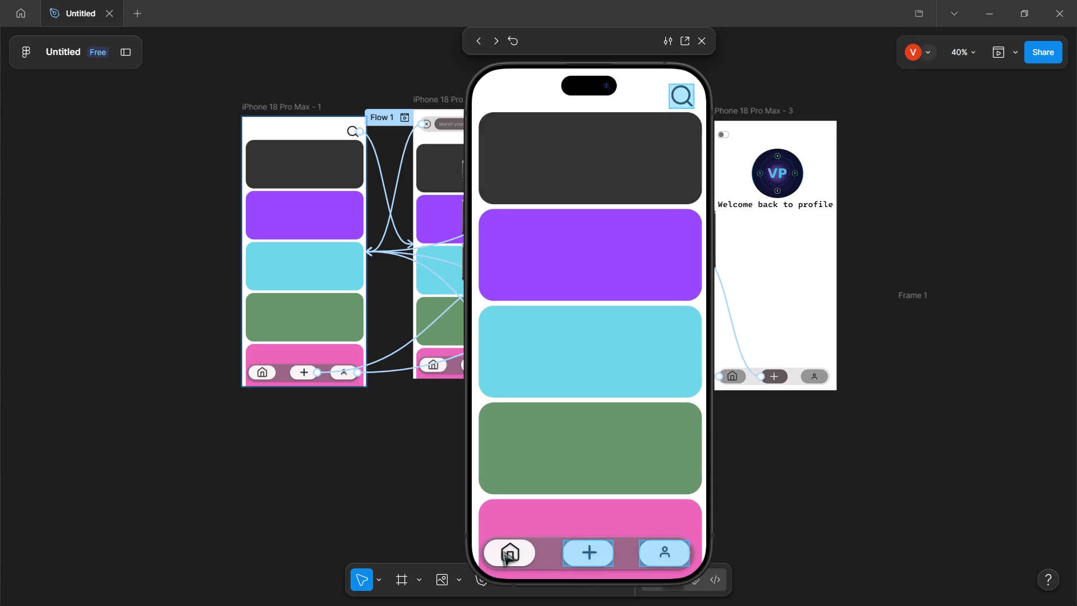
{"action": "triple_click", "coordinate": [503, 552]}
{"action": "left_click", "coordinate": [549, 517]}
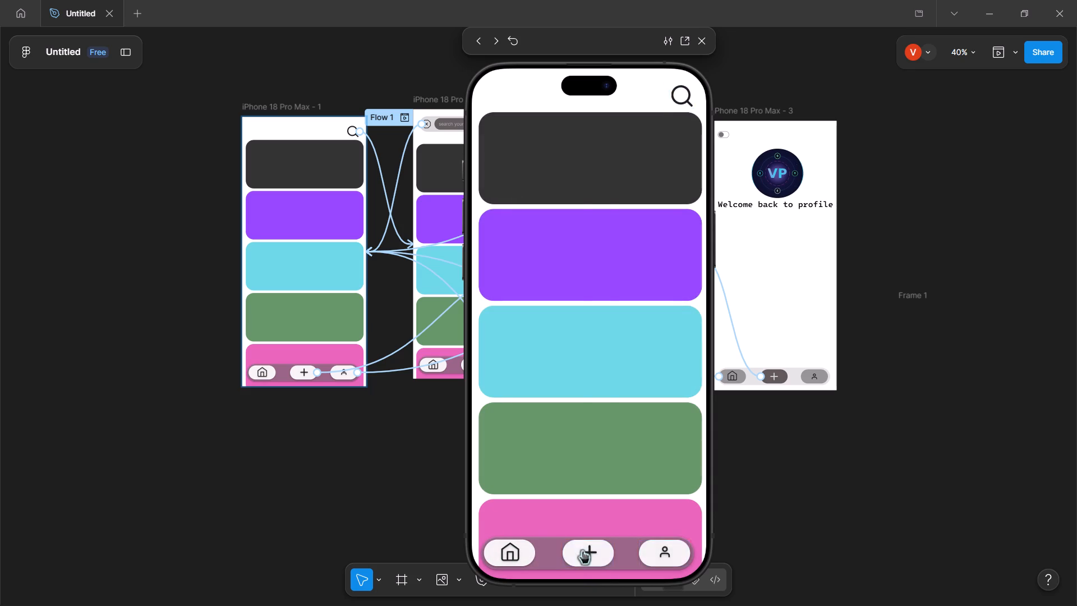
Open the upload screen in the preview and test its Title field, Discription field and plus button.
{"action": "left_click", "coordinate": [582, 550]}
{"action": "left_click", "coordinate": [586, 432]}
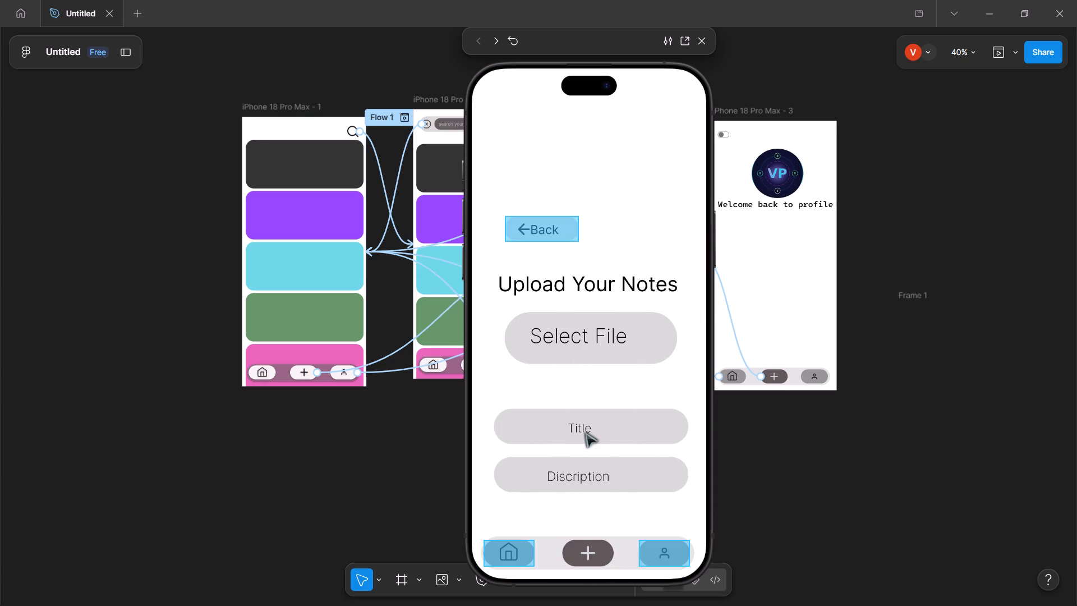
{"action": "left_click", "coordinate": [573, 474]}
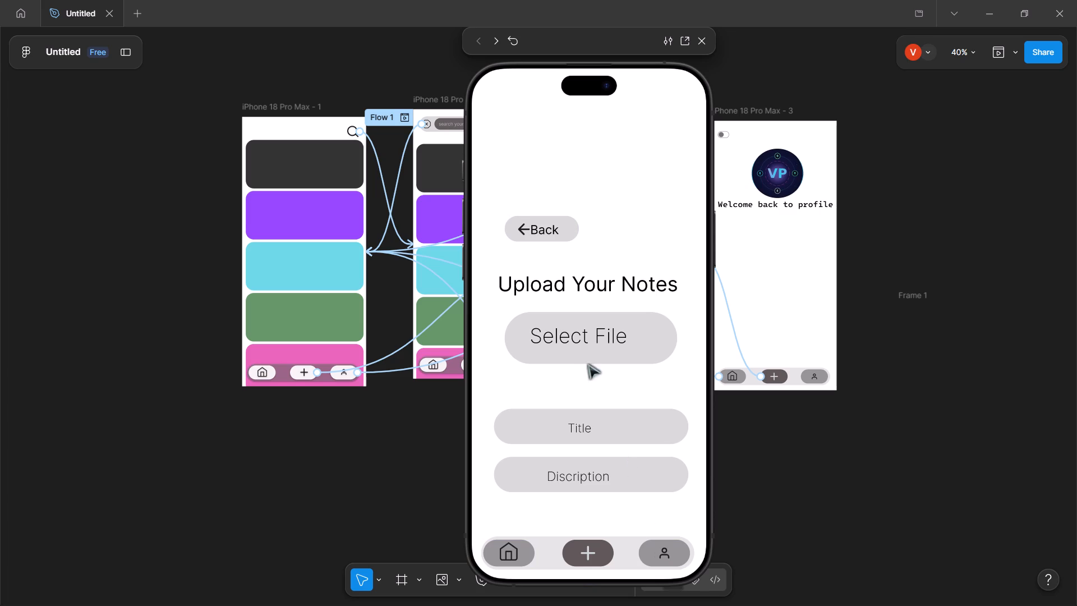
{"action": "scroll", "coordinate": [591, 364], "scroll_direction": "left", "scroll_amount": 1}
{"action": "left_click", "coordinate": [594, 550]}
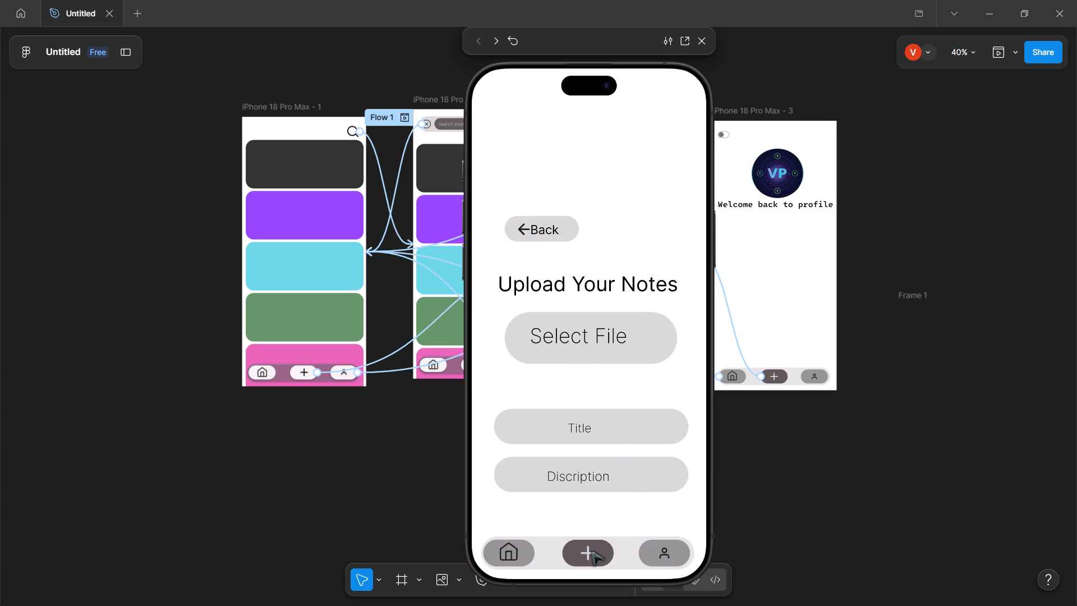
{"action": "left_click", "coordinate": [592, 550]}
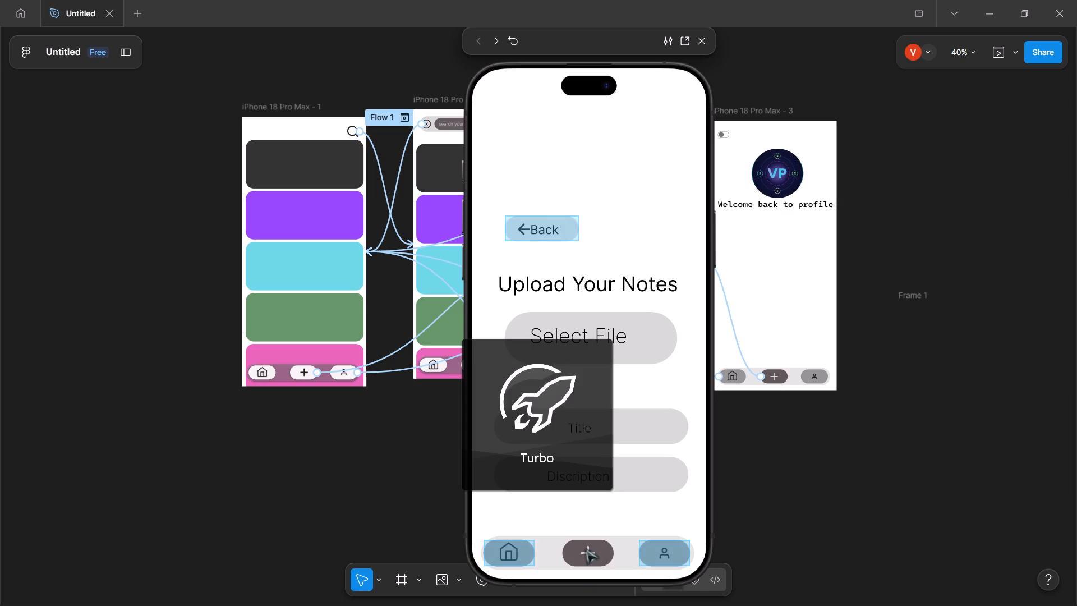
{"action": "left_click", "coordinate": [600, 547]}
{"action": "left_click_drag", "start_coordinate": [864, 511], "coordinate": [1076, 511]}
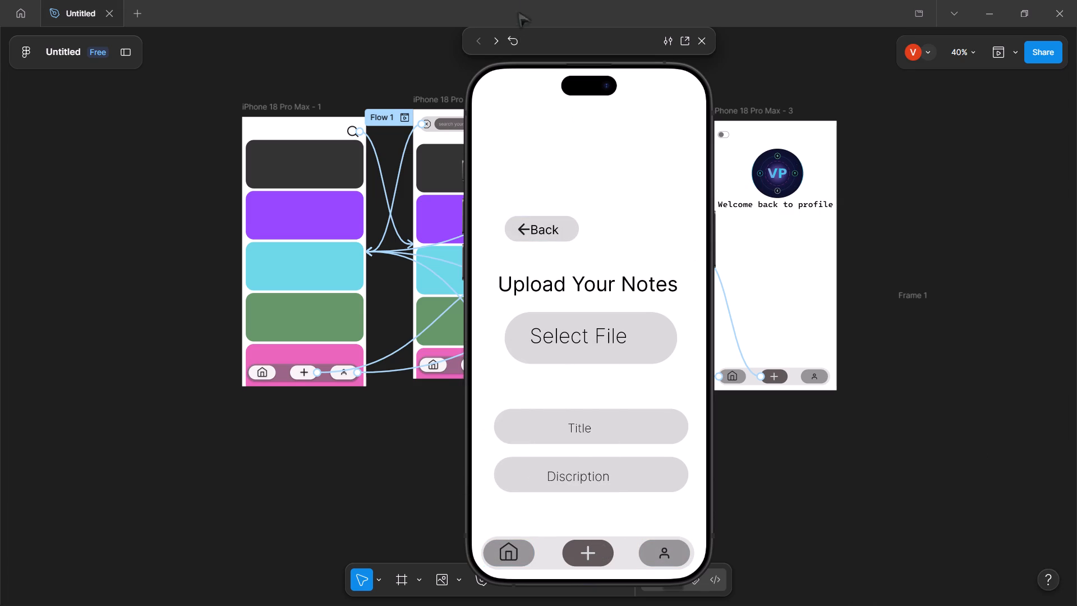
Move the floating preview phone slightly and apply the Follow prototype option to it.
{"action": "left_click_drag", "start_coordinate": [565, 31], "coordinate": [597, 41]}
{"action": "left_click", "coordinate": [697, 47]}
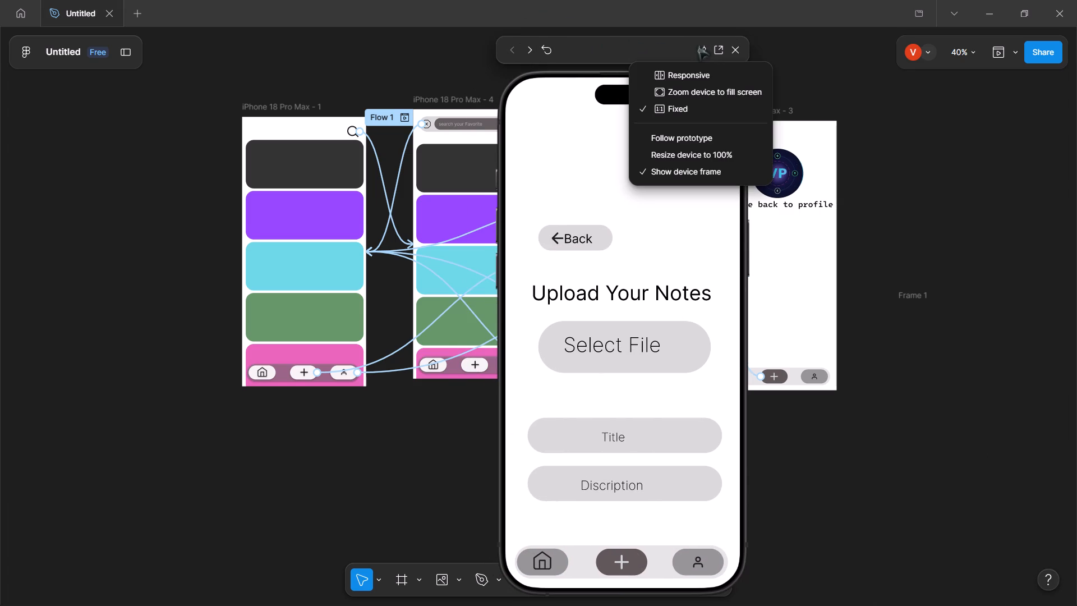
{"action": "left_click", "coordinate": [699, 136]}
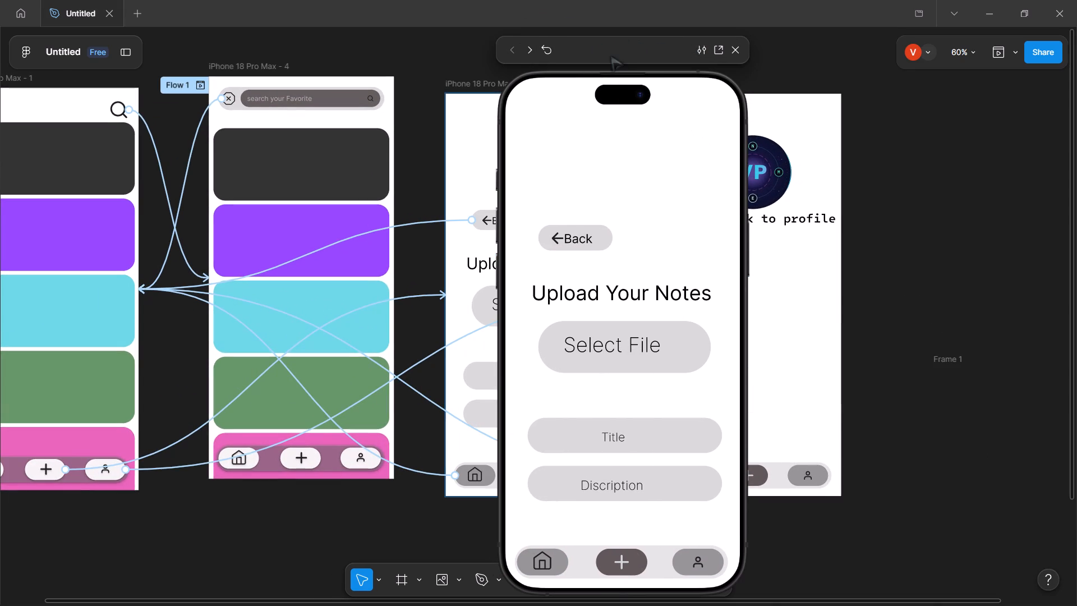
{"action": "right_click", "coordinate": [611, 56]}
{"action": "left_click", "coordinate": [599, 52]}
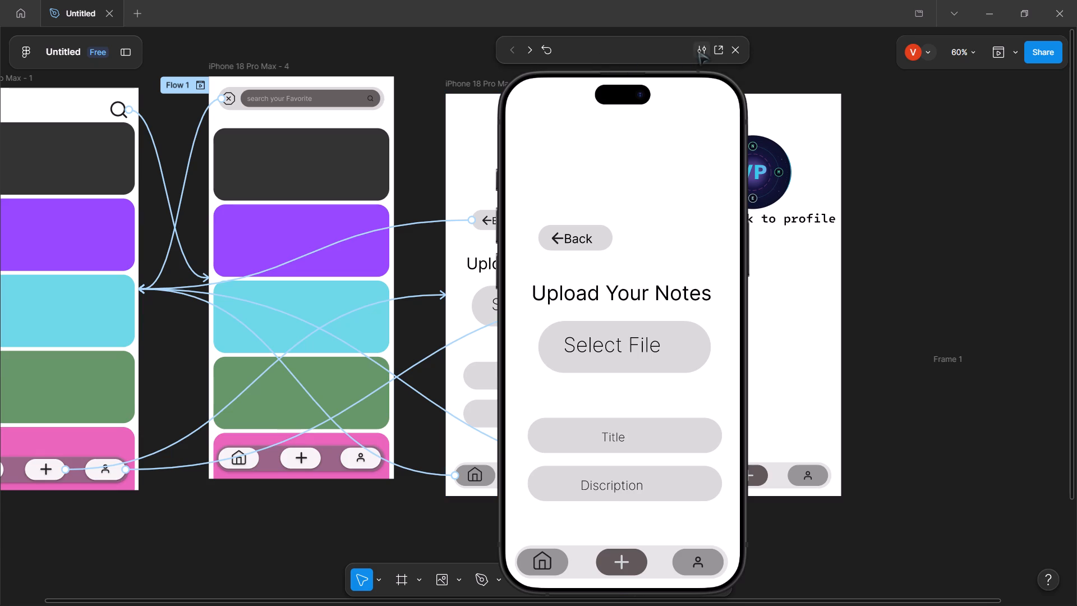
{"action": "left_click", "coordinate": [698, 50]}
{"action": "left_click", "coordinate": [661, 135]}
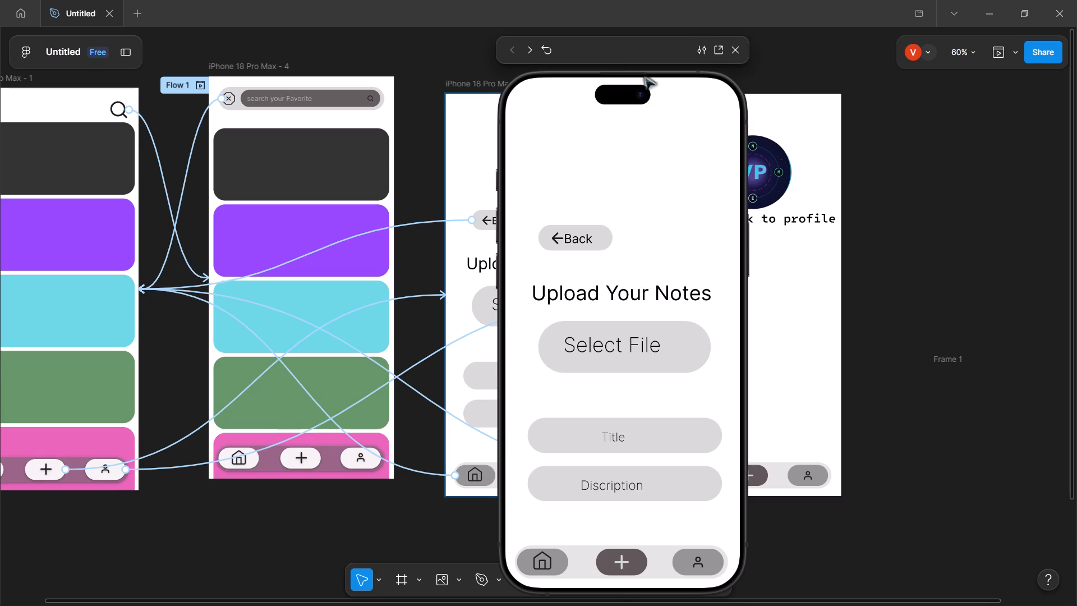
Set the preview's scaling option to Responsive.
{"action": "left_click", "coordinate": [621, 50]}
{"action": "left_click", "coordinate": [705, 49]}
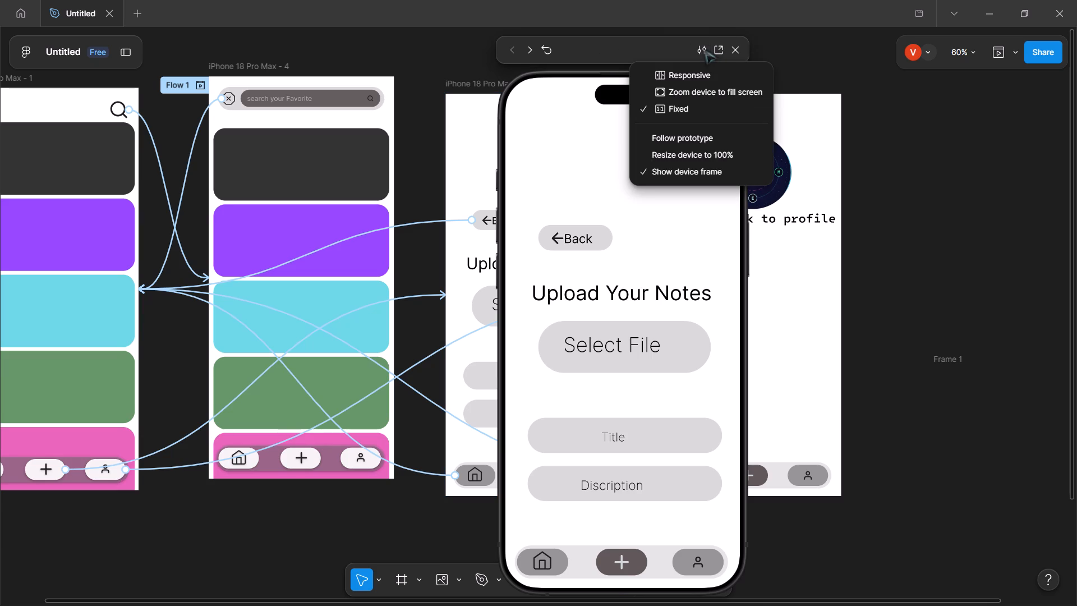
{"action": "left_click", "coordinate": [706, 70]}
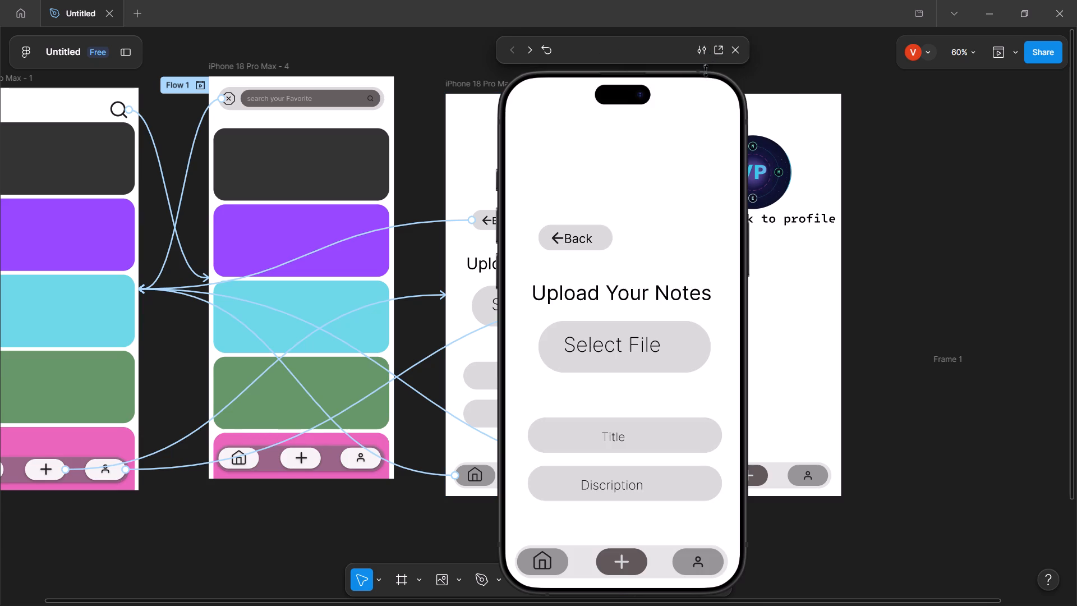
Test scrolling on the upload screen in the preview, and go to the home screen with the home button.
{"action": "scroll", "coordinate": [625, 270], "scroll_direction": "down", "scroll_amount": 20}
{"action": "scroll", "coordinate": [625, 270], "scroll_direction": "down", "scroll_amount": 20}
{"action": "scroll", "coordinate": [625, 270], "scroll_direction": "down", "scroll_amount": 16}
{"action": "scroll", "coordinate": [617, 285], "scroll_direction": "up", "scroll_amount": 20}
{"action": "scroll", "coordinate": [617, 285], "scroll_direction": "up", "scroll_amount": 20}
{"action": "scroll", "coordinate": [617, 285], "scroll_direction": "up", "scroll_amount": 6}
{"action": "scroll", "coordinate": [615, 289], "scroll_direction": "down", "scroll_amount": 20}
{"action": "scroll", "coordinate": [615, 289], "scroll_direction": "down", "scroll_amount": 9}
{"action": "scroll", "coordinate": [615, 290], "scroll_direction": "up", "scroll_amount": 20}
{"action": "scroll", "coordinate": [615, 290], "scroll_direction": "up", "scroll_amount": 1}
{"action": "scroll", "coordinate": [615, 290], "scroll_direction": "down", "scroll_amount": 20}
{"action": "scroll", "coordinate": [615, 290], "scroll_direction": "down", "scroll_amount": 20}
{"action": "scroll", "coordinate": [615, 290], "scroll_direction": "down", "scroll_amount": 20}
{"action": "scroll", "coordinate": [606, 297], "scroll_direction": "up", "scroll_amount": 20}
{"action": "scroll", "coordinate": [606, 297], "scroll_direction": "up", "scroll_amount": 13}
{"action": "left_click", "coordinate": [540, 553]}
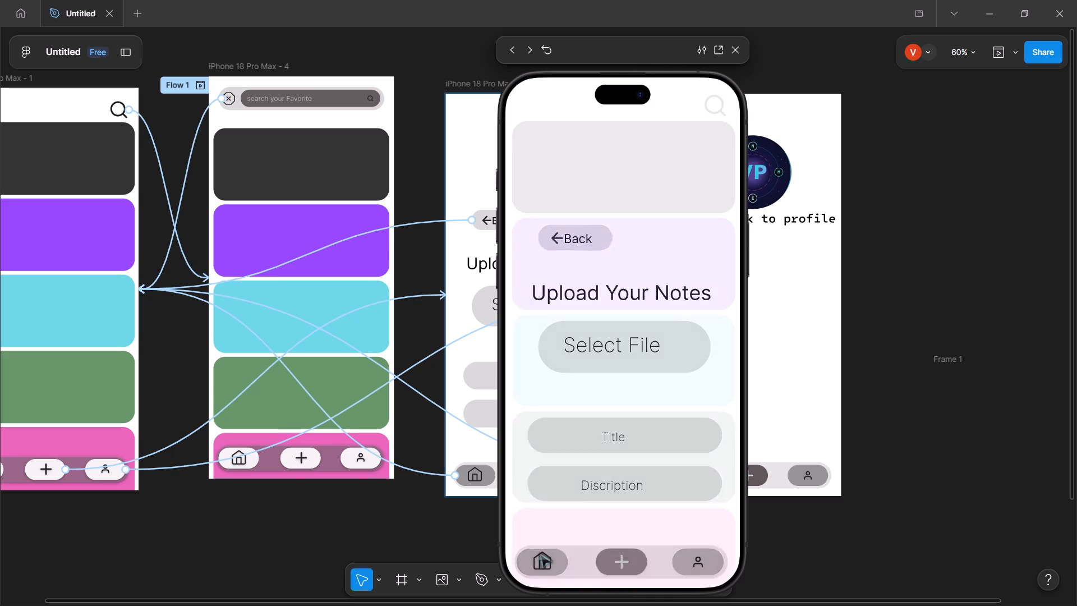
Test scrolling the home screen's coloured cards down and back up in the preview.
{"action": "scroll", "coordinate": [621, 497], "scroll_direction": "down", "scroll_amount": 20}
{"action": "scroll", "coordinate": [621, 497], "scroll_direction": "down", "scroll_amount": 20}
{"action": "scroll", "coordinate": [621, 497], "scroll_direction": "down", "scroll_amount": 20}
{"action": "scroll", "coordinate": [622, 489], "scroll_direction": "up", "scroll_amount": 20}
{"action": "scroll", "coordinate": [622, 489], "scroll_direction": "up", "scroll_amount": 20}
{"action": "scroll", "coordinate": [622, 489], "scroll_direction": "up", "scroll_amount": 9}
{"action": "scroll", "coordinate": [625, 474], "scroll_direction": "down", "scroll_amount": 20}
{"action": "scroll", "coordinate": [625, 474], "scroll_direction": "down", "scroll_amount": 1}
{"action": "scroll", "coordinate": [632, 371], "scroll_direction": "up", "scroll_amount": 20}
{"action": "scroll", "coordinate": [632, 371], "scroll_direction": "up", "scroll_amount": 4}
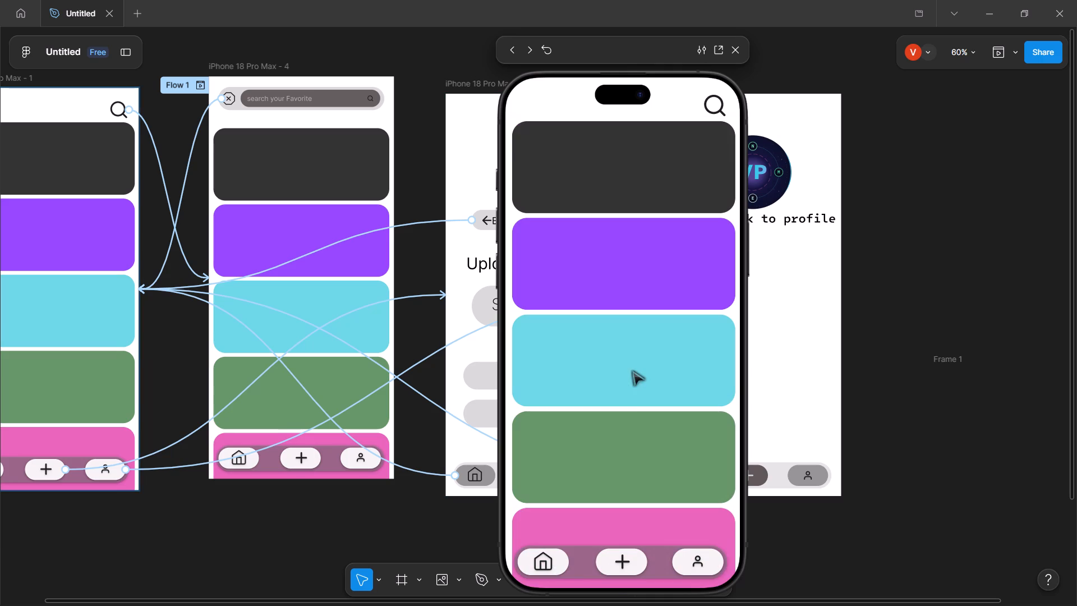
{"action": "scroll", "coordinate": [632, 370], "scroll_direction": "up", "scroll_amount": 2}
{"action": "scroll", "coordinate": [636, 421], "scroll_direction": "down", "scroll_amount": 3}
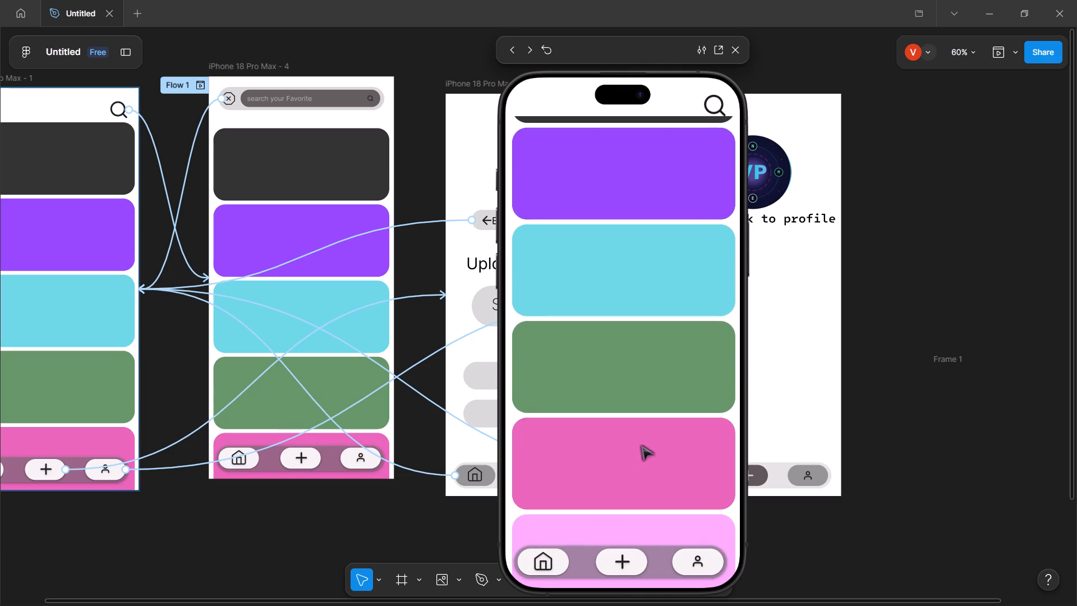
{"action": "scroll", "coordinate": [641, 445], "scroll_direction": "down", "scroll_amount": 1}
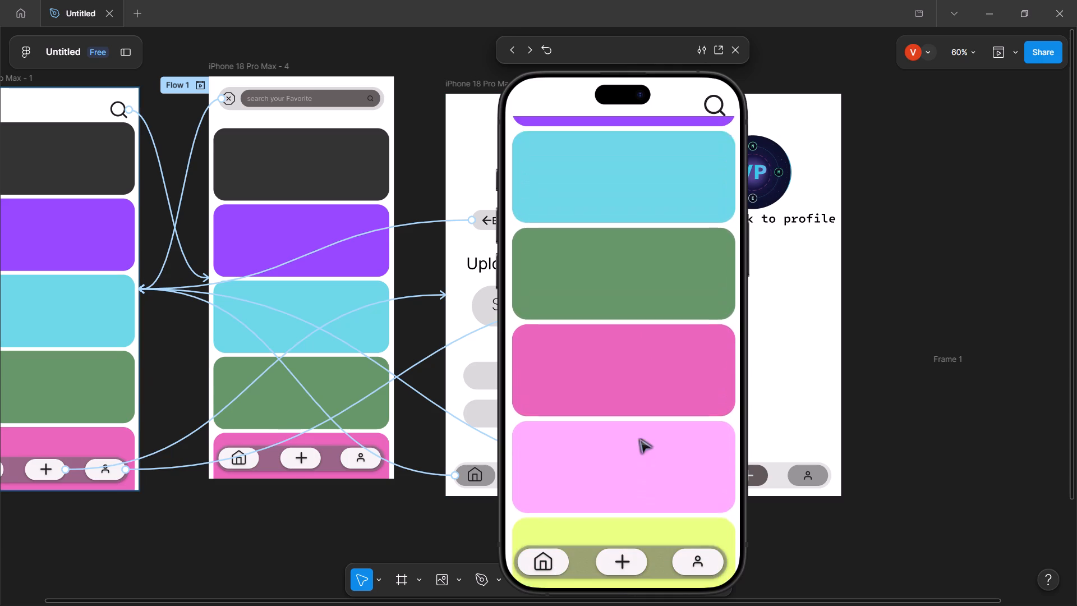
{"action": "scroll", "coordinate": [639, 438], "scroll_direction": "down", "scroll_amount": 1}
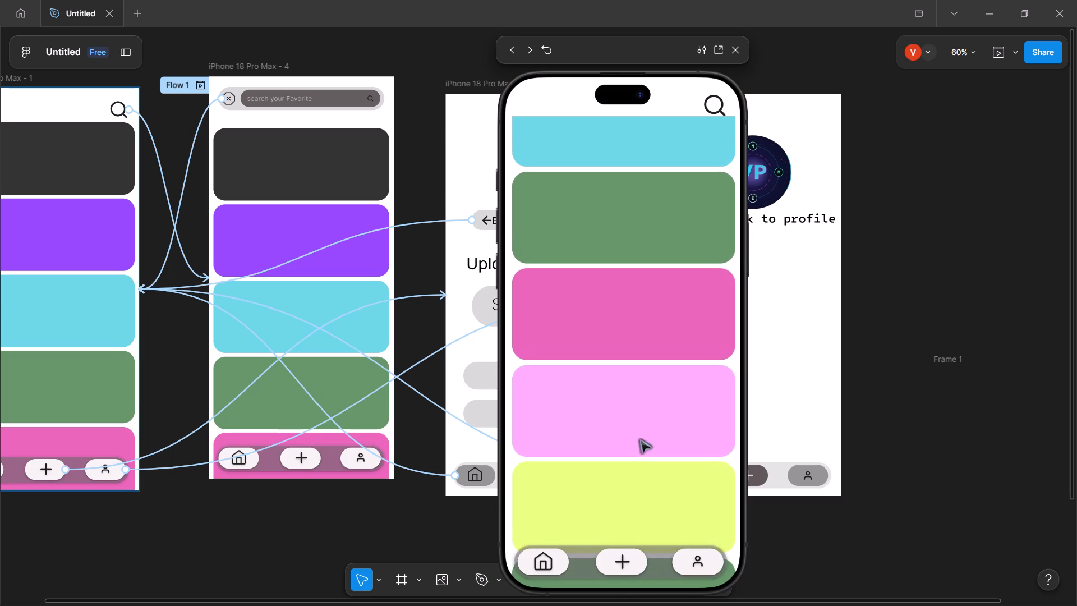
{"action": "scroll", "coordinate": [639, 438], "scroll_direction": "down", "scroll_amount": 3}
{"action": "scroll", "coordinate": [639, 438], "scroll_direction": "up", "scroll_amount": 4}
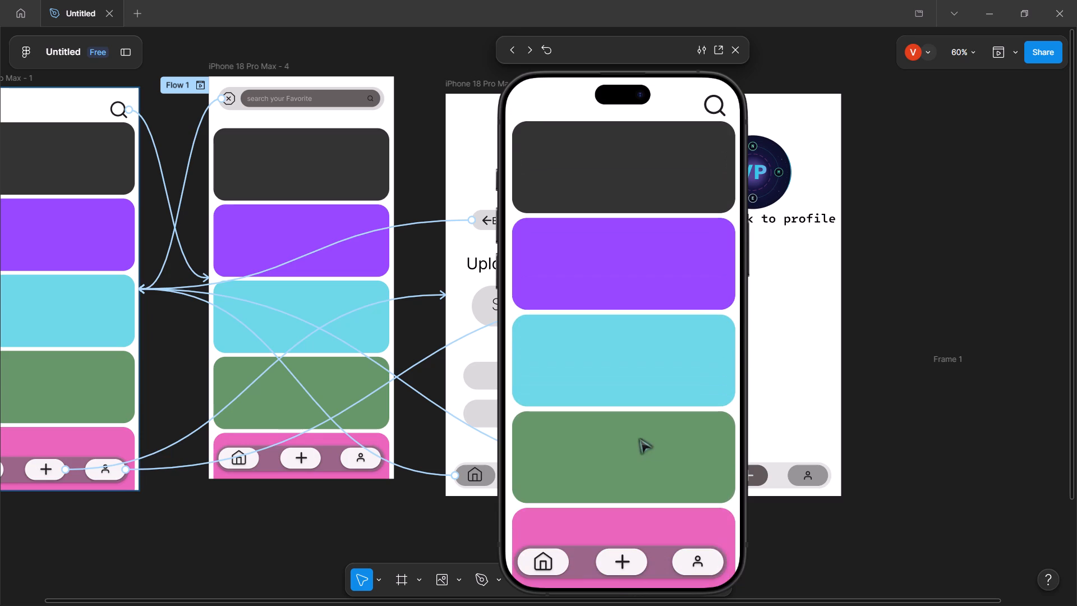
{"action": "scroll", "coordinate": [639, 438], "scroll_direction": "up", "scroll_amount": 1}
{"action": "scroll", "coordinate": [639, 438], "scroll_direction": "down", "scroll_amount": 6}
{"action": "scroll", "coordinate": [639, 438], "scroll_direction": "up", "scroll_amount": 7}
Delete the empty Frame 1 beside the profile screen.
{"action": "left_click", "coordinate": [989, 361]}
{"action": "left_click", "coordinate": [953, 365]}
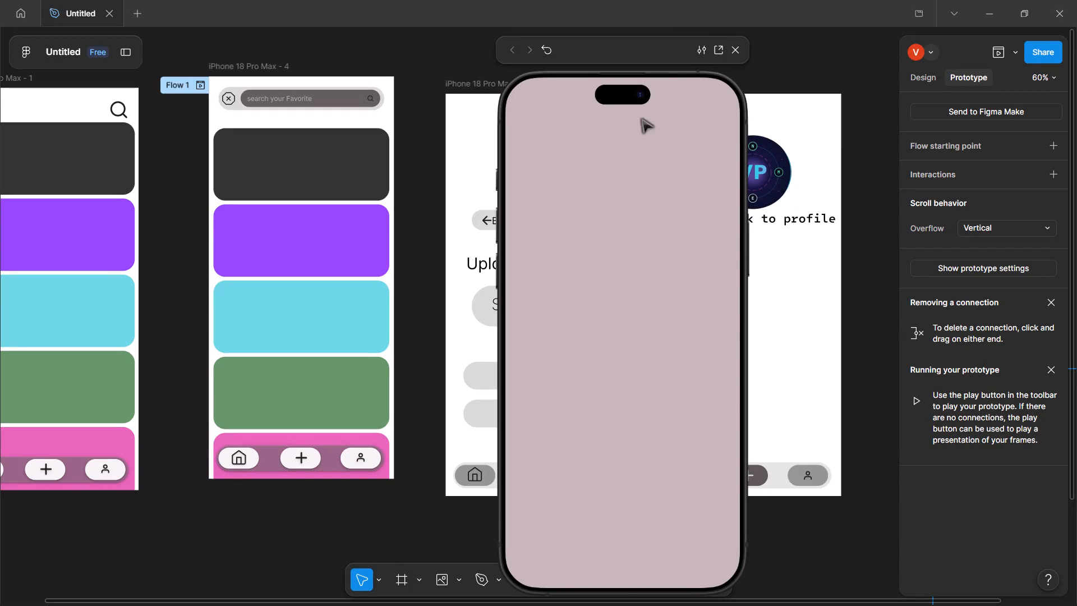
{"action": "left_click", "coordinate": [592, 200]}
{"action": "left_click", "coordinate": [797, 45]}
{"action": "left_click", "coordinate": [1006, 498]}
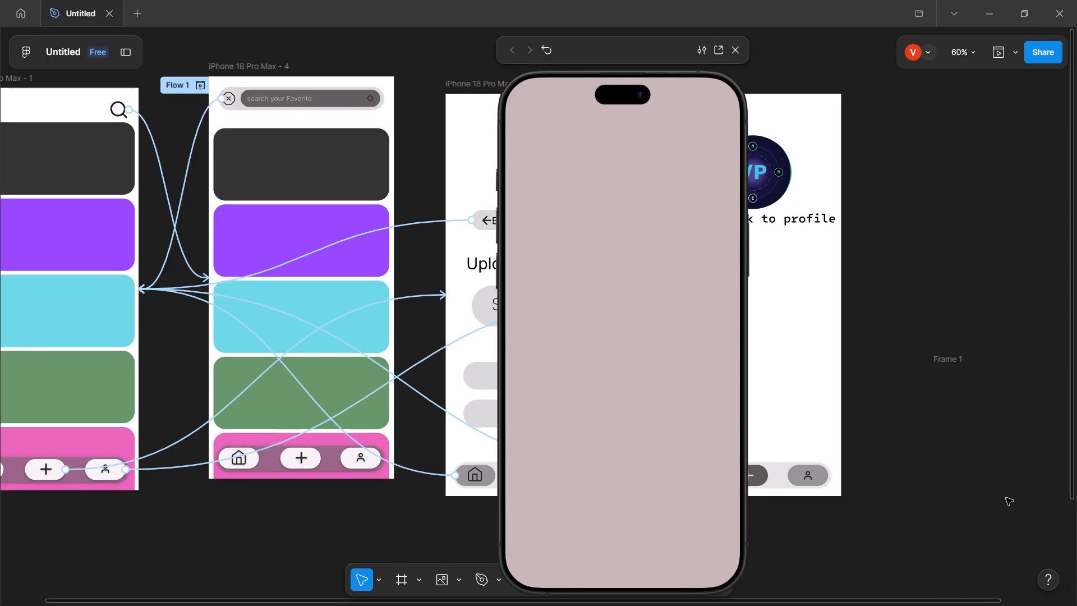
{"action": "left_click", "coordinate": [956, 373]}
{"action": "left_click", "coordinate": [947, 366]}
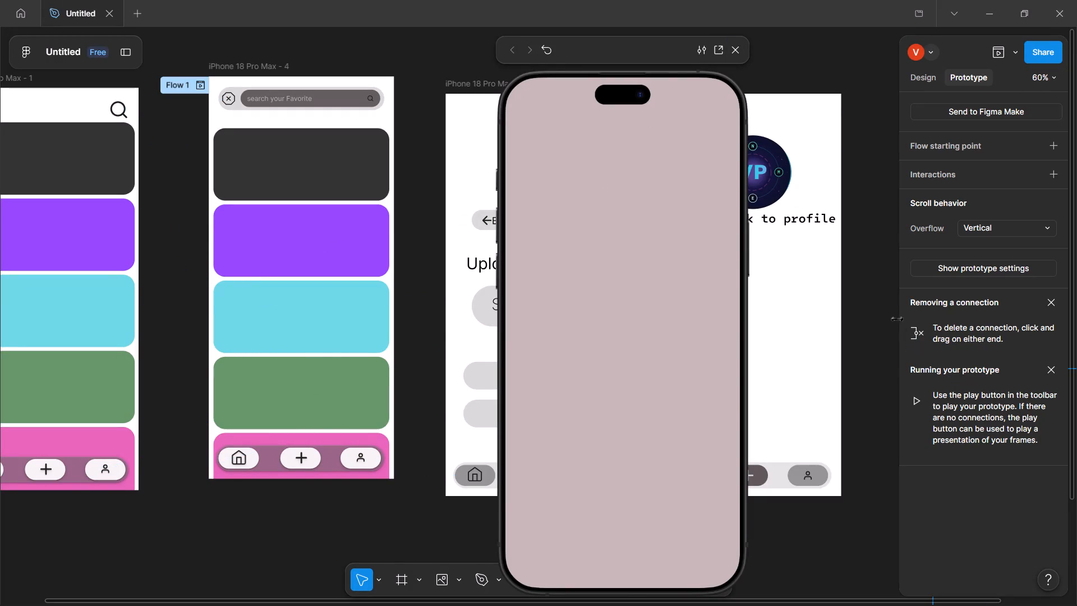
{"action": "left_click", "coordinate": [885, 319]}
{"action": "left_click", "coordinate": [937, 379]}
{"action": "left_click", "coordinate": [932, 363]}
{"action": "key", "text": "BackSpace"}
Test the search screen's close button and the home screen's home button in the preview.
{"action": "scroll", "coordinate": [692, 309], "scroll_direction": "right", "scroll_amount": 2}
{"action": "scroll", "coordinate": [571, 297], "scroll_direction": "down", "scroll_amount": 6}
{"action": "scroll", "coordinate": [571, 297], "scroll_direction": "up", "scroll_amount": 3}
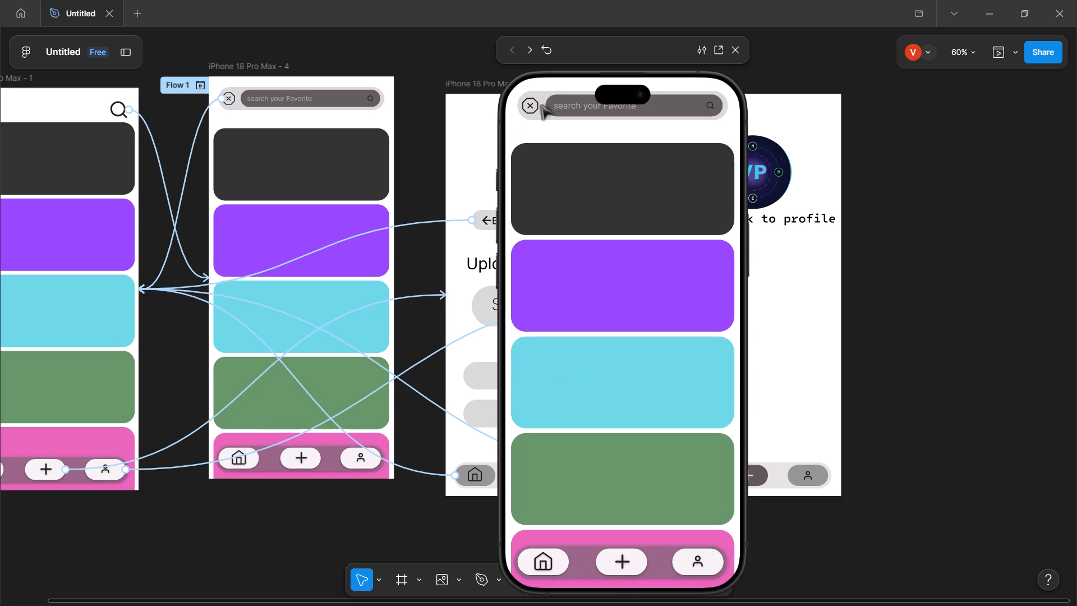
{"action": "left_click", "coordinate": [536, 104]}
{"action": "scroll", "coordinate": [155, 362], "scroll_direction": "up", "scroll_amount": 4}
{"action": "scroll", "coordinate": [154, 365], "scroll_direction": "down", "scroll_amount": 3}
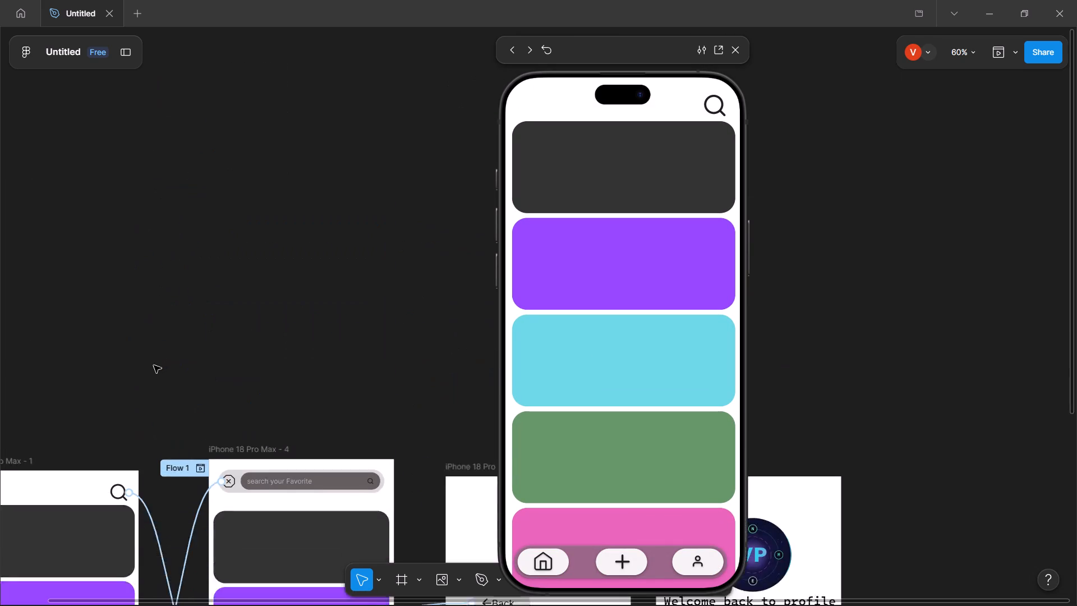
{"action": "scroll", "coordinate": [154, 365], "scroll_direction": "down", "scroll_amount": 3}
{"action": "left_click", "coordinate": [547, 563]}
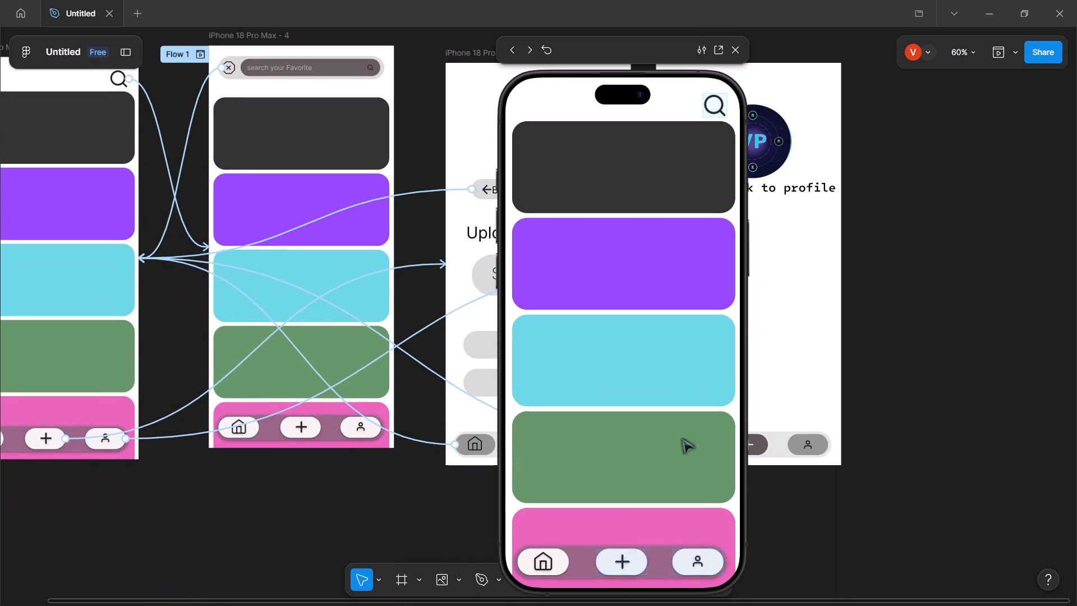
{"action": "right_click", "coordinate": [680, 429]}
{"action": "right_click", "coordinate": [656, 417]}
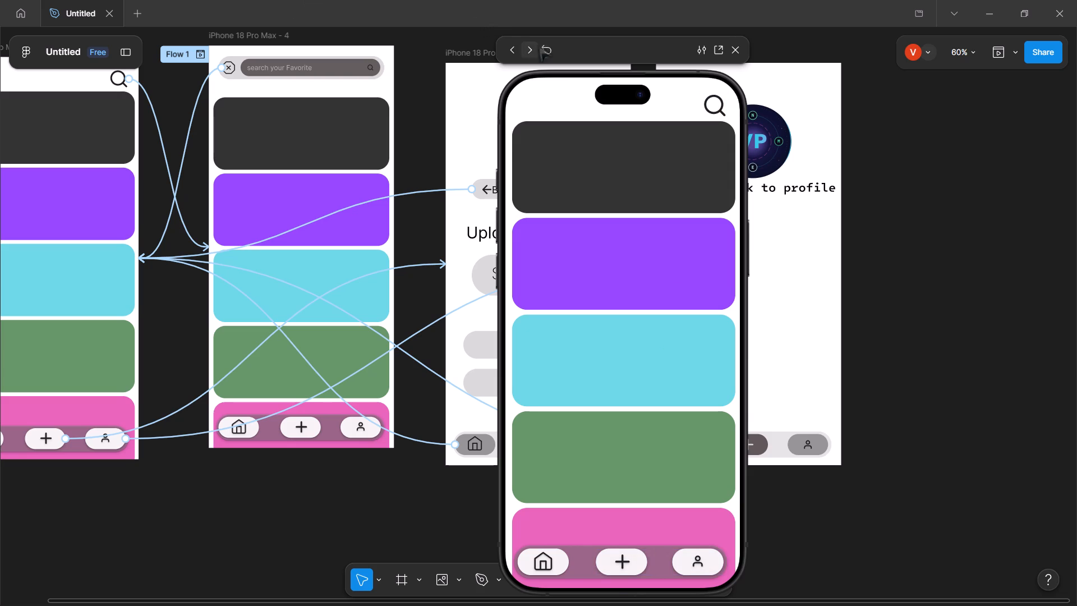
Restart the prototype preview and open it in a separate full-size presentation tab.
{"action": "left_click", "coordinate": [544, 48]}
{"action": "left_click", "coordinate": [693, 45]}
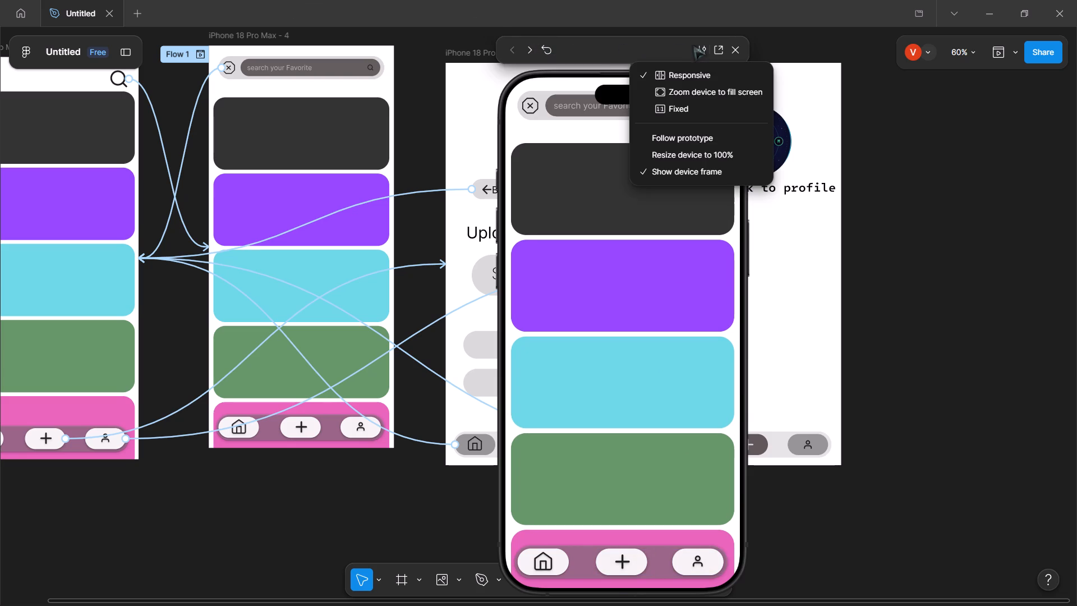
{"action": "left_click", "coordinate": [696, 46]}
{"action": "left_click", "coordinate": [711, 50]}
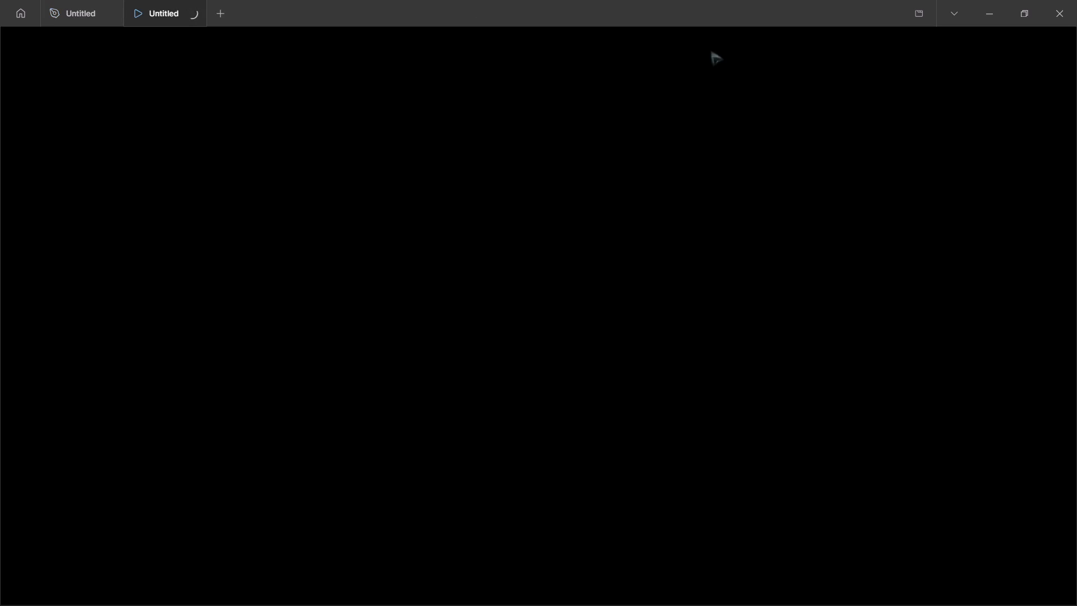
{"action": "left_click", "coordinate": [98, 9]}
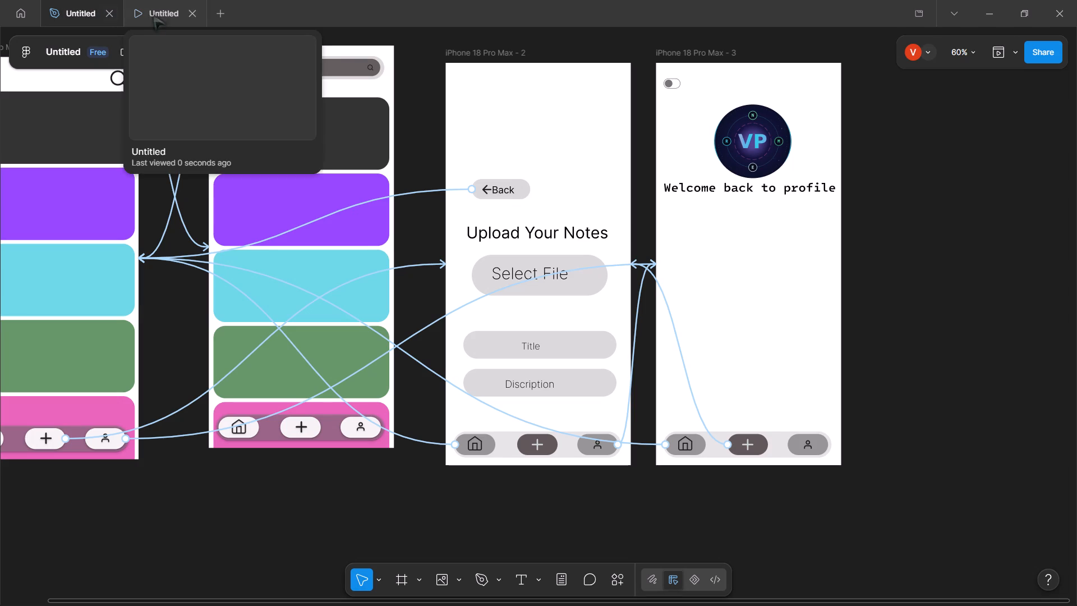
{"action": "scroll", "coordinate": [529, 213], "scroll_direction": "right", "scroll_amount": 2}
{"action": "scroll", "coordinate": [529, 213], "scroll_direction": "down", "scroll_amount": 1}
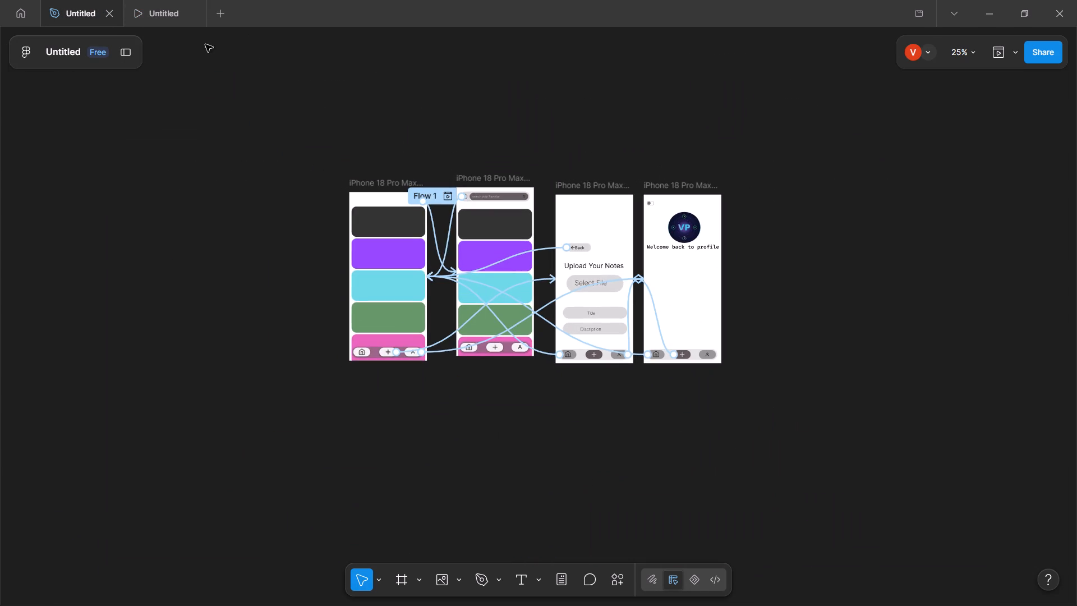
{"action": "left_click", "coordinate": [171, 26]}
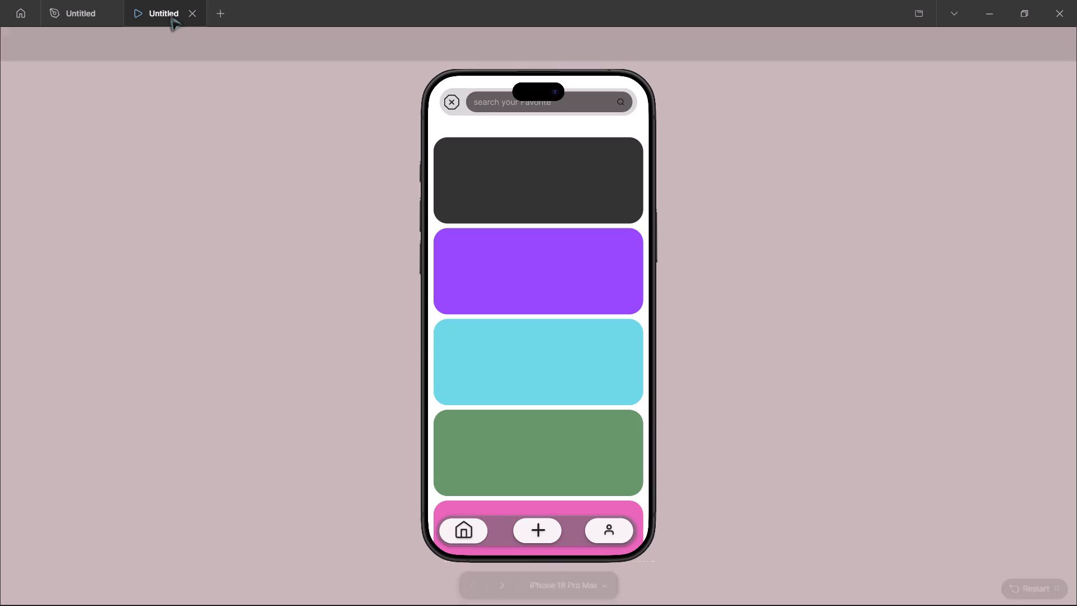
Test the search screen's home and close buttons in the presentation, and try scrolling the home screen's cards.
{"action": "left_click", "coordinate": [464, 521]}
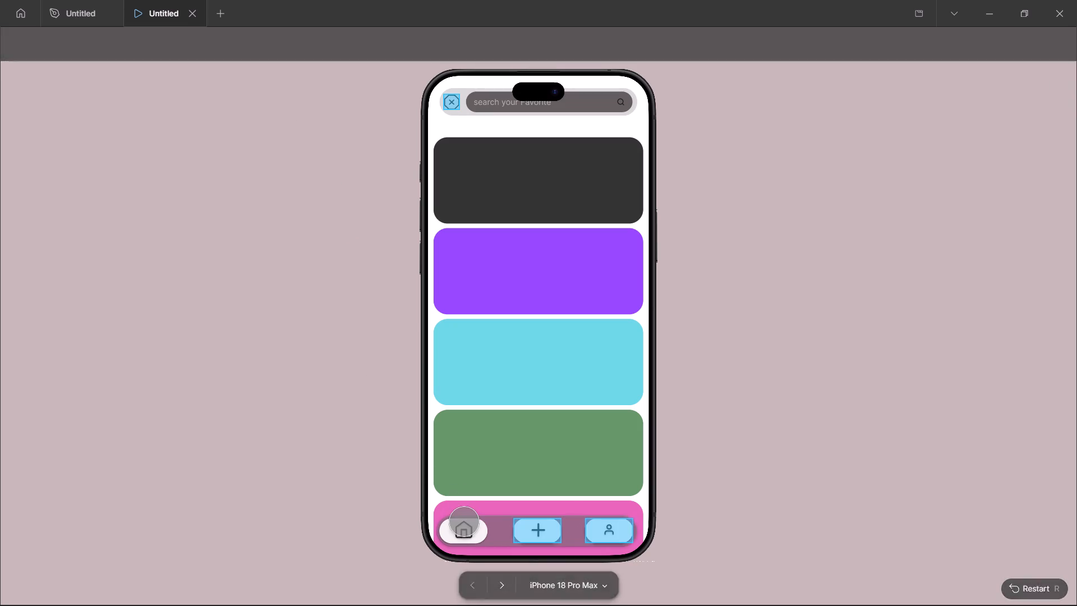
{"action": "left_click", "coordinate": [449, 103]}
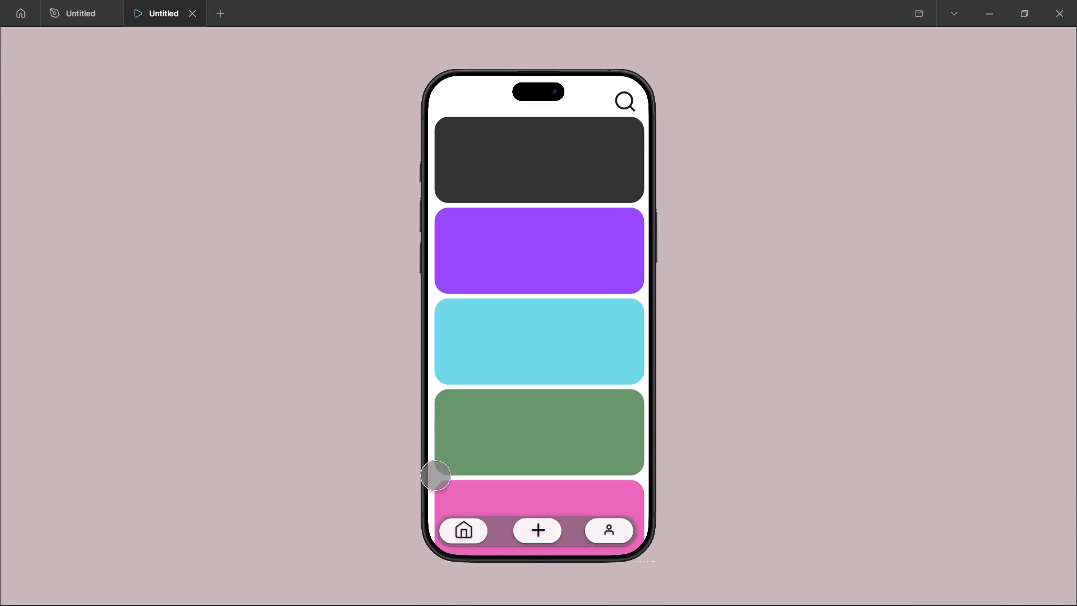
{"action": "left_click", "coordinate": [467, 542]}
{"action": "scroll", "coordinate": [512, 417], "scroll_direction": "down", "scroll_amount": 3}
{"action": "scroll", "coordinate": [545, 269], "scroll_direction": "down", "scroll_amount": 5}
{"action": "scroll", "coordinate": [545, 269], "scroll_direction": "up", "scroll_amount": 5}
{"action": "left_click_drag", "start_coordinate": [549, 123], "coordinate": [559, 143]}
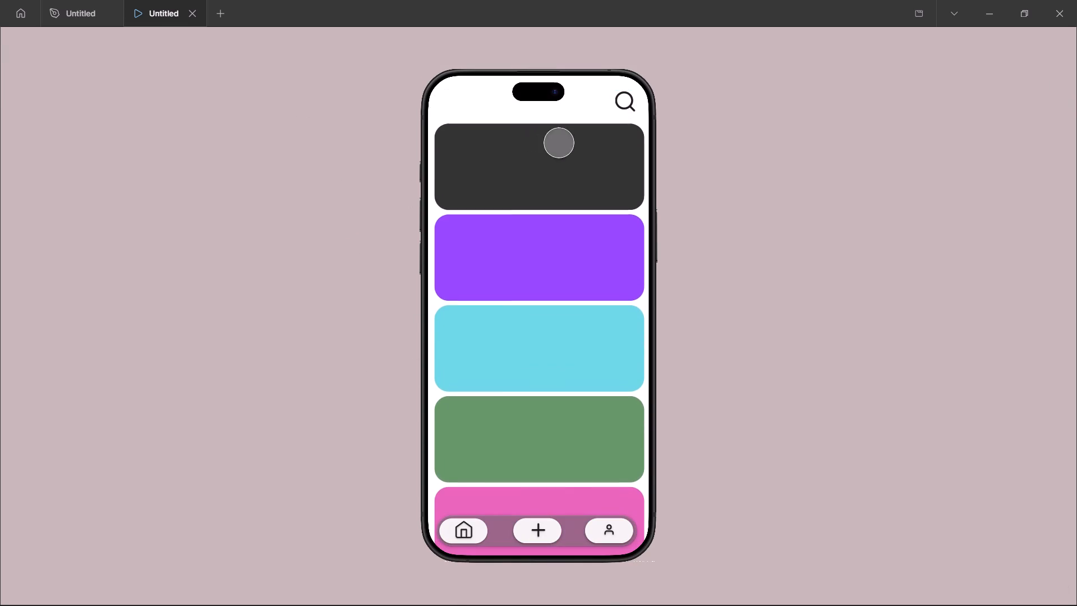
{"action": "triple_click", "coordinate": [559, 143]}
{"action": "triple_click", "coordinate": [559, 143]}
{"action": "left_click_drag", "start_coordinate": [559, 143], "coordinate": [554, 156]}
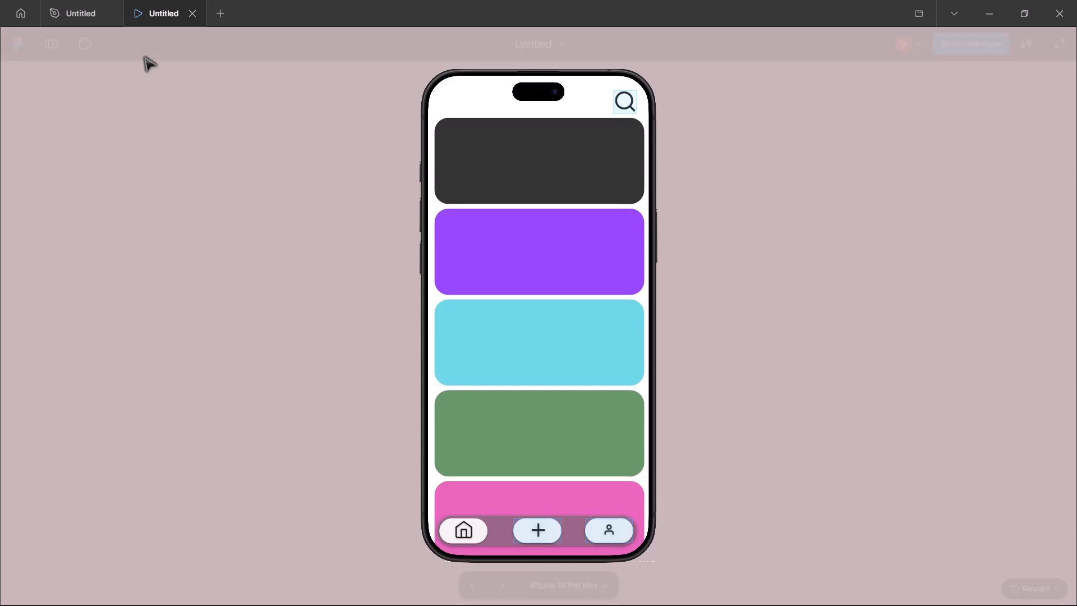
Return to the design file and examine the layout of the home, search, upload and profile screens.
{"action": "left_click", "coordinate": [77, 12]}
{"action": "scroll", "coordinate": [314, 274], "scroll_direction": "down", "scroll_amount": 1}
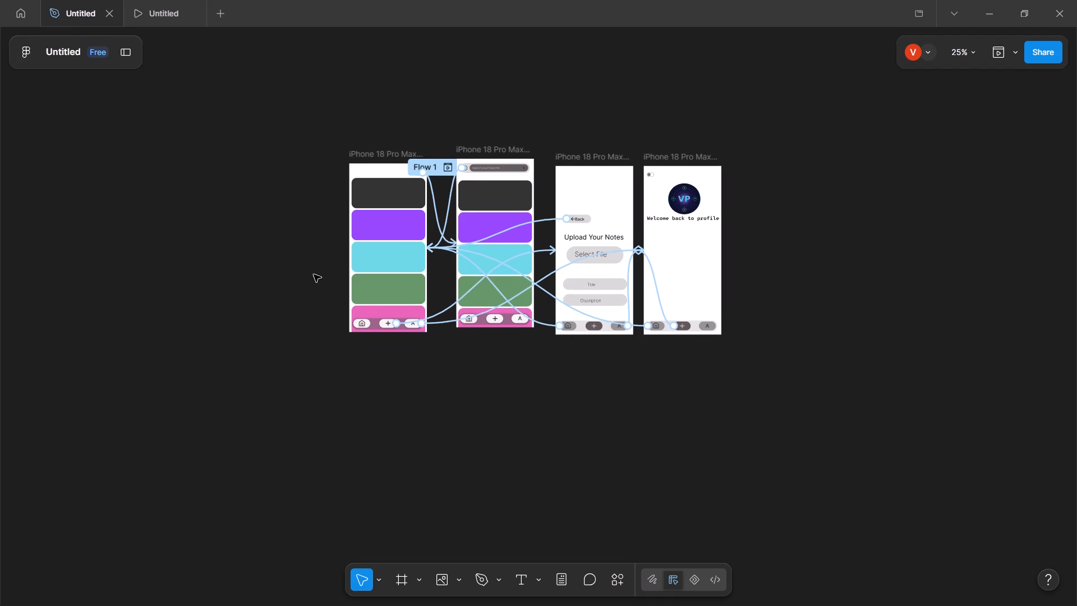
{"action": "scroll", "coordinate": [315, 274], "scroll_direction": "up", "scroll_amount": 1}
{"action": "double_click", "coordinate": [422, 195]}
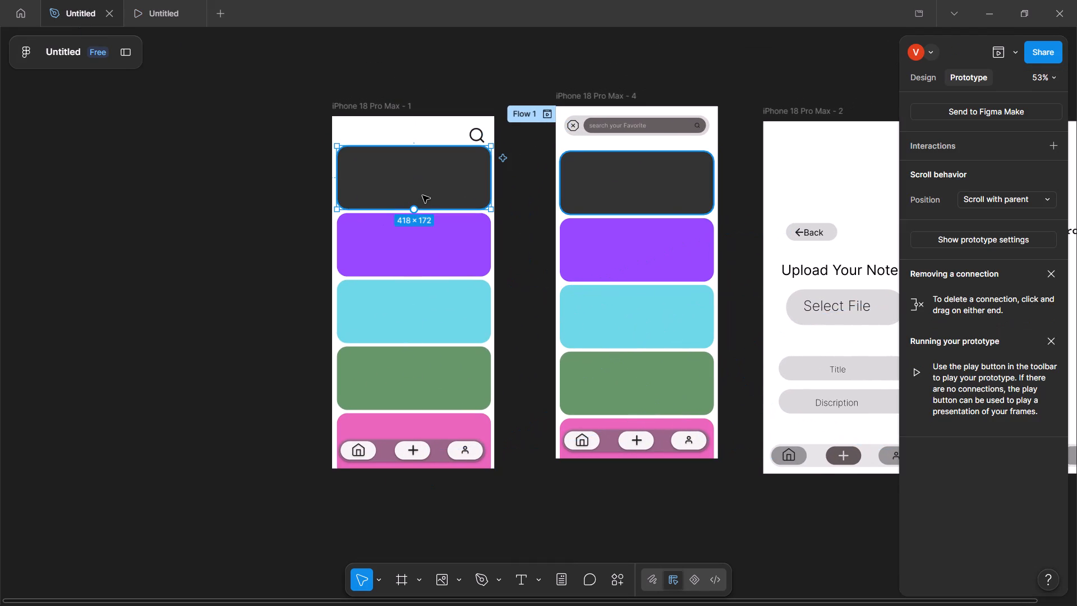
{"action": "scroll", "coordinate": [422, 195], "scroll_direction": "left", "scroll_amount": 1}
{"action": "scroll", "coordinate": [507, 226], "scroll_direction": "left", "scroll_amount": 2}
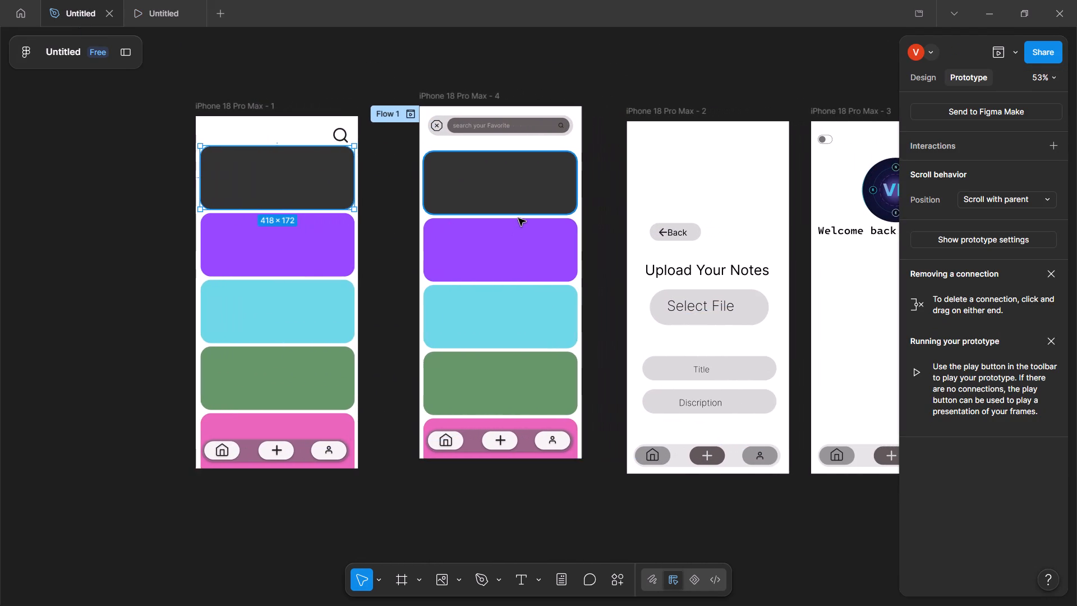
{"action": "scroll", "coordinate": [603, 221], "scroll_direction": "left", "scroll_amount": 1}
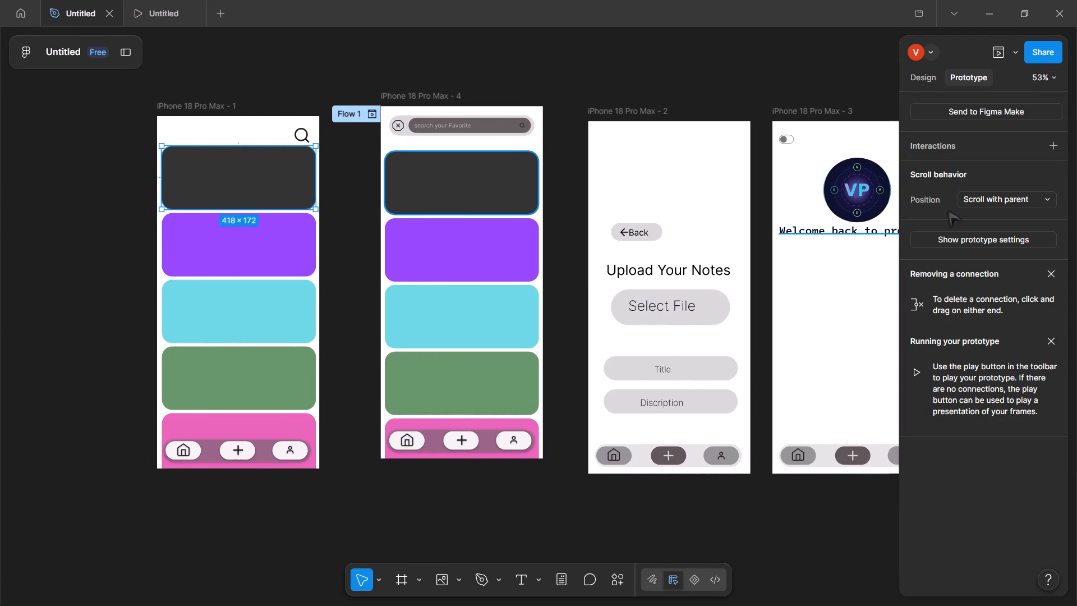
{"action": "scroll", "coordinate": [949, 211], "scroll_direction": "left", "scroll_amount": 1}
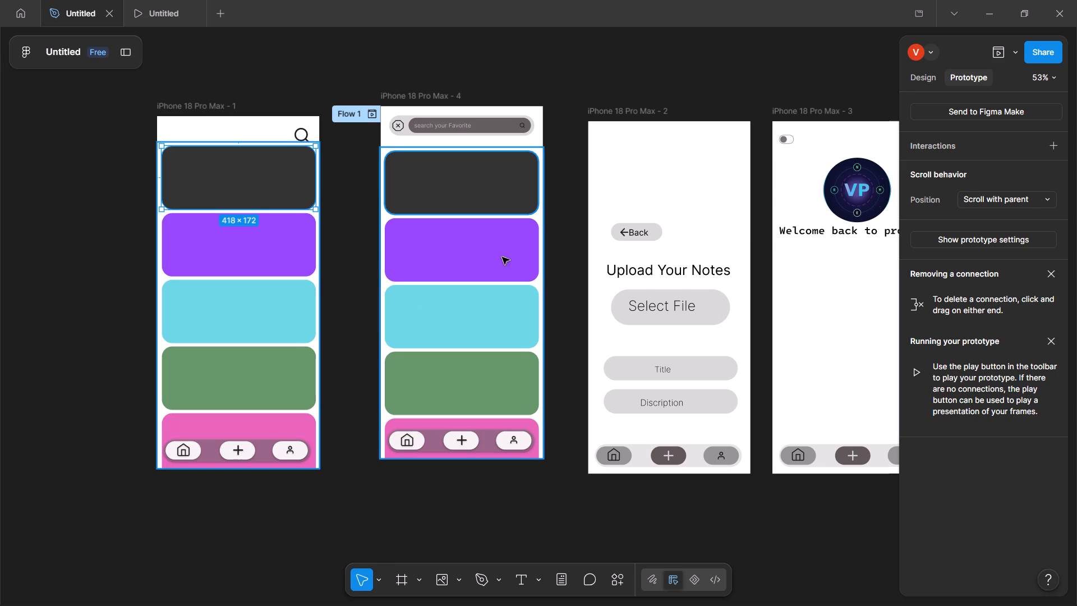
{"action": "scroll", "coordinate": [526, 249], "scroll_direction": "down", "scroll_amount": 1}
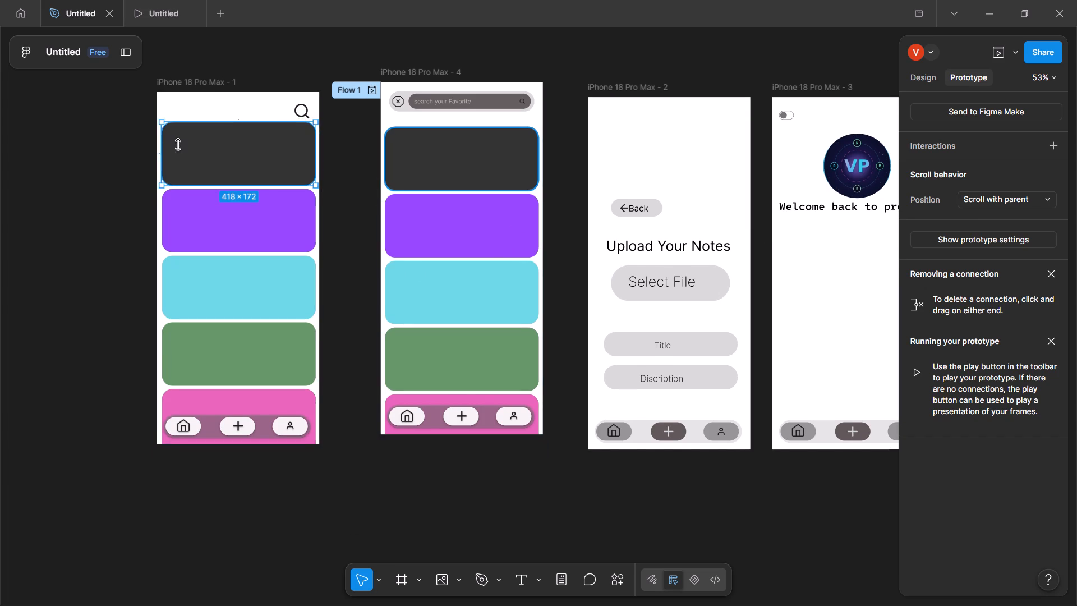
{"action": "scroll", "coordinate": [114, 174], "scroll_direction": "right", "scroll_amount": 1}
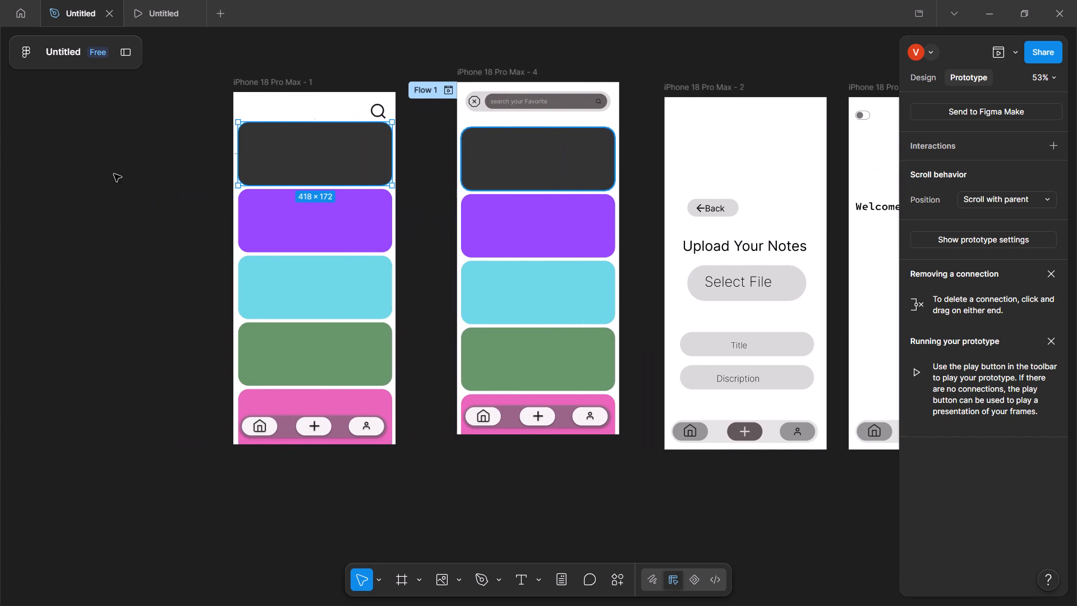
{"action": "scroll", "coordinate": [114, 174], "scroll_direction": "right", "scroll_amount": 1}
{"action": "scroll", "coordinate": [6, 0], "scroll_direction": "right", "scroll_amount": 3}
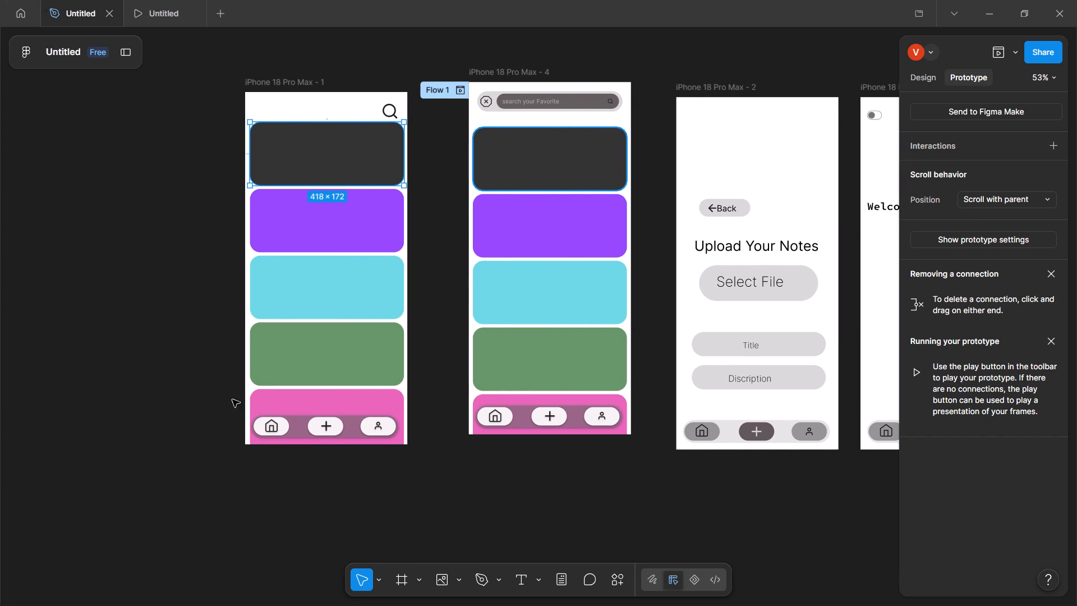
{"action": "scroll", "coordinate": [178, 147], "scroll_direction": "right", "scroll_amount": 1}
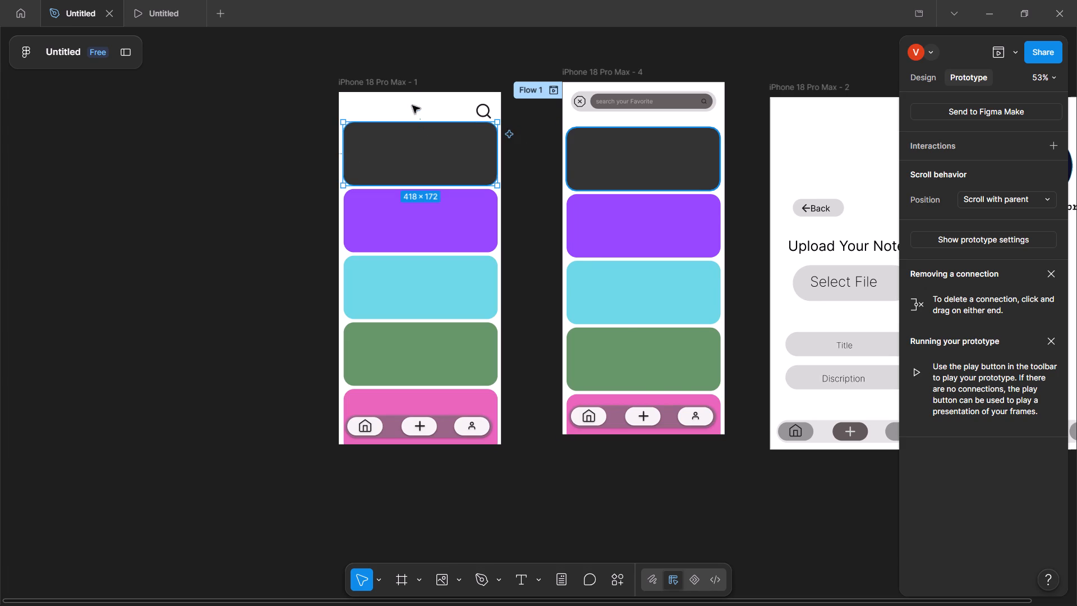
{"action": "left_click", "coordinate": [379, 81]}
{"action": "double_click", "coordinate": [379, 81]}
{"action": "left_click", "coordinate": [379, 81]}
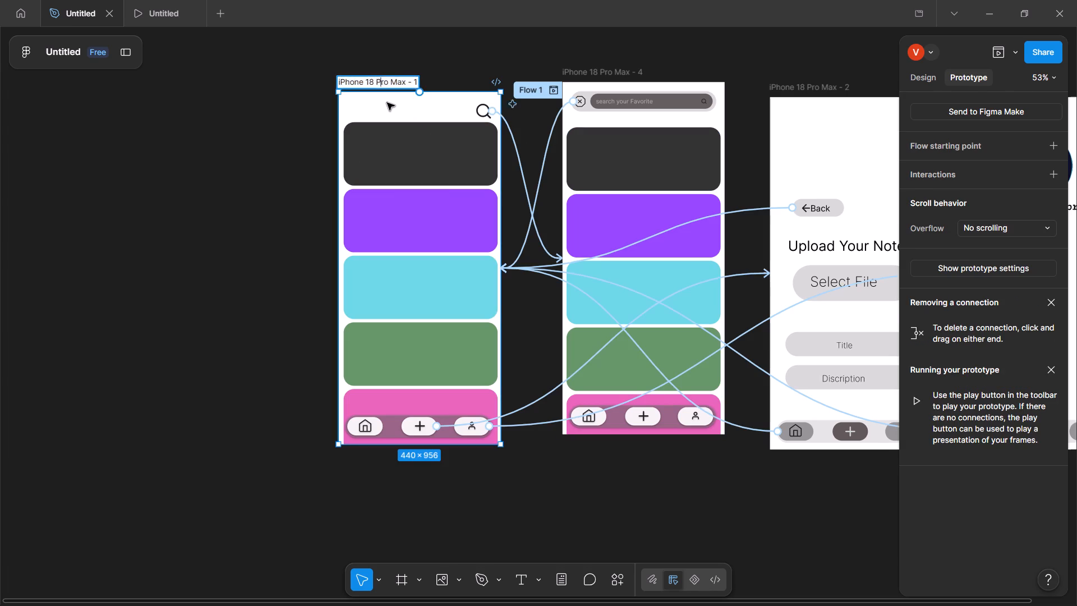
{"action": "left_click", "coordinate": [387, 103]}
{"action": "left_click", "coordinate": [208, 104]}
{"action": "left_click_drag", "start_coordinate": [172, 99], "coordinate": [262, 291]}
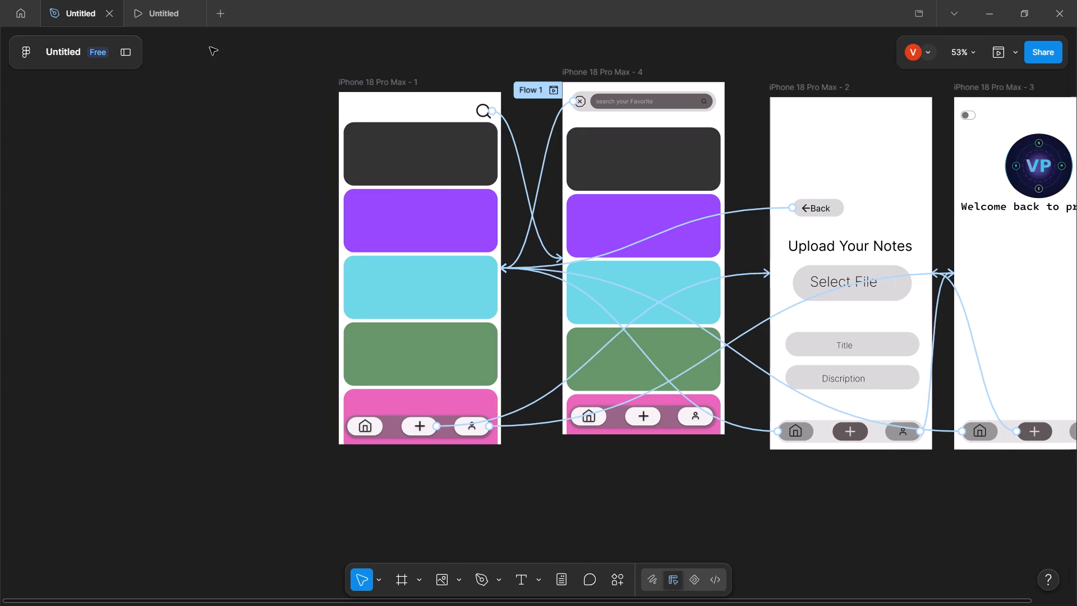
Check the prototype preview of the search screen and close it.
{"action": "left_click", "coordinate": [1007, 53]}
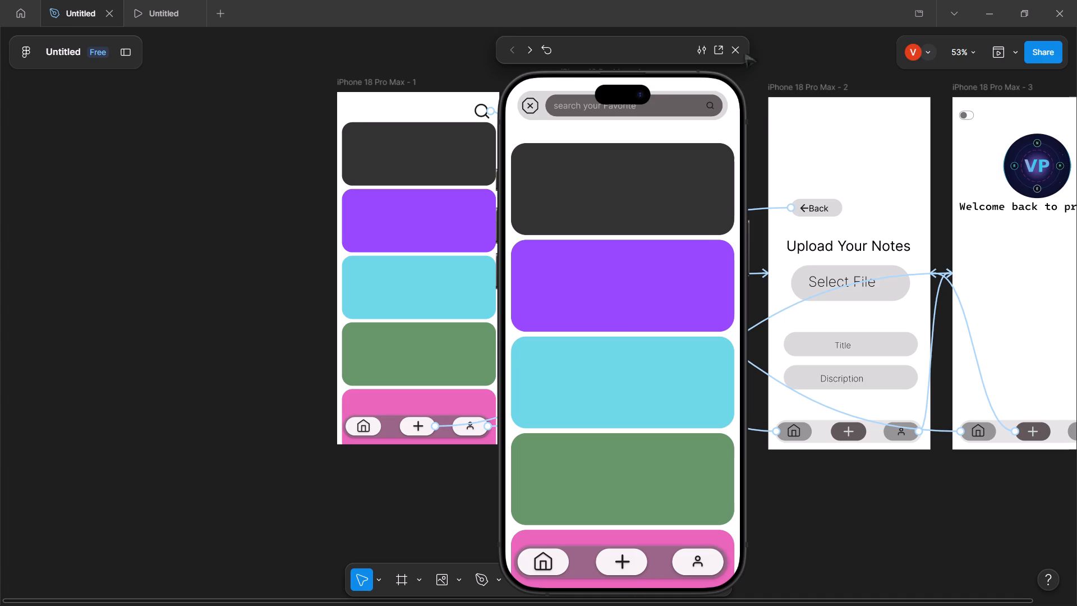
{"action": "left_click", "coordinate": [731, 56]}
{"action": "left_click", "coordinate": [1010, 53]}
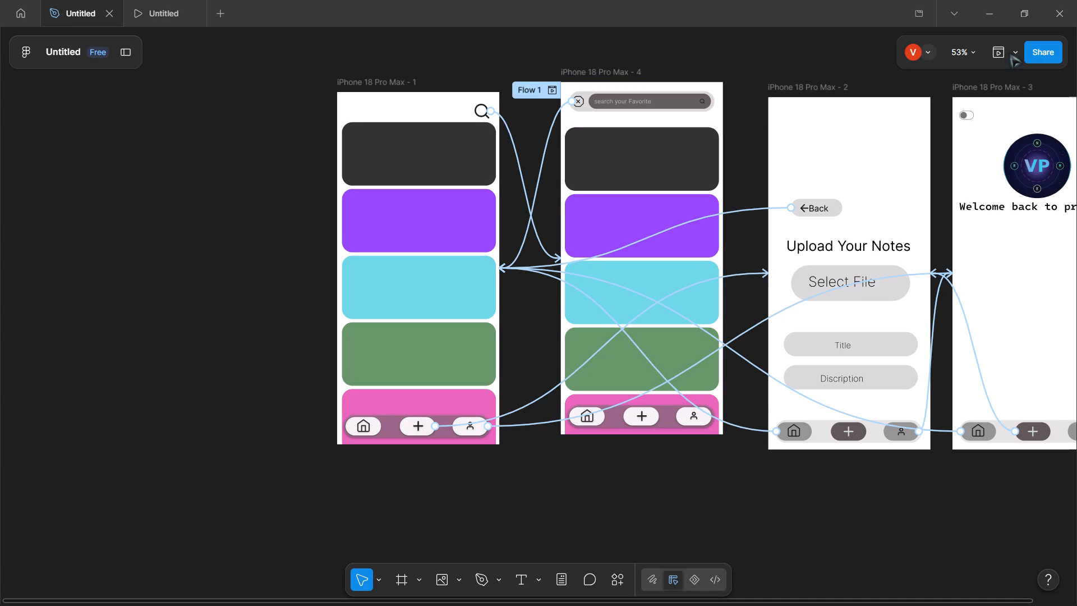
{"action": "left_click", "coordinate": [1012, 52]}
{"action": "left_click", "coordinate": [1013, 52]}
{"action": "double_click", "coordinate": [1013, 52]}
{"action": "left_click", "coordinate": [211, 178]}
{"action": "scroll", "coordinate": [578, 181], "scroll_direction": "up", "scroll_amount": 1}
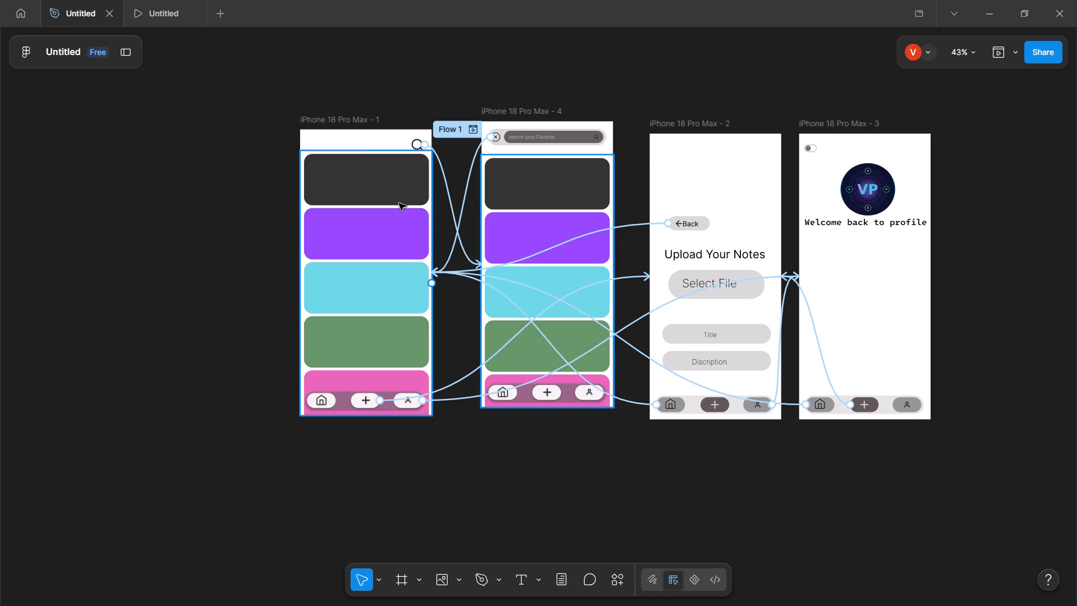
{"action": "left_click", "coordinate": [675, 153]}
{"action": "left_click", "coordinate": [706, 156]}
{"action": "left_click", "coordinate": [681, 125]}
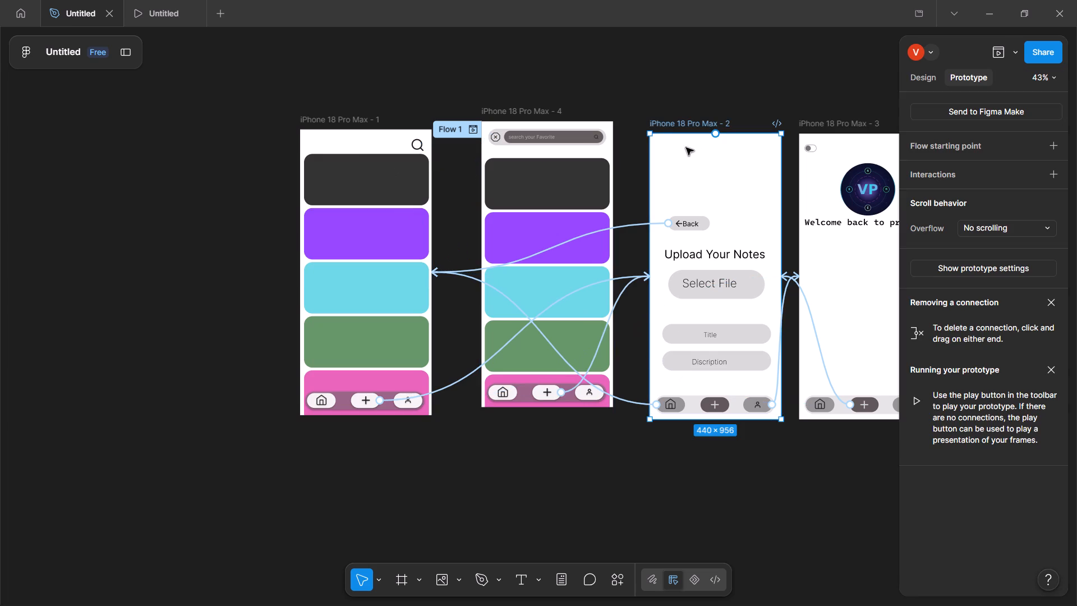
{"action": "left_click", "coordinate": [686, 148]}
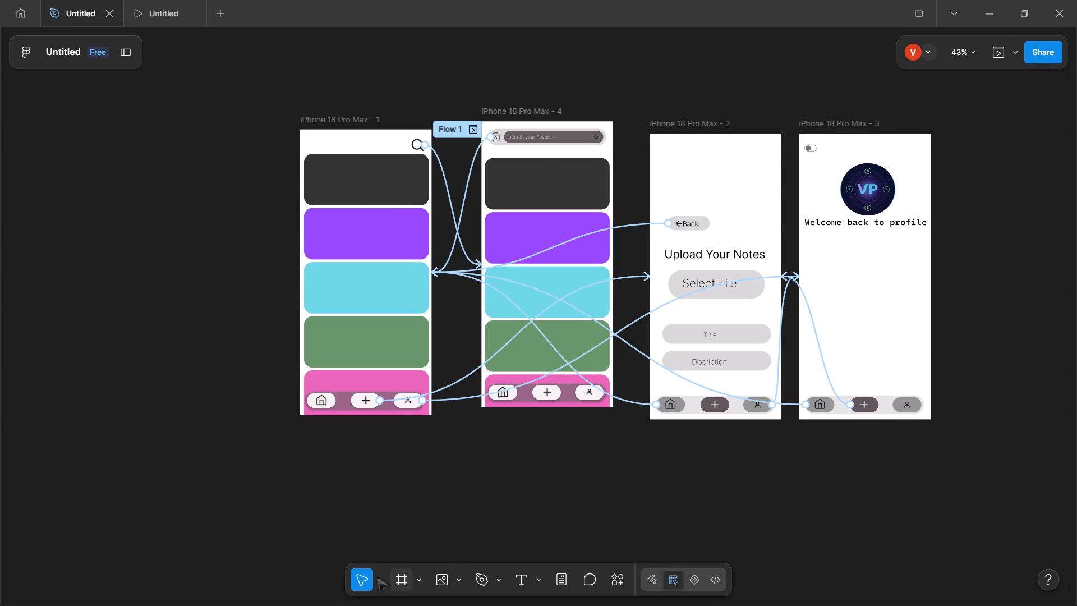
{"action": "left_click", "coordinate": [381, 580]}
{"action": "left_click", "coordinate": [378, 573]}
Add a new blank frame using the iPhone 18 Pro Max preset.
{"action": "left_click", "coordinate": [415, 580]}
{"action": "left_click", "coordinate": [399, 580]}
{"action": "left_click", "coordinate": [399, 580]}
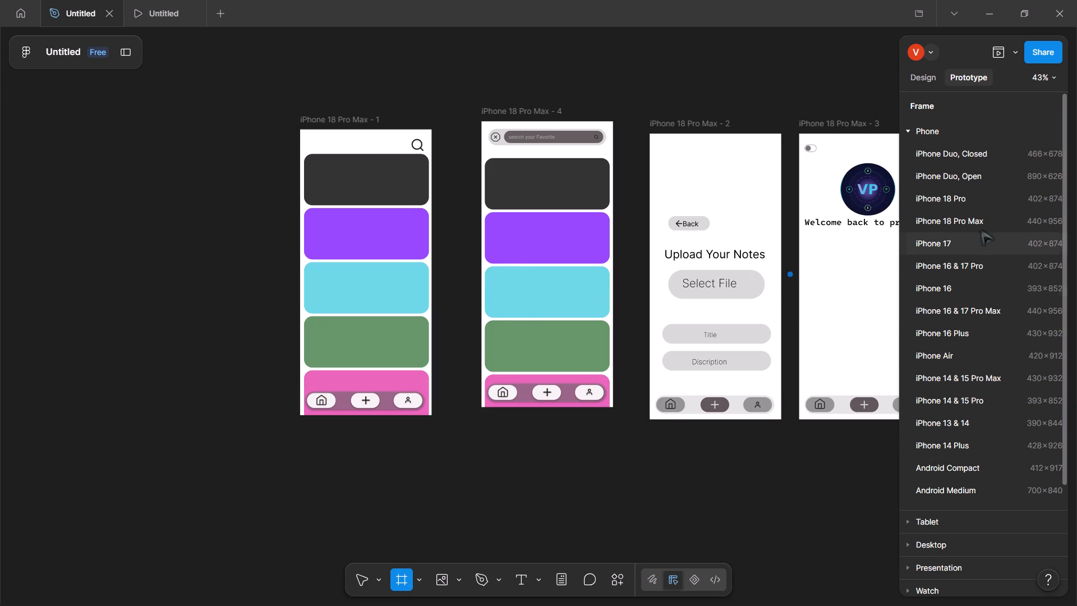
{"action": "left_click_drag", "start_coordinate": [979, 228], "coordinate": [120, 210]}
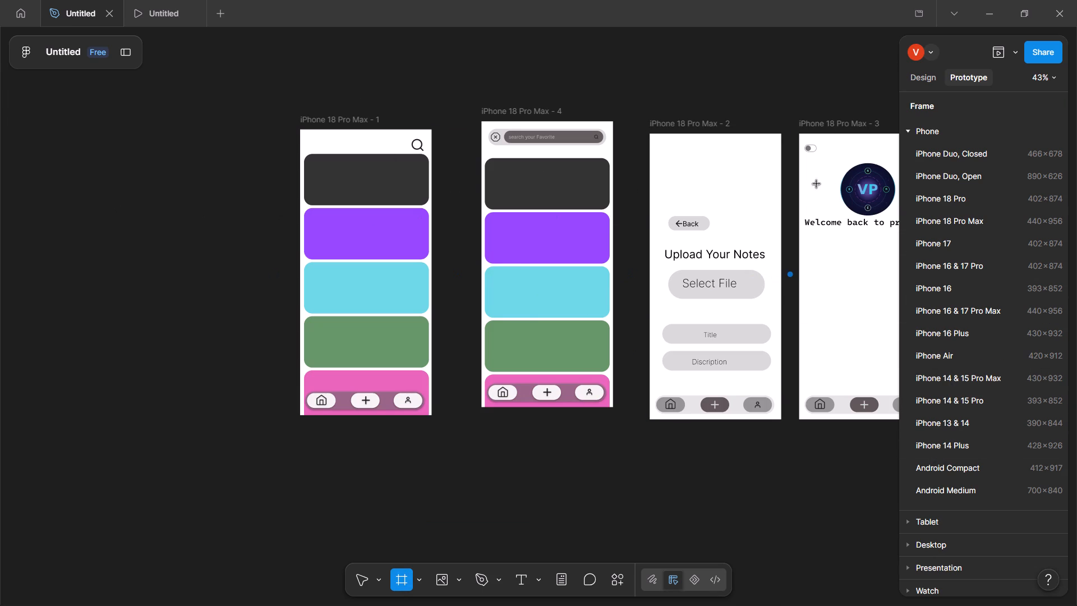
{"action": "left_click", "coordinate": [922, 209]}
{"action": "left_click", "coordinate": [913, 227]}
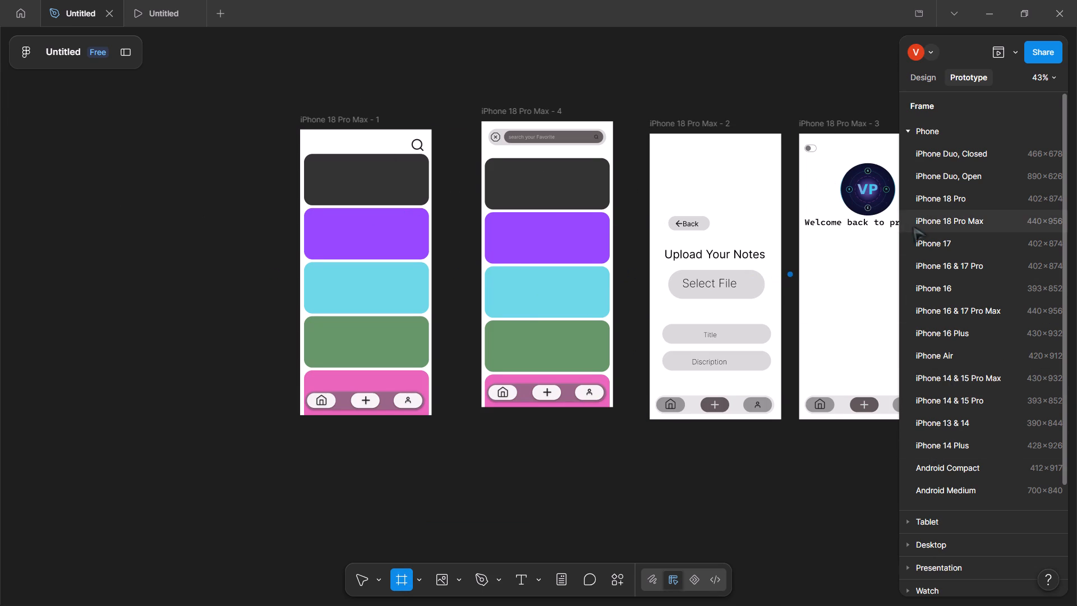
{"action": "double_click", "coordinate": [919, 224]}
{"action": "left_click", "coordinate": [130, 184]}
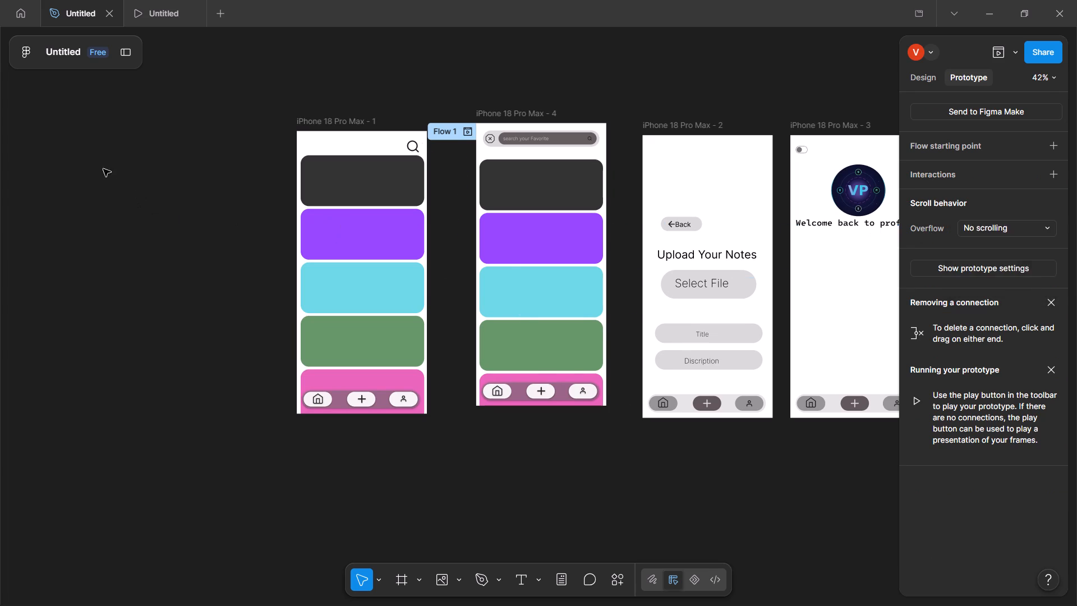
Move the new blank frame from beside the profile screen to just before the home screen.
{"action": "left_click_drag", "start_coordinate": [103, 169], "coordinate": [222, 405]}
{"action": "scroll", "coordinate": [973, 251], "scroll_direction": "left", "scroll_amount": 1}
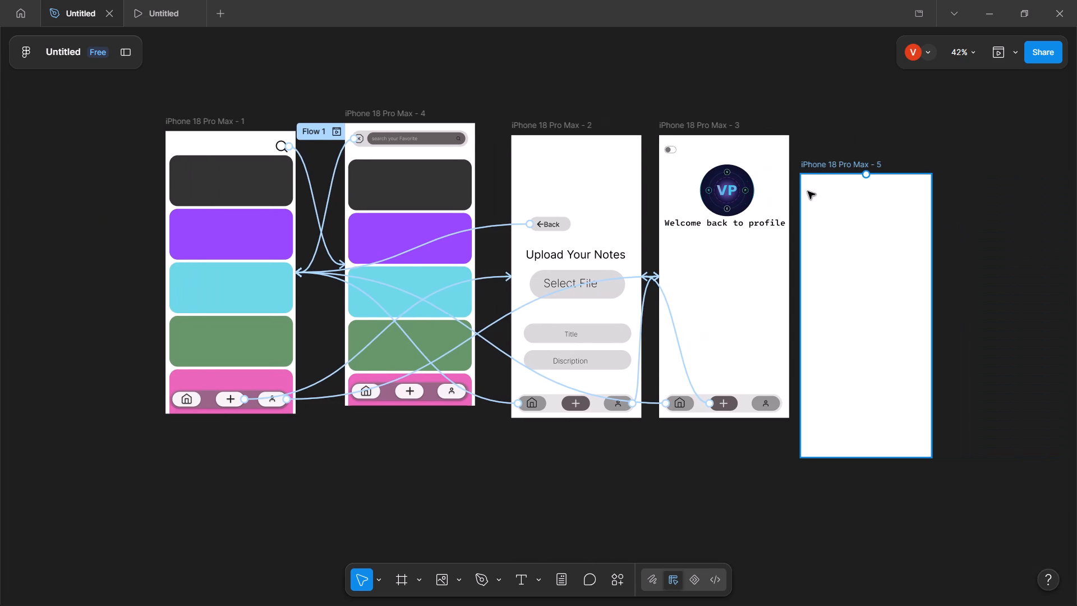
{"action": "left_click_drag", "start_coordinate": [823, 166], "coordinate": [125, 164]}
{"action": "scroll", "coordinate": [121, 164], "scroll_direction": "right", "scroll_amount": 1}
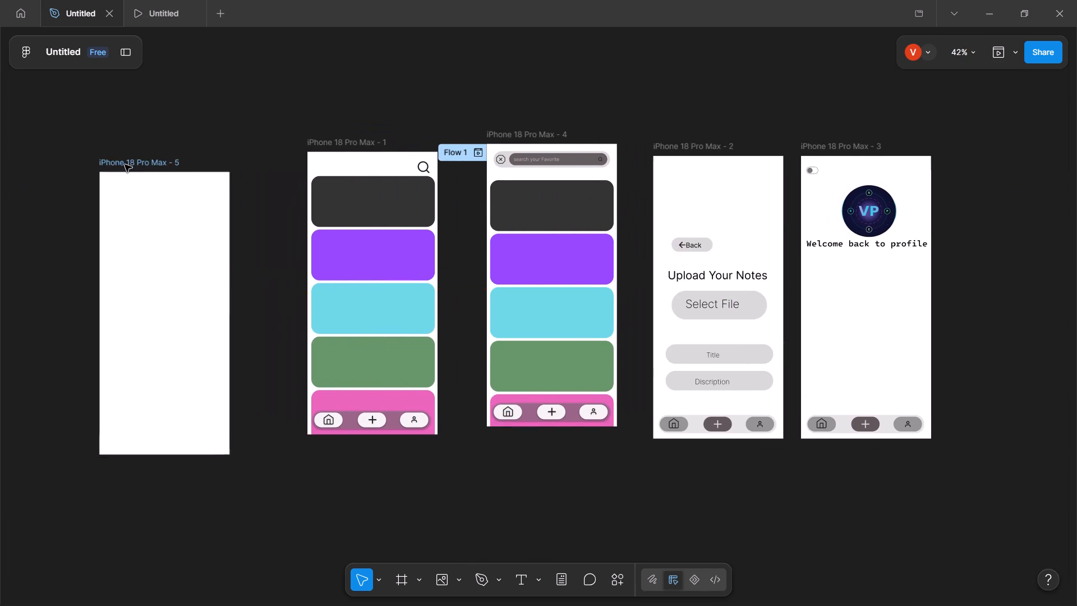
{"action": "scroll", "coordinate": [125, 164], "scroll_direction": "right", "scroll_amount": 1}
{"action": "left_click_drag", "start_coordinate": [125, 164], "coordinate": [184, 165]}
{"action": "scroll", "coordinate": [199, 166], "scroll_direction": "right", "scroll_amount": 2}
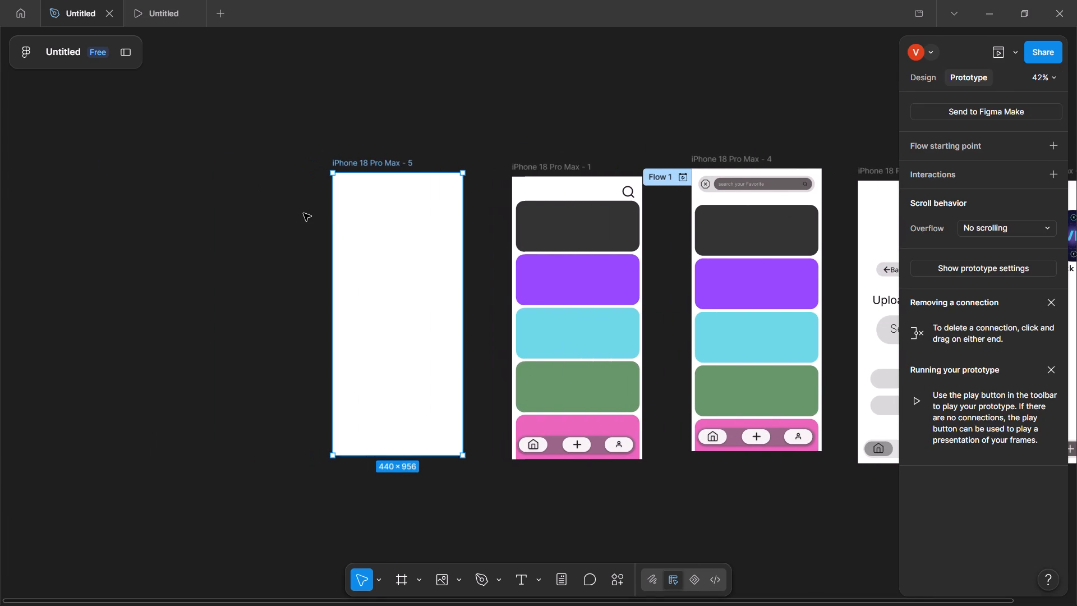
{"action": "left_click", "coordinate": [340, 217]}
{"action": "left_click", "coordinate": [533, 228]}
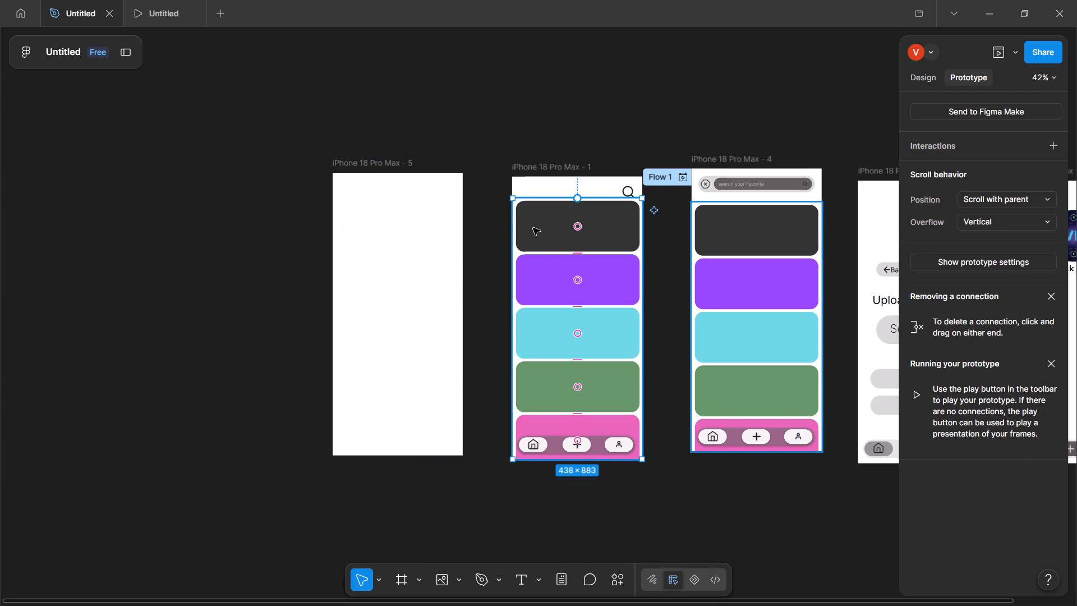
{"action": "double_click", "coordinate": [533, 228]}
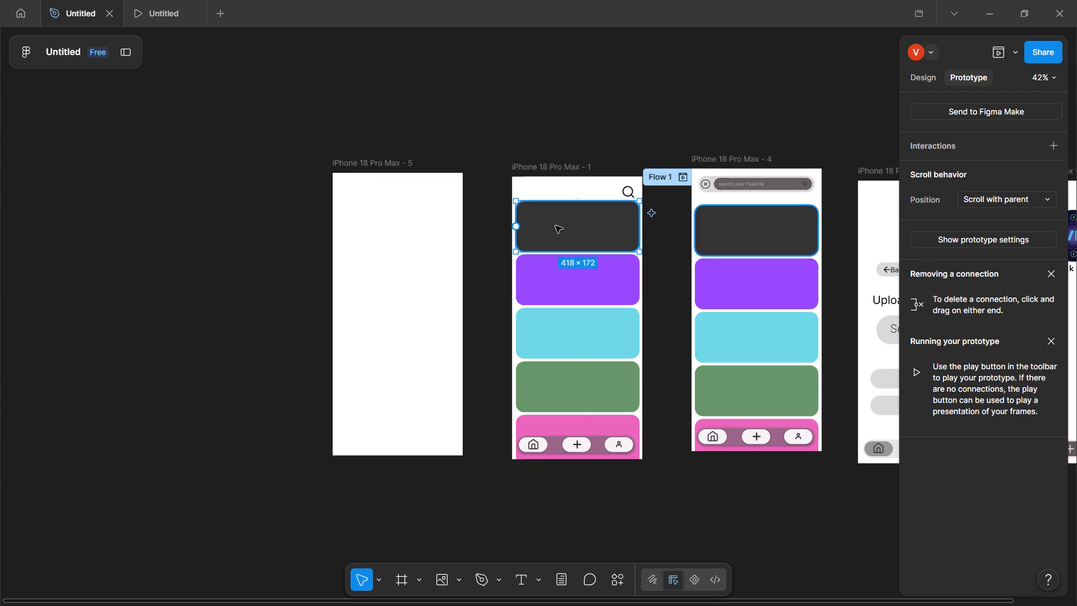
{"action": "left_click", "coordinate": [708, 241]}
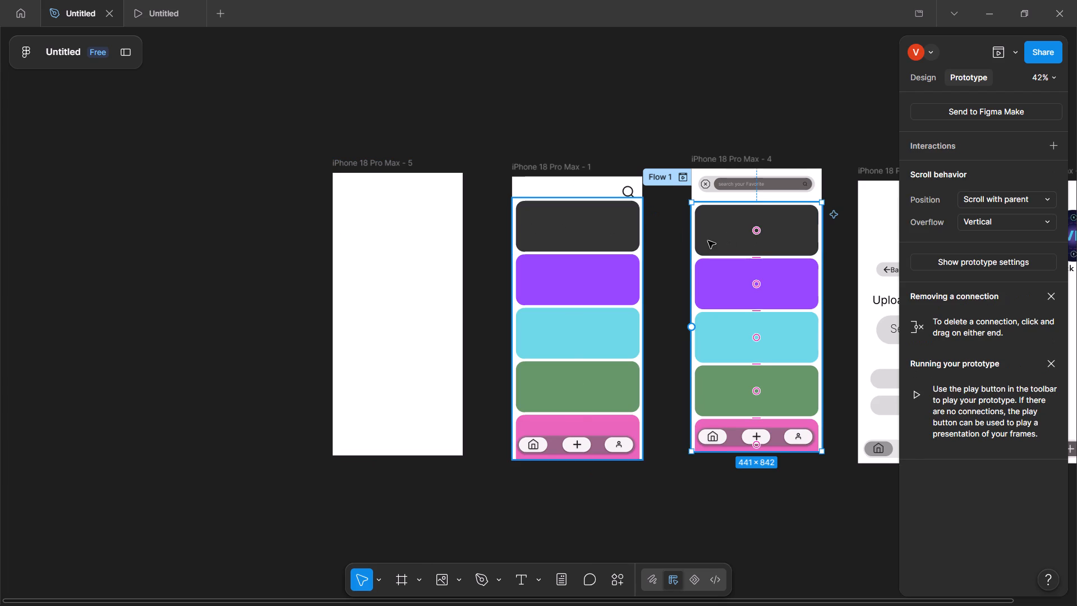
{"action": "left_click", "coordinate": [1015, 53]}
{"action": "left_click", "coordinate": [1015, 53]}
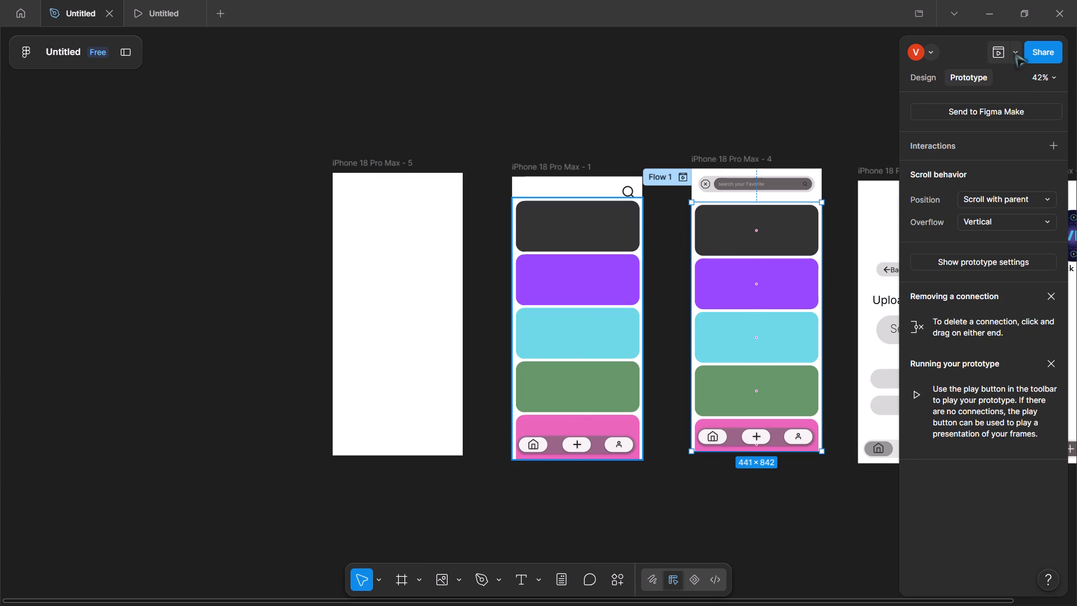
Select the new blank frame and dismiss the tips about running the prototype and removing a connection.
{"action": "left_click", "coordinate": [399, 217]}
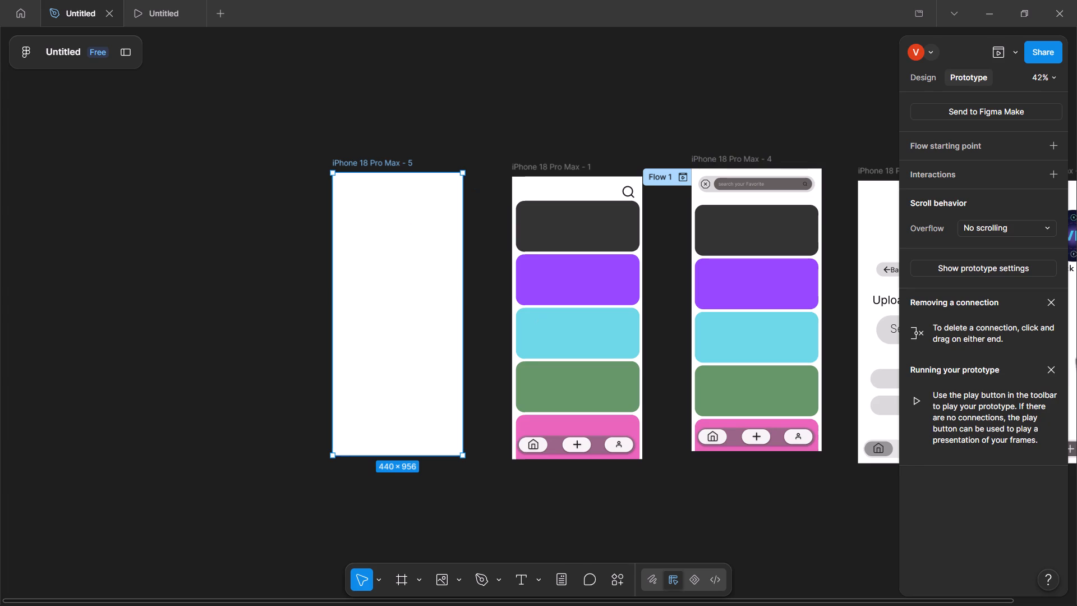
{"action": "left_click", "coordinate": [1053, 369]}
{"action": "left_click", "coordinate": [1051, 302]}
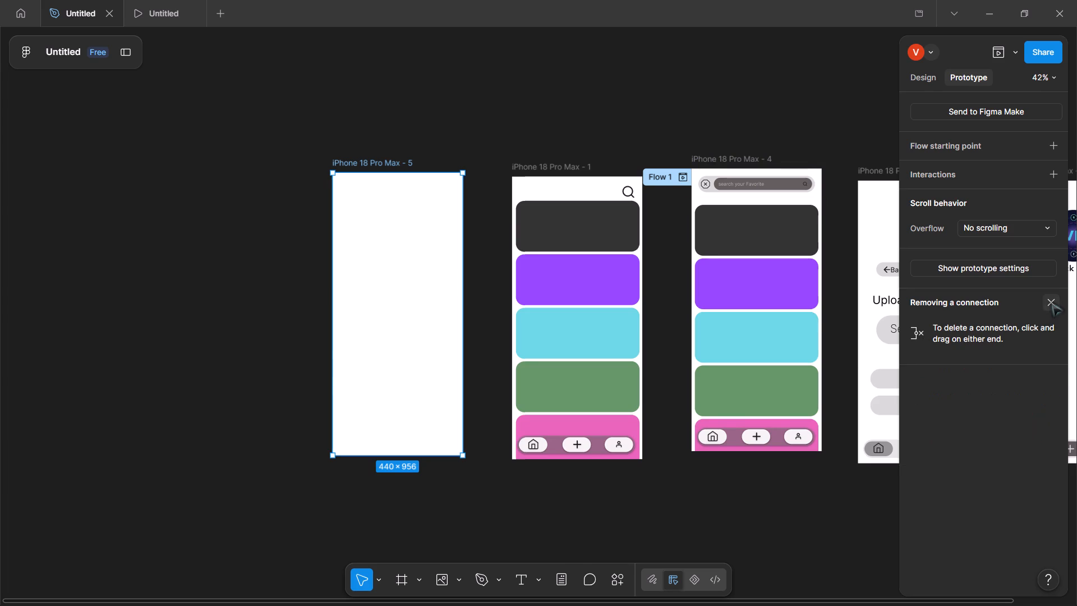
Check the overflow scroll options for the new blank frame, leaving it on No scrolling.
{"action": "left_click", "coordinate": [974, 227]}
{"action": "left_click", "coordinate": [941, 217]}
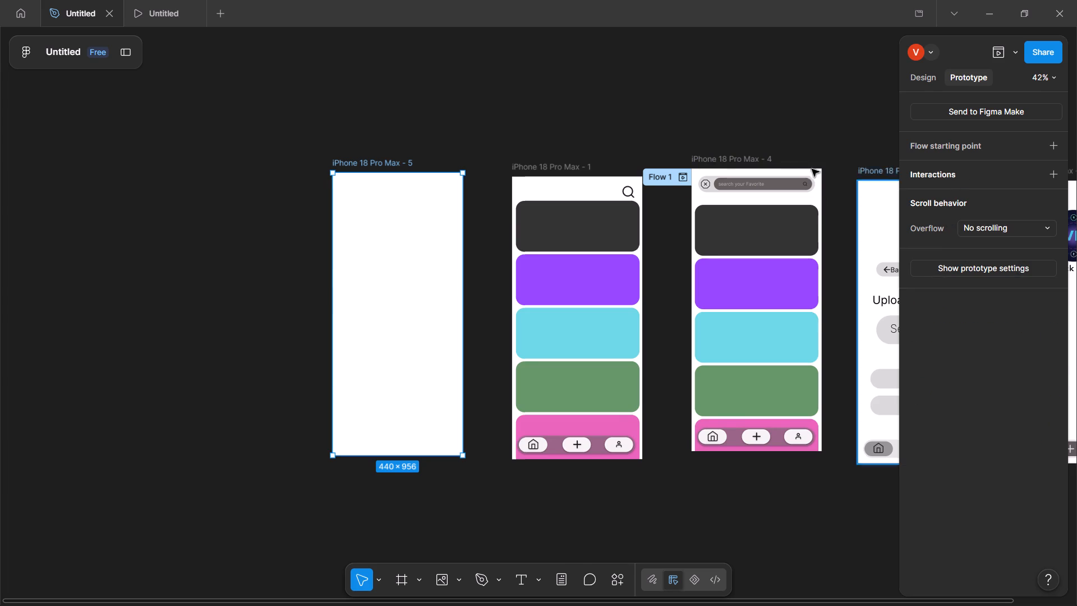
{"action": "left_click", "coordinate": [405, 203]}
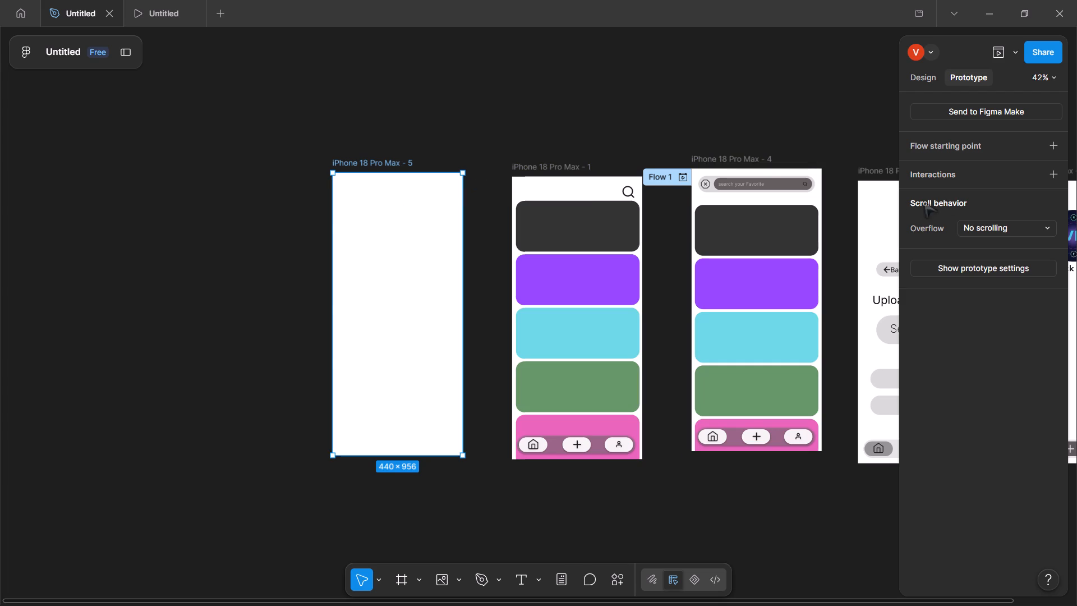
{"action": "left_click", "coordinate": [987, 223]}
{"action": "left_click", "coordinate": [987, 223]}
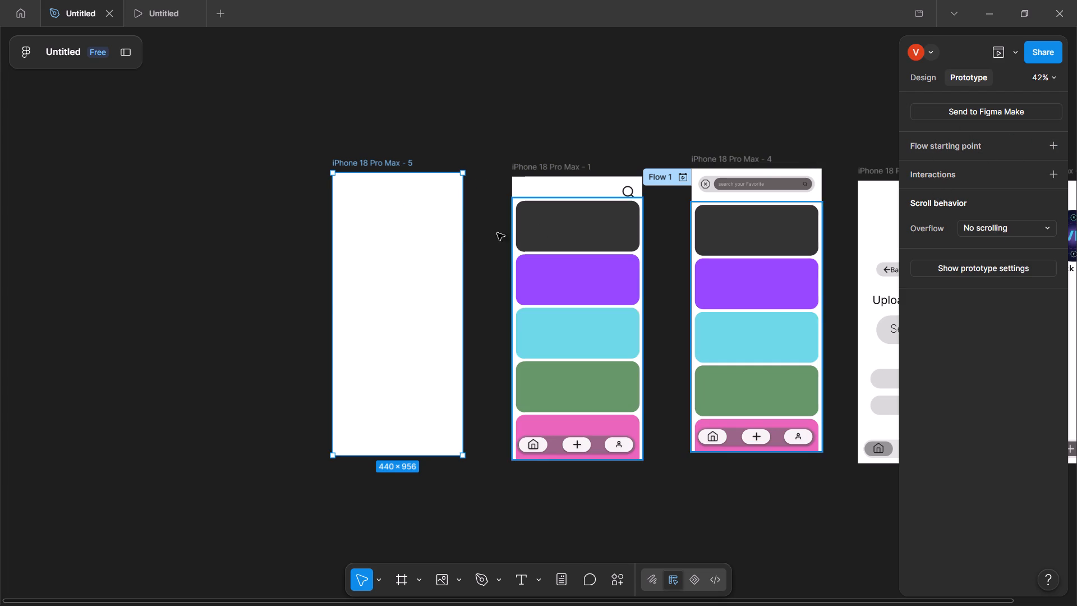
{"action": "left_click", "coordinate": [369, 222]}
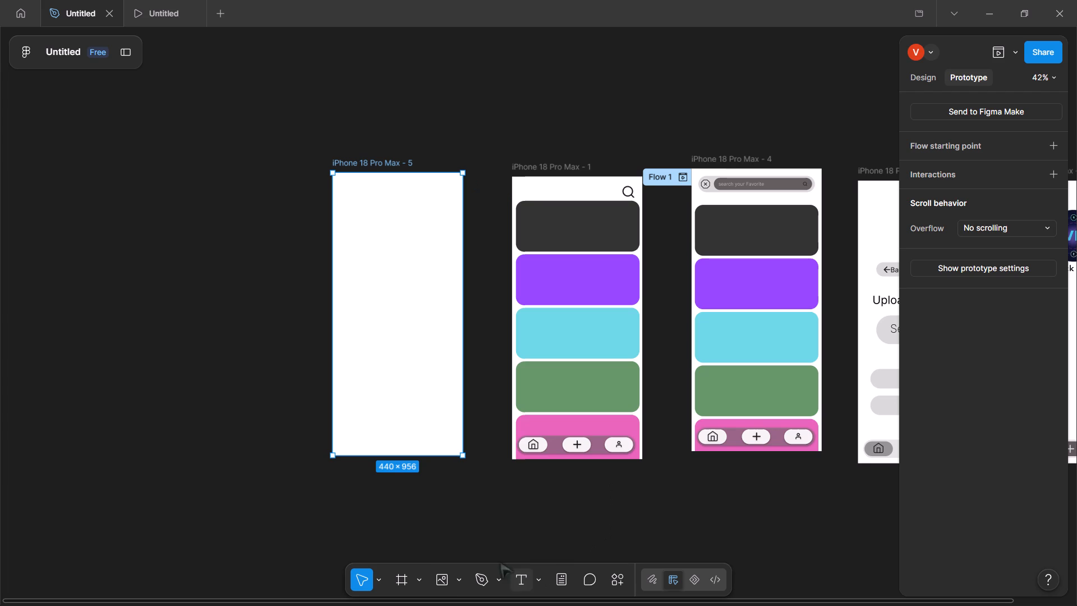
Draw a large rectangle of about 403 × 648 across the upper part of the new blank frame.
{"action": "left_click", "coordinate": [499, 579]}
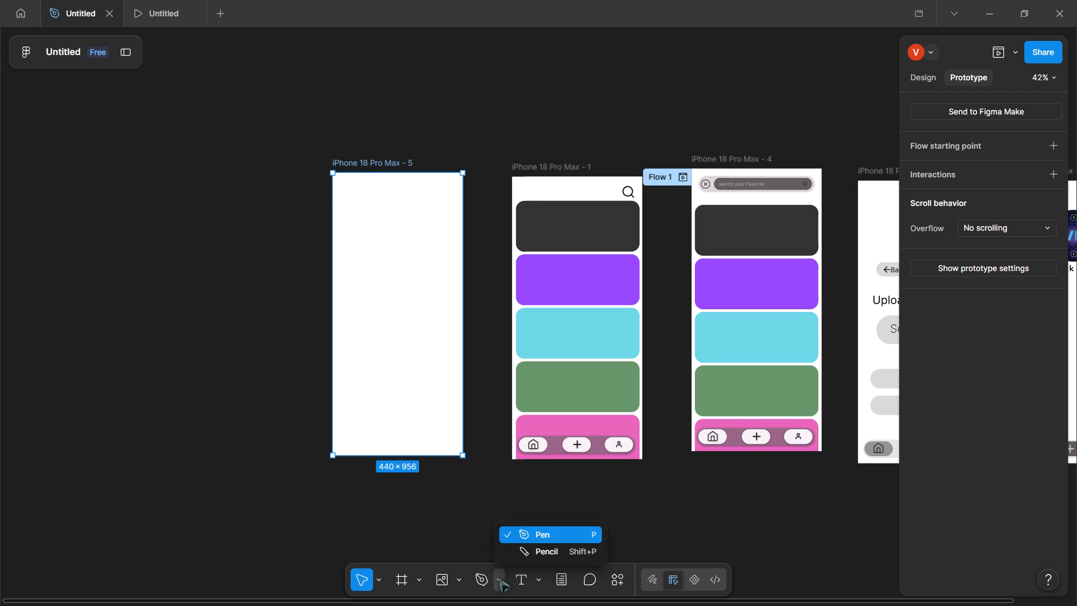
{"action": "left_click", "coordinate": [499, 579]}
{"action": "left_click", "coordinate": [454, 582]}
{"action": "double_click", "coordinate": [454, 582]}
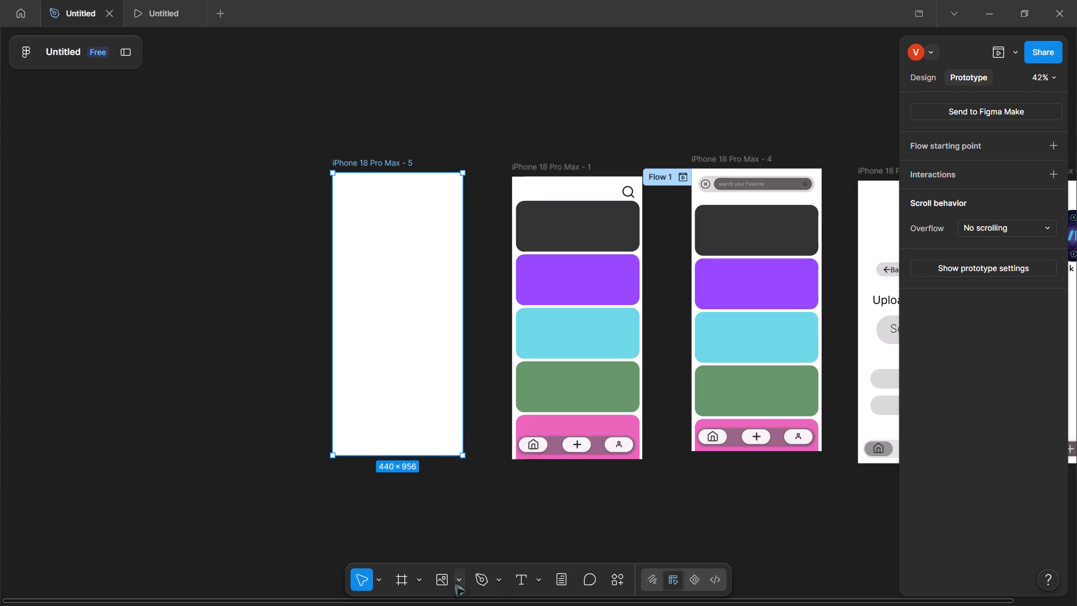
{"action": "left_click_drag", "start_coordinate": [454, 582], "coordinate": [459, 482]}
{"action": "left_click", "coordinate": [458, 586]}
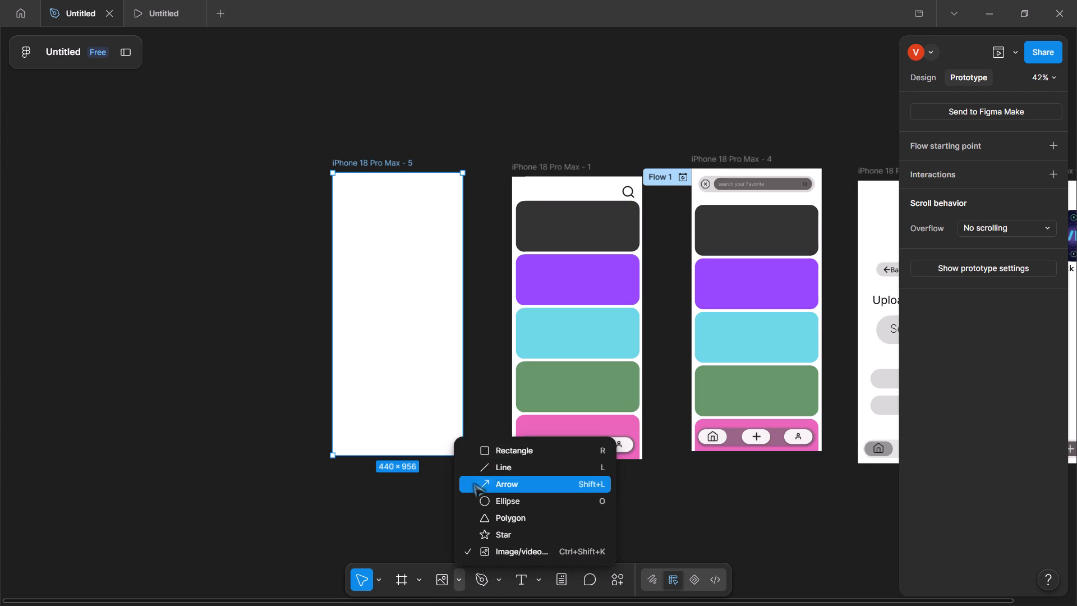
{"action": "left_click", "coordinate": [480, 454]}
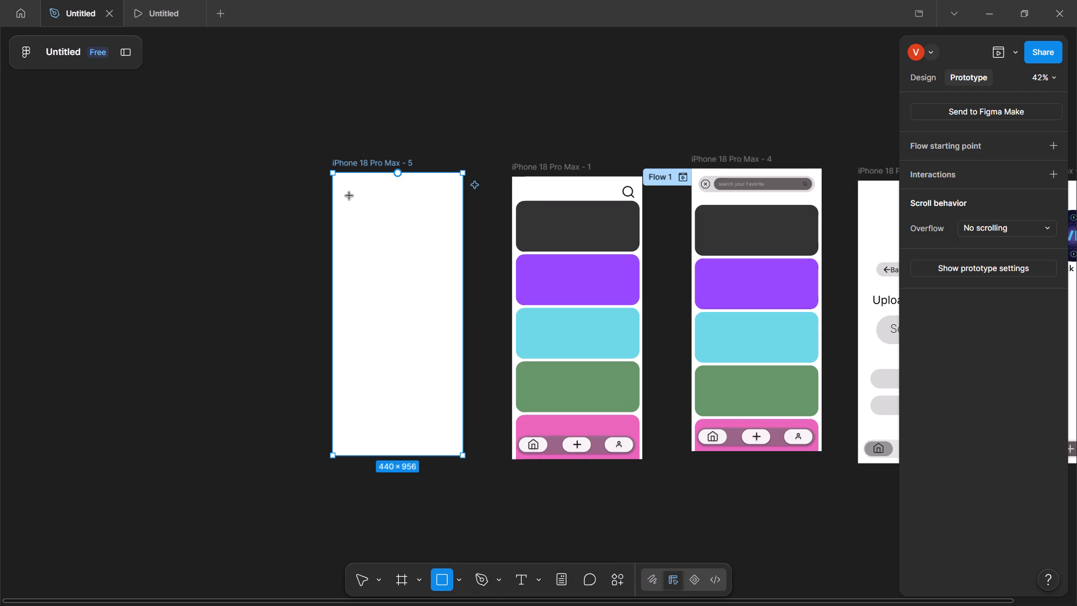
{"action": "left_click_drag", "start_coordinate": [347, 195], "coordinate": [453, 365]}
{"action": "left_click_drag", "start_coordinate": [416, 309], "coordinate": [408, 300]}
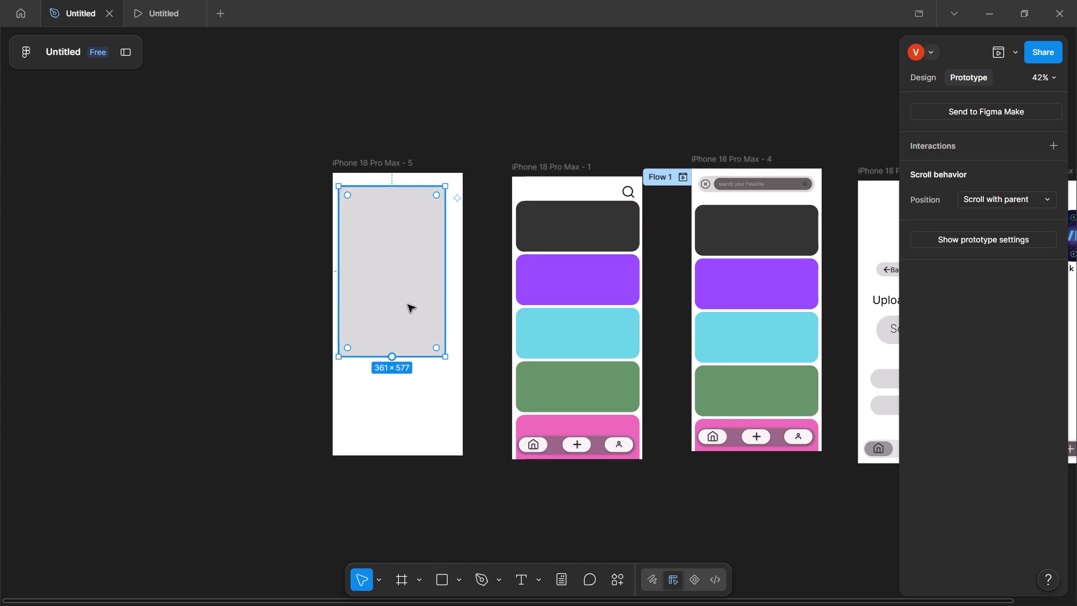
{"action": "left_click_drag", "start_coordinate": [447, 357], "coordinate": [458, 377]}
{"action": "left_click", "coordinate": [357, 307]}
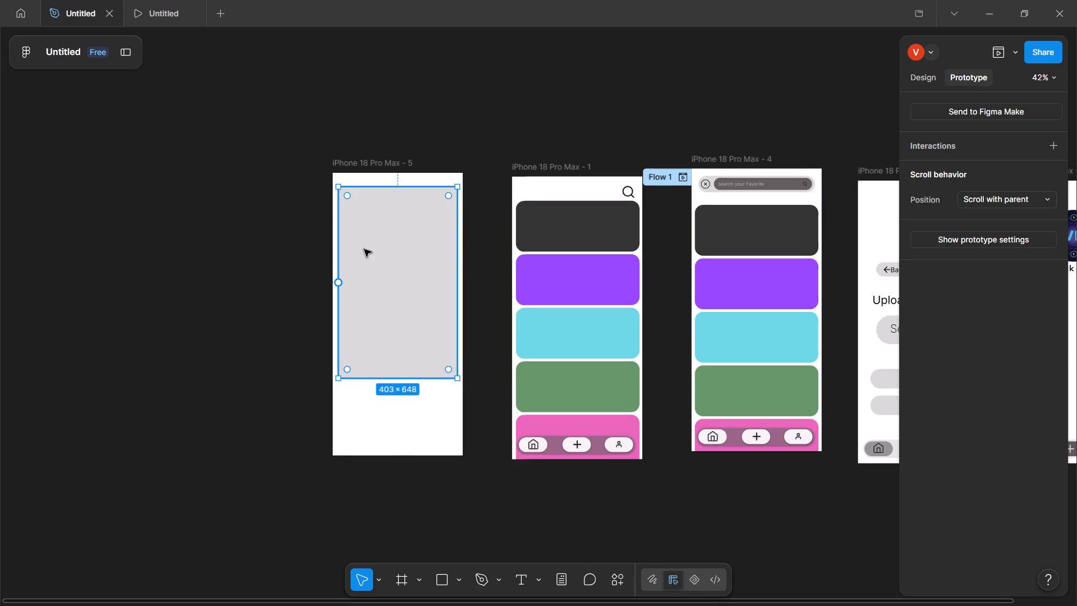
Round the corners of the large rectangle to a radius of 10.
{"action": "left_click", "coordinate": [355, 211]}
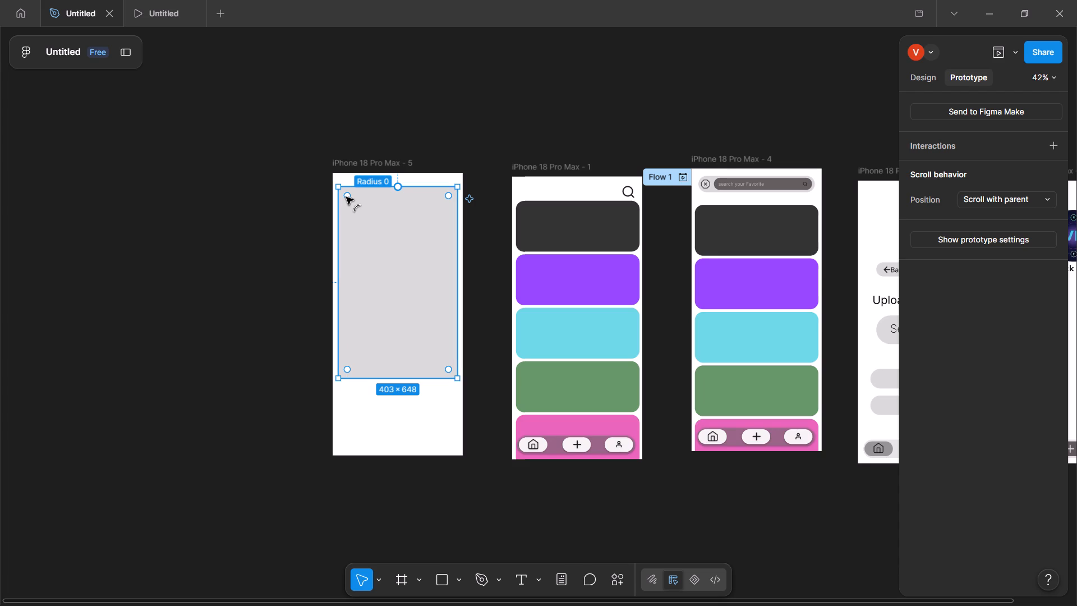
{"action": "left_click_drag", "start_coordinate": [346, 196], "coordinate": [348, 201]}
{"action": "left_click", "coordinate": [286, 252]}
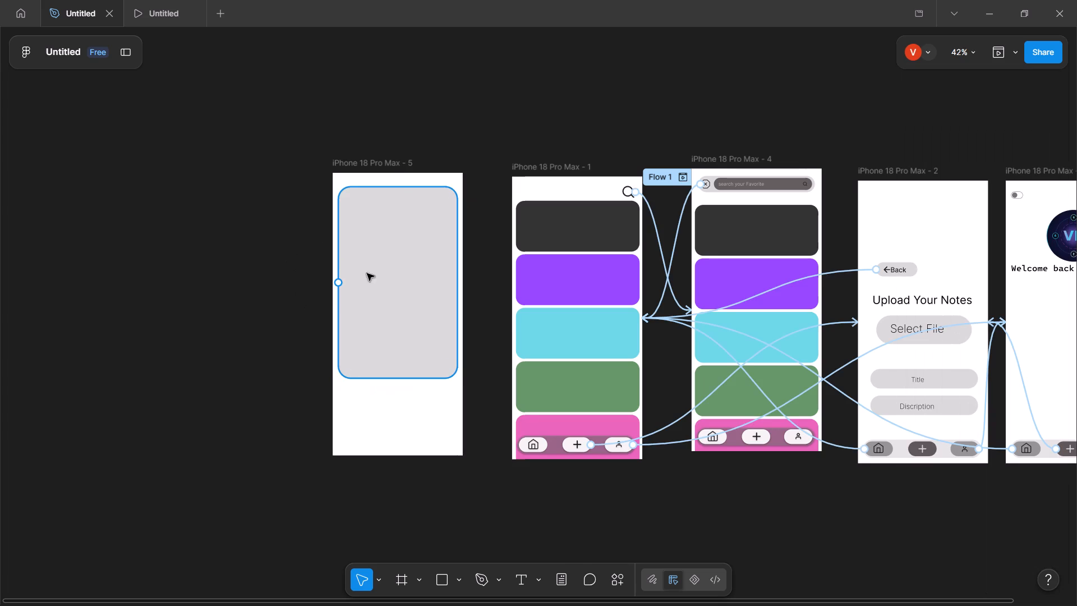
{"action": "left_click", "coordinate": [380, 256]}
{"action": "left_click_drag", "start_coordinate": [348, 199], "coordinate": [345, 194]}
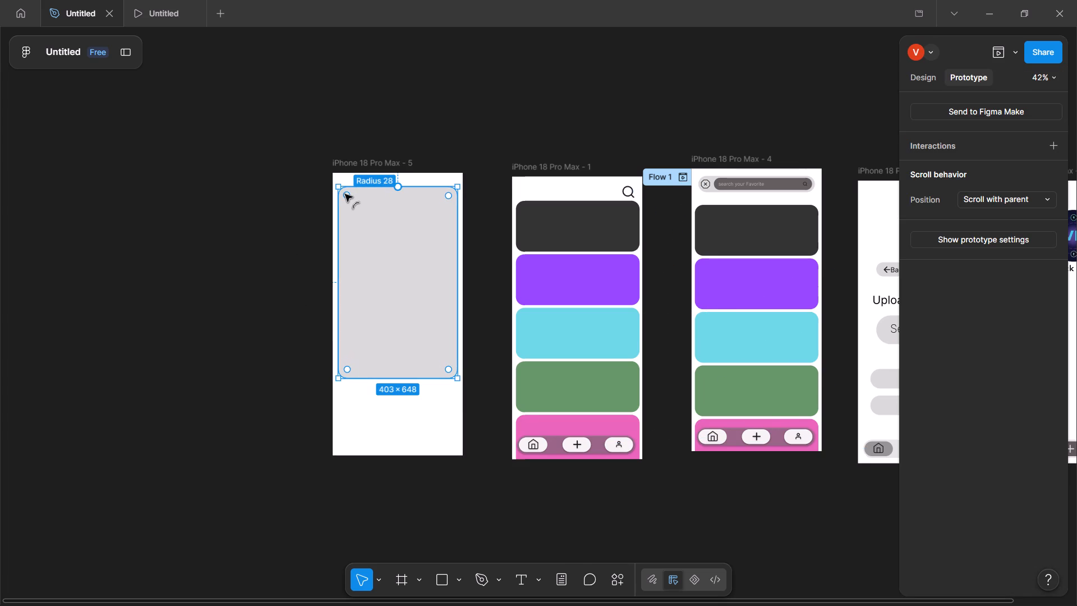
{"action": "left_click_drag", "start_coordinate": [345, 194], "coordinate": [342, 192]}
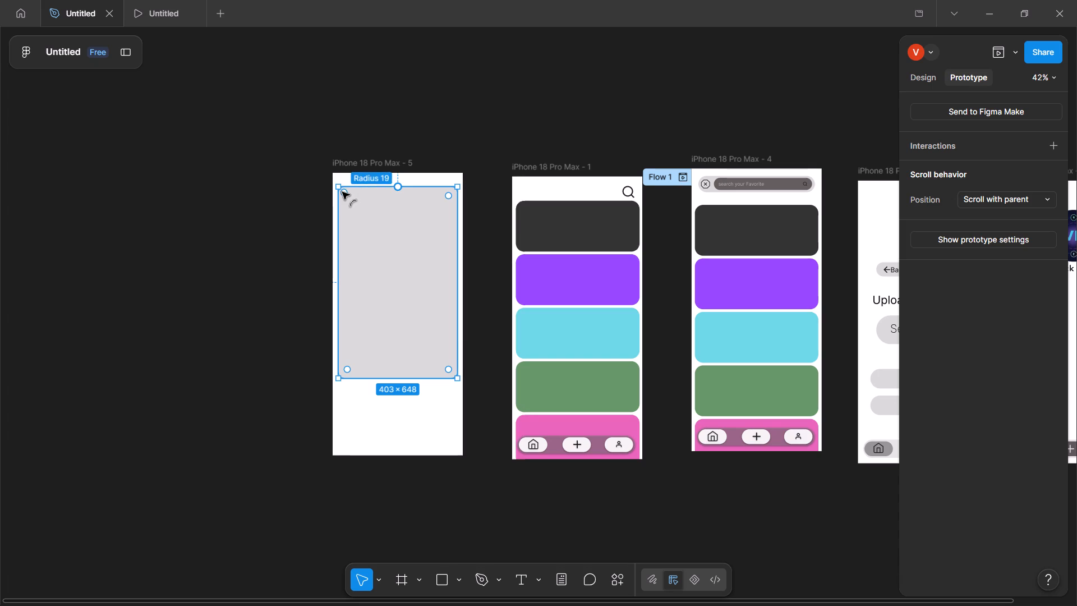
{"action": "left_click_drag", "start_coordinate": [342, 192], "coordinate": [340, 189]}
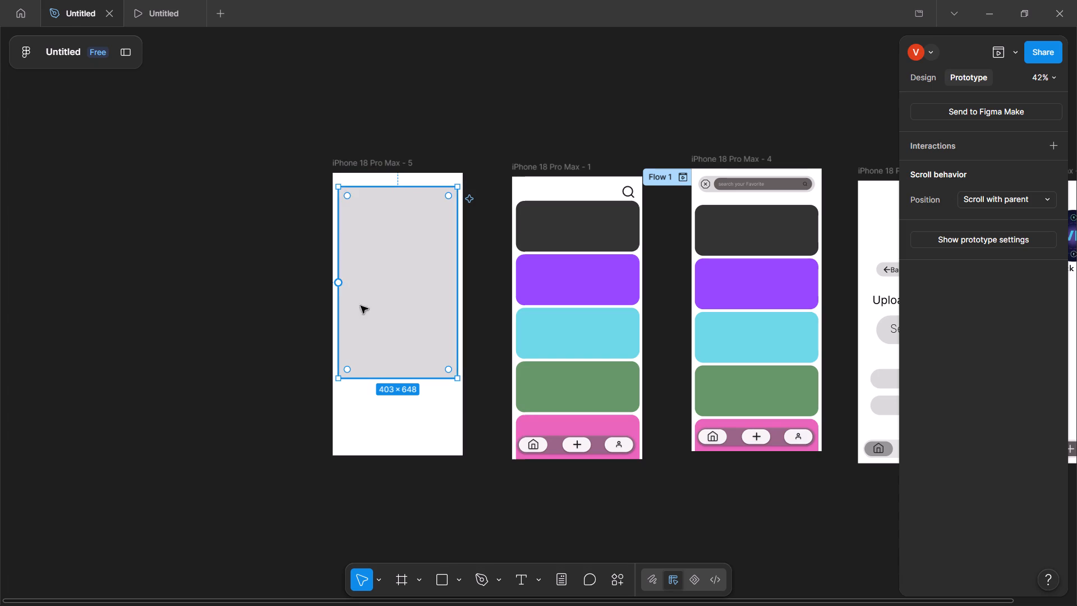
Draw a smaller rectangle of about 333 × 76 inside the upper part of the large rectangle.
{"action": "left_click", "coordinate": [440, 581]}
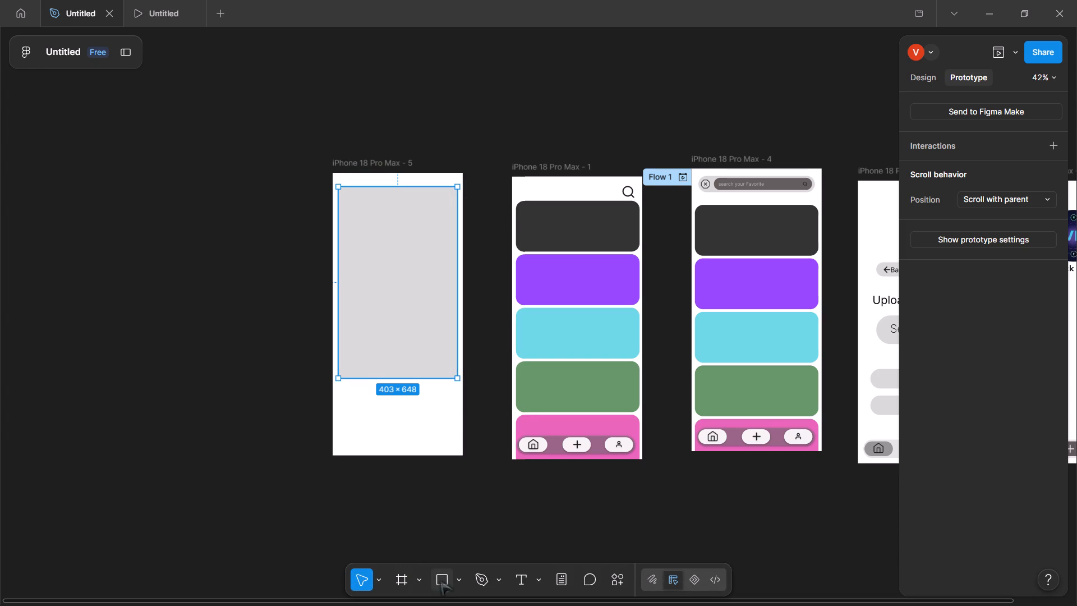
{"action": "left_click_drag", "start_coordinate": [349, 203], "coordinate": [434, 226]}
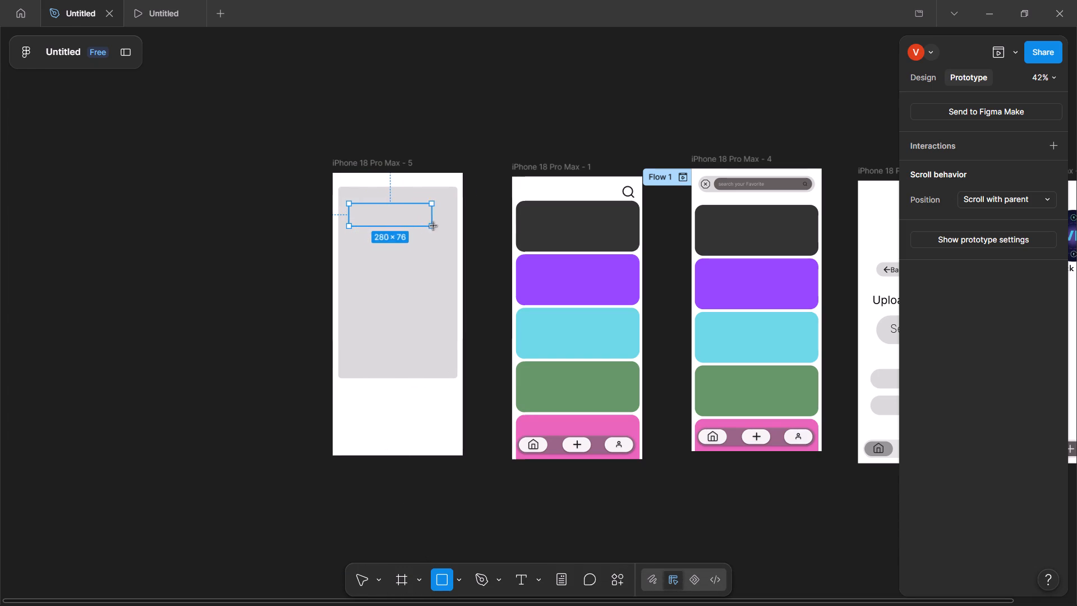
{"action": "left_click_drag", "start_coordinate": [434, 226], "coordinate": [447, 226]}
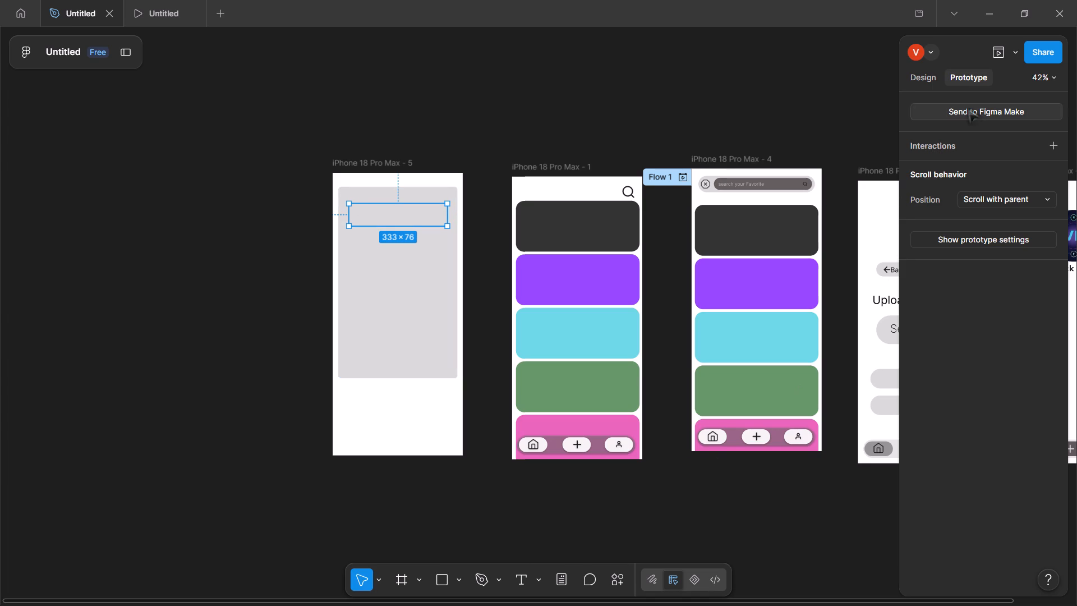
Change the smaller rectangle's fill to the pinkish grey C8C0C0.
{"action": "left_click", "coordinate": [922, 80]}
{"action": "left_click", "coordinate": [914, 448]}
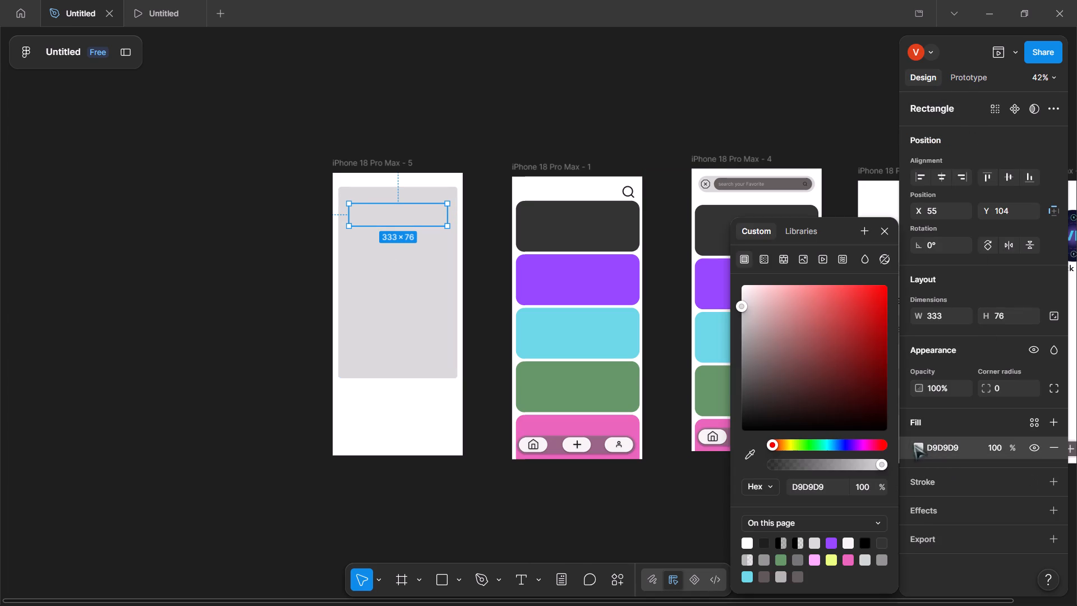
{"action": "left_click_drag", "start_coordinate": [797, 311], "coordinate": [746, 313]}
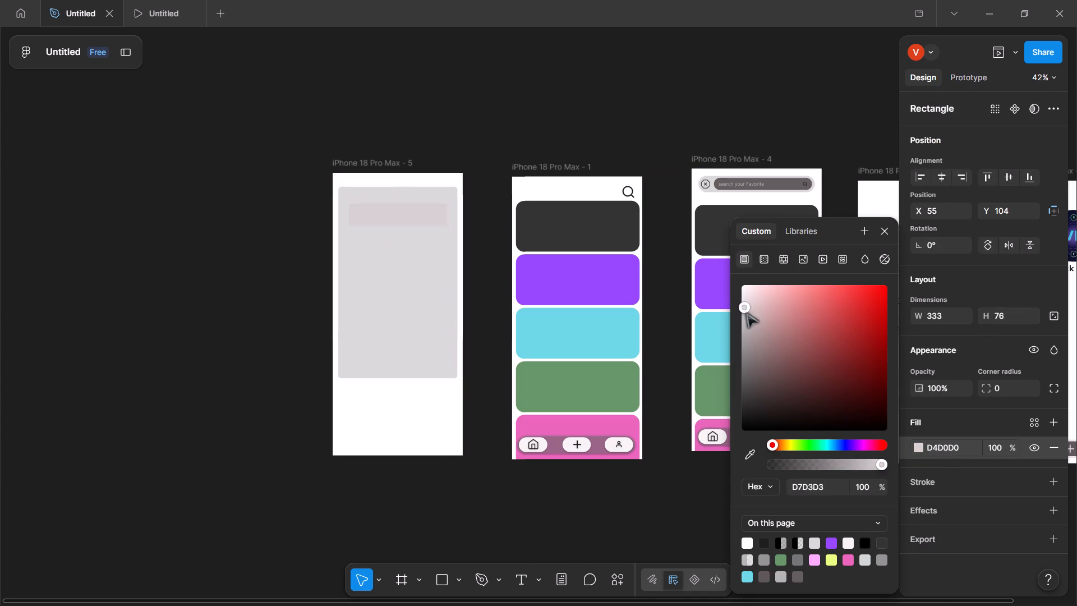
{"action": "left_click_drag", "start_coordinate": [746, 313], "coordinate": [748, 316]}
Change the large rectangle's fill to the grey 9CA3A2.
{"action": "left_click", "coordinate": [388, 288]}
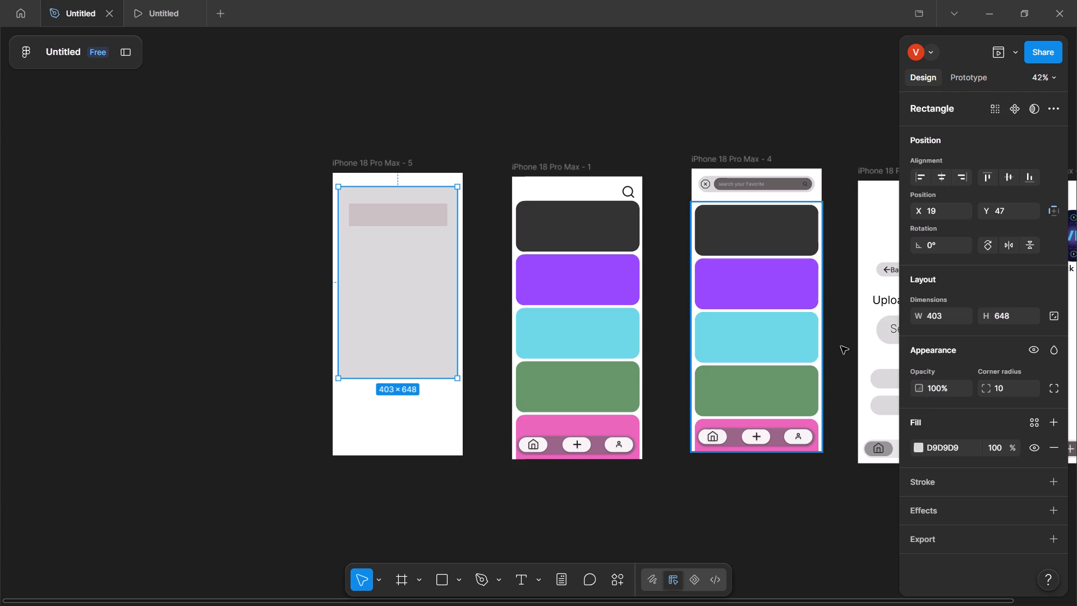
{"action": "left_click", "coordinate": [917, 449]}
{"action": "left_click", "coordinate": [817, 443]}
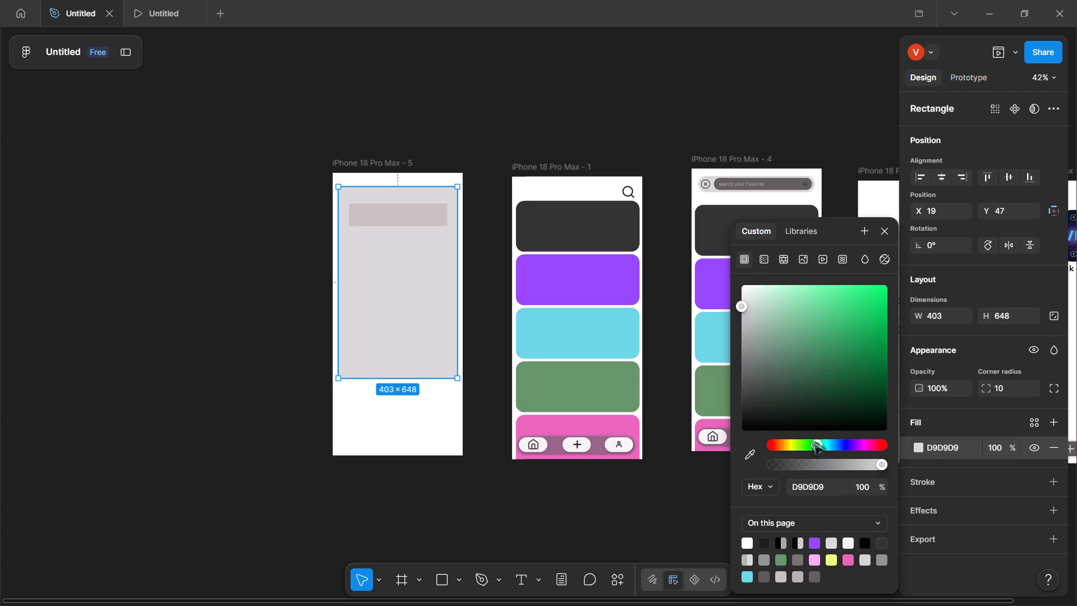
{"action": "left_click", "coordinate": [823, 443]}
{"action": "left_click_drag", "start_coordinate": [764, 353], "coordinate": [760, 309]}
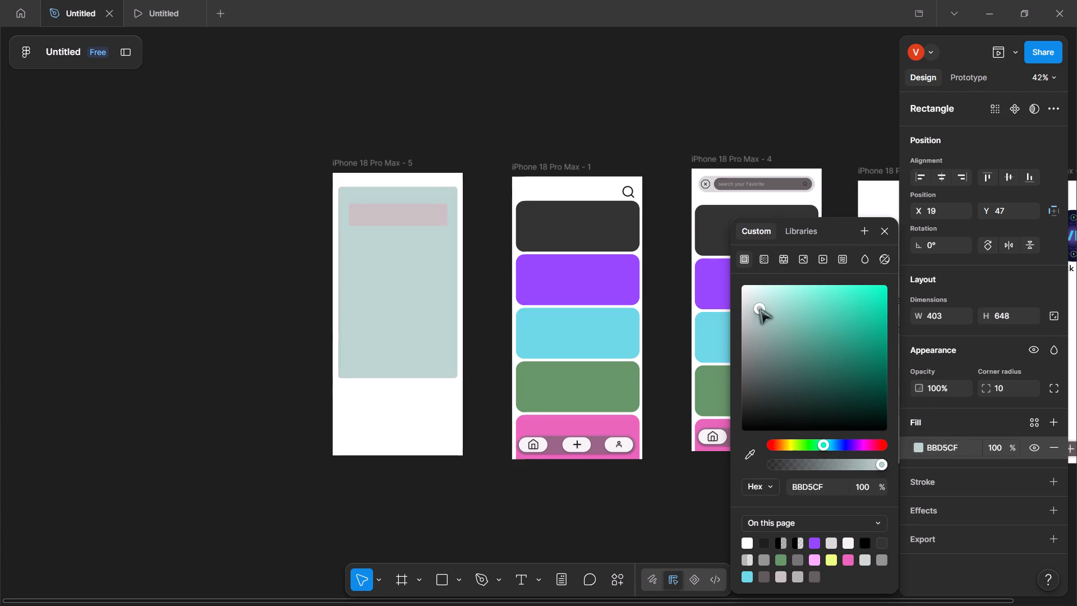
{"action": "left_click_drag", "start_coordinate": [760, 309], "coordinate": [748, 337]}
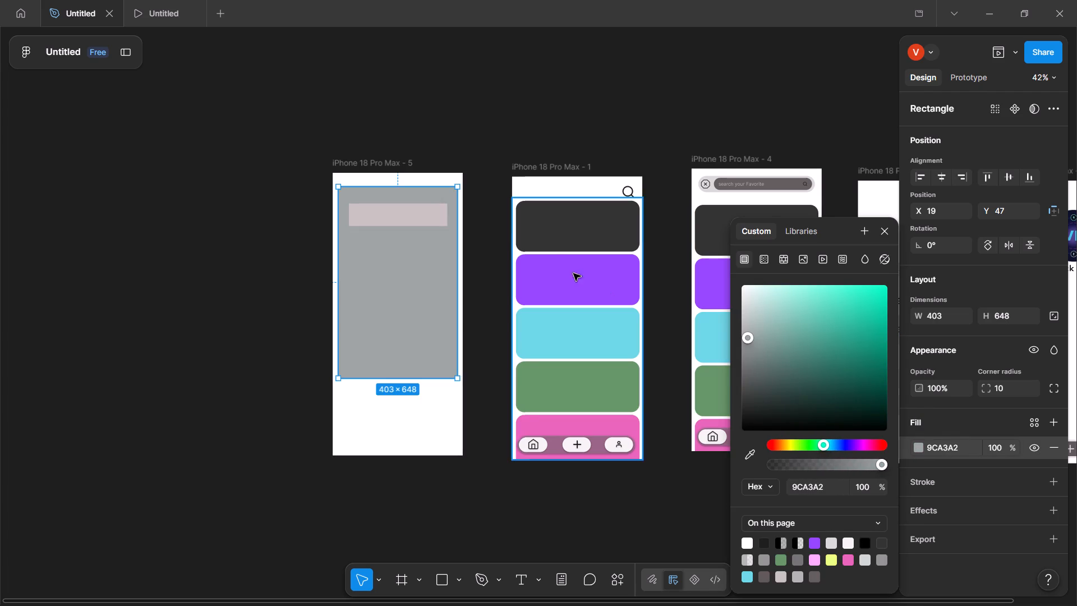
Change the smaller inner rectangle's fill to the darker greenish grey 859692.
{"action": "left_click", "coordinate": [383, 221]}
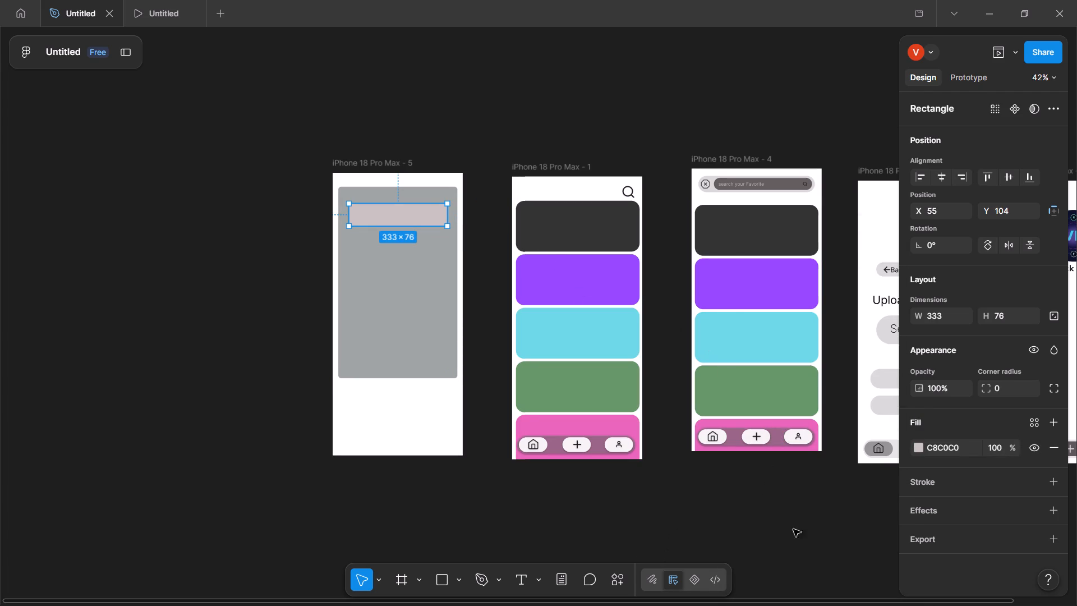
{"action": "left_click", "coordinate": [920, 448]}
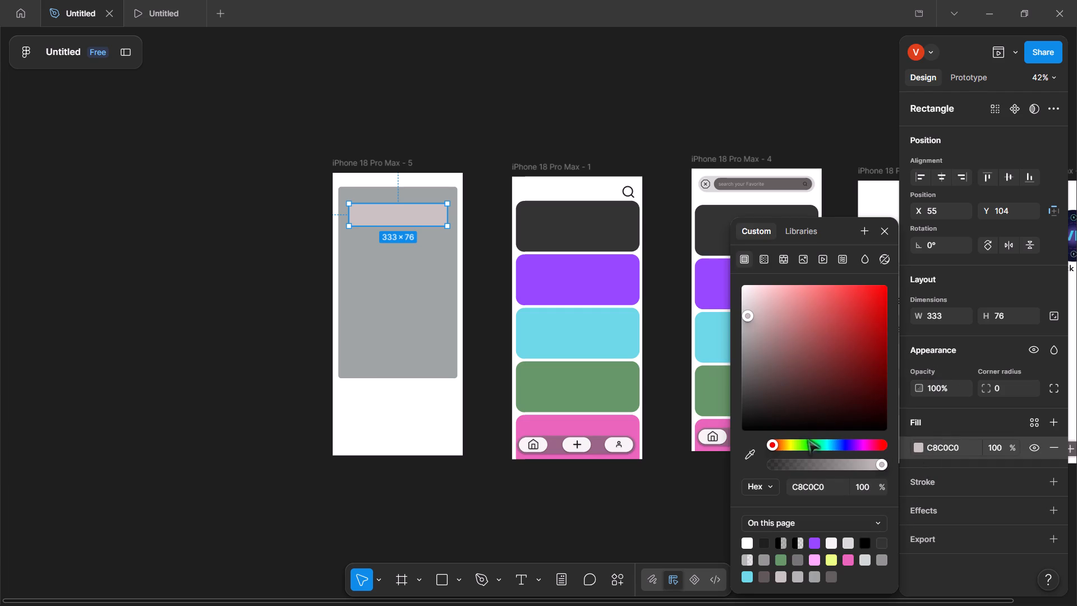
{"action": "left_click", "coordinate": [809, 440]}
{"action": "left_click", "coordinate": [823, 443]}
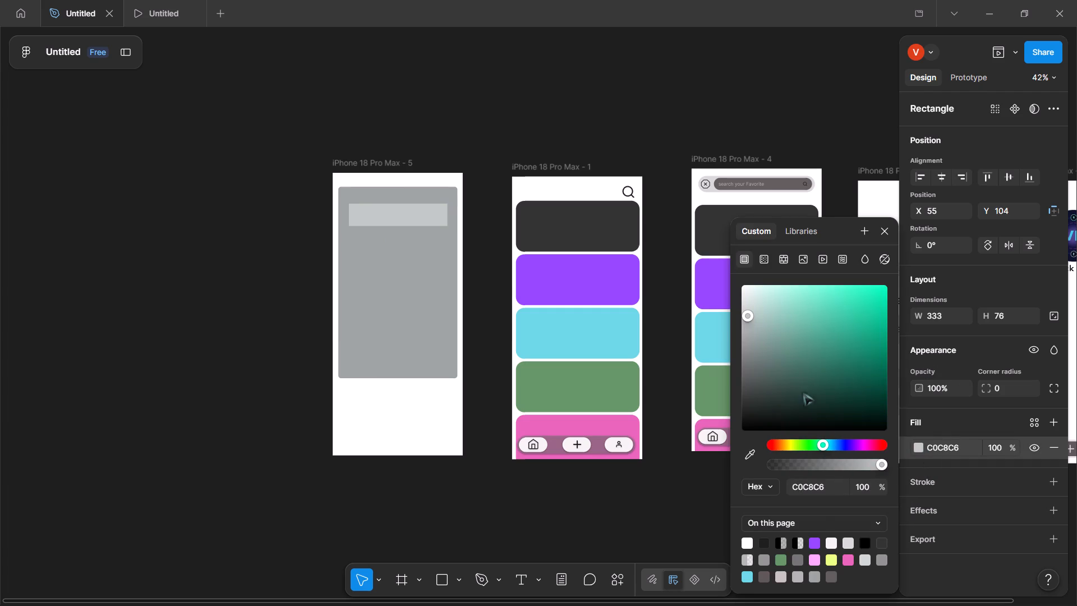
{"action": "left_click_drag", "start_coordinate": [780, 326], "coordinate": [834, 292]}
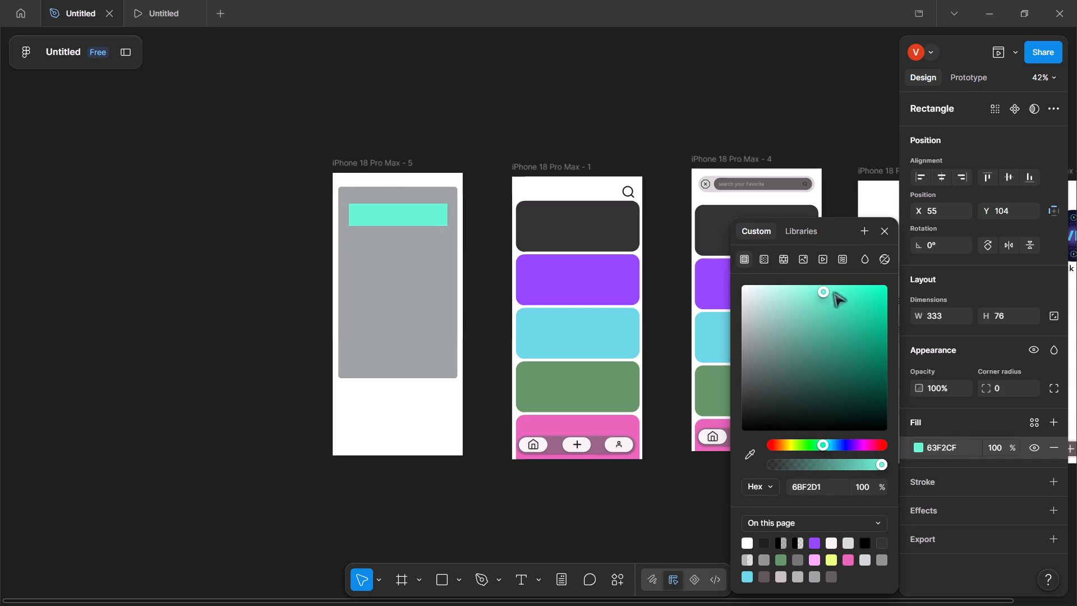
{"action": "left_click_drag", "start_coordinate": [834, 292], "coordinate": [760, 375]}
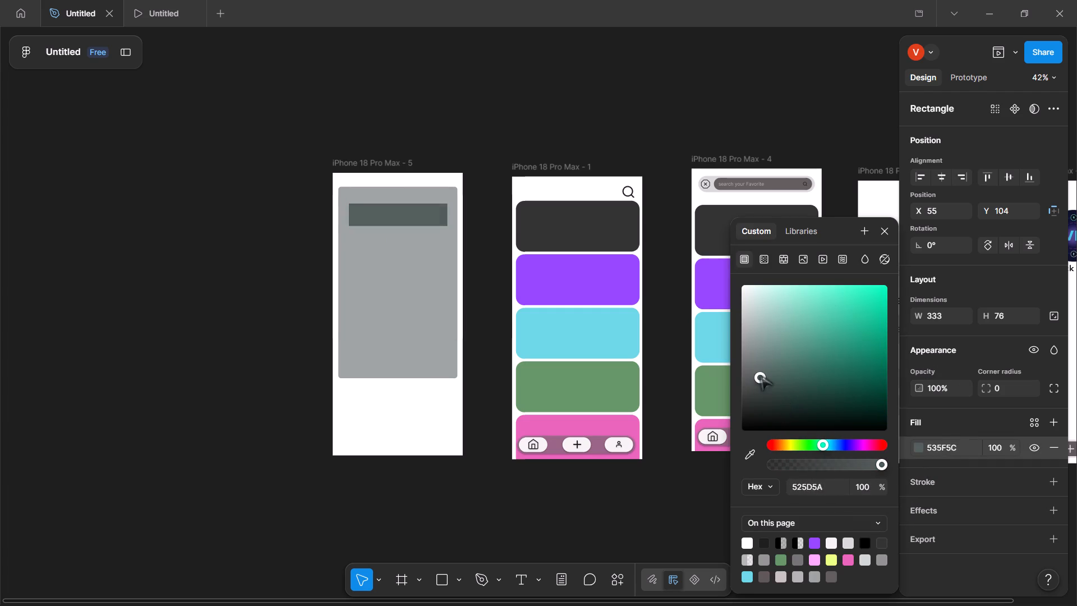
{"action": "left_click_drag", "start_coordinate": [760, 375], "coordinate": [763, 341]}
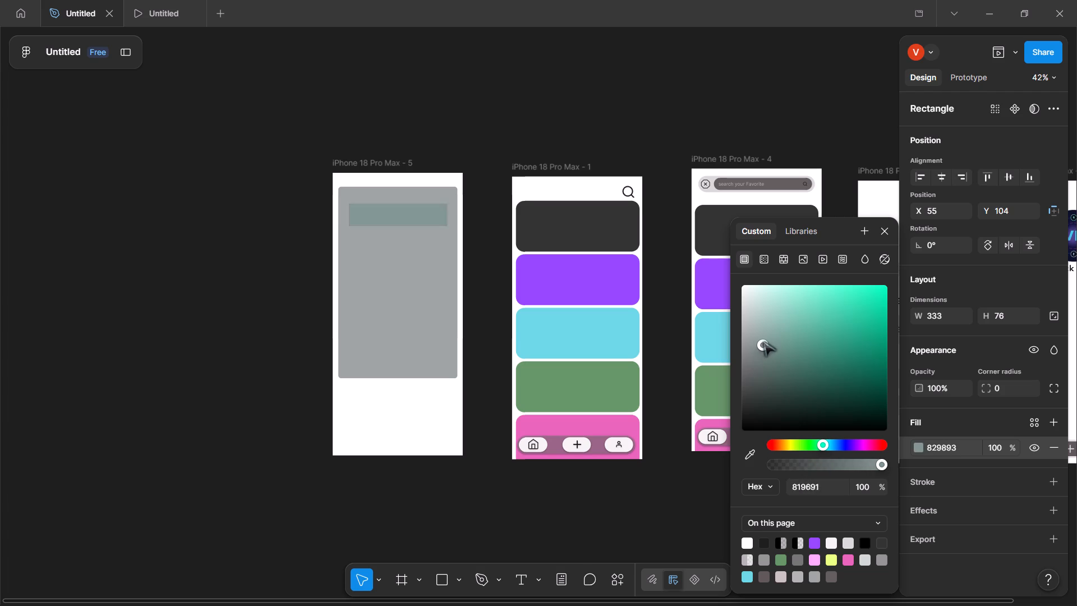
{"action": "left_click_drag", "start_coordinate": [763, 341], "coordinate": [765, 340]}
{"action": "right_click", "coordinate": [766, 339]}
{"action": "left_click_drag", "start_coordinate": [765, 340], "coordinate": [757, 339]}
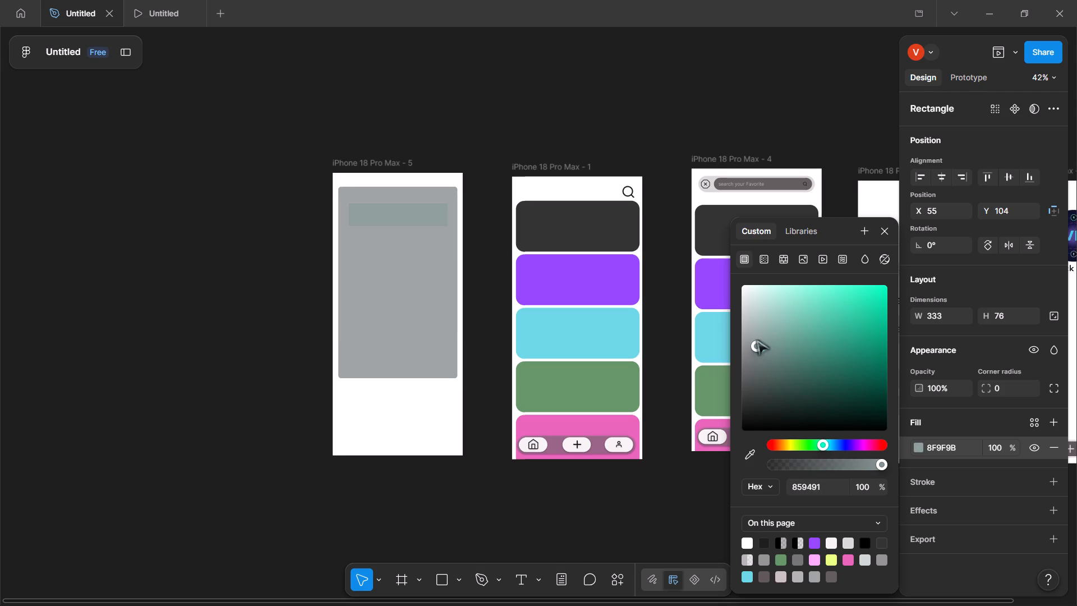
{"action": "left_click_drag", "start_coordinate": [757, 339], "coordinate": [758, 345]}
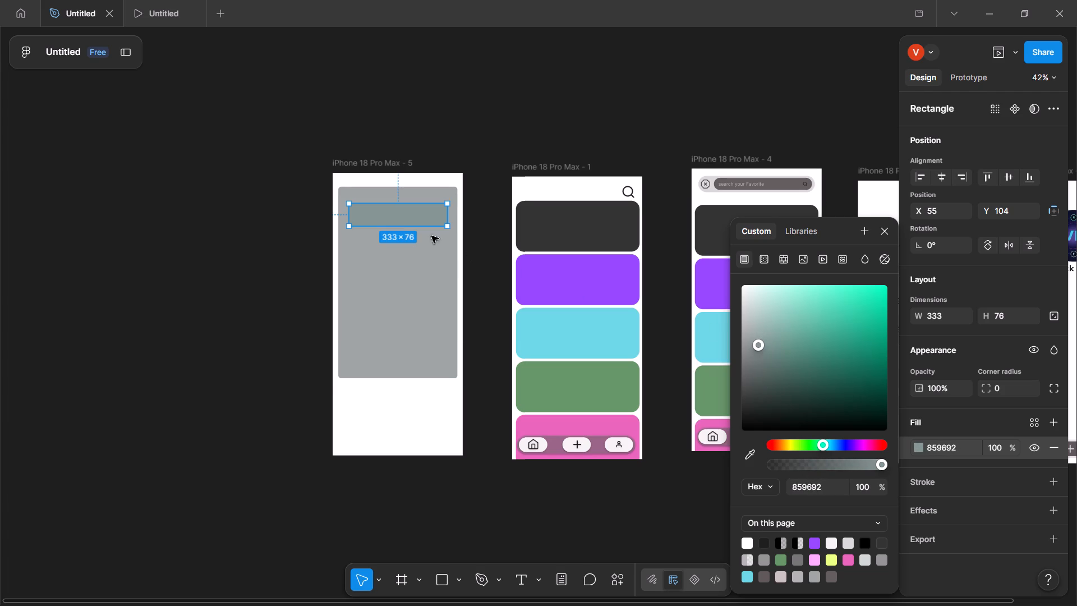
Extend the inner rectangle downward to a height of about 209.
{"action": "left_click", "coordinate": [405, 222]}
{"action": "left_click_drag", "start_coordinate": [409, 228], "coordinate": [407, 248]}
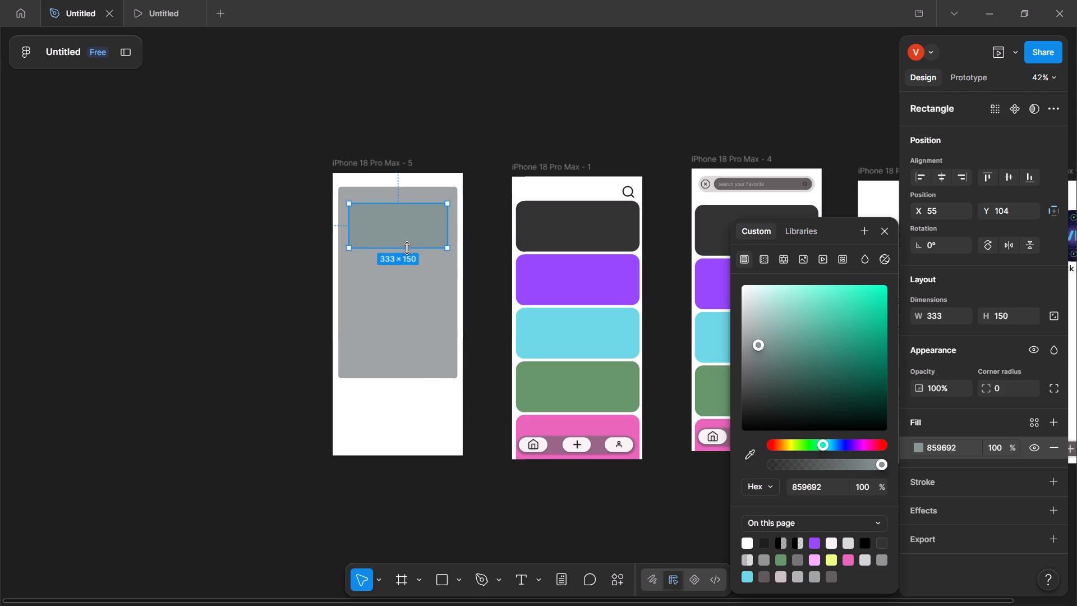
{"action": "left_click_drag", "start_coordinate": [407, 248], "coordinate": [403, 265]}
Set the inner rectangle's corner radius to 14.
{"action": "left_click", "coordinate": [404, 222]}
{"action": "left_click", "coordinate": [397, 220]}
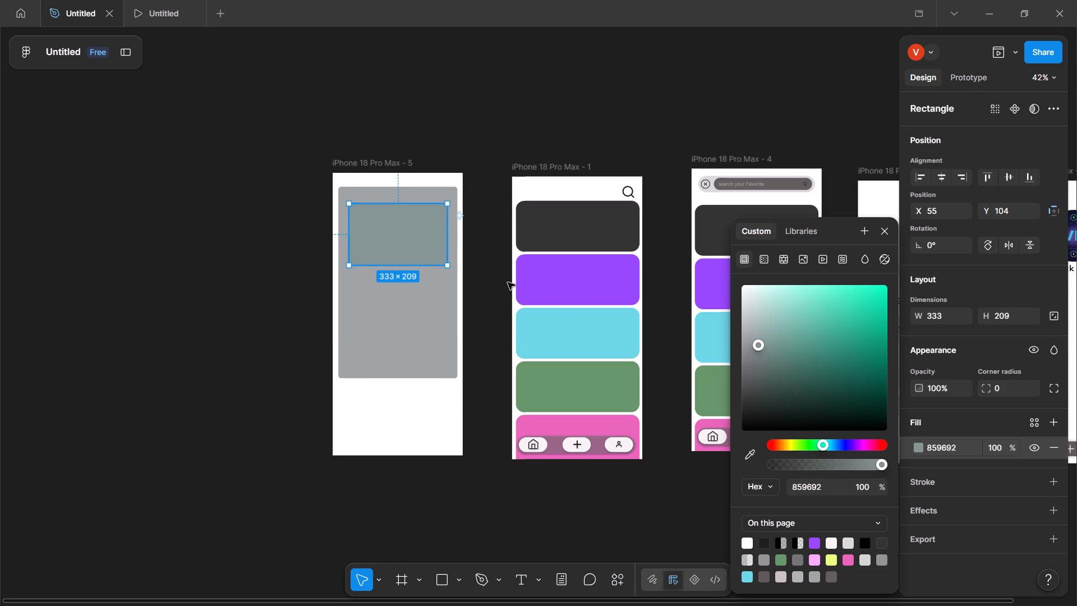
{"action": "left_click", "coordinate": [1007, 387]}
{"action": "key", "text": "Up"}
{"action": "key", "text": "Up"}
{"action": "key", "text": "Up"}
{"action": "key", "text": "Up"}
{"action": "key", "text": "Up"}
{"action": "key", "text": "Up"}
{"action": "key", "text": "Up"}
{"action": "key", "text": "Up"}
{"action": "key", "text": "Up"}
{"action": "key", "text": "Up"}
{"action": "key", "text": "Up"}
{"action": "key", "text": "Up"}
{"action": "key", "text": "Up"}
{"action": "key", "text": "Up"}
{"action": "key", "text": "Up"}
{"action": "key", "text": "Up"}
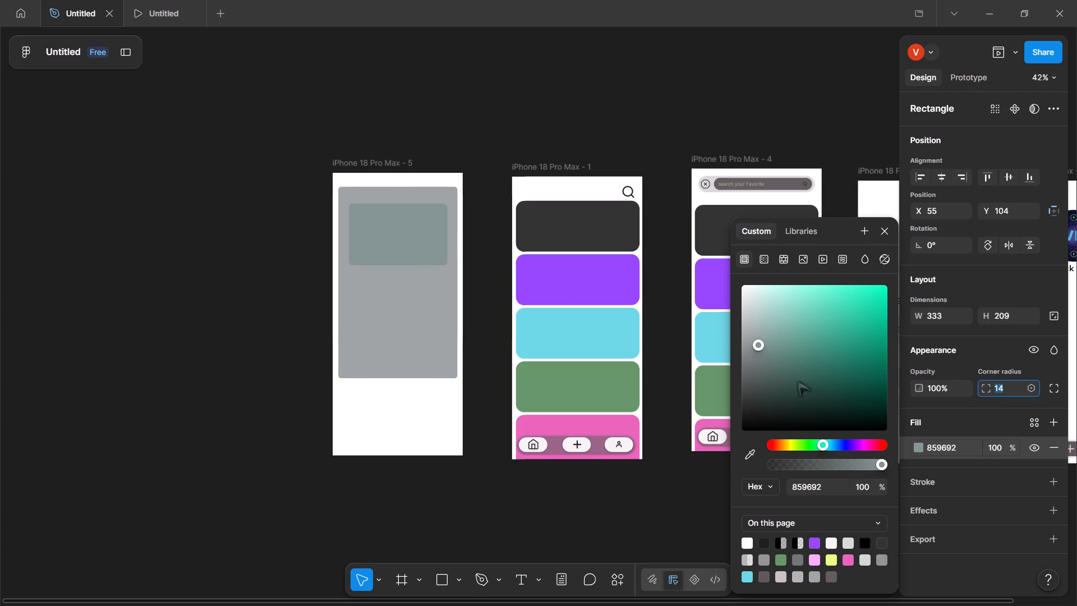
Move the inner rectangle to about X 19, Y 66 within the large rectangle and widen it to about 388.
{"action": "left_click_drag", "start_coordinate": [413, 251], "coordinate": [405, 240]}
{"action": "left_click_drag", "start_coordinate": [438, 227], "coordinate": [452, 228]}
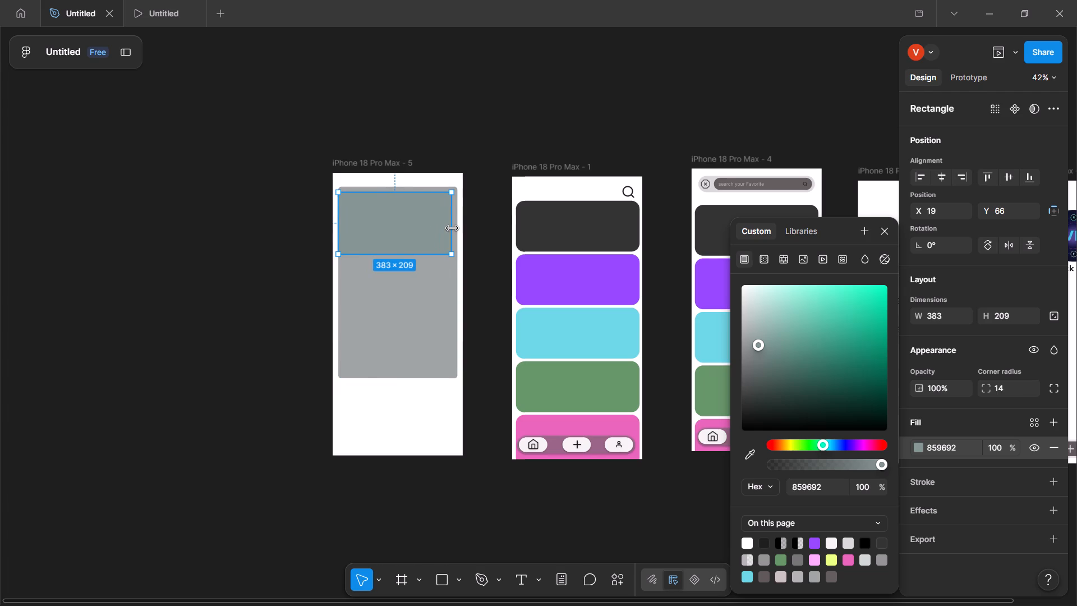
{"action": "left_click_drag", "start_coordinate": [452, 228], "coordinate": [453, 228]}
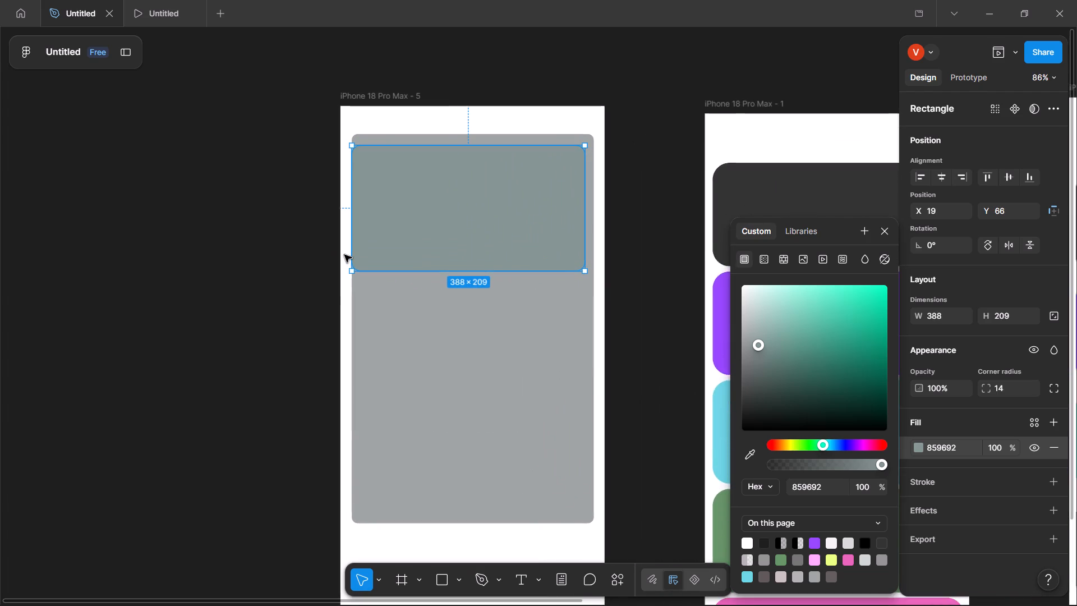
Move the greenish grey inner rectangle to about X 26, Y 57 so it sits centred near the large rectangle's top edge.
{"action": "left_click_drag", "start_coordinate": [431, 232], "coordinate": [436, 229]}
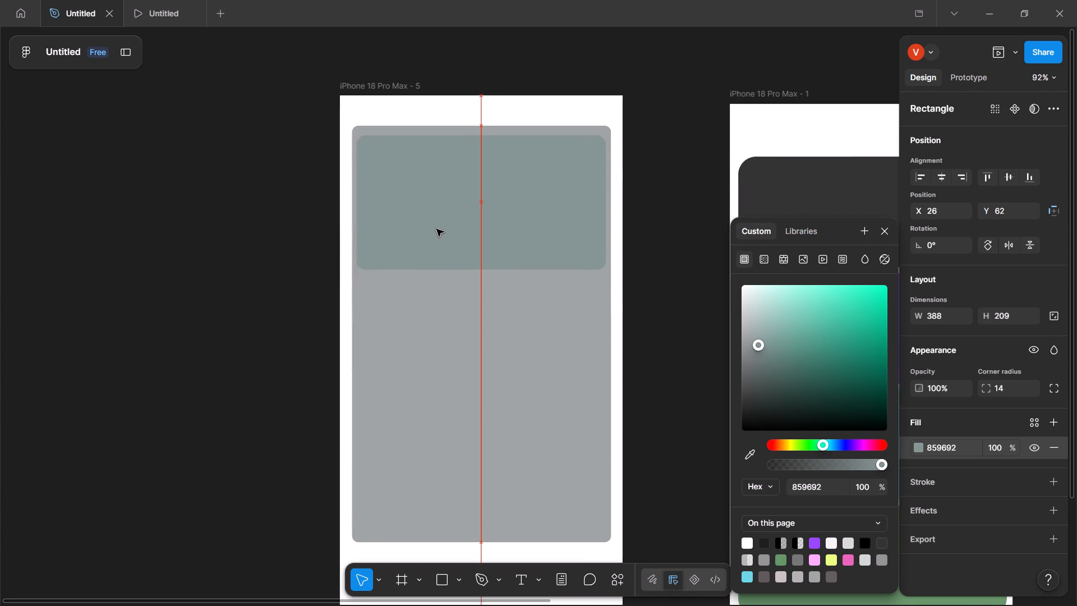
{"action": "left_click_drag", "start_coordinate": [436, 229], "coordinate": [436, 226]}
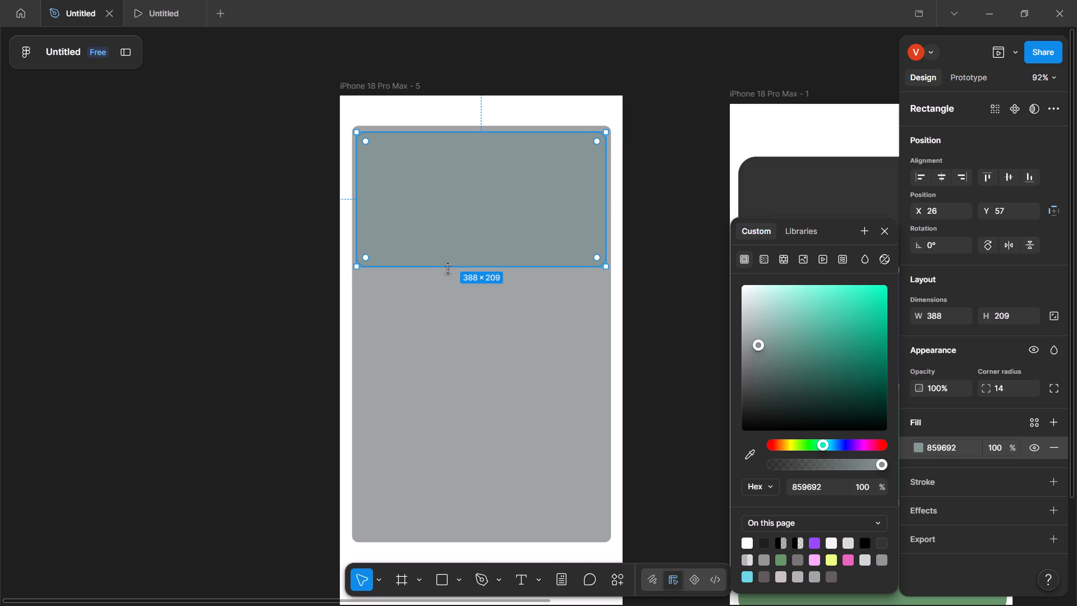
{"action": "left_click", "coordinate": [445, 309]}
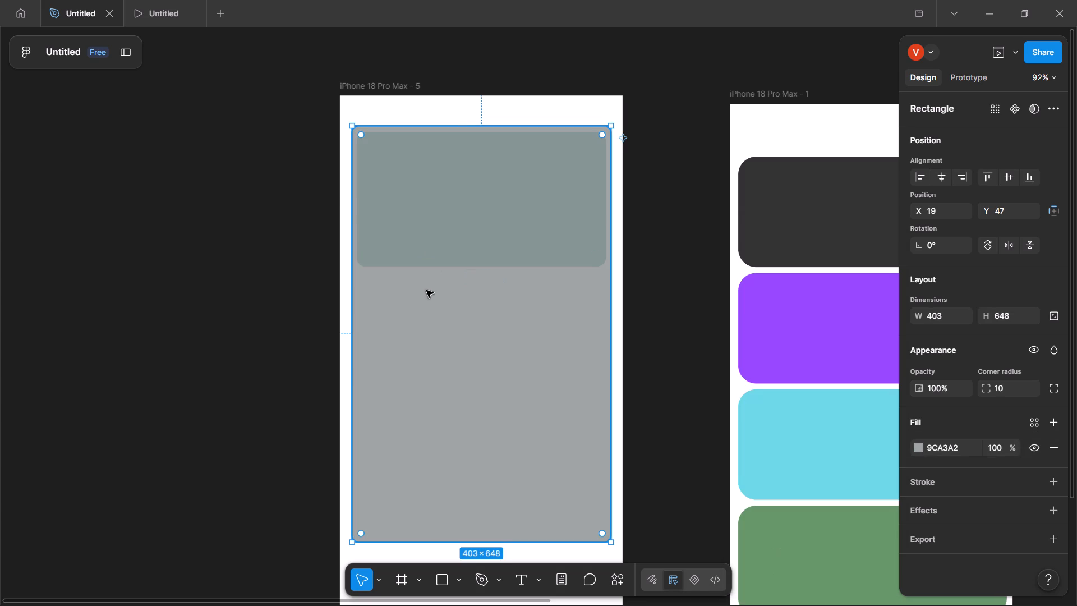
{"action": "scroll", "coordinate": [425, 288], "scroll_direction": "down", "scroll_amount": 1}
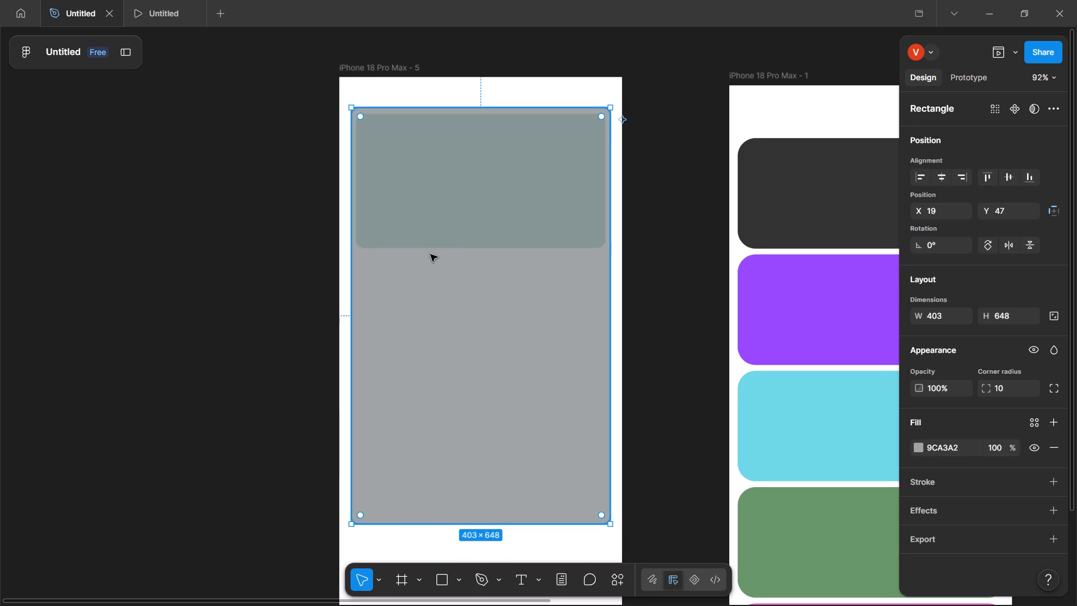
Extend the inner rectangle's bottom edge downward to roughly the middle of the large grey rectangle.
{"action": "left_click", "coordinate": [432, 242]}
{"action": "left_click_drag", "start_coordinate": [438, 249], "coordinate": [438, 267]}
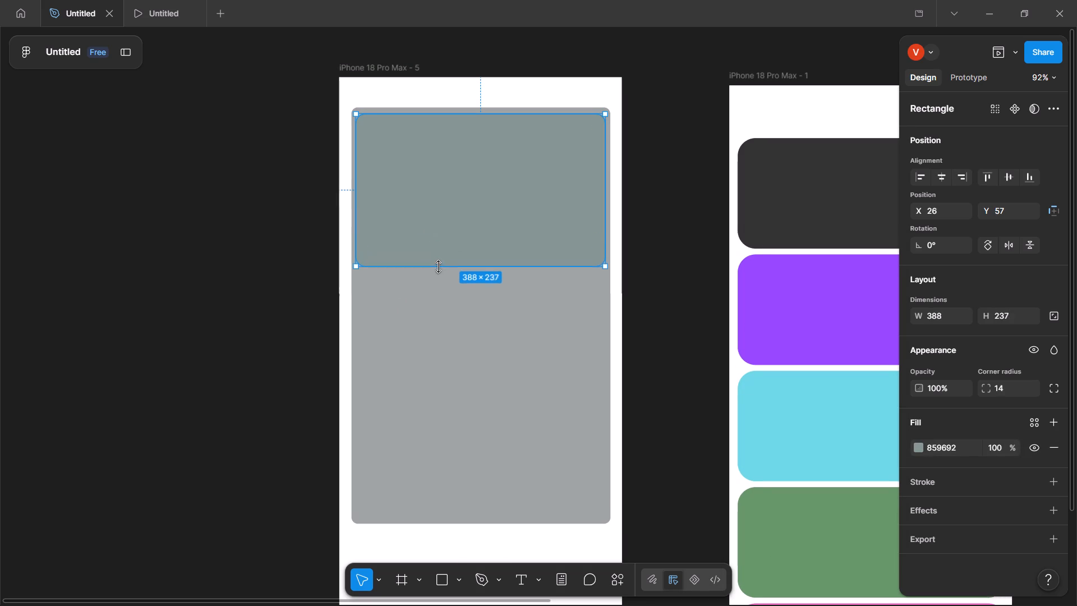
{"action": "left_click_drag", "start_coordinate": [438, 267], "coordinate": [439, 310]}
{"action": "left_click", "coordinate": [427, 350]}
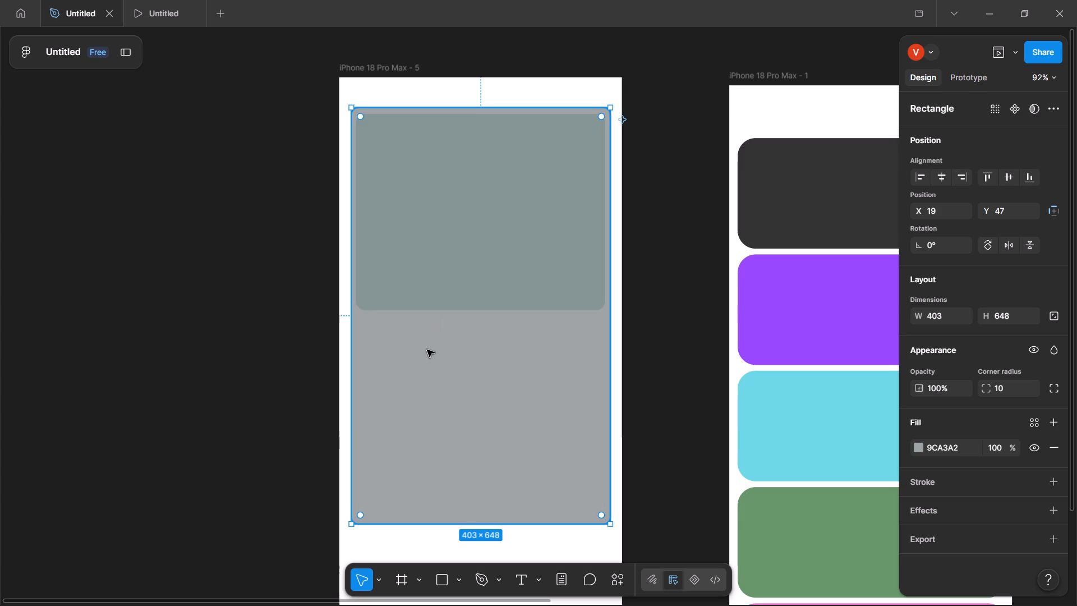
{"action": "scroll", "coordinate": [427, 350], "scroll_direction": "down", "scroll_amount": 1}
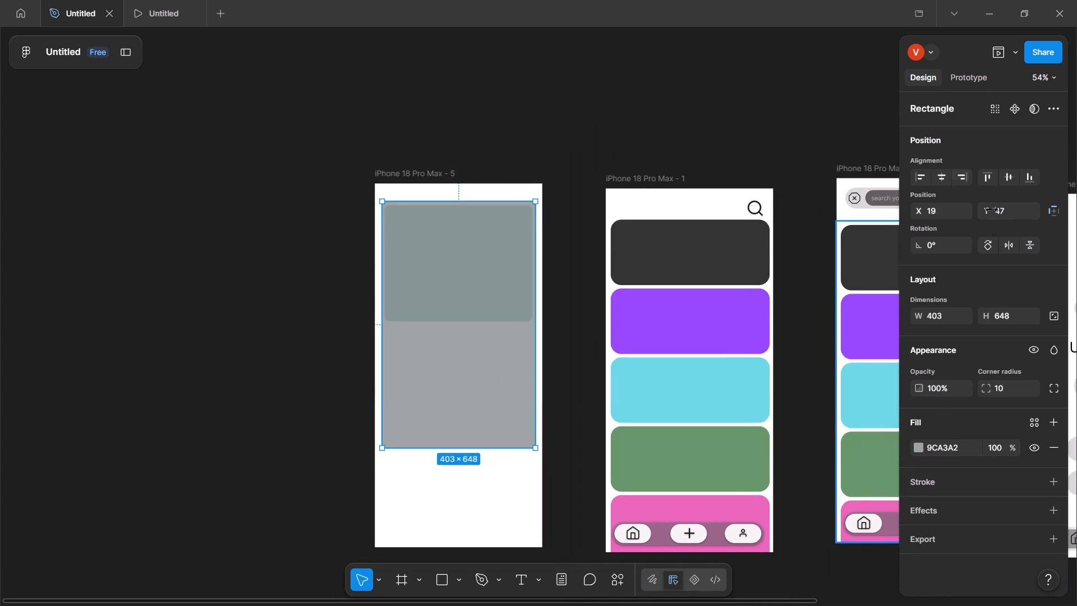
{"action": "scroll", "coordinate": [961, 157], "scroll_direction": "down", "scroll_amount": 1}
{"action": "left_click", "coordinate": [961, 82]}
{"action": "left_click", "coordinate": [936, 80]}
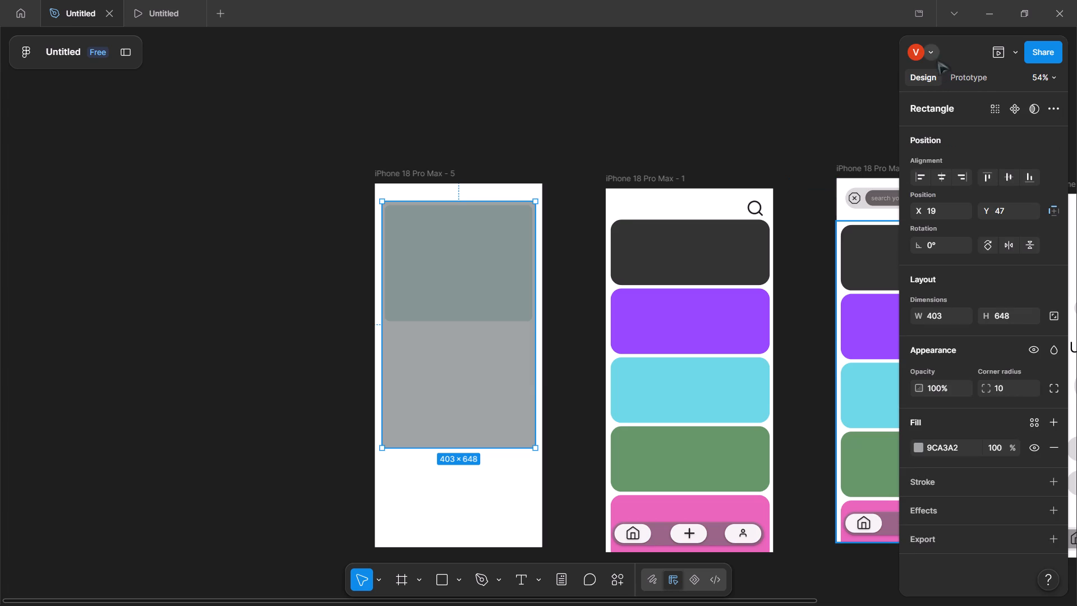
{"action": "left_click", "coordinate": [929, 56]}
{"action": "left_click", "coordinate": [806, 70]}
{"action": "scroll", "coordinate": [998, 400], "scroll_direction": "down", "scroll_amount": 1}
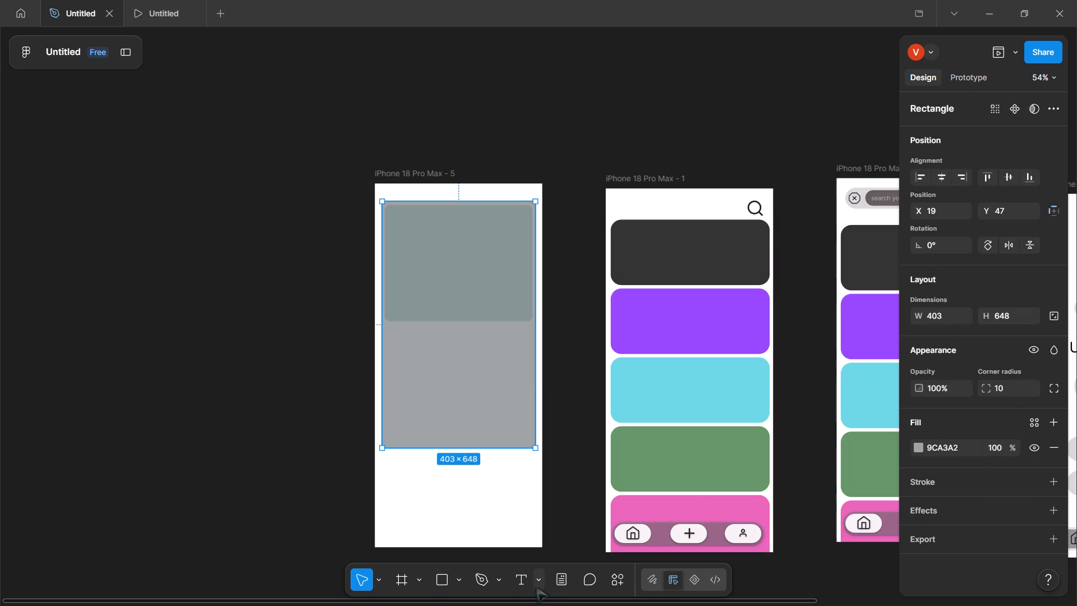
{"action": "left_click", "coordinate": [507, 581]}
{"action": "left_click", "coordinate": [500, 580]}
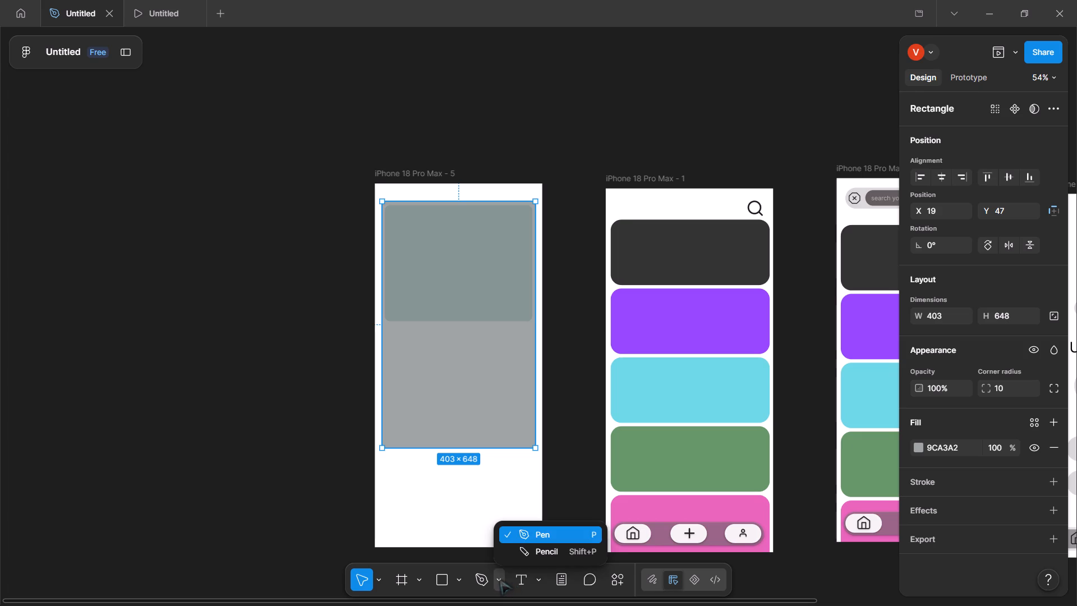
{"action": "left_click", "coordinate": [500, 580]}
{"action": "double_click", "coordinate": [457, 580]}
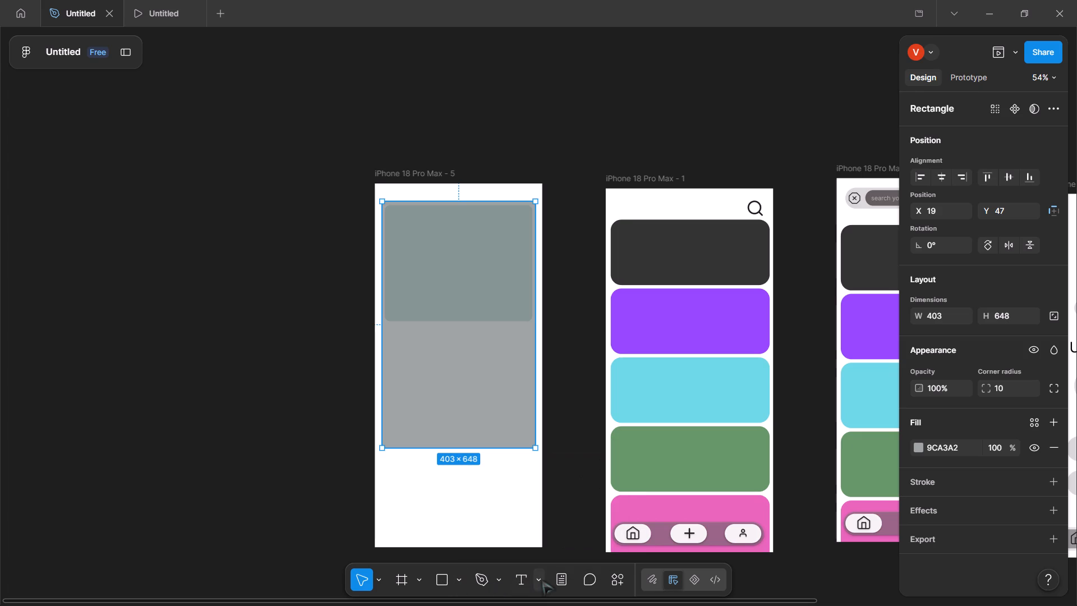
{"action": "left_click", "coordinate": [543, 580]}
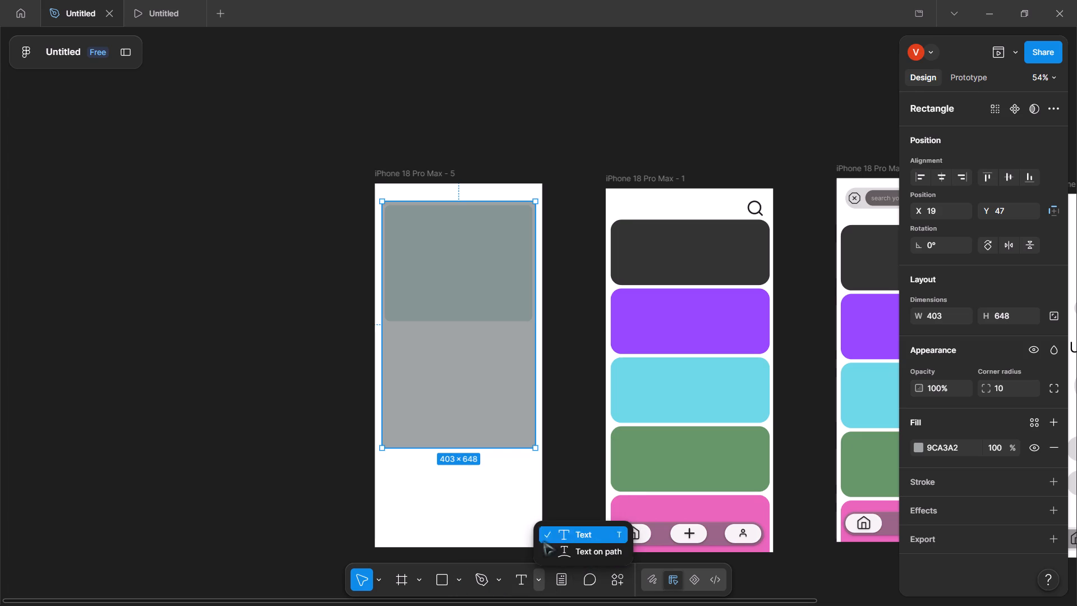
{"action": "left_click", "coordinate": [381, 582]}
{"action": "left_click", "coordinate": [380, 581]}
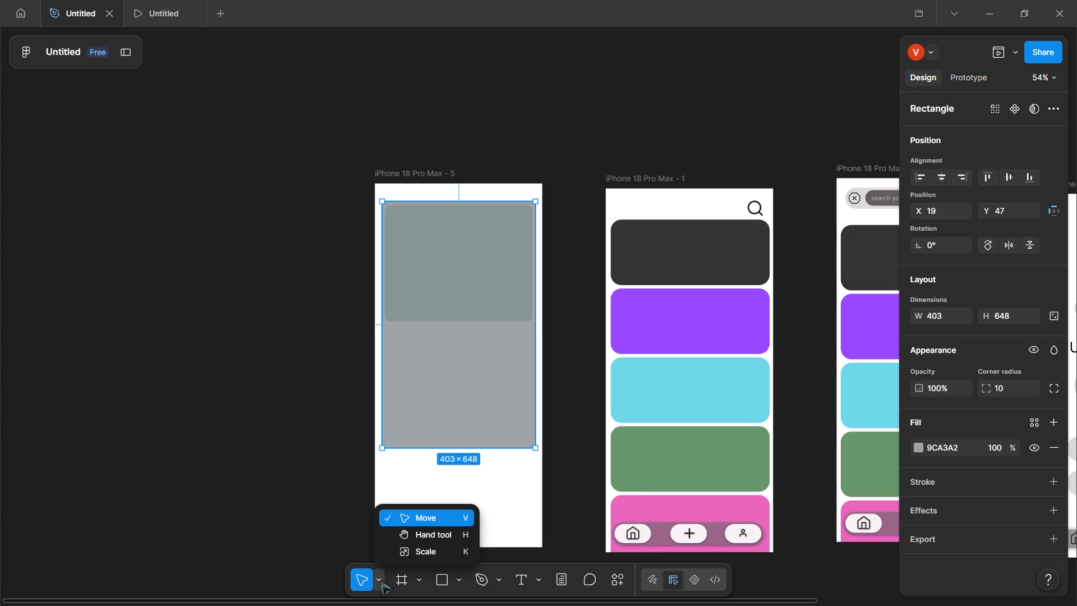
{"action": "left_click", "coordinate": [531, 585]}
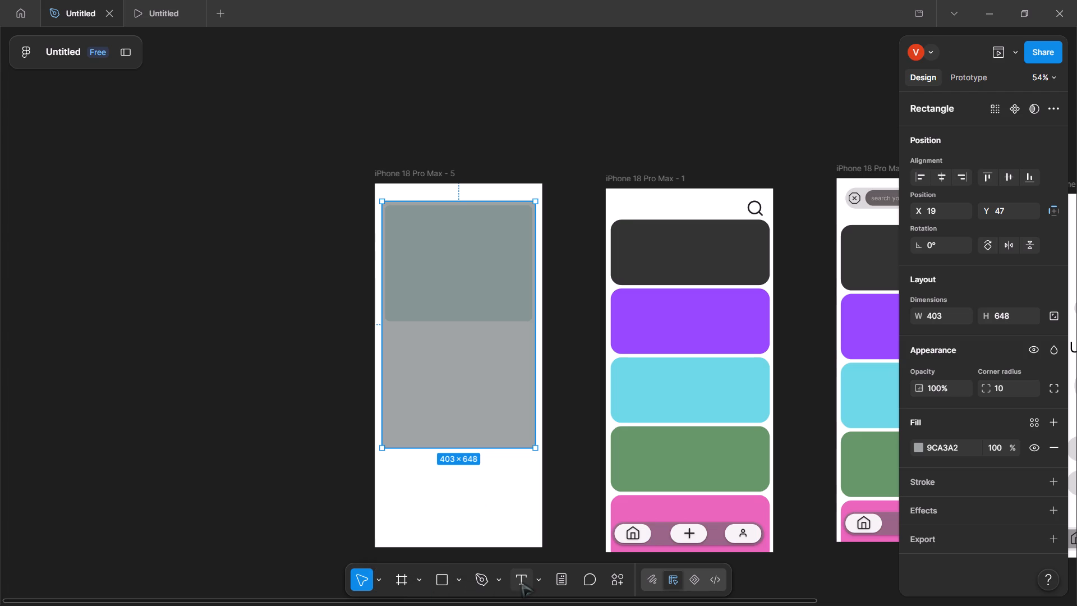
Add a text box of about 340 × 64 below the inner rectangle, reading "Iphone 18 pro max".
{"action": "left_click", "coordinate": [521, 582]}
{"action": "left_click_drag", "start_coordinate": [397, 341], "coordinate": [413, 348]}
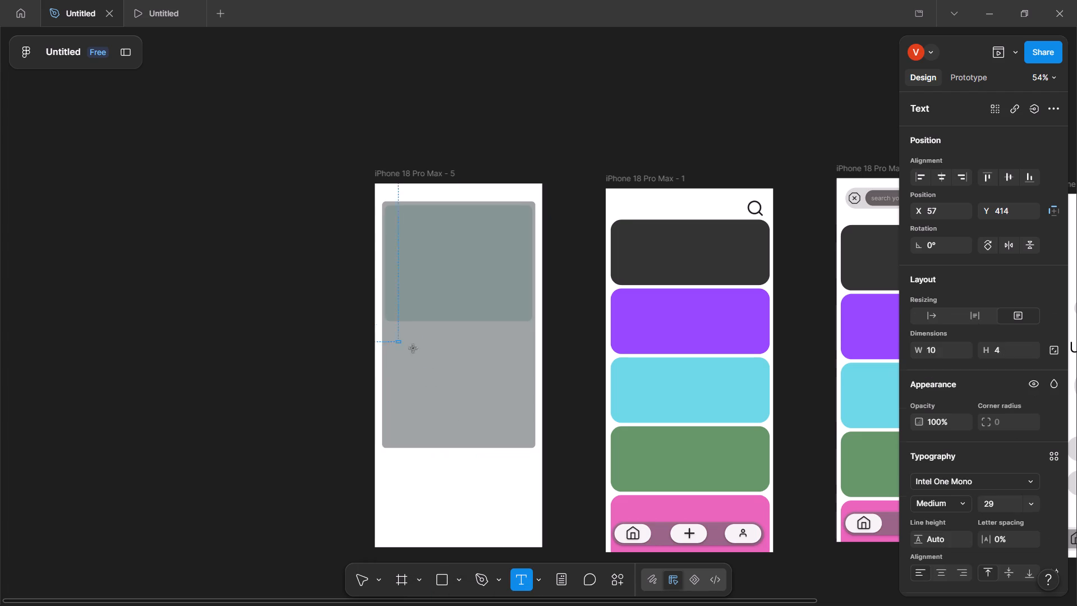
{"action": "left_click_drag", "start_coordinate": [413, 348], "coordinate": [526, 362]}
{"action": "left_click_drag", "start_coordinate": [458, 354], "coordinate": [448, 352]}
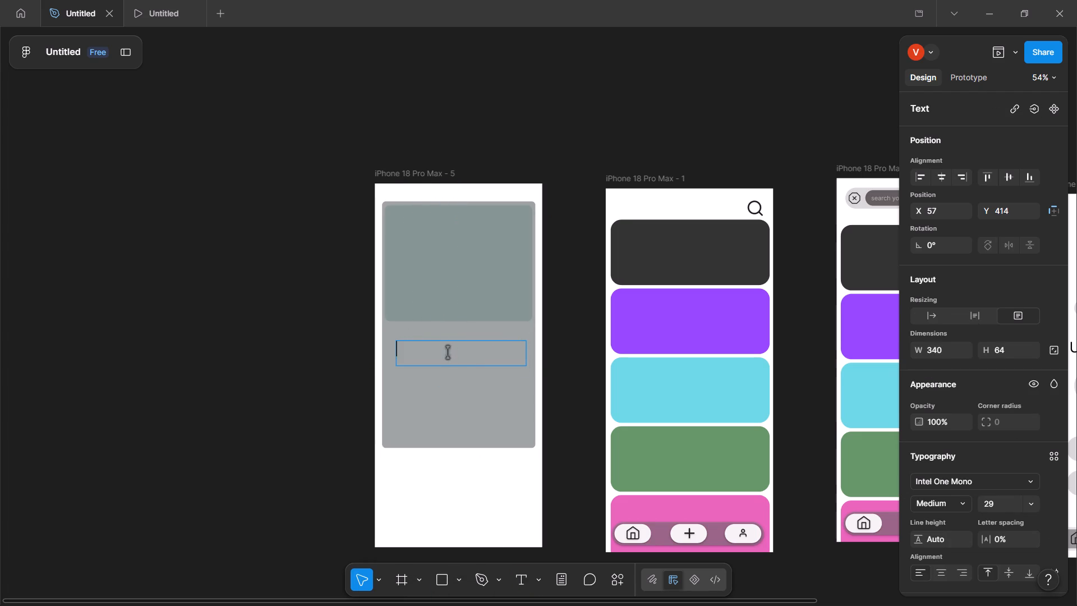
{"action": "left_click_drag", "start_coordinate": [448, 352], "coordinate": [444, 351]}
{"action": "type", "text": "Ipj"}
{"action": "key", "text": "BackSpace"}
{"action": "type", "text": "hone 1"}
{"action": "type", "text": "8 pro mac"}
{"action": "key", "text": "BackSpace"}
{"action": "key", "text": "x"}
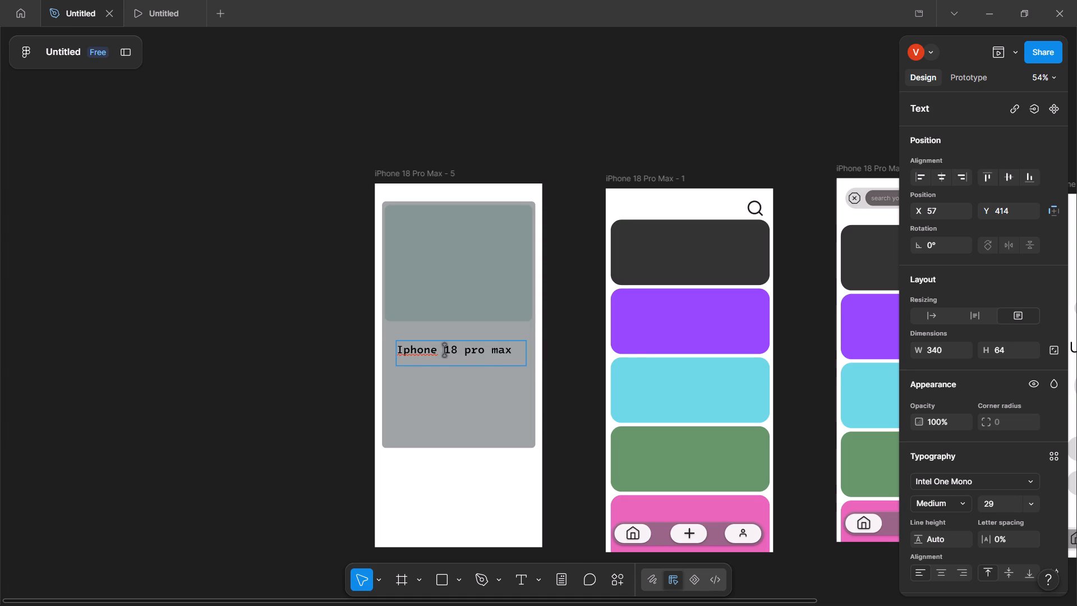
{"action": "left_click", "coordinate": [449, 376]}
{"action": "left_click", "coordinate": [399, 351]}
{"action": "left_click", "coordinate": [406, 379]}
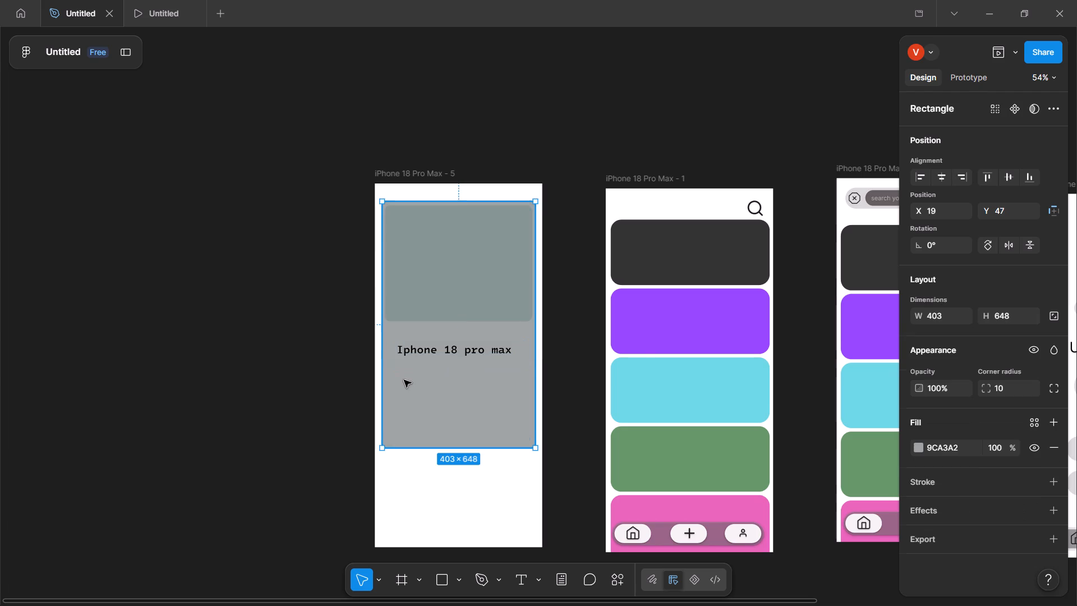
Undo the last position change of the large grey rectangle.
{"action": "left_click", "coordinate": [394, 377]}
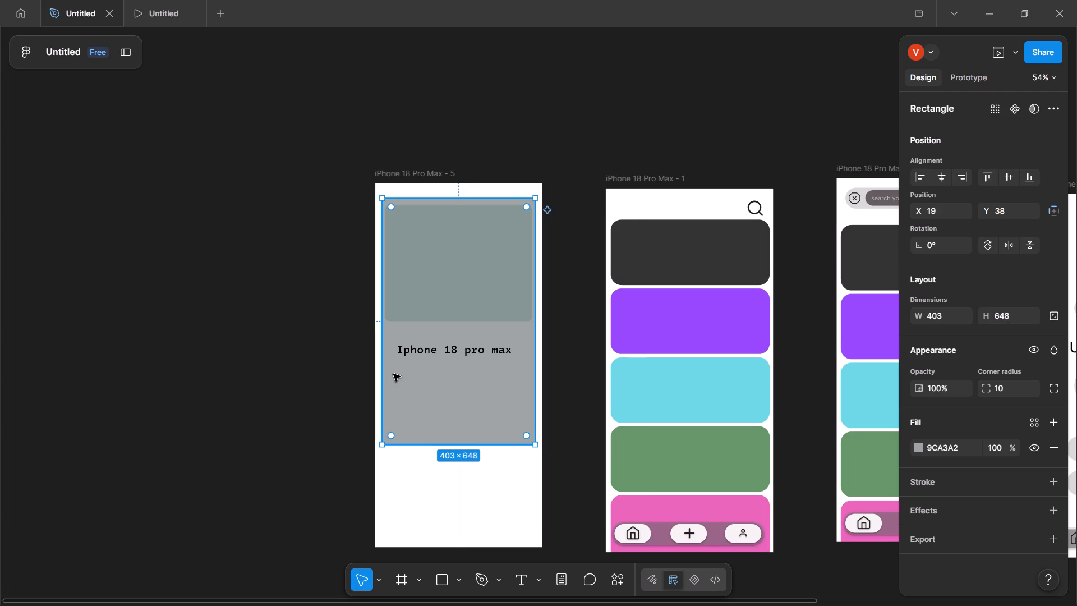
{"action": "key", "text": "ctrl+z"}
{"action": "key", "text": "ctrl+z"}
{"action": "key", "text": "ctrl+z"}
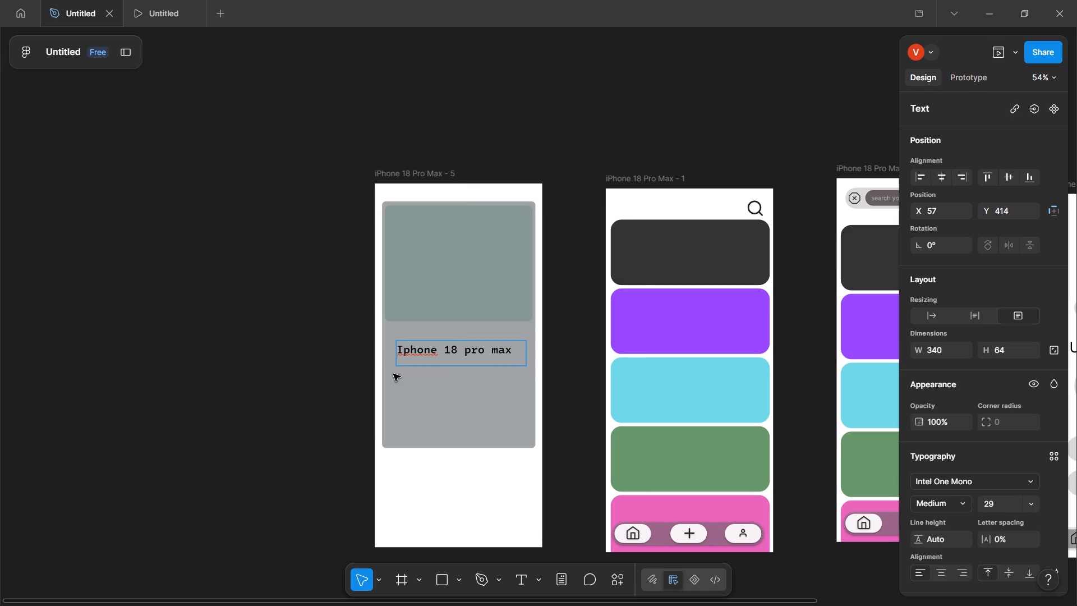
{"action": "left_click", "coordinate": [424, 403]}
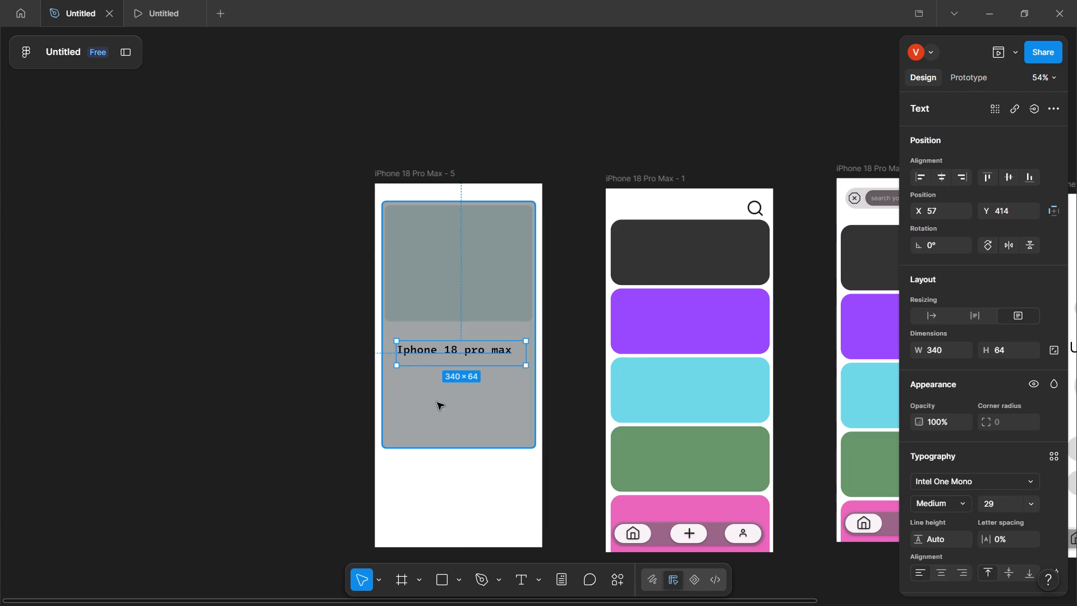
Nudge the large grey rectangle to X 24, Y 55.
{"action": "left_click", "coordinate": [535, 403]}
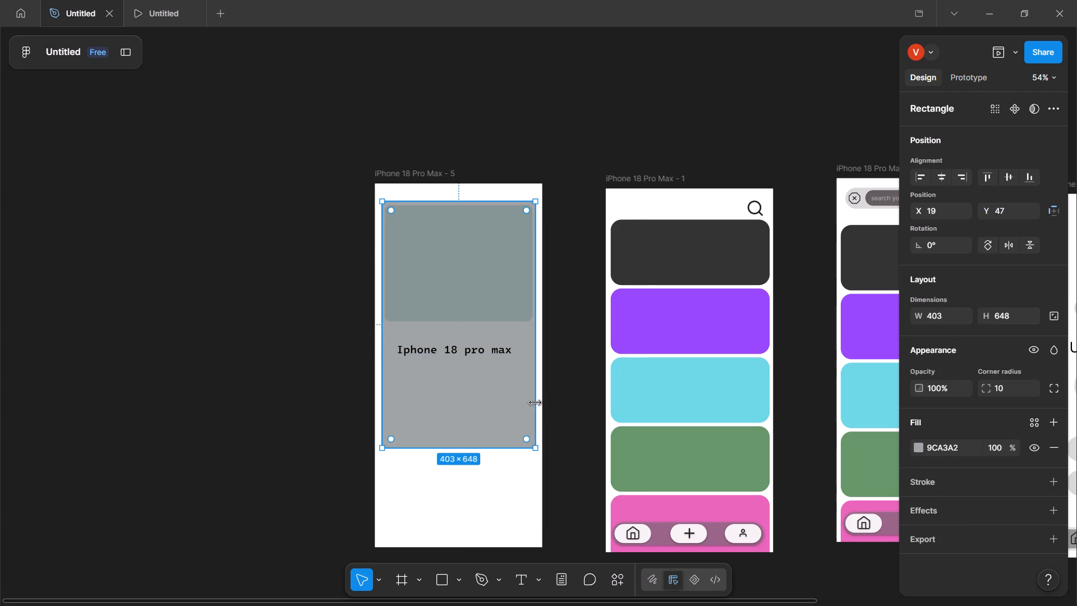
{"action": "key", "text": "Right"}
{"action": "key", "text": "Right"}
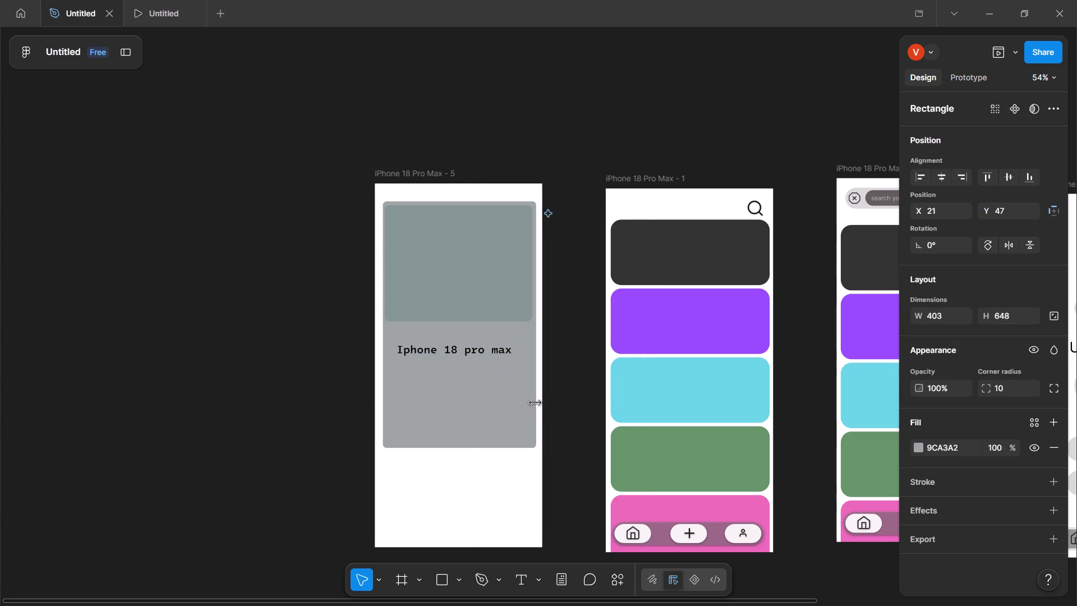
{"action": "key", "text": "Right"}
{"action": "key", "text": "Right"}
{"action": "key", "text": "Right"}
{"action": "left_click", "coordinate": [535, 403]}
{"action": "key", "text": "Down"}
{"action": "key", "text": "Down"}
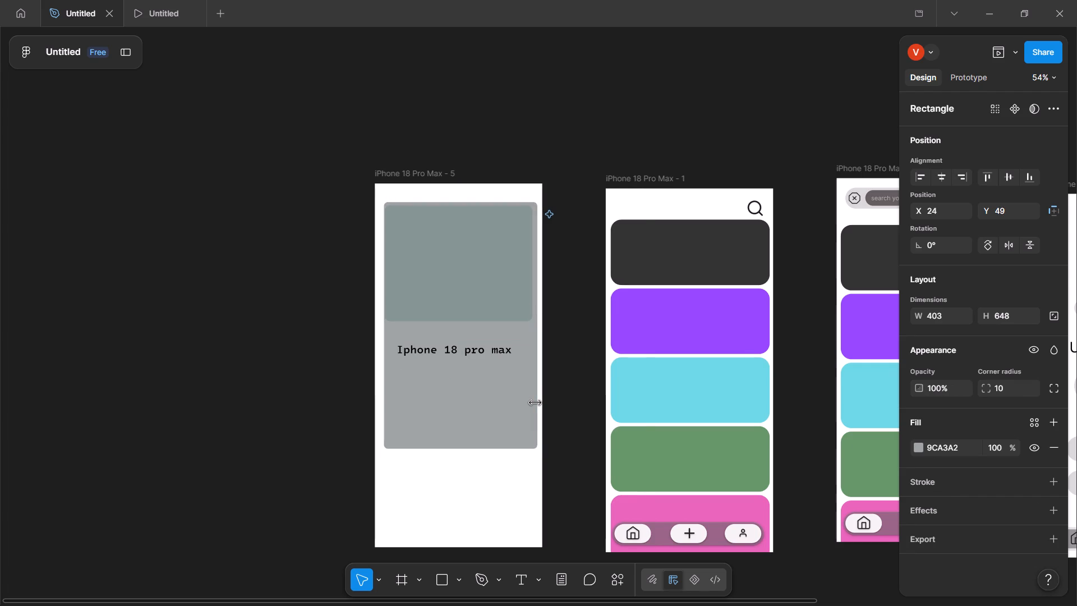
{"action": "key", "text": "Down"}
{"action": "key", "text": "Down"}
{"action": "key", "text": "Down"}
{"action": "key", "text": "Down"}
{"action": "key", "text": "Down"}
{"action": "key", "text": "Down"}
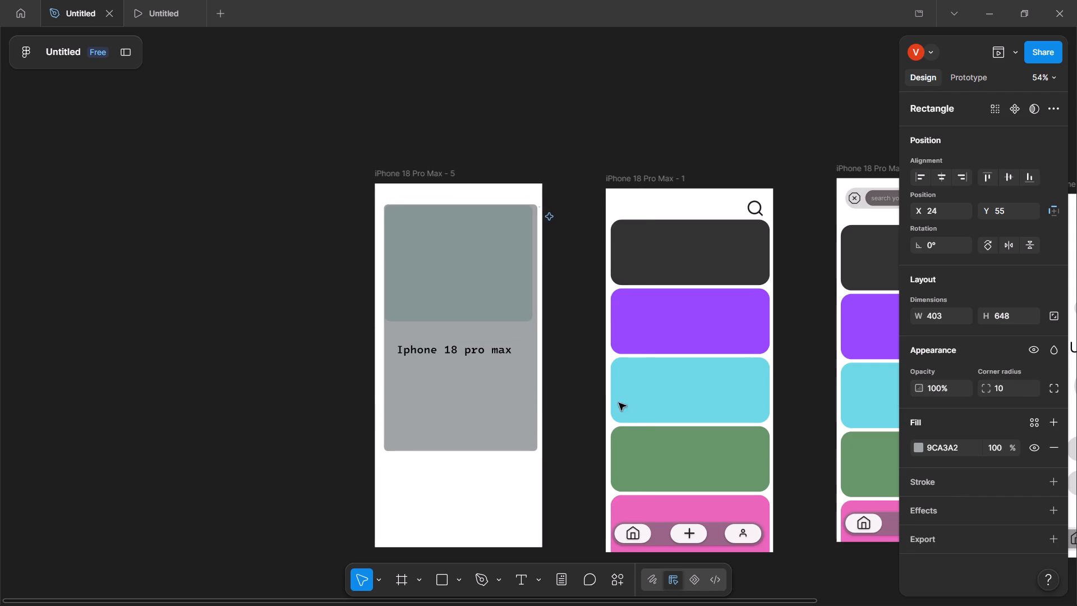
Increase the large grey rectangle's width to 411.
{"action": "left_click", "coordinate": [941, 319]}
{"action": "key", "text": "Up"}
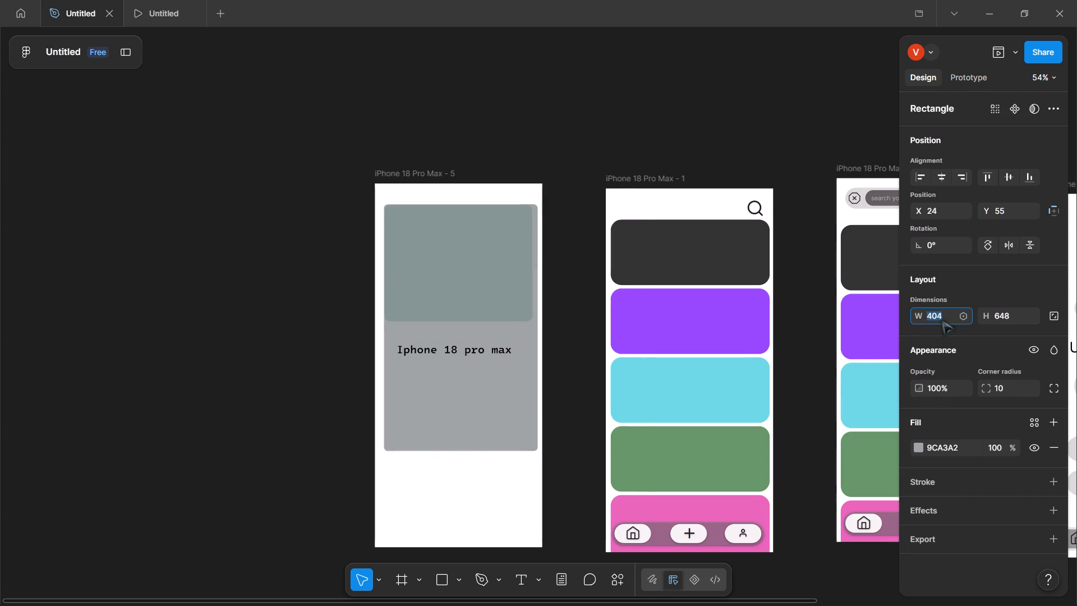
{"action": "key", "text": "Up"}
{"action": "key", "text": "Up"}
{"action": "key", "text": "Up"}
{"action": "key", "text": "Up"}
{"action": "key", "text": "Up"}
{"action": "key", "text": "Up"}
{"action": "key", "text": "Up"}
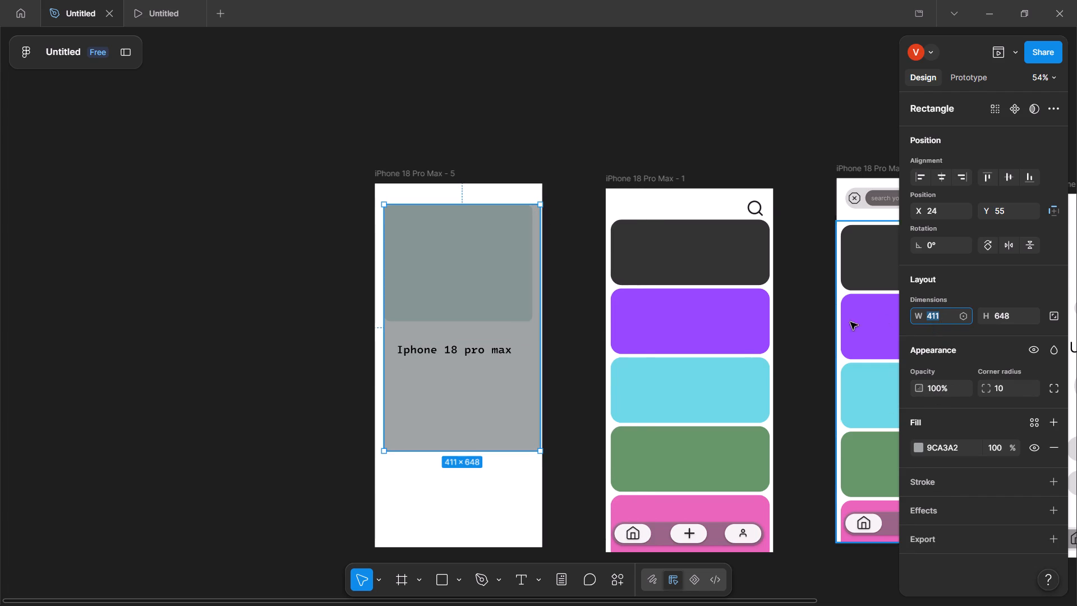
Nudge the large grey rectangle left to X 15.
{"action": "left_click", "coordinate": [463, 365]}
{"action": "key", "text": "Left"}
{"action": "key", "text": "Left"}
{"action": "key", "text": "Left"}
{"action": "key", "text": "Left"}
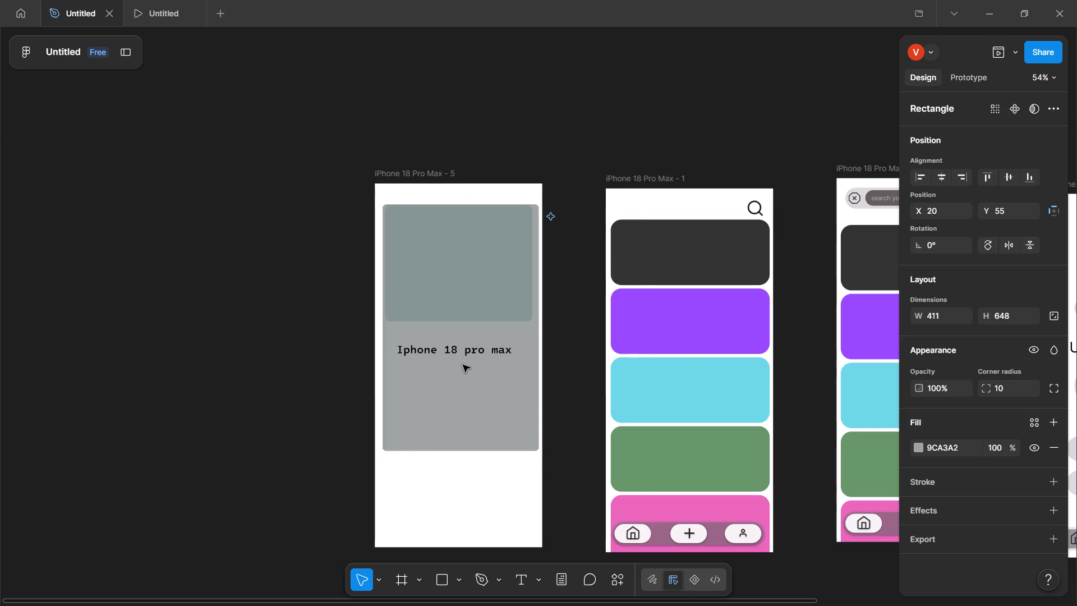
{"action": "key", "text": "Left"}
{"action": "key", "text": "Left"}
{"action": "key", "text": "Left"}
{"action": "key", "text": "Left"}
{"action": "key", "text": "Left"}
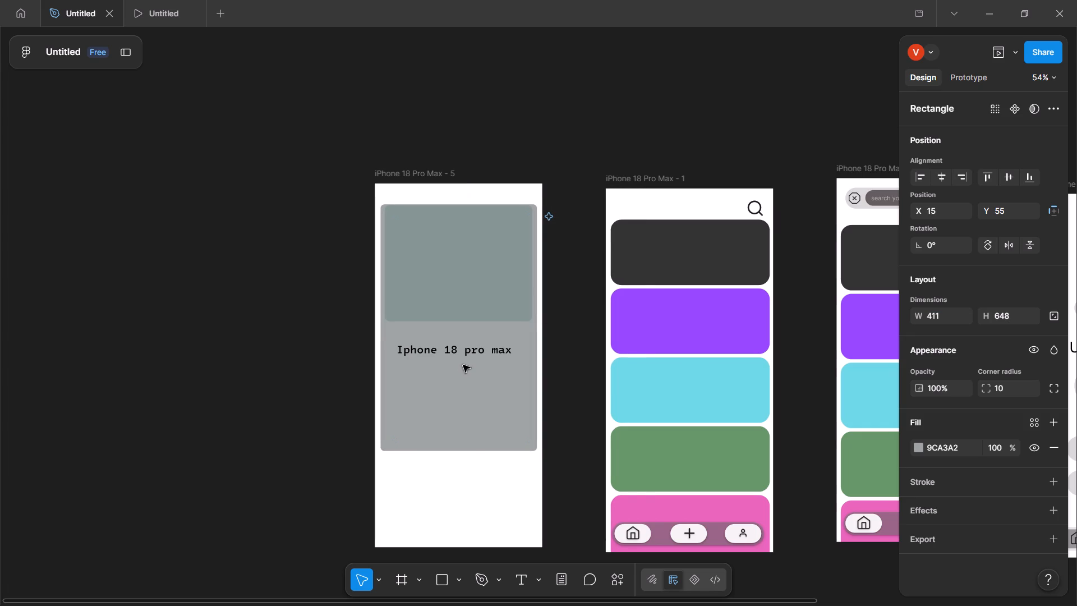
Increase the large grey rectangle's width to 424.
{"action": "left_click", "coordinate": [936, 316]}
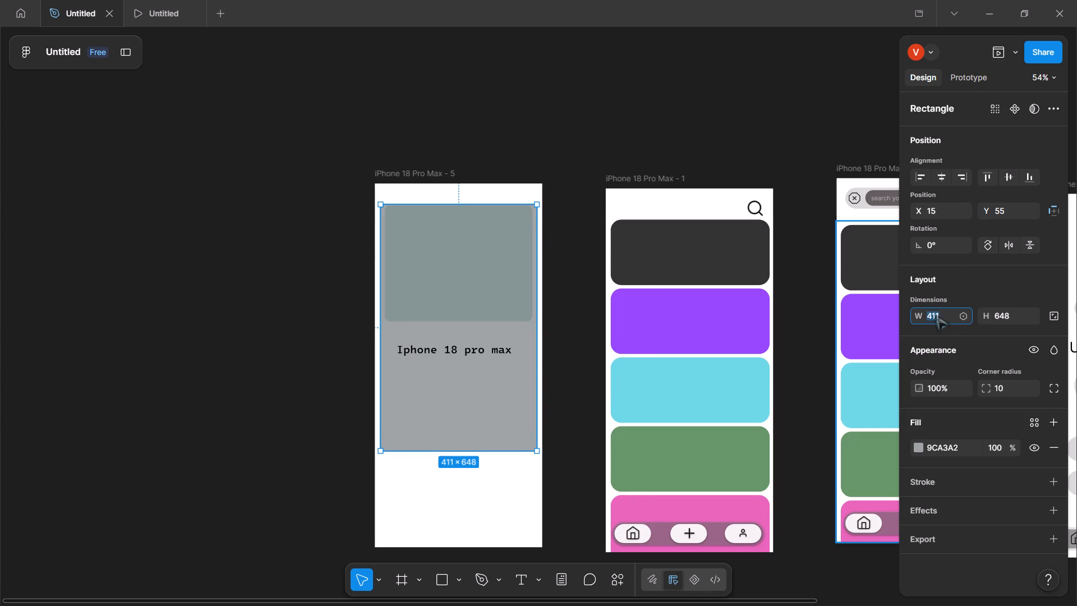
{"action": "key", "text": "Up"}
{"action": "key", "text": "Up"}
{"action": "key", "text": "Up"}
{"action": "key", "text": "Up"}
{"action": "key", "text": "Up"}
{"action": "key", "text": "Up"}
{"action": "key", "text": "Up"}
{"action": "key", "text": "Up"}
{"action": "key", "text": "Up"}
{"action": "key", "text": "Up"}
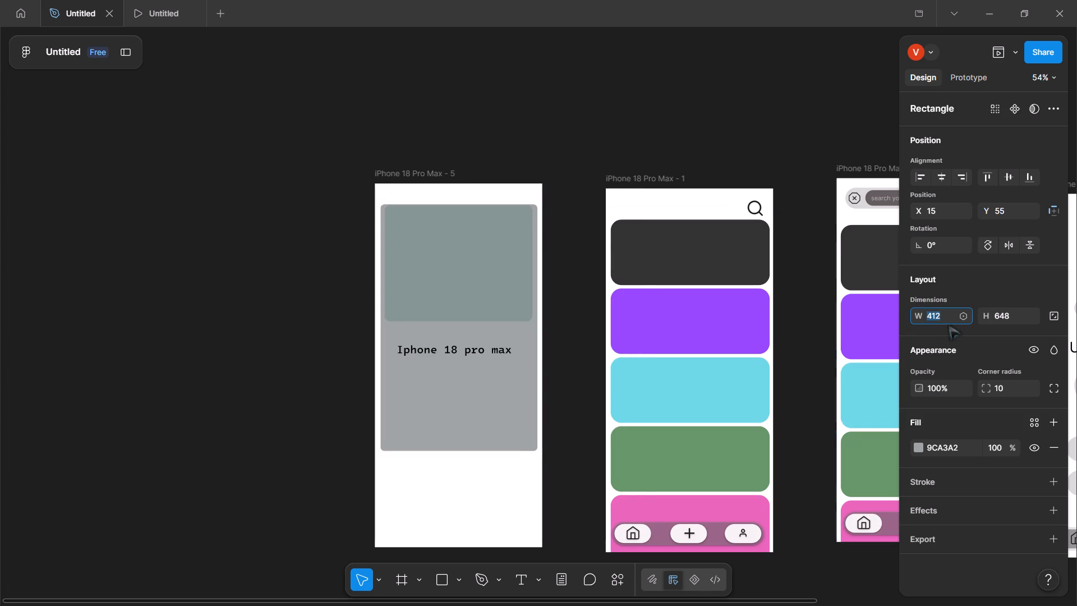
{"action": "key", "text": "Up"}
{"action": "key", "text": "Up"}
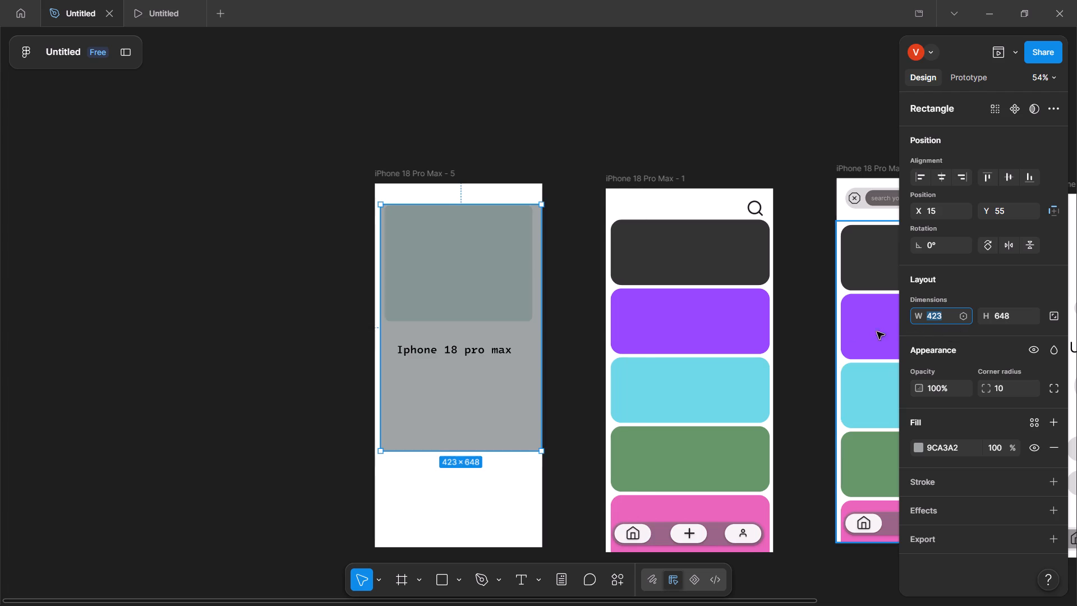
{"action": "key", "text": "Up"}
Nudge the widened large grey rectangle left to X 6.
{"action": "left_click", "coordinate": [508, 363]}
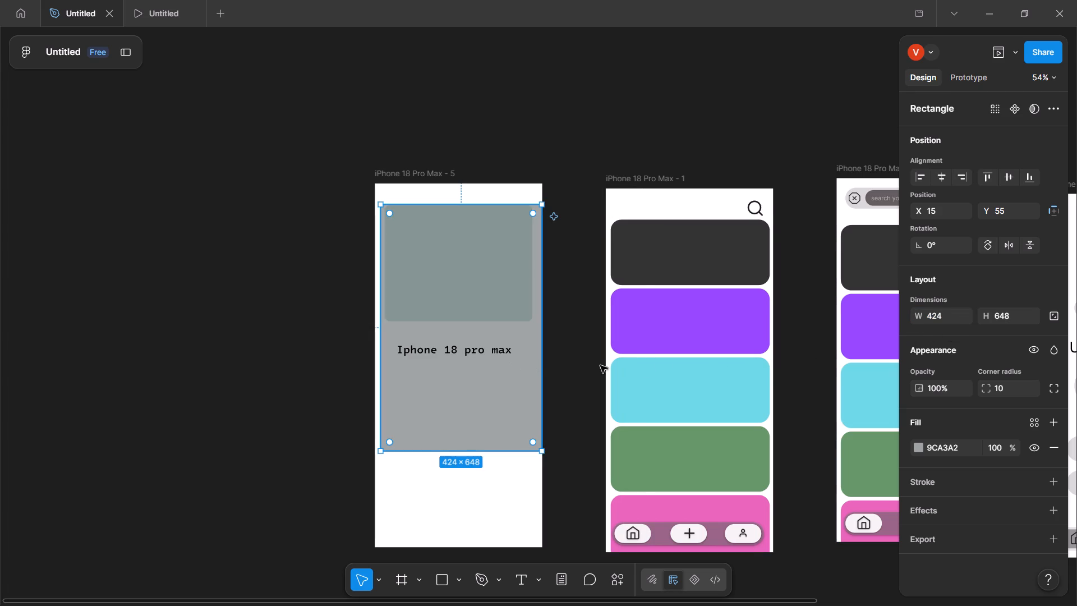
{"action": "key", "text": "Left"}
{"action": "key", "text": "Left"}
{"action": "key", "text": "Left"}
{"action": "key", "text": "Left"}
{"action": "key", "text": "Left"}
{"action": "key", "text": "Left"}
{"action": "key", "text": "Left"}
{"action": "key", "text": "Left"}
{"action": "key", "text": "Left"}
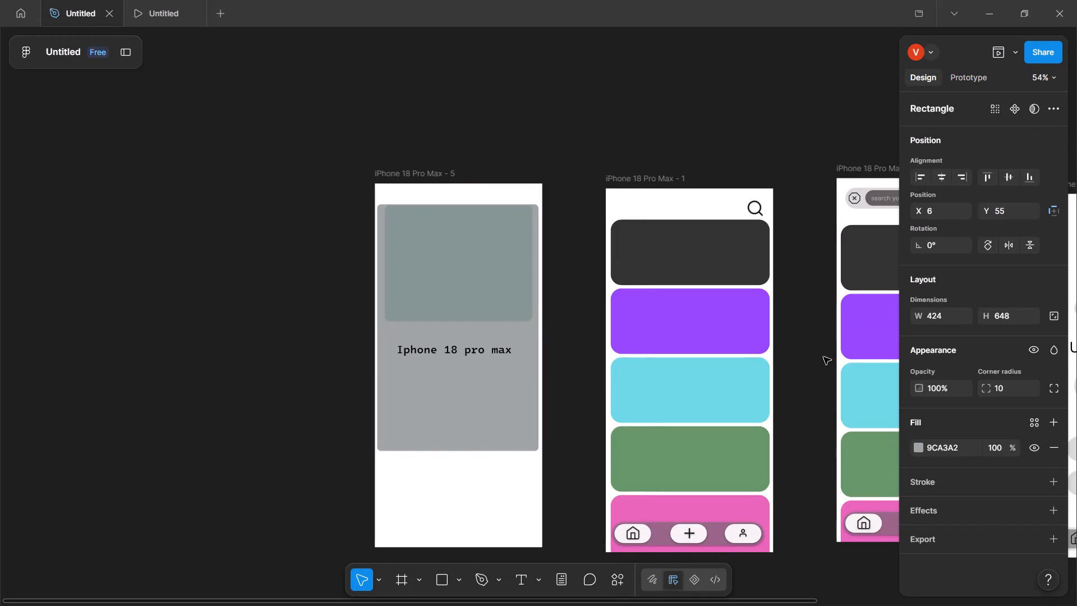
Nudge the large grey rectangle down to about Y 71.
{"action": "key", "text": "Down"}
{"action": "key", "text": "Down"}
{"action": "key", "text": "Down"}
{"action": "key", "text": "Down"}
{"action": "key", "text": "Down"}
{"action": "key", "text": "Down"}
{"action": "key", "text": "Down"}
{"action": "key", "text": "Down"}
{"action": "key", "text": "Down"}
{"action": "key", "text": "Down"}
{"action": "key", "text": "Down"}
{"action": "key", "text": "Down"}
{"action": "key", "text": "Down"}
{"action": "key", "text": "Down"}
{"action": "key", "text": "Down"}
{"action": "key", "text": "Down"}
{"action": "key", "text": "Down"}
Nudge the large grey rectangle up and to the right, to X 9, Y 19.
{"action": "key", "text": "Up"}
{"action": "key", "text": "Up"}
{"action": "key", "text": "Up"}
{"action": "key", "text": "Up"}
{"action": "key", "text": "Up"}
{"action": "key", "text": "Up"}
{"action": "key", "text": "Up"}
{"action": "key", "text": "Up"}
{"action": "key", "text": "Up"}
{"action": "key", "text": "Up"}
{"action": "key", "text": "Up"}
{"action": "key", "text": "Up"}
{"action": "key", "text": "Up"}
{"action": "key", "text": "Up"}
{"action": "key", "text": "Up"}
{"action": "key", "text": "Up"}
{"action": "key", "text": "Up"}
{"action": "key", "text": "Up"}
{"action": "key", "text": "Up"}
{"action": "key", "text": "Up"}
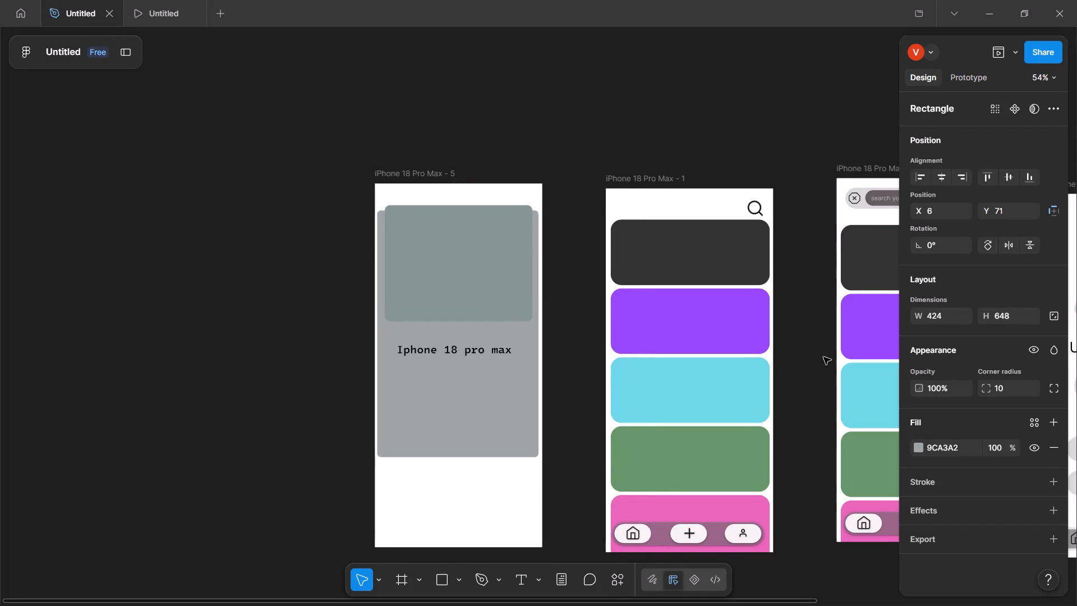
{"action": "key", "text": "Up"}
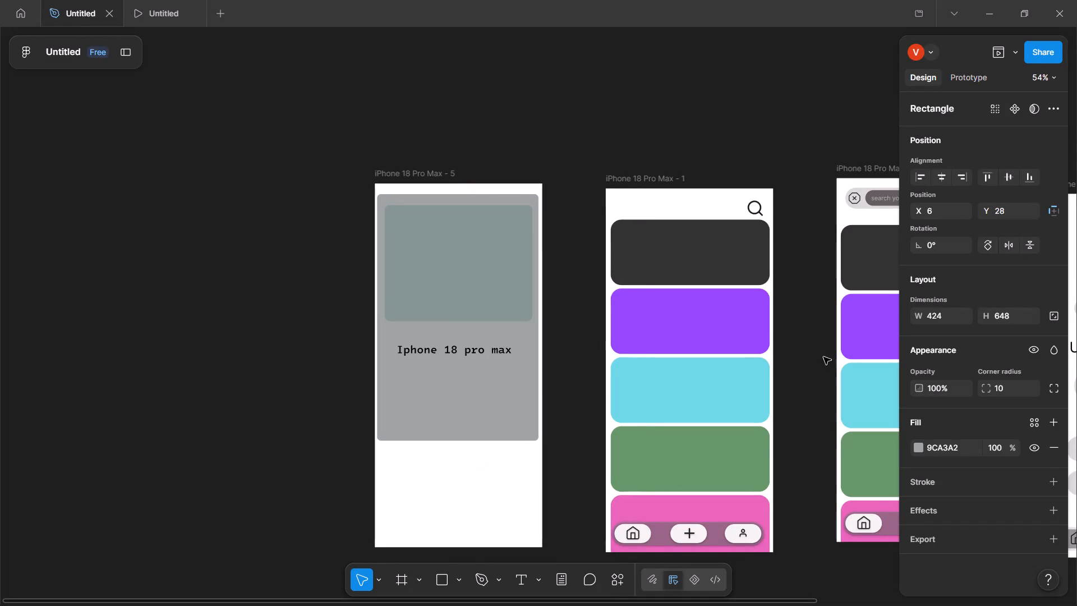
{"action": "key", "text": "Up"}
{"action": "key", "text": "Up"}
{"action": "key", "text": "Up"}
{"action": "key", "text": "Up"}
{"action": "key", "text": "Up"}
{"action": "key", "text": "Up"}
{"action": "key", "text": "Up"}
{"action": "key", "text": "Up"}
{"action": "key", "text": "Up"}
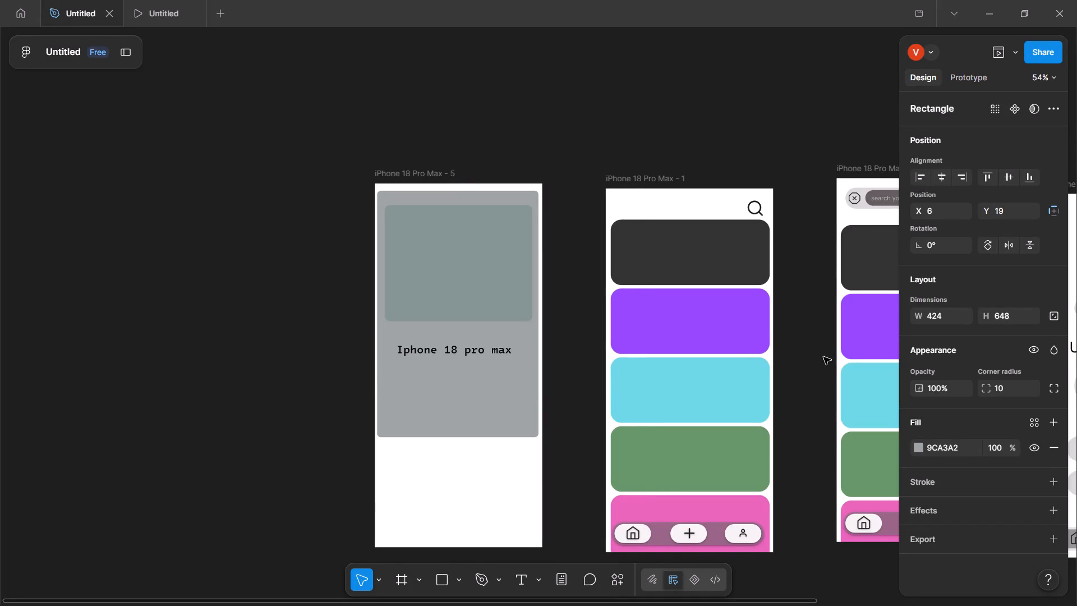
{"action": "key", "text": "Right"}
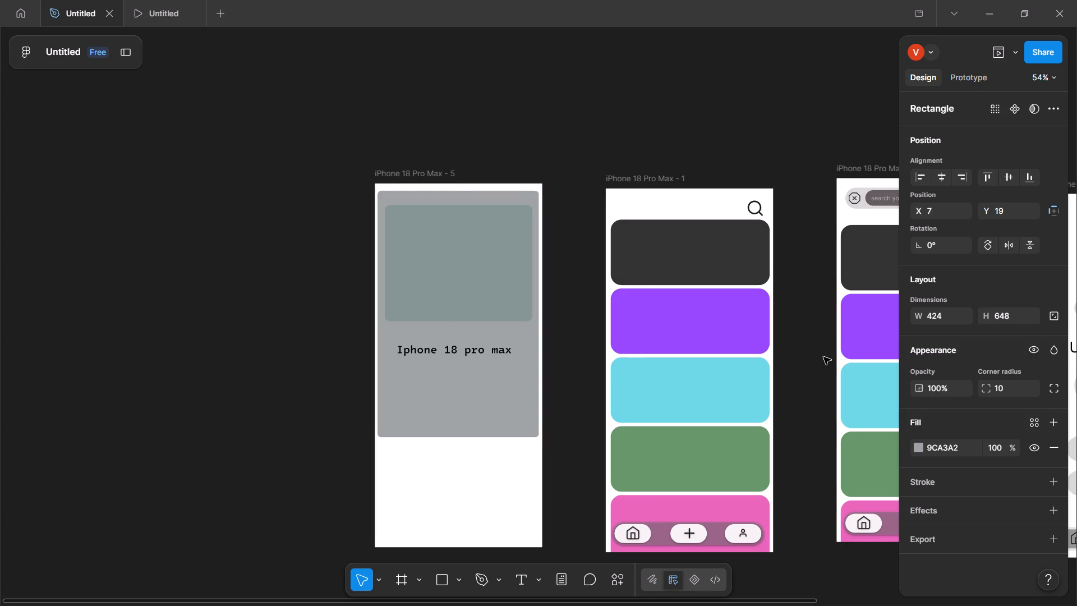
{"action": "key", "text": "Right"}
{"action": "key", "text": "Right"}
Nudge the smaller grey-green rectangle up to Y 43 inside the large grey card.
{"action": "left_click", "coordinate": [406, 250]}
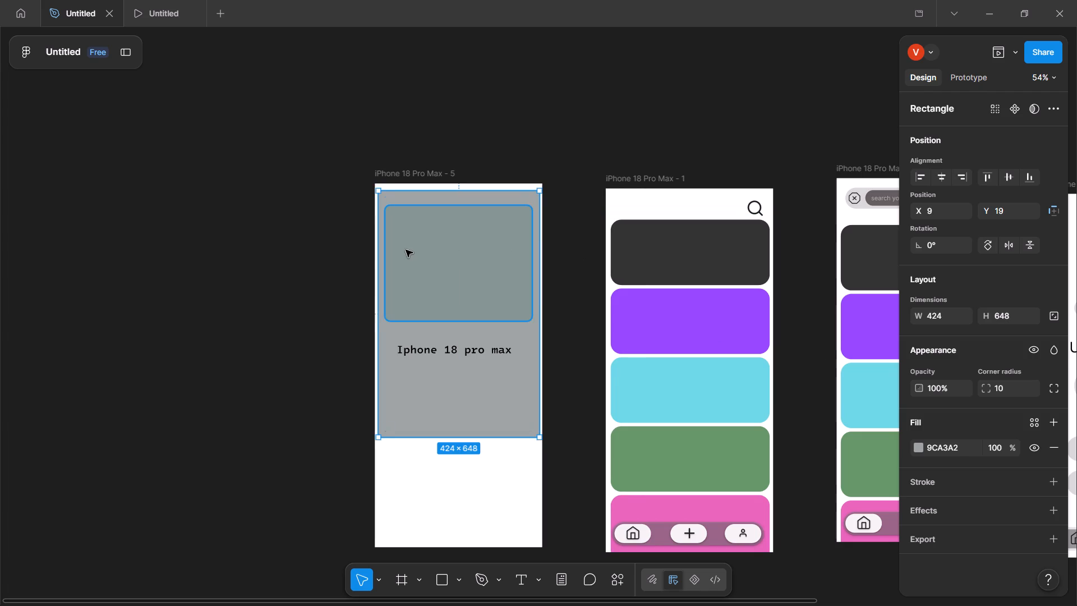
{"action": "key", "text": "Up"}
{"action": "key", "text": "Up"}
{"action": "key", "text": "Up"}
{"action": "key", "text": "Up"}
{"action": "key", "text": "Up"}
{"action": "key", "text": "Up"}
{"action": "key", "text": "Up"}
{"action": "key", "text": "Up"}
{"action": "key", "text": "Up"}
{"action": "key", "text": "Up"}
{"action": "key", "text": "Up"}
{"action": "key", "text": "Up"}
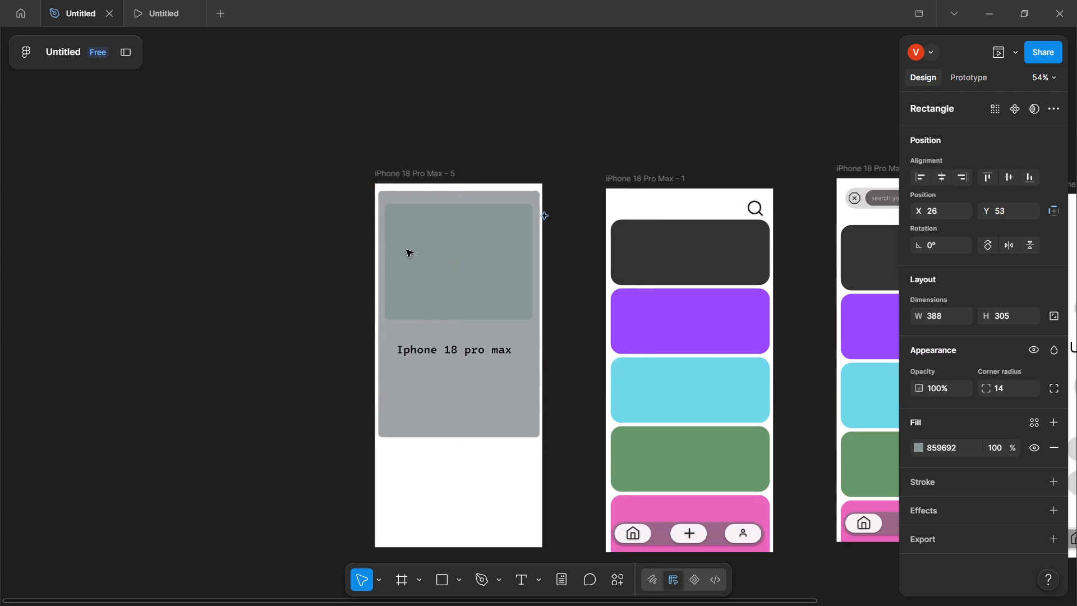
{"action": "key", "text": "Up"}
{"action": "key", "text": "Up"}
Increase the smaller grey-green rectangle's width to 400.
{"action": "left_click", "coordinate": [435, 255]}
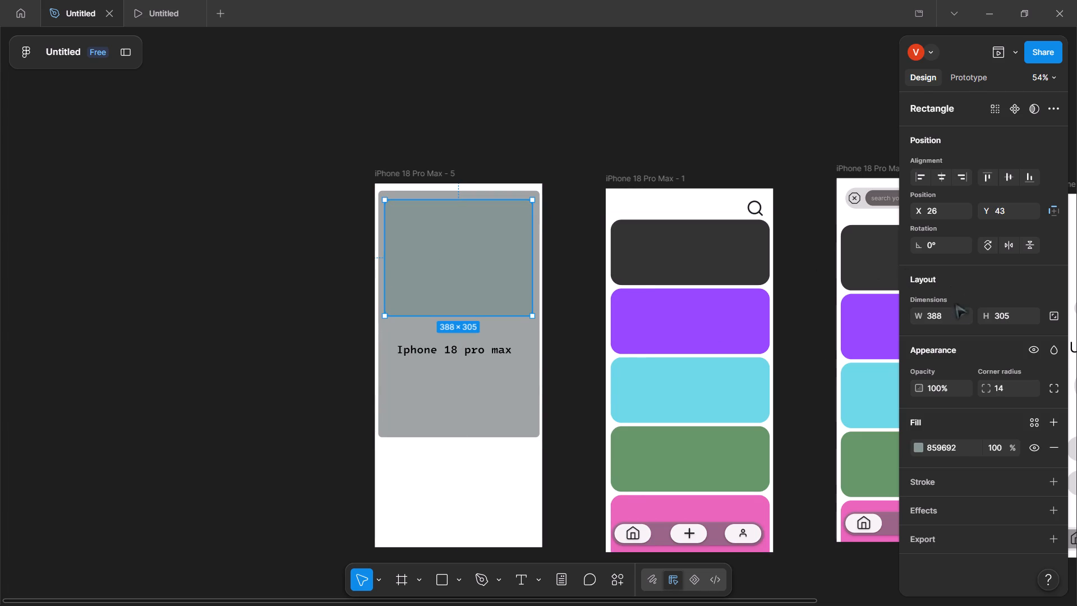
{"action": "left_click", "coordinate": [955, 307]}
{"action": "key", "text": "Up"}
{"action": "key", "text": "Up"}
{"action": "key", "text": "Up"}
{"action": "key", "text": "Up"}
{"action": "key", "text": "Up"}
{"action": "key", "text": "Up"}
{"action": "key", "text": "Up"}
{"action": "key", "text": "Up"}
{"action": "key", "text": "Up"}
{"action": "key", "text": "Up"}
{"action": "key", "text": "Up"}
{"action": "key", "text": "Up"}
{"action": "key", "text": "Up"}
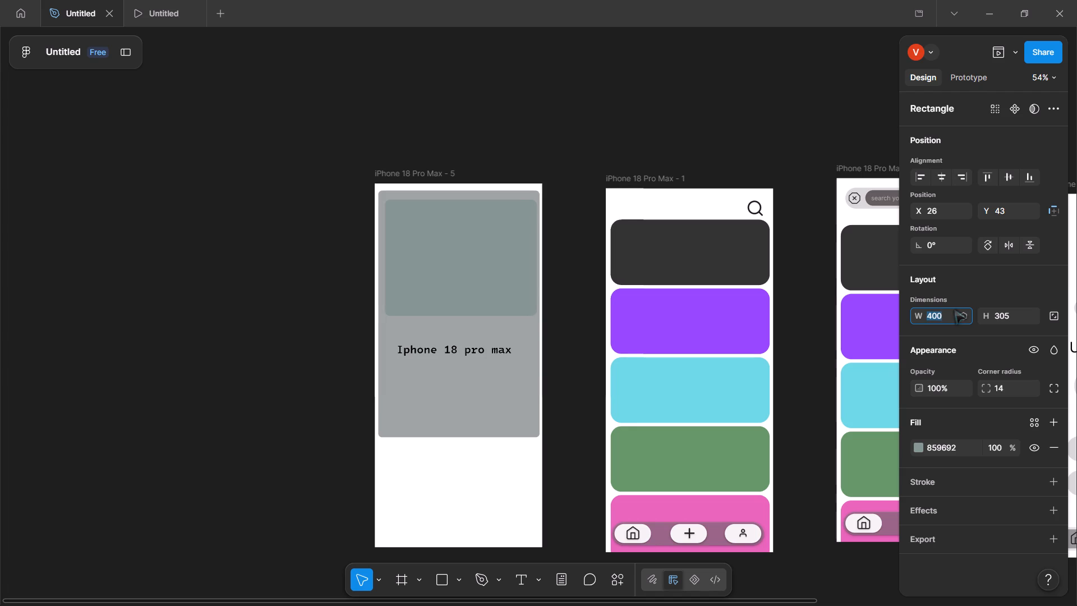
{"action": "key", "text": "Up"}
{"action": "key", "text": "Down"}
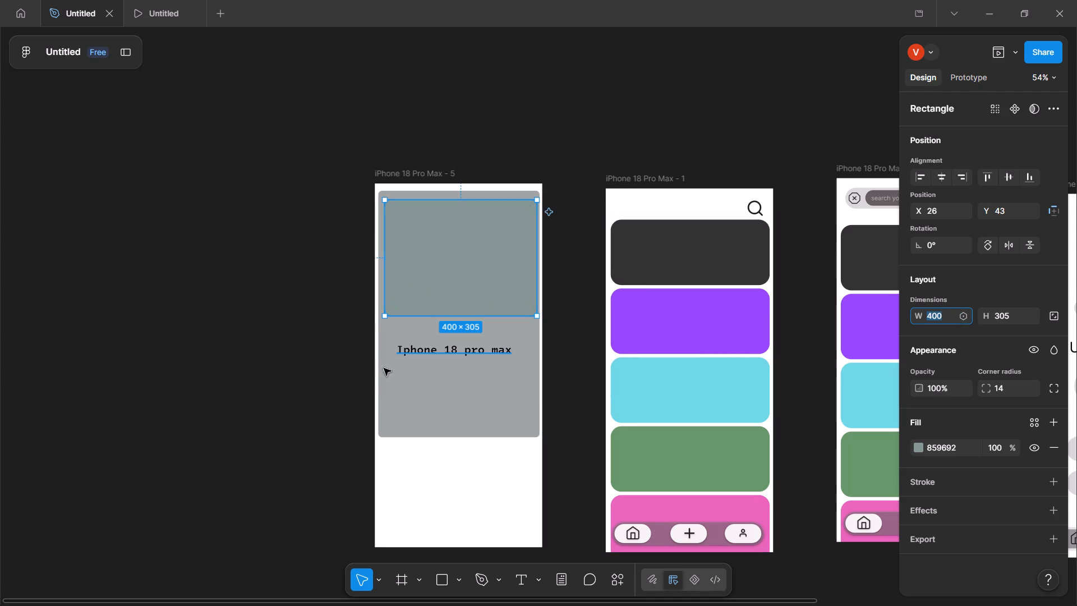
{"action": "left_click", "coordinate": [444, 481]}
Nudge the widened grey-green rectangle left to X 22 to centre it on the large grey card.
{"action": "left_click", "coordinate": [452, 302]}
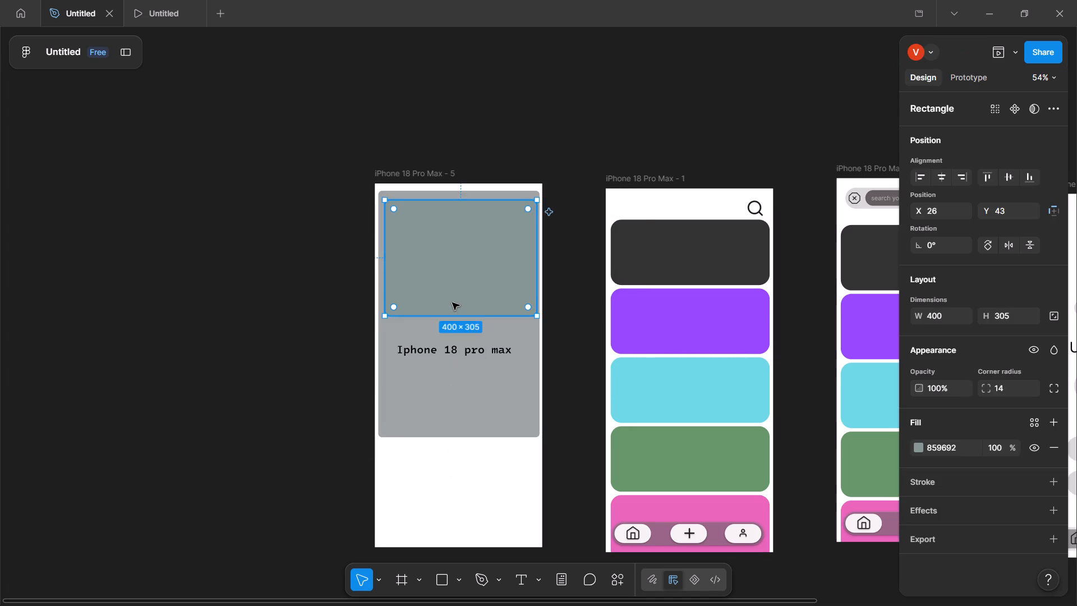
{"action": "key", "text": "Left"}
{"action": "key", "text": "Left"}
{"action": "key", "text": "Left"}
{"action": "key", "text": "Left"}
{"action": "key", "text": "Left"}
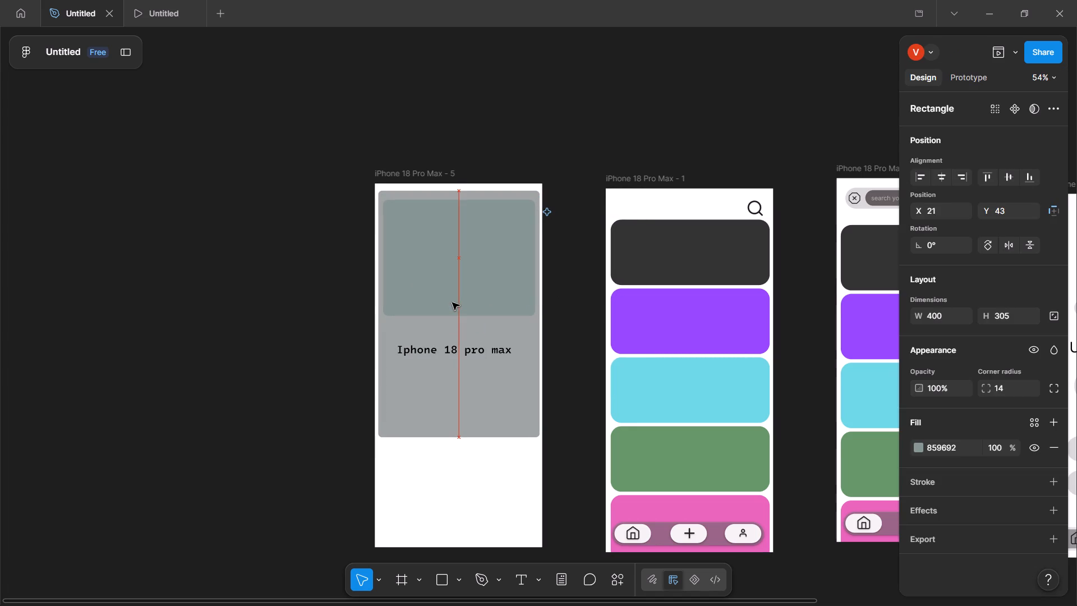
{"action": "key", "text": "Right"}
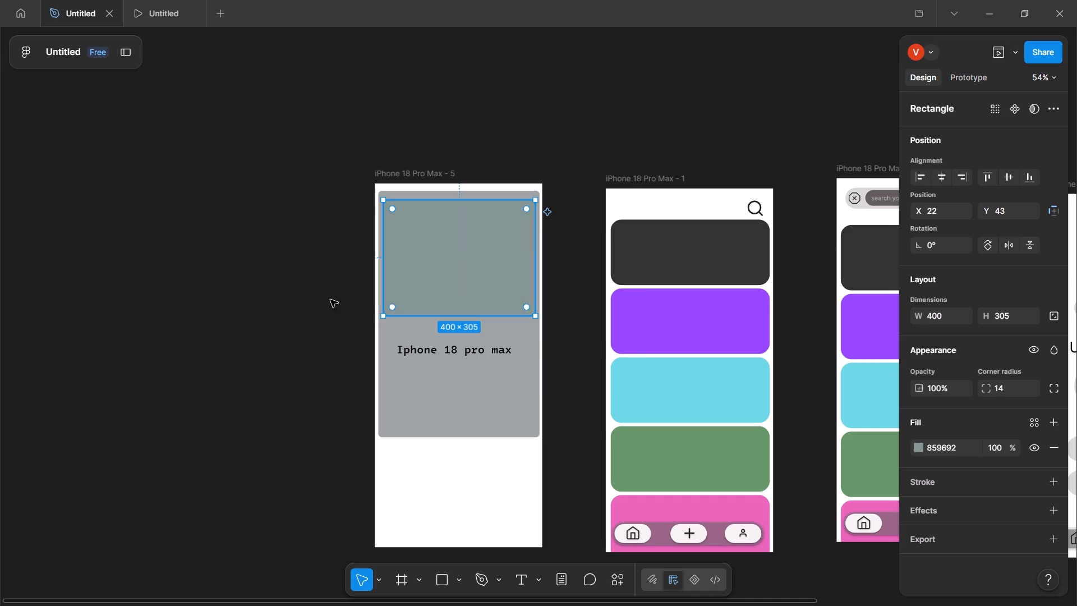
{"action": "left_click", "coordinate": [217, 293]}
{"action": "left_click", "coordinate": [468, 288]}
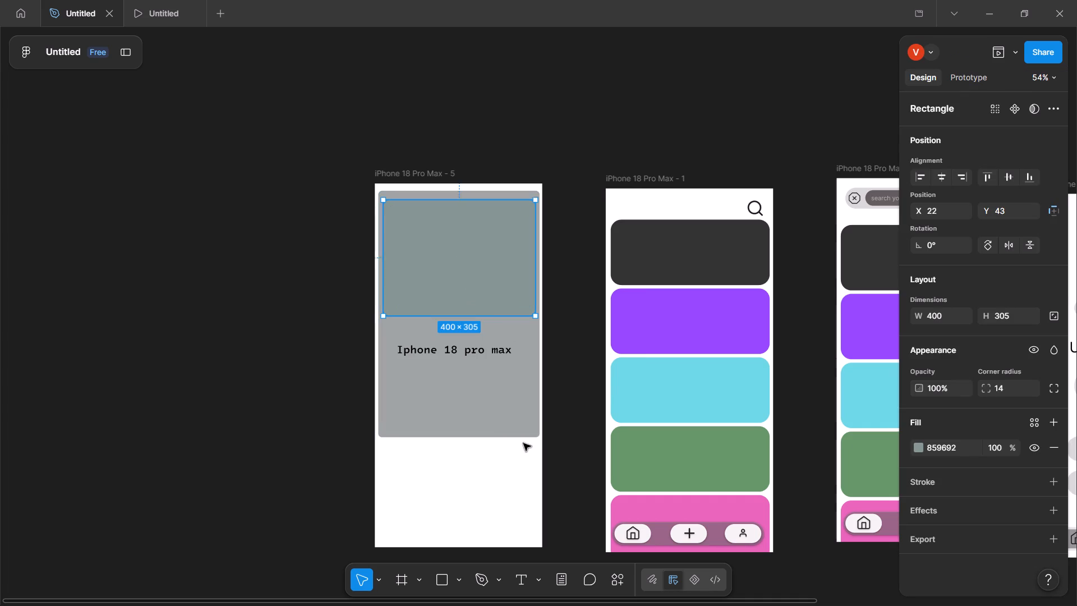
Add a text box about 260 × 34 below the "Iphone 18 pro max" label reading "8/128 variant".
{"action": "left_click", "coordinate": [451, 377]}
{"action": "left_click", "coordinate": [513, 579]}
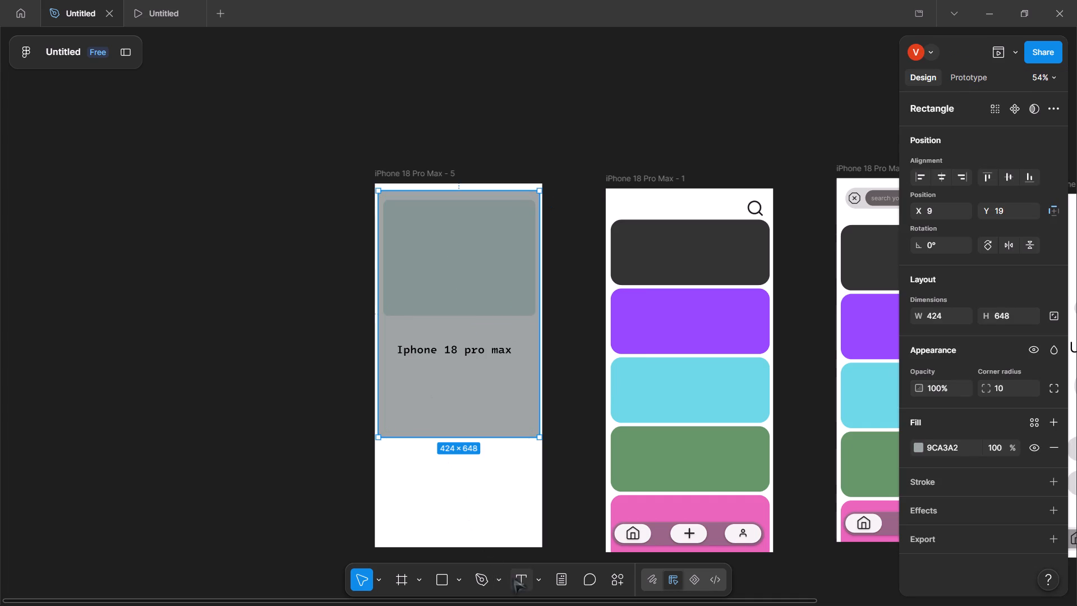
{"action": "left_click_drag", "start_coordinate": [402, 371], "coordinate": [496, 382]}
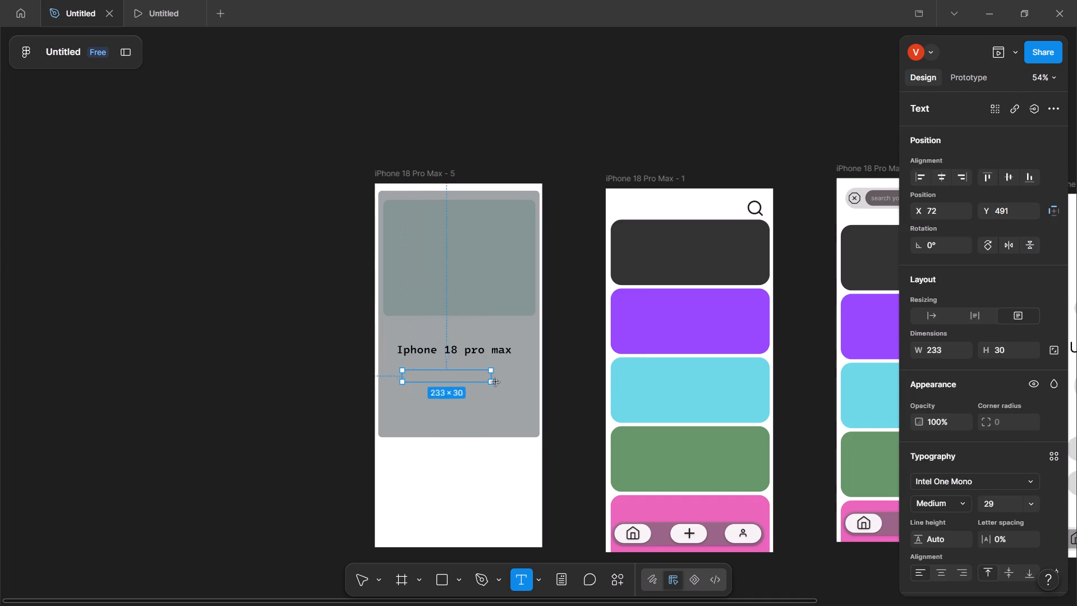
{"action": "left_click_drag", "start_coordinate": [496, 382], "coordinate": [501, 383]}
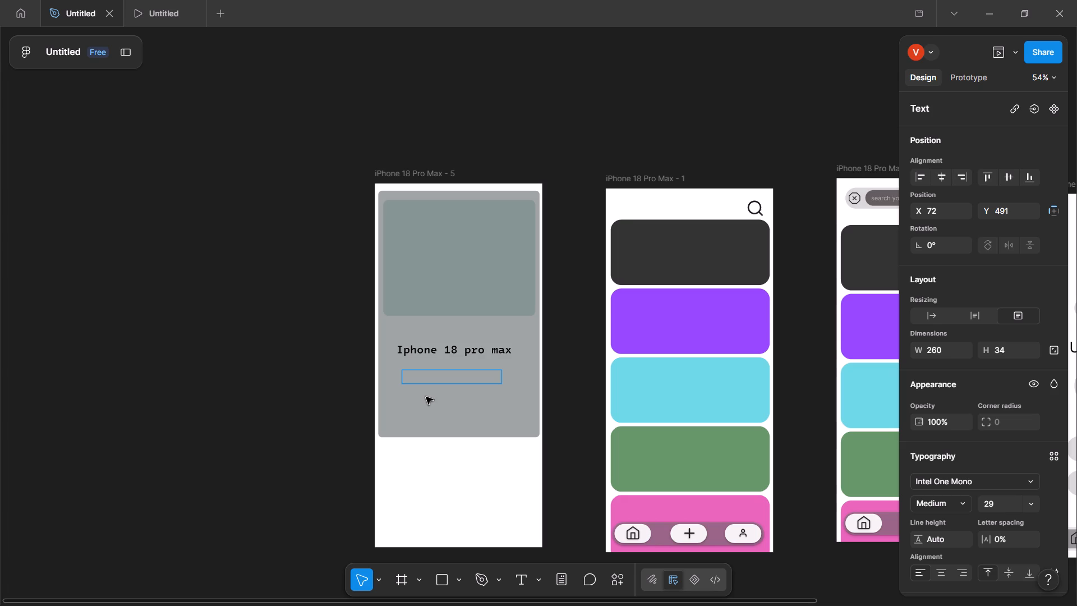
{"action": "key", "text": "8"}
{"action": "key", "text": "slash"}
{"action": "key", "text": "1"}
{"action": "type", "text": "227"}
{"action": "key", "text": "BackSpace"}
{"action": "key", "text": "BackSpace"}
{"action": "type", "text": "78"}
{"action": "key", "text": "BackSpace"}
{"action": "key", "text": "BackSpace"}
{"action": "key", "text": "8"}
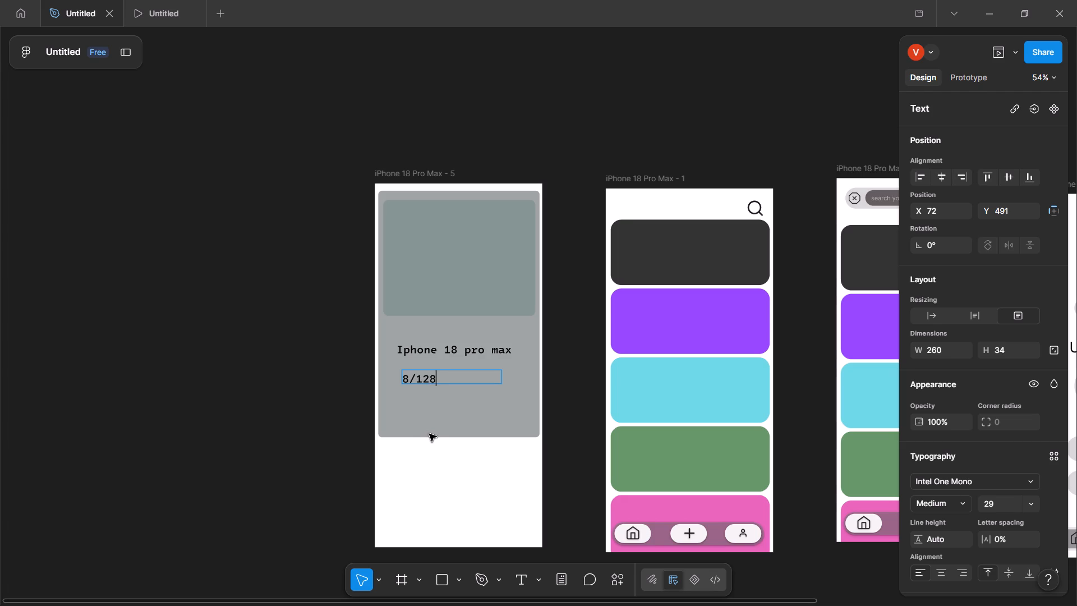
{"action": "key", "text": "space"}
{"action": "type", "text": "variant"}
{"action": "left_click", "coordinate": [489, 478]}
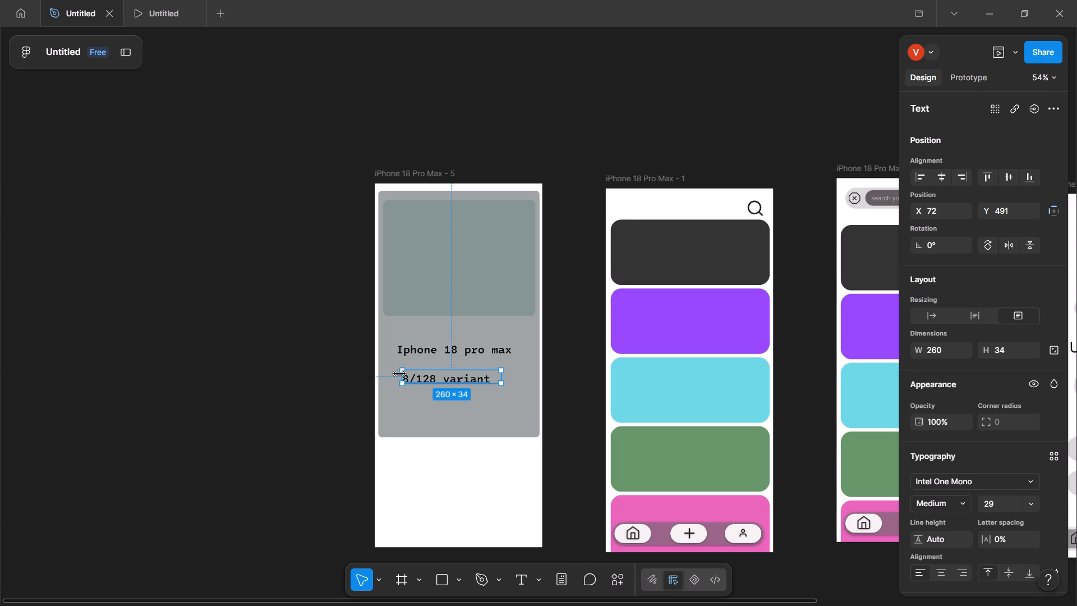
Move the "8/128 variant" text up so it sits centred closely beneath the "Iphone 18 pro max" label.
{"action": "left_click_drag", "start_coordinate": [427, 373], "coordinate": [431, 360]}
{"action": "left_click", "coordinate": [427, 450]}
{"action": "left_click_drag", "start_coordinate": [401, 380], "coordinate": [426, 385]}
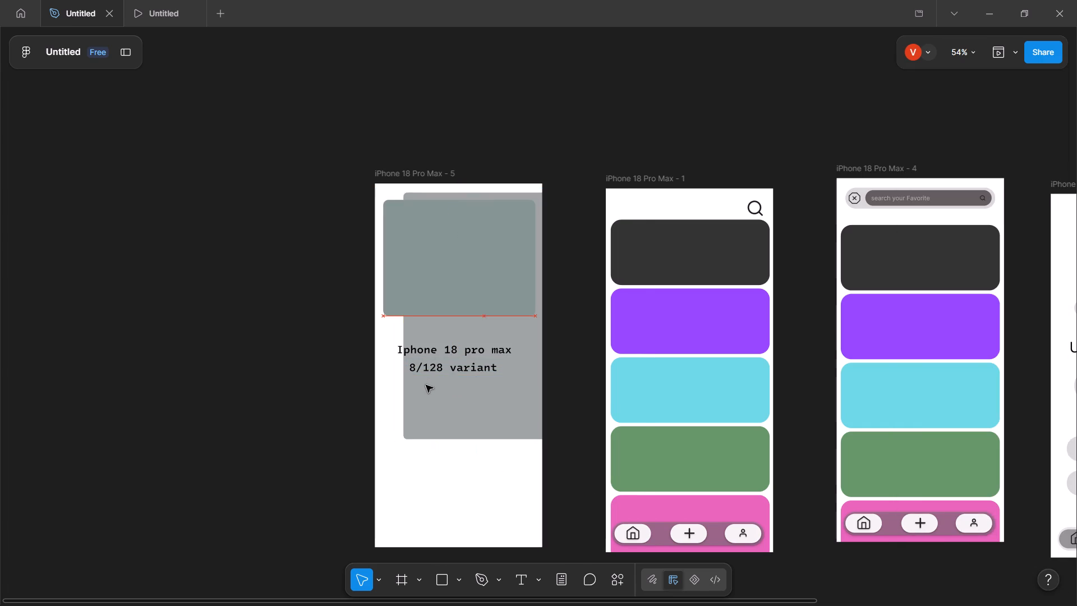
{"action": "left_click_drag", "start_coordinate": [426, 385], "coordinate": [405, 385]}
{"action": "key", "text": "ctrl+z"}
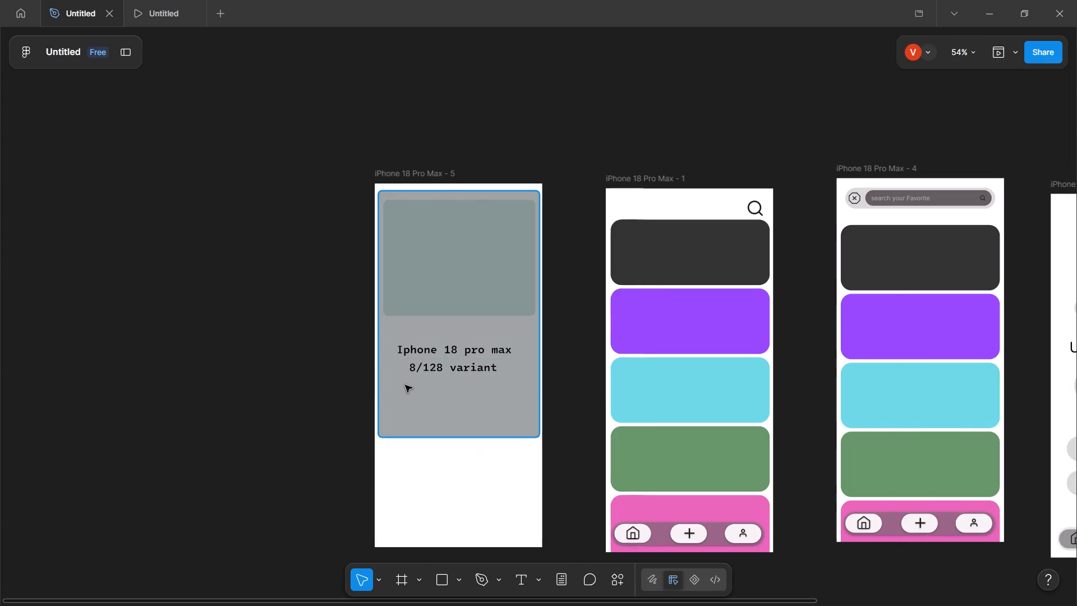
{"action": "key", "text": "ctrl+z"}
Add a text box about 293 × 56 below the "8/128 variant" text reading "color: Black".
{"action": "left_click", "coordinate": [405, 385]}
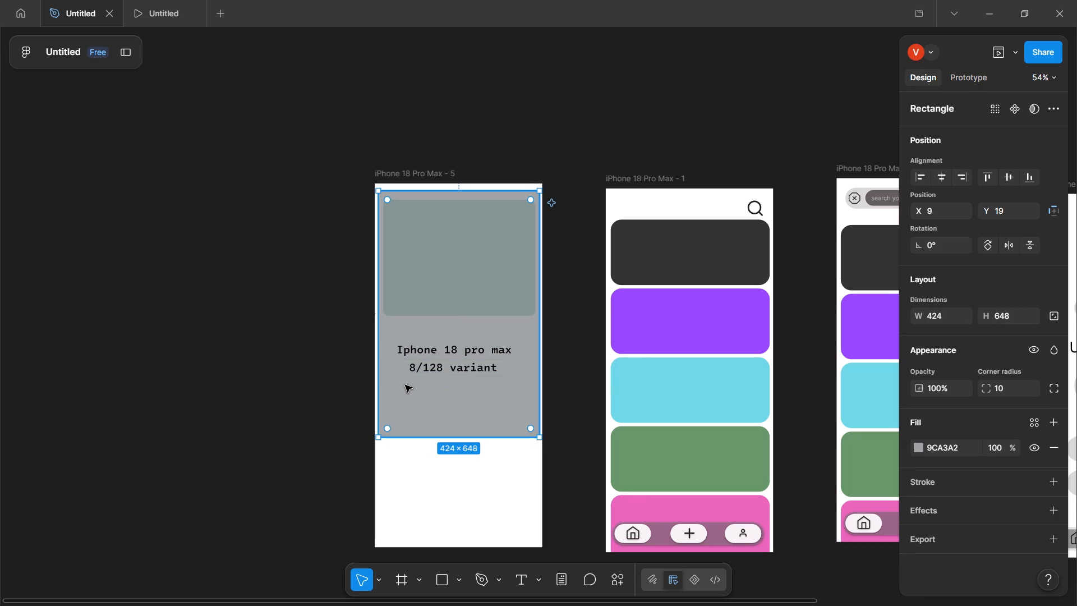
{"action": "left_click", "coordinate": [512, 579]}
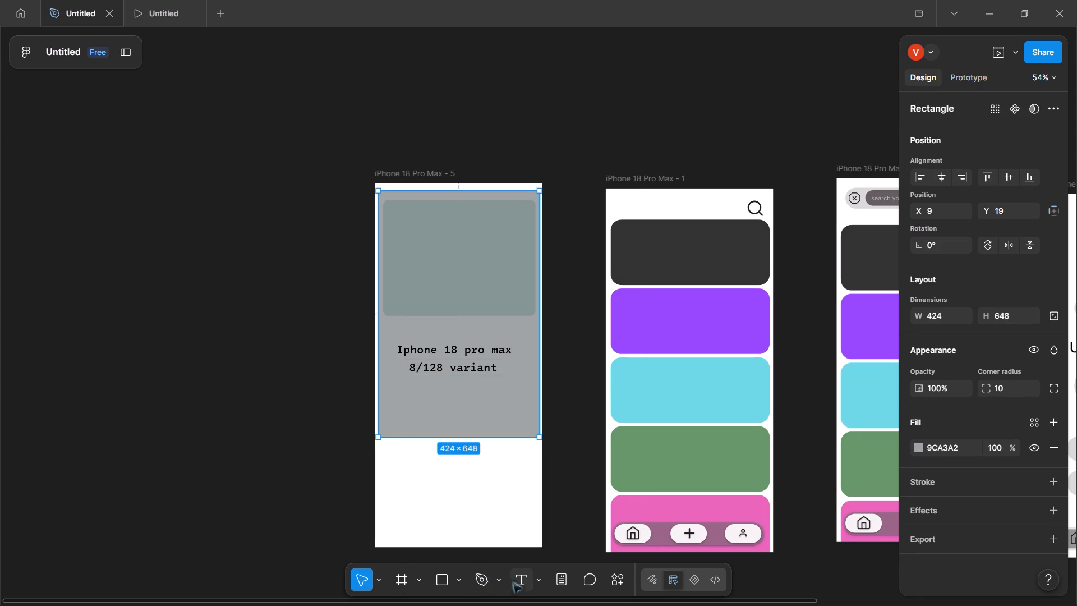
{"action": "left_click_drag", "start_coordinate": [397, 390], "coordinate": [478, 394]}
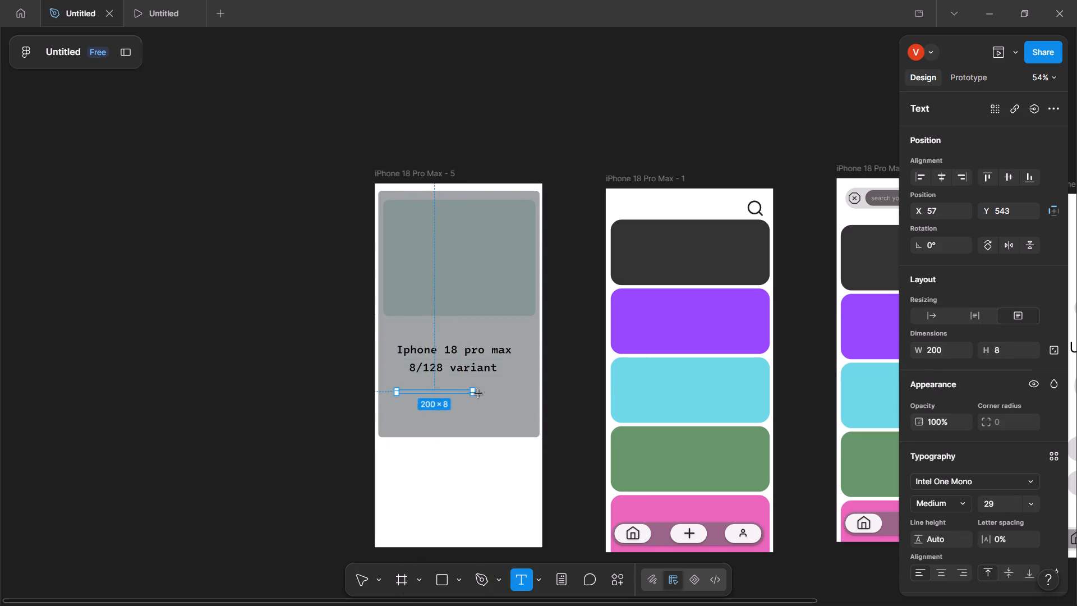
{"action": "left_click_drag", "start_coordinate": [478, 394], "coordinate": [508, 411]}
{"action": "left_click_drag", "start_coordinate": [462, 402], "coordinate": [463, 388]}
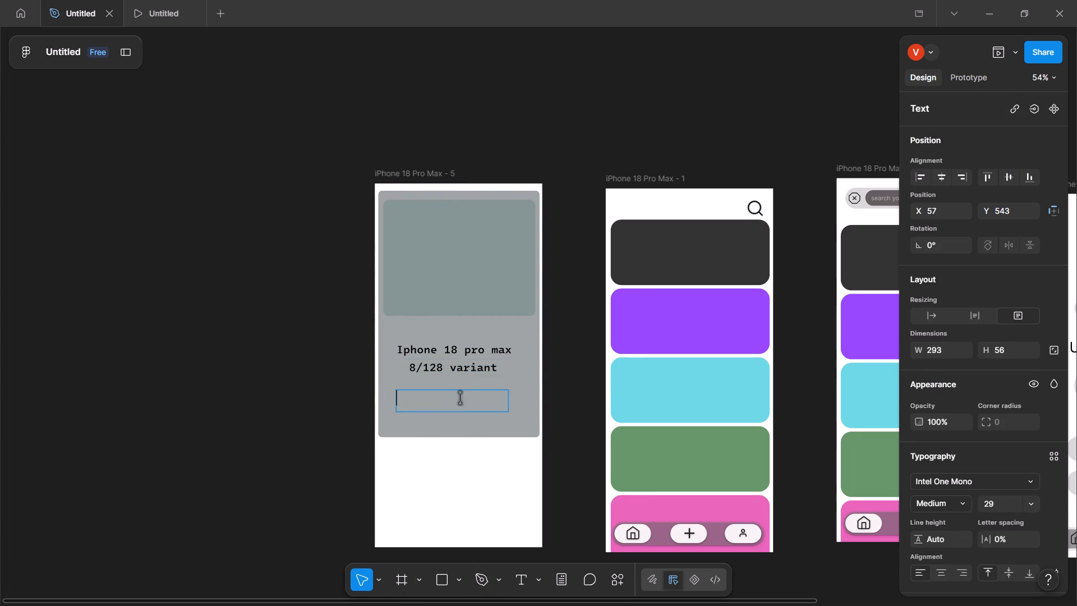
{"action": "left_click", "coordinate": [449, 397]}
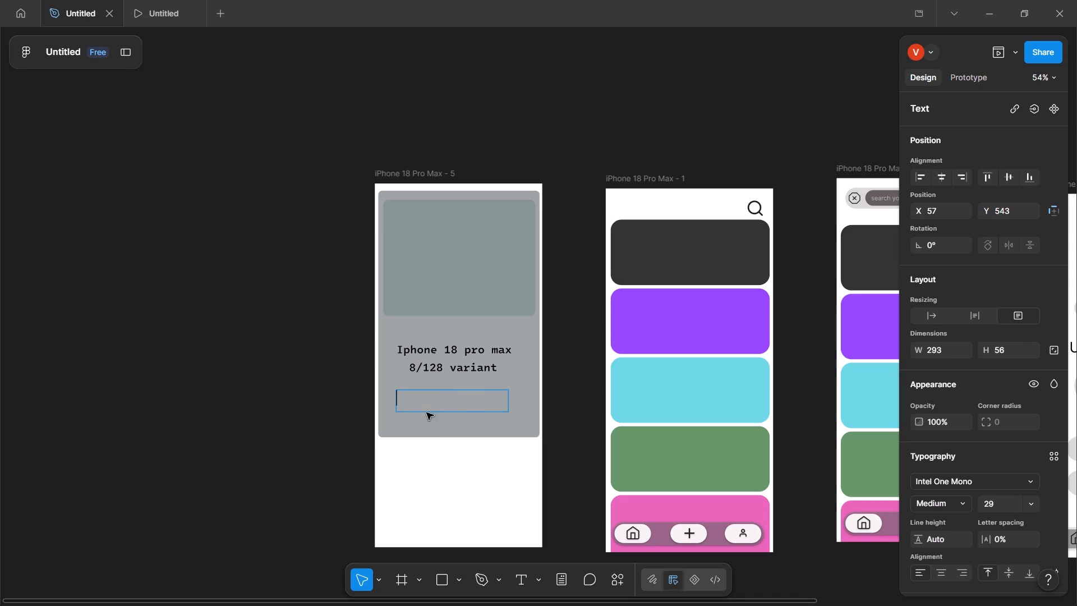
{"action": "left_click", "coordinate": [425, 402]}
{"action": "type", "text": "color"}
{"action": "type", "text": ":"}
{"action": "key", "text": "space"}
{"action": "key", "text": "b"}
{"action": "key", "text": "BackSpace"}
{"action": "type", "text": "Blak"}
{"action": "key", "text": "BackSpace"}
{"action": "type", "text": "ck"}
{"action": "left_click", "coordinate": [455, 479]}
Shorten the large grey card on iPhone 18 Pro Max - 5 from its bottom edge to about 424 × 606.
{"action": "left_click", "coordinate": [413, 434]}
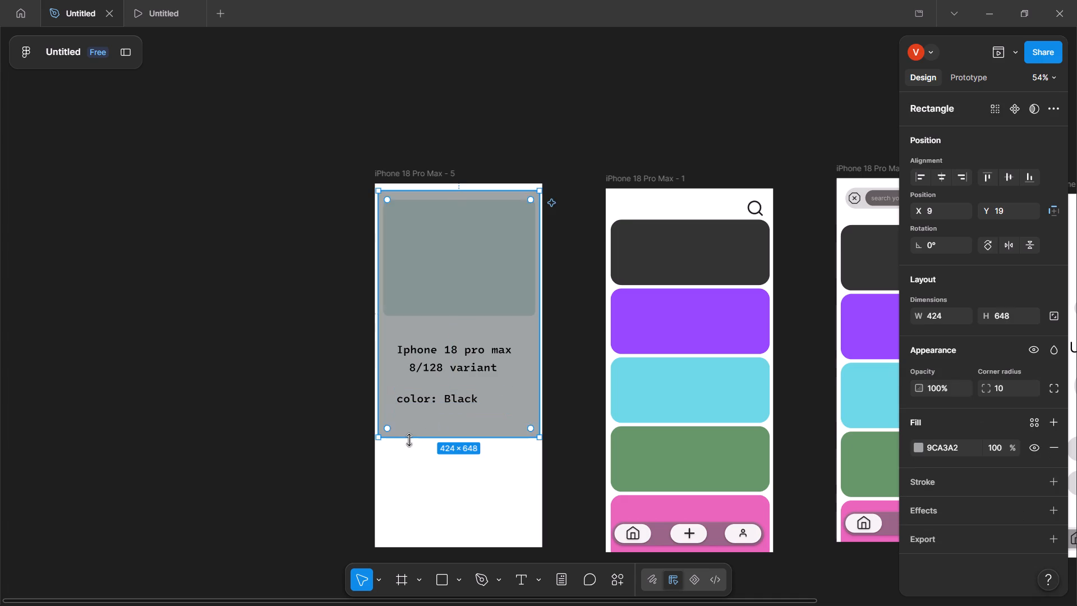
{"action": "left_click_drag", "start_coordinate": [407, 440], "coordinate": [404, 412]}
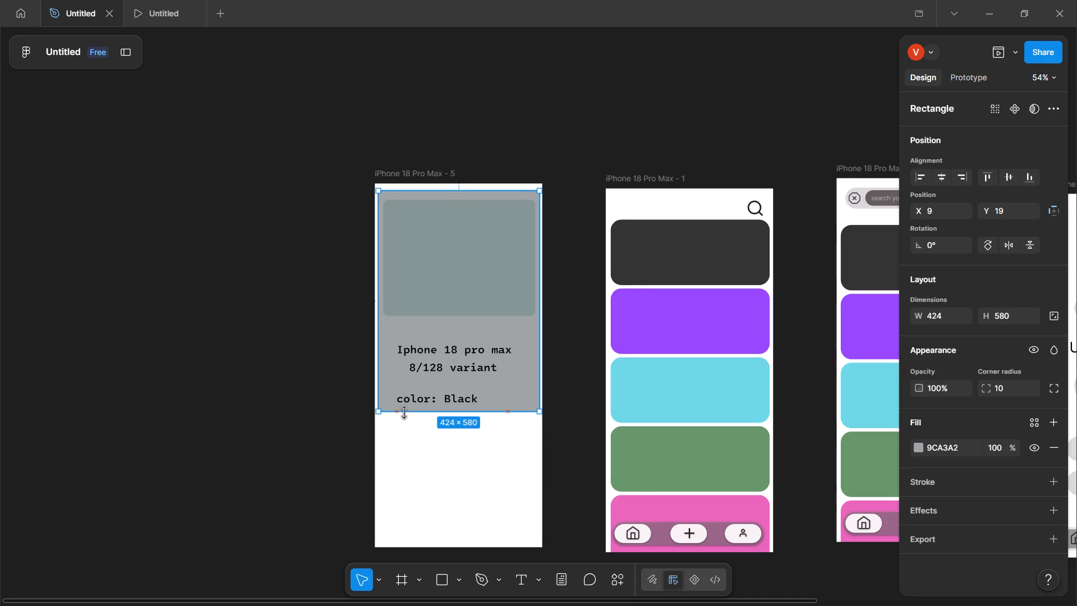
{"action": "left_click_drag", "start_coordinate": [404, 412], "coordinate": [407, 423]}
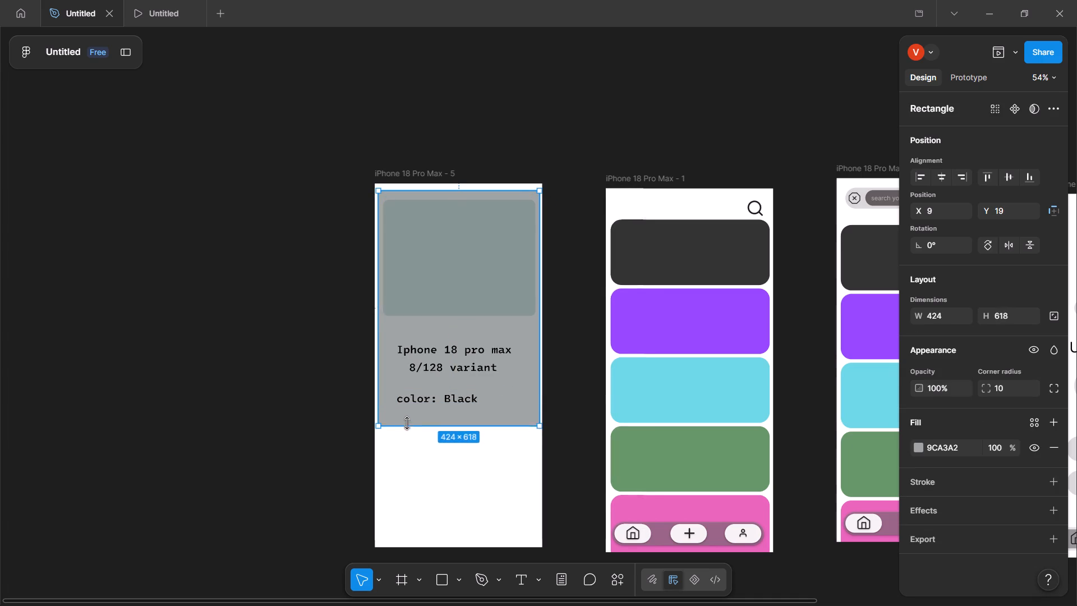
{"action": "left_click_drag", "start_coordinate": [407, 423], "coordinate": [408, 421]}
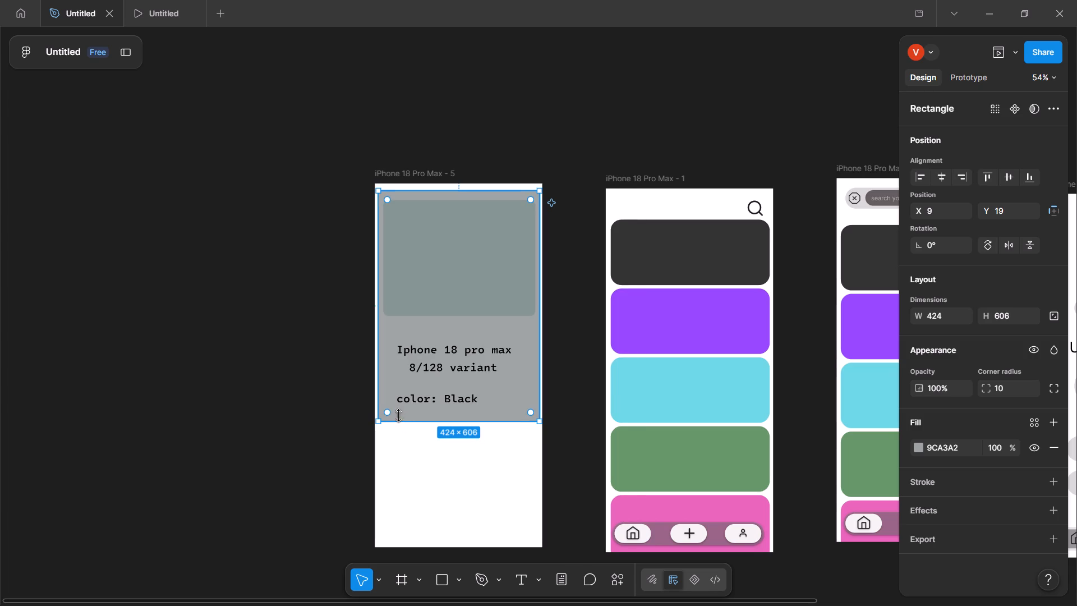
Move the "color: Black" text up to about X 81, Y 512, closely beneath the "8/128 variant" text.
{"action": "left_click", "coordinate": [426, 398]}
{"action": "left_click_drag", "start_coordinate": [426, 398], "coordinate": [431, 385]}
{"action": "left_click", "coordinate": [422, 421]}
{"action": "left_click_drag", "start_coordinate": [422, 400], "coordinate": [430, 388]}
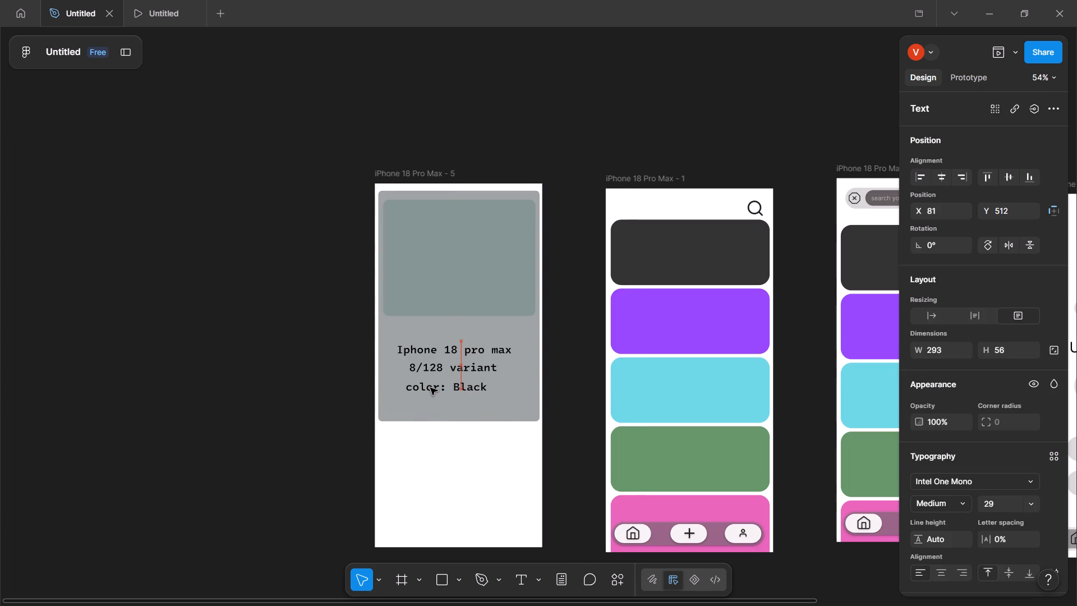
{"action": "left_click_drag", "start_coordinate": [430, 388], "coordinate": [431, 388]}
{"action": "left_click", "coordinate": [410, 462]}
Add an On tap interaction to the dark card on iPhone 18 Pro Max - 1 that navigates to iPhone 18 Pro Max - 5.
{"action": "left_click", "coordinate": [657, 250]}
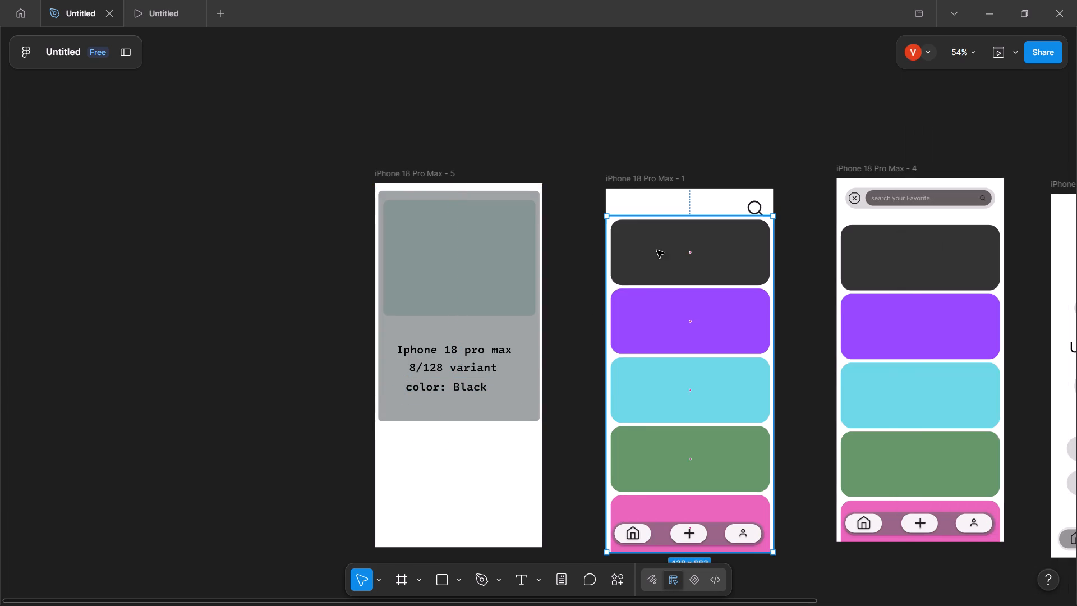
{"action": "left_click", "coordinate": [651, 248]}
{"action": "double_click", "coordinate": [645, 247]}
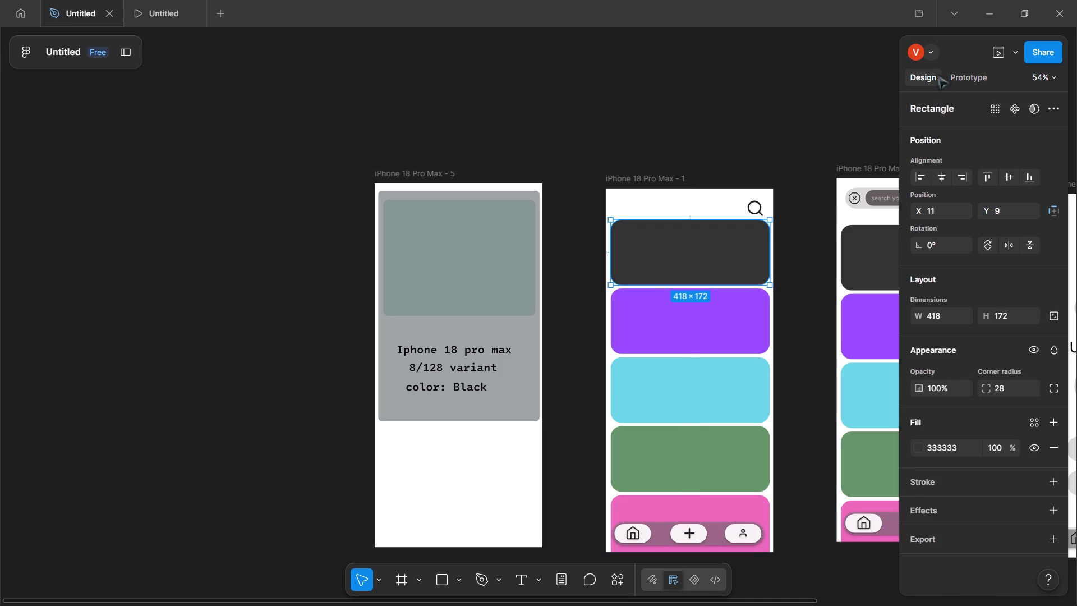
{"action": "left_click", "coordinate": [956, 76]}
{"action": "left_click", "coordinate": [1052, 145]}
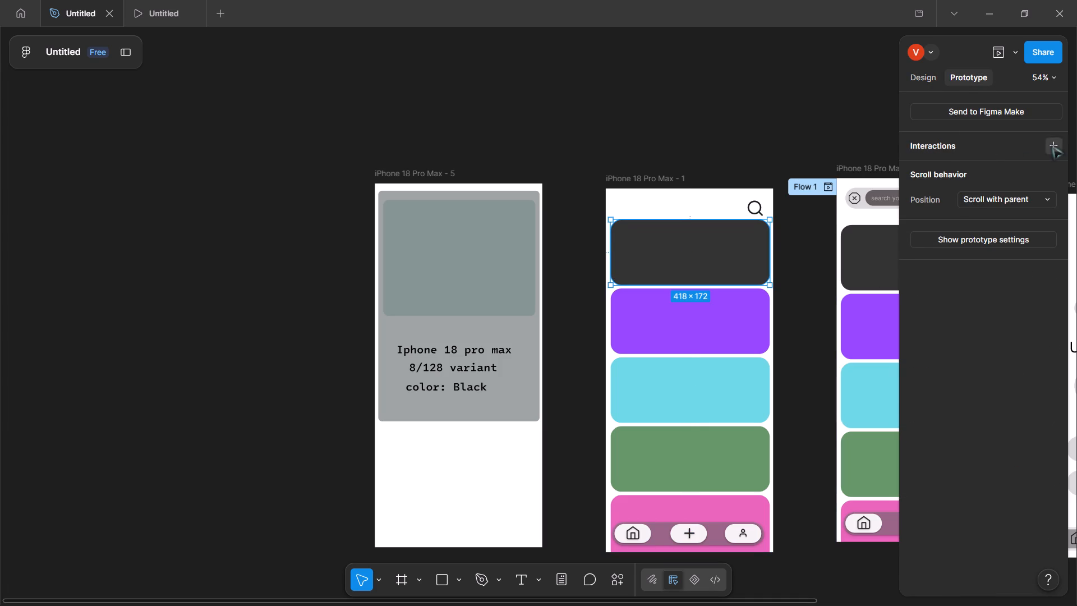
{"action": "left_click", "coordinate": [844, 189]}
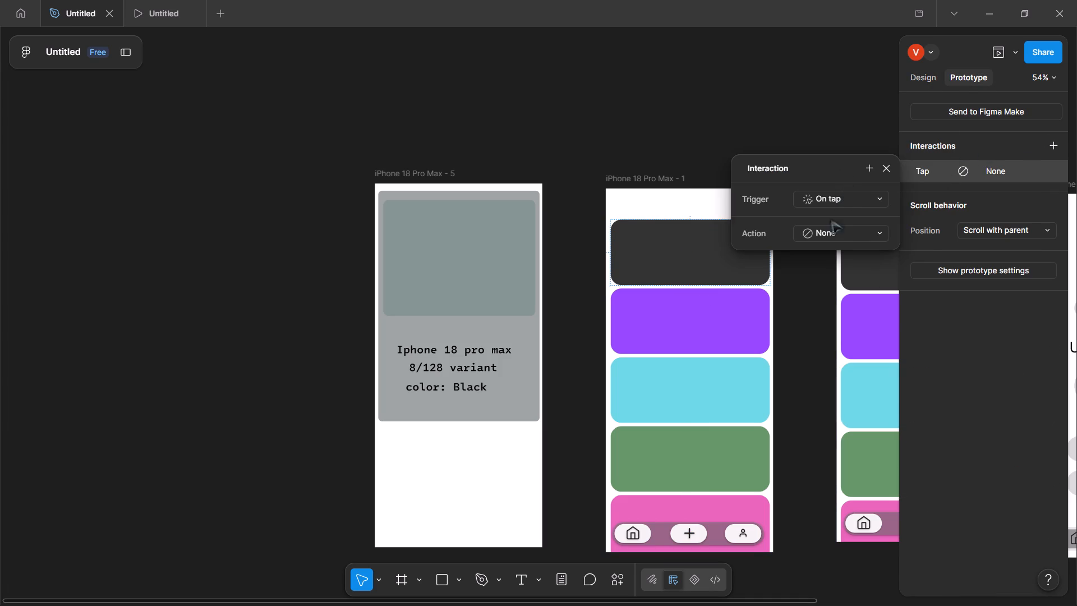
{"action": "left_click", "coordinate": [831, 229]}
{"action": "left_click", "coordinate": [819, 259]}
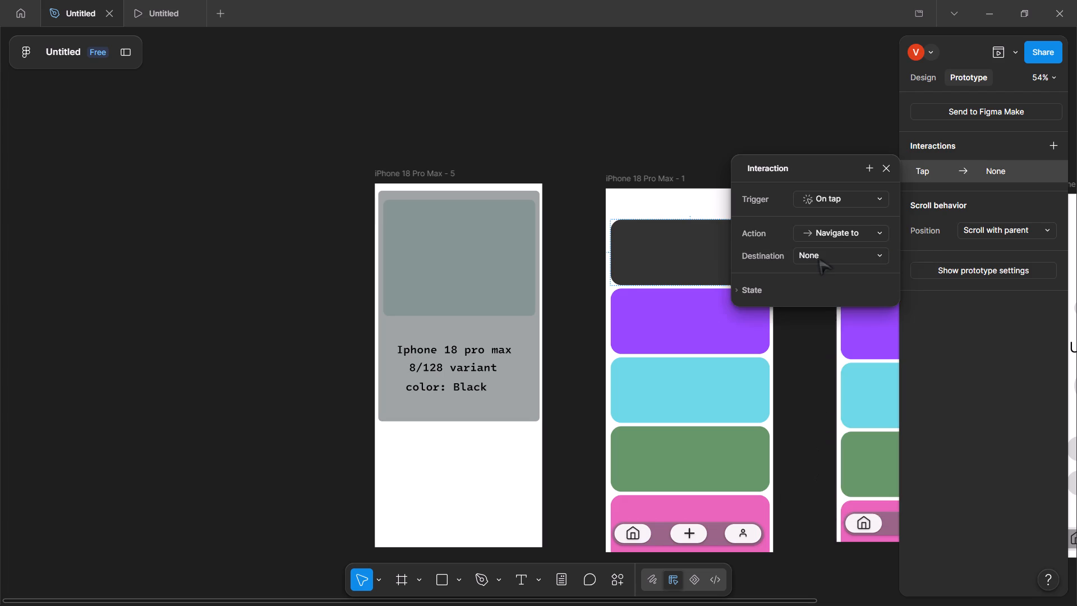
{"action": "left_click", "coordinate": [799, 259]}
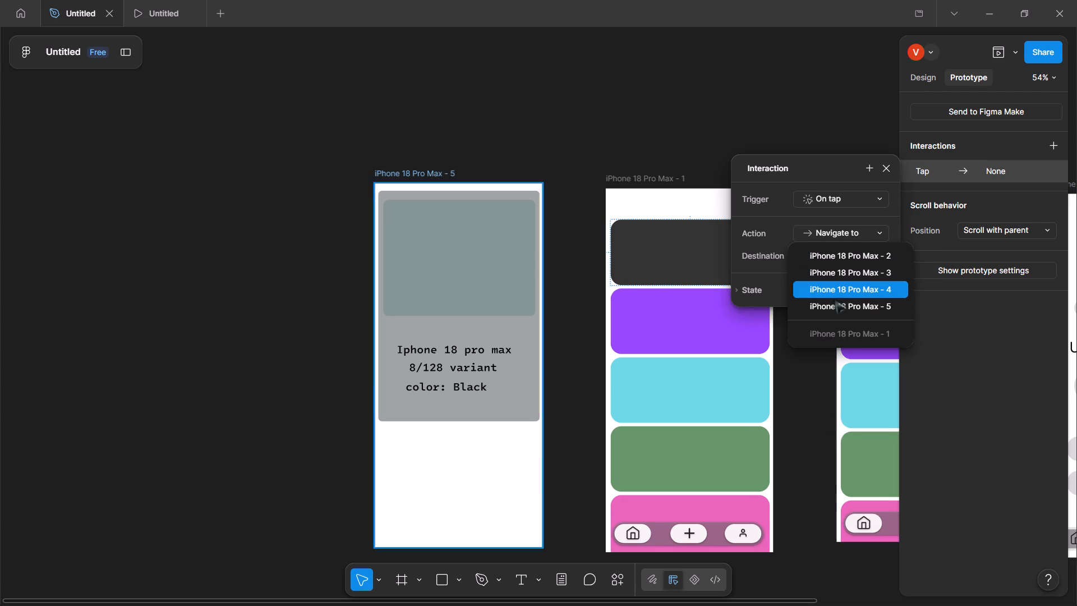
{"action": "left_click", "coordinate": [837, 306]}
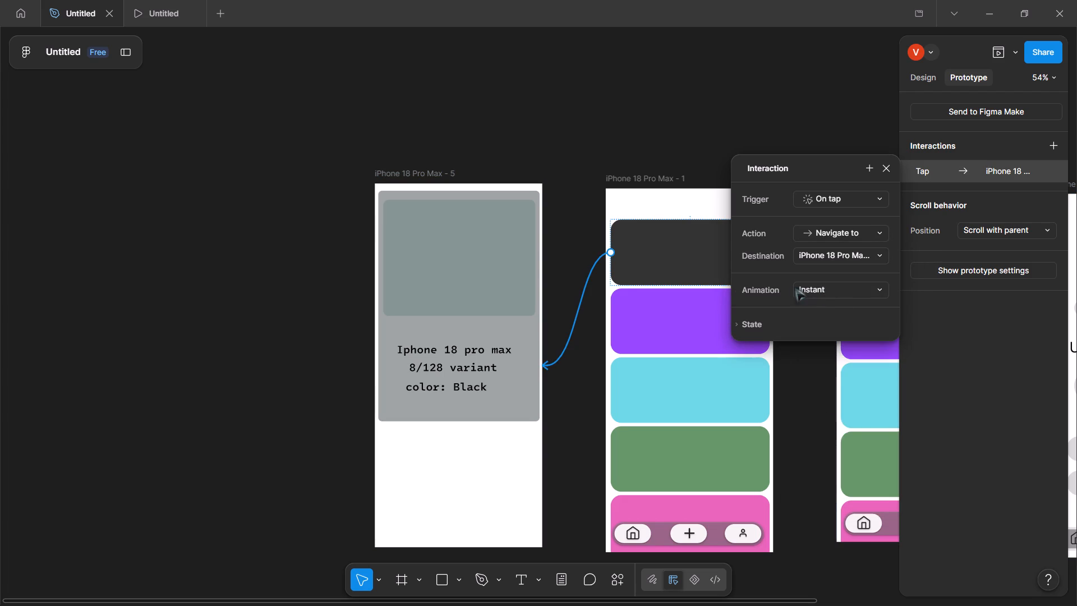
Set the dark card interaction's animation to Smart animate.
{"action": "left_click", "coordinate": [817, 294]}
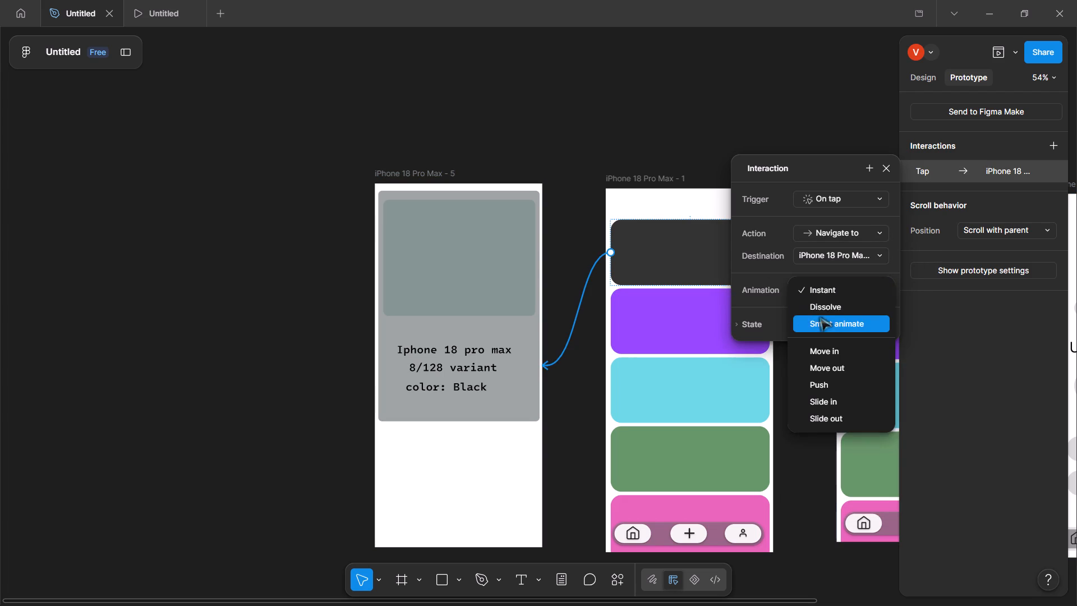
{"action": "left_click", "coordinate": [820, 316]}
{"action": "scroll", "coordinate": [821, 346], "scroll_direction": "down", "scroll_amount": 20}
{"action": "scroll", "coordinate": [821, 346], "scroll_direction": "down", "scroll_amount": 14}
{"action": "scroll", "coordinate": [877, 360], "scroll_direction": "up", "scroll_amount": 12}
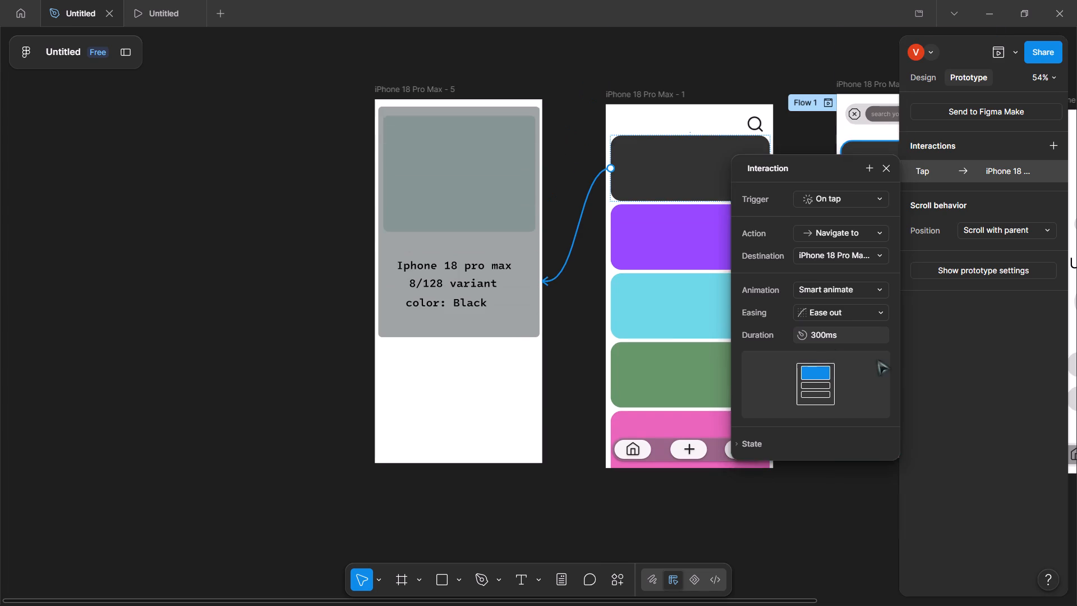
{"action": "left_click", "coordinate": [926, 361]}
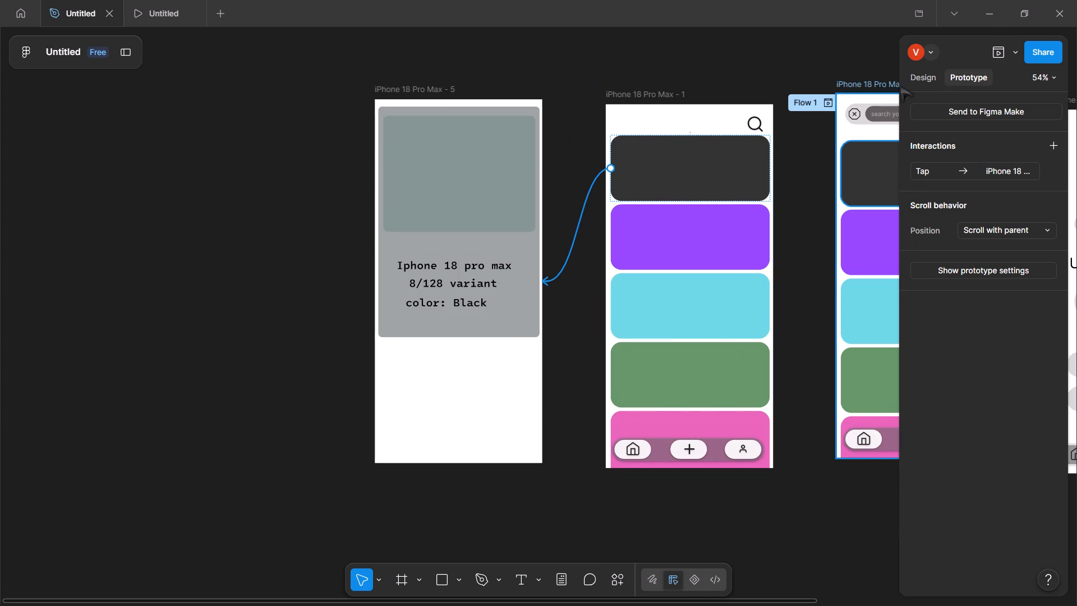
Test the dark card's tap interaction in the prototype preview and return to the design file.
{"action": "left_click", "coordinate": [157, 17]}
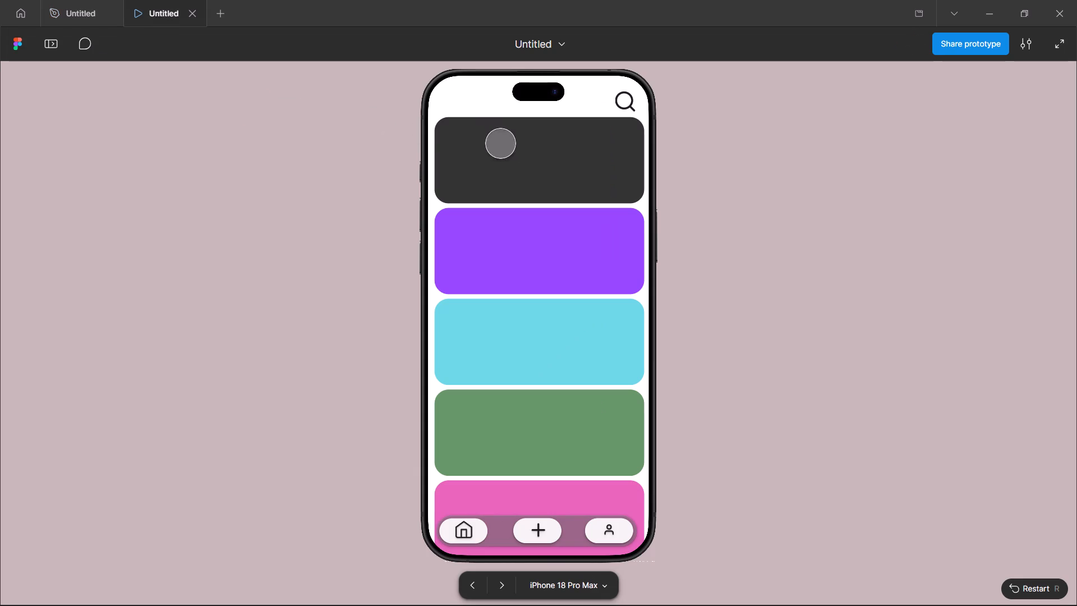
{"action": "left_click", "coordinate": [500, 143]}
{"action": "double_click", "coordinate": [513, 166]}
{"action": "double_click", "coordinate": [329, 207]}
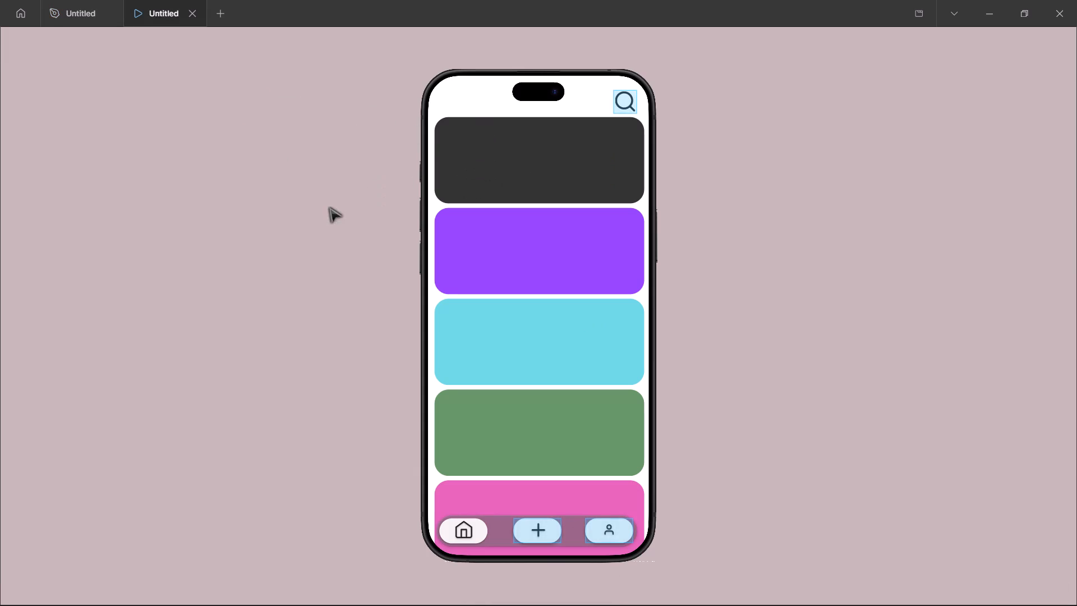
{"action": "double_click", "coordinate": [542, 240]}
{"action": "scroll", "coordinate": [527, 261], "scroll_direction": "down", "scroll_amount": 20}
{"action": "scroll", "coordinate": [527, 261], "scroll_direction": "down", "scroll_amount": 13}
{"action": "scroll", "coordinate": [527, 261], "scroll_direction": "up", "scroll_amount": 20}
{"action": "scroll", "coordinate": [527, 261], "scroll_direction": "up", "scroll_amount": 20}
{"action": "scroll", "coordinate": [527, 261], "scroll_direction": "up", "scroll_amount": 20}
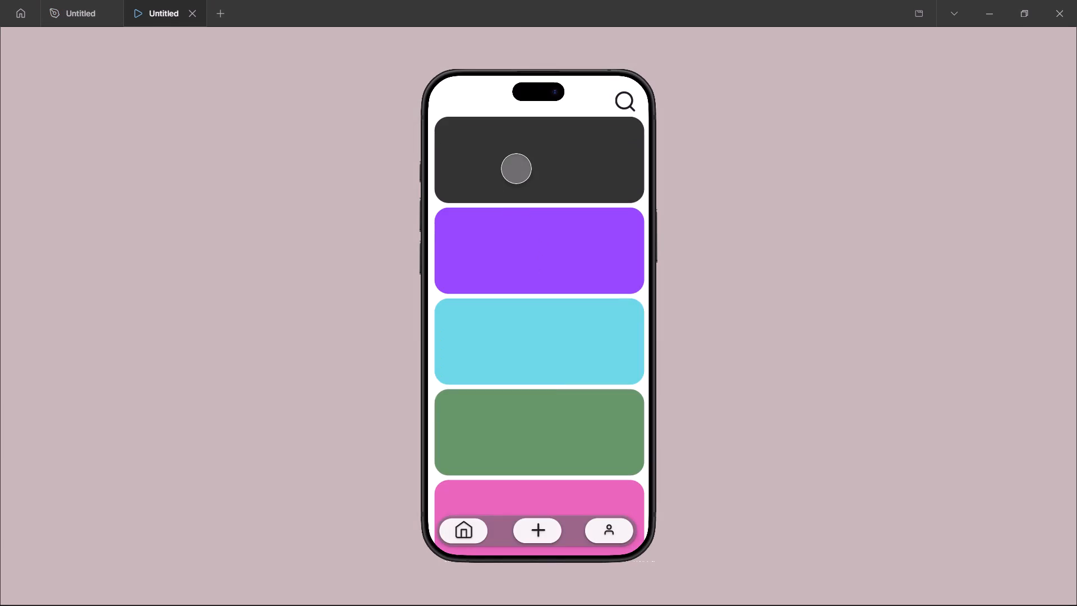
{"action": "left_click", "coordinate": [516, 157]}
{"action": "scroll", "coordinate": [519, 223], "scroll_direction": "down", "scroll_amount": 20}
{"action": "scroll", "coordinate": [519, 223], "scroll_direction": "down", "scroll_amount": 16}
{"action": "scroll", "coordinate": [530, 260], "scroll_direction": "up", "scroll_amount": 20}
{"action": "scroll", "coordinate": [530, 260], "scroll_direction": "up", "scroll_amount": 20}
{"action": "scroll", "coordinate": [530, 260], "scroll_direction": "up", "scroll_amount": 16}
{"action": "left_click", "coordinate": [537, 451]}
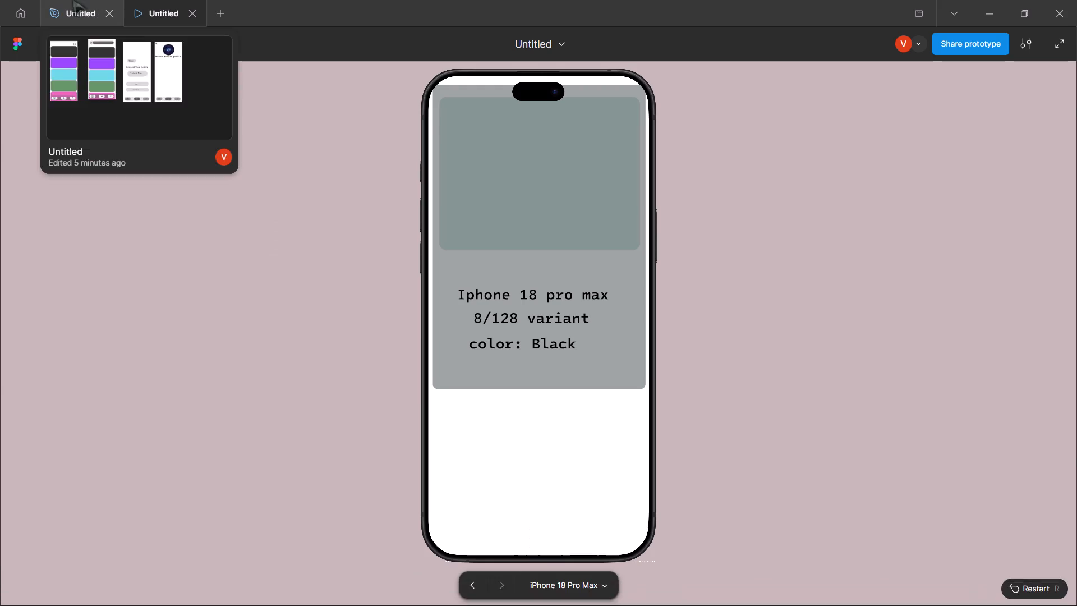
{"action": "left_click", "coordinate": [57, 0]}
{"action": "left_click", "coordinate": [480, 371]}
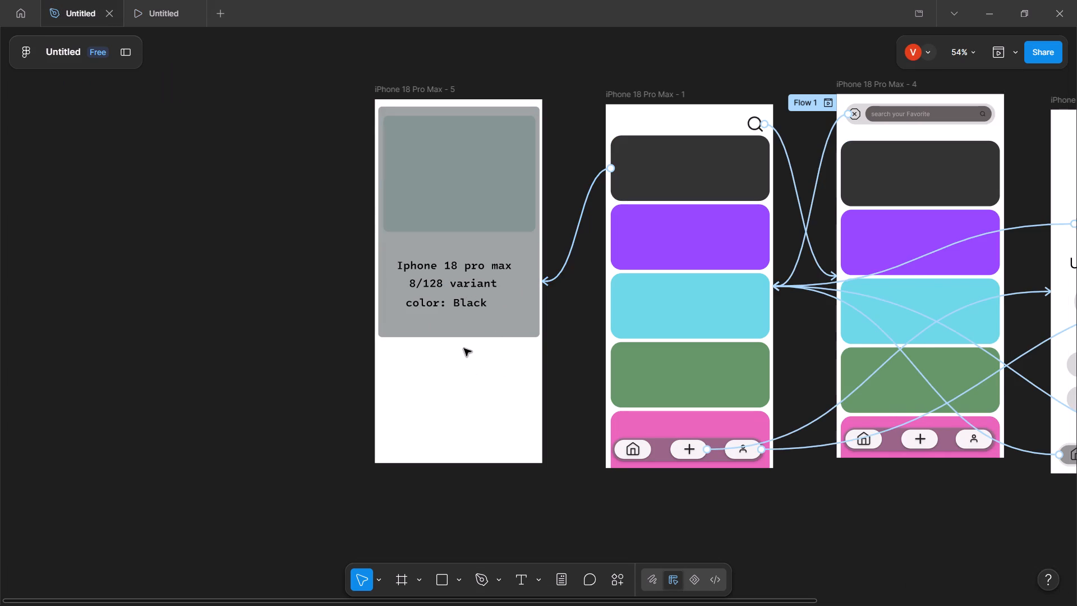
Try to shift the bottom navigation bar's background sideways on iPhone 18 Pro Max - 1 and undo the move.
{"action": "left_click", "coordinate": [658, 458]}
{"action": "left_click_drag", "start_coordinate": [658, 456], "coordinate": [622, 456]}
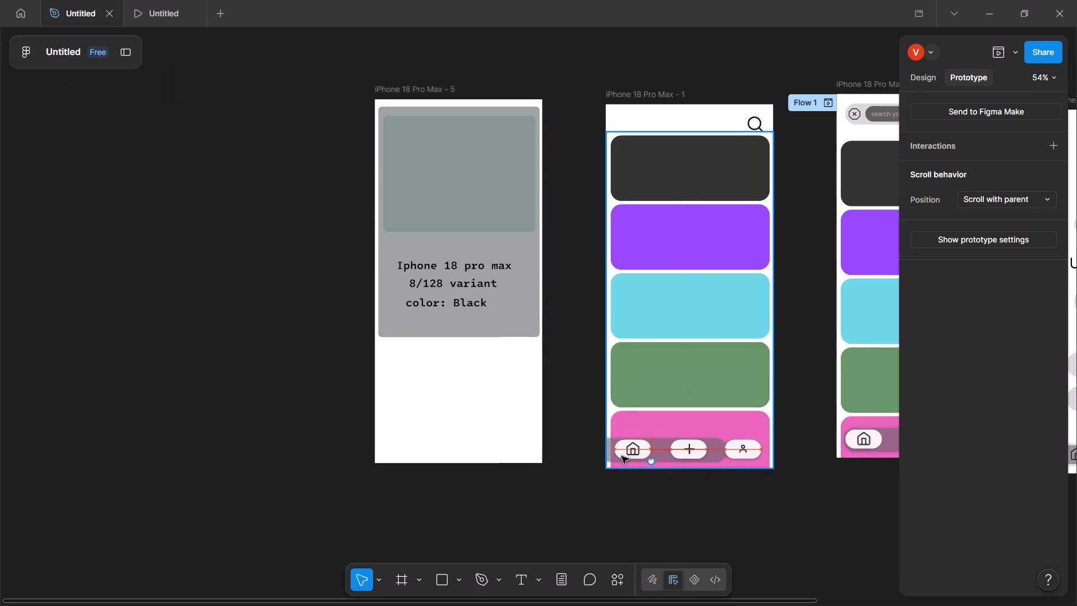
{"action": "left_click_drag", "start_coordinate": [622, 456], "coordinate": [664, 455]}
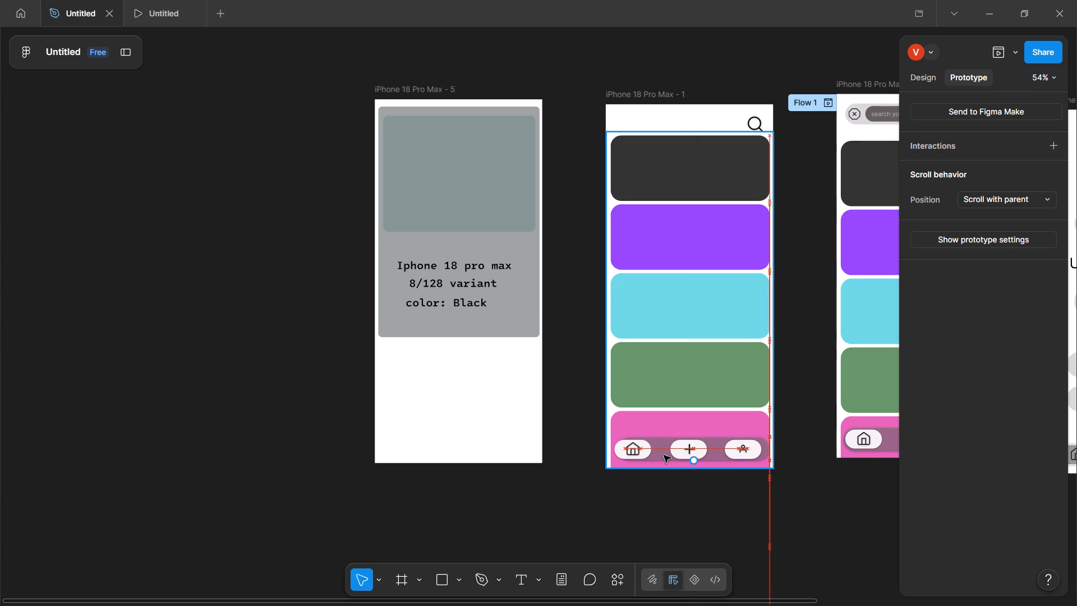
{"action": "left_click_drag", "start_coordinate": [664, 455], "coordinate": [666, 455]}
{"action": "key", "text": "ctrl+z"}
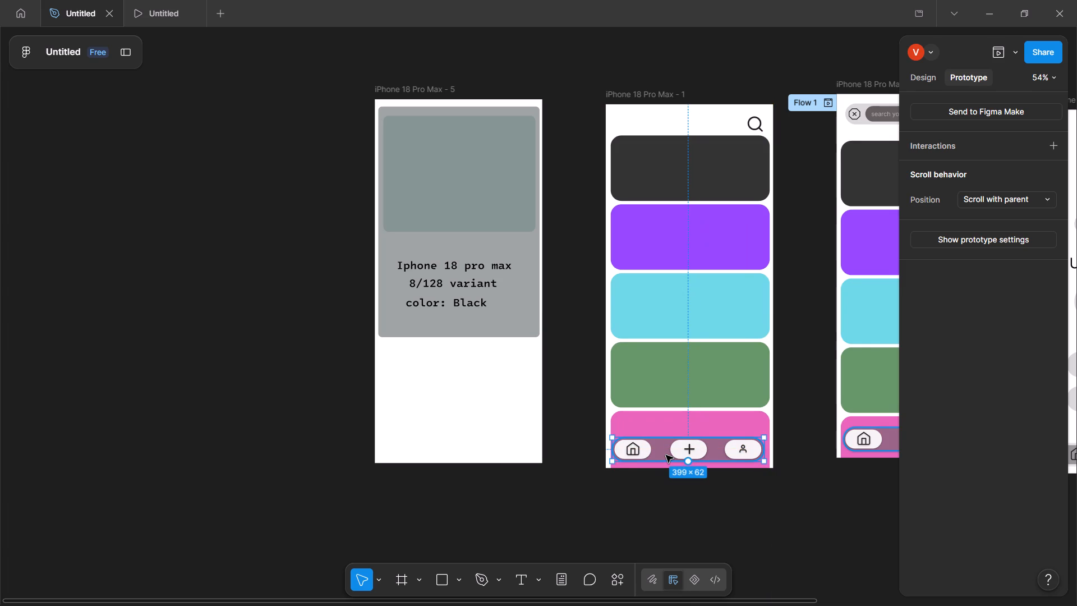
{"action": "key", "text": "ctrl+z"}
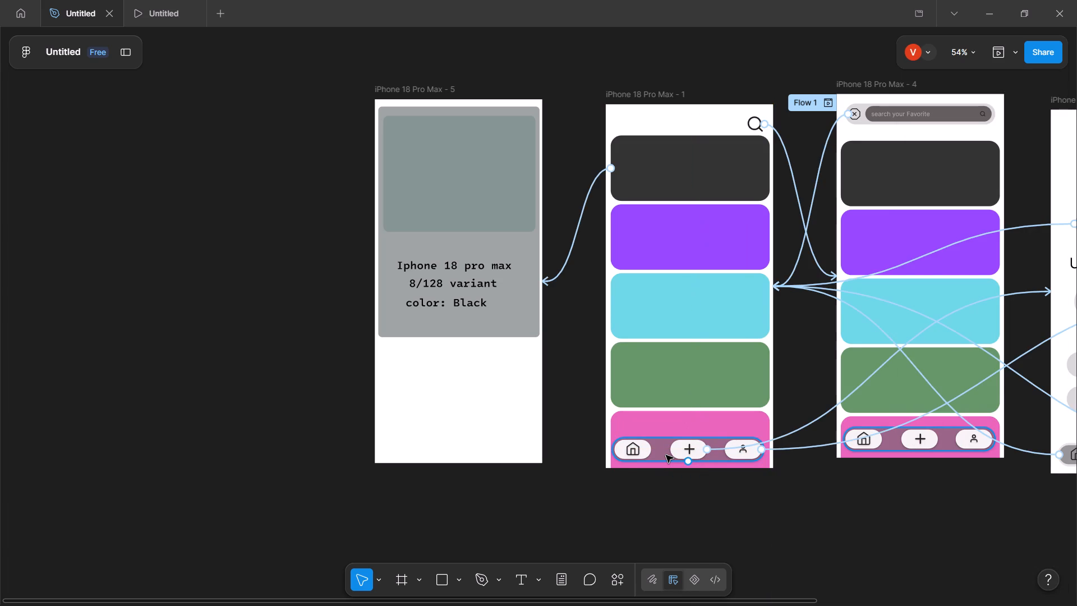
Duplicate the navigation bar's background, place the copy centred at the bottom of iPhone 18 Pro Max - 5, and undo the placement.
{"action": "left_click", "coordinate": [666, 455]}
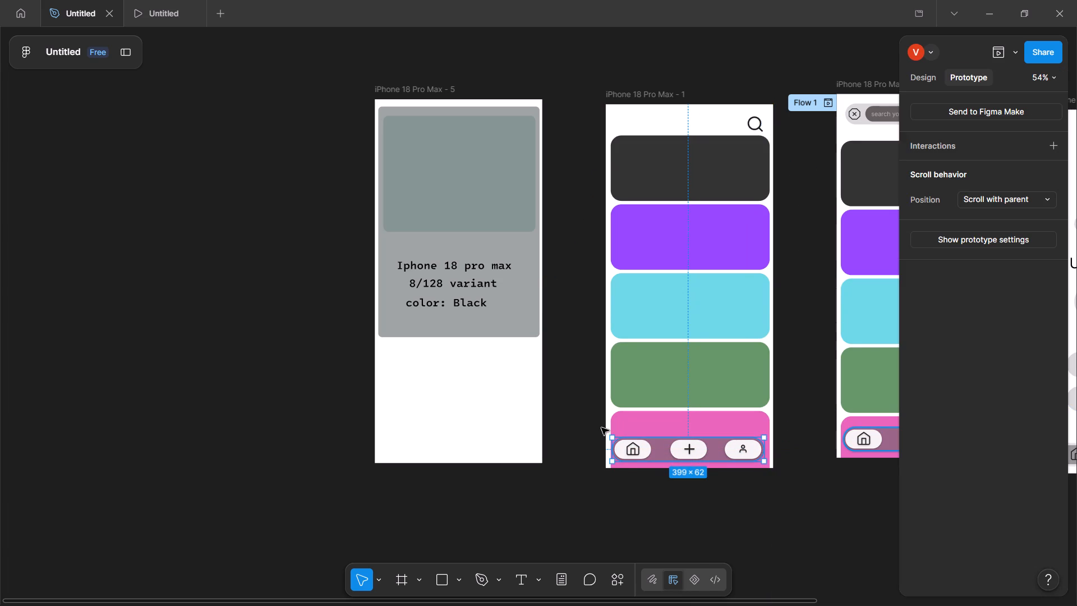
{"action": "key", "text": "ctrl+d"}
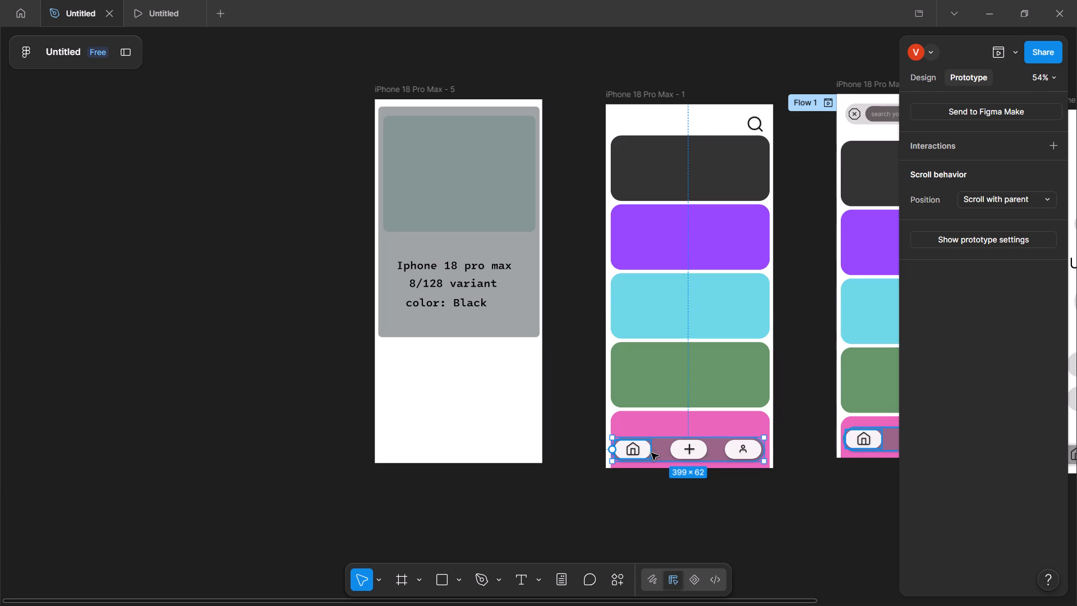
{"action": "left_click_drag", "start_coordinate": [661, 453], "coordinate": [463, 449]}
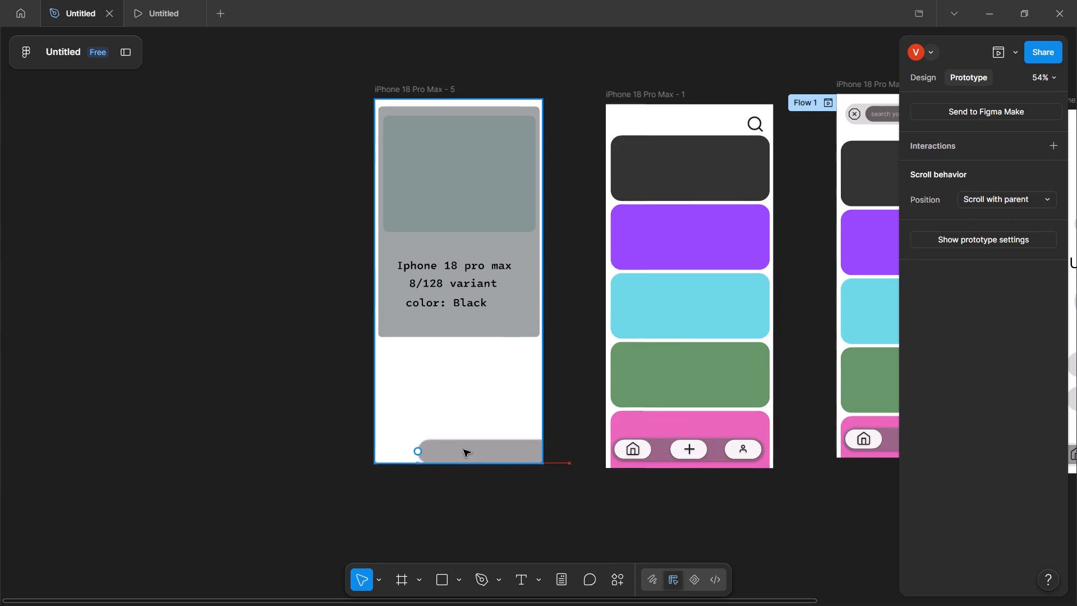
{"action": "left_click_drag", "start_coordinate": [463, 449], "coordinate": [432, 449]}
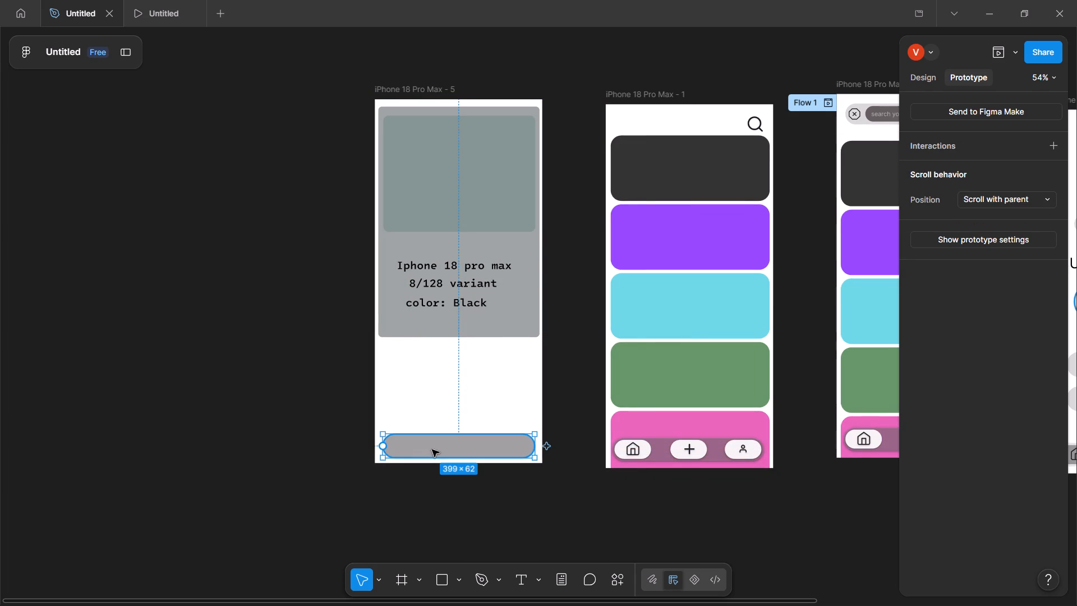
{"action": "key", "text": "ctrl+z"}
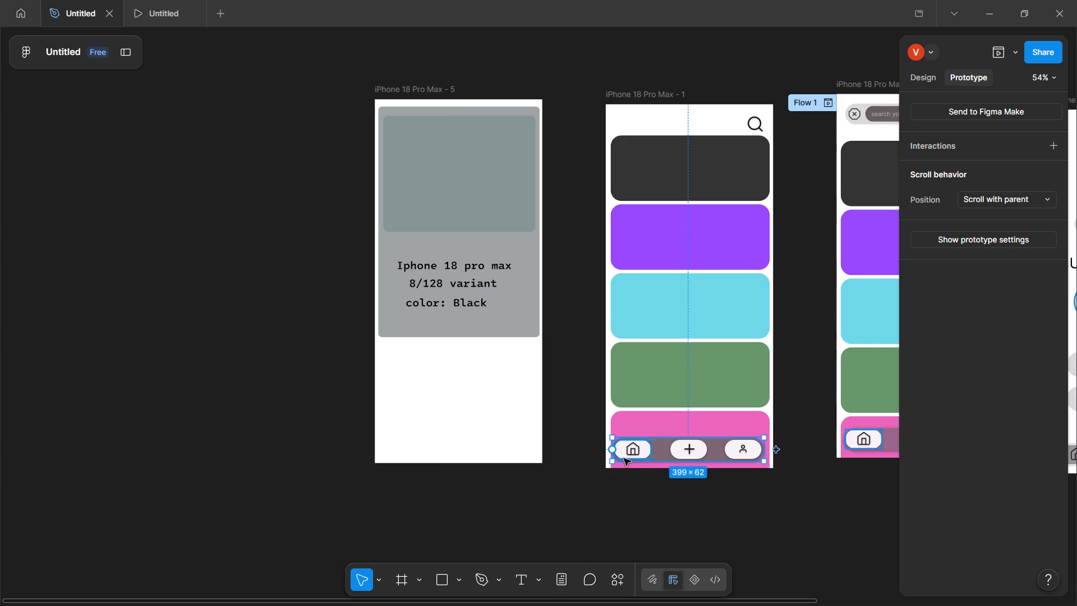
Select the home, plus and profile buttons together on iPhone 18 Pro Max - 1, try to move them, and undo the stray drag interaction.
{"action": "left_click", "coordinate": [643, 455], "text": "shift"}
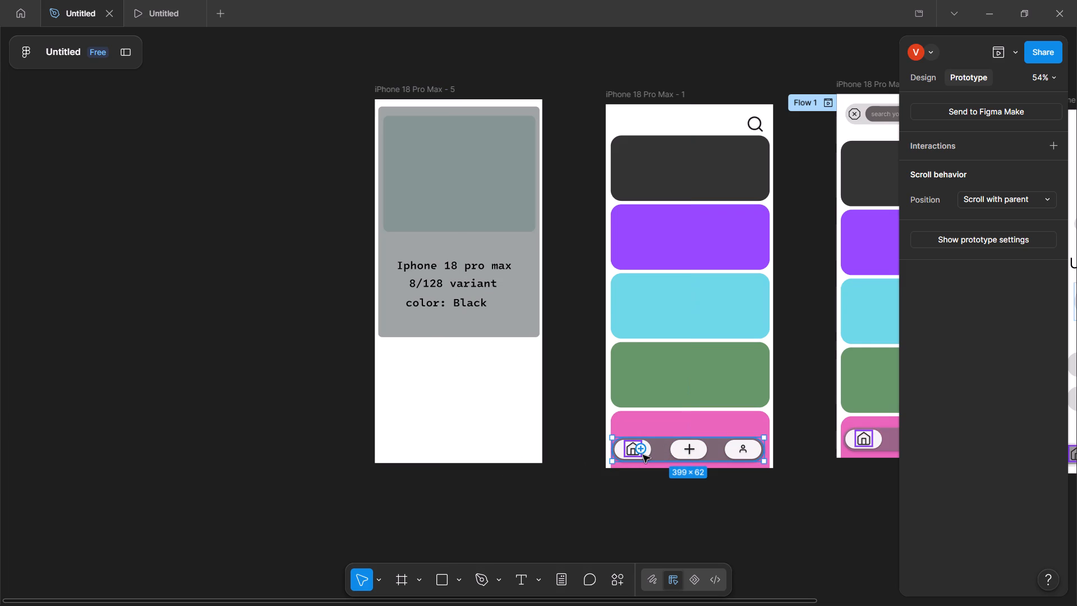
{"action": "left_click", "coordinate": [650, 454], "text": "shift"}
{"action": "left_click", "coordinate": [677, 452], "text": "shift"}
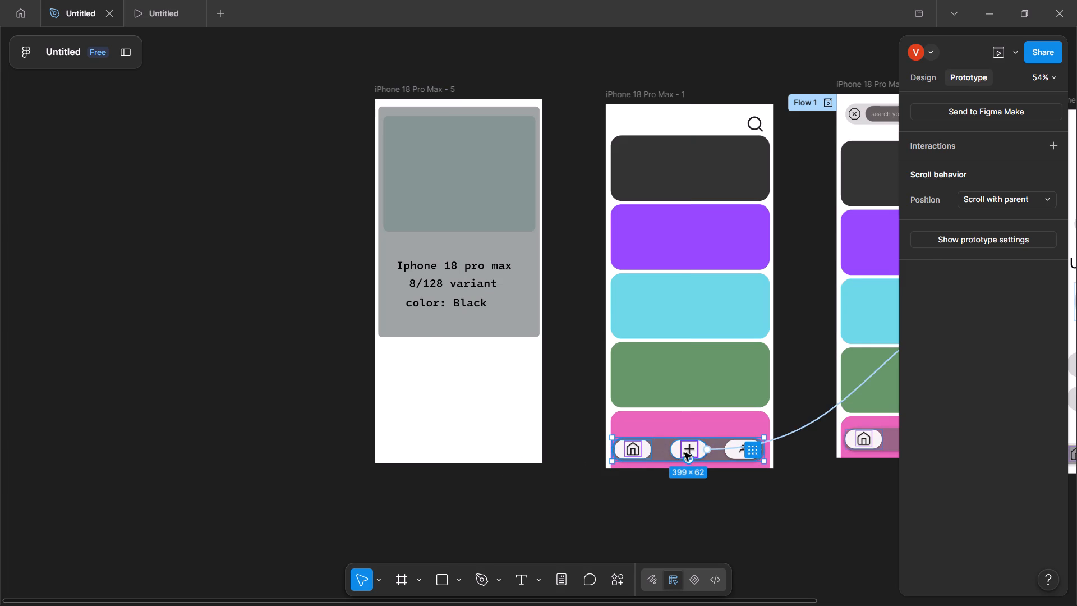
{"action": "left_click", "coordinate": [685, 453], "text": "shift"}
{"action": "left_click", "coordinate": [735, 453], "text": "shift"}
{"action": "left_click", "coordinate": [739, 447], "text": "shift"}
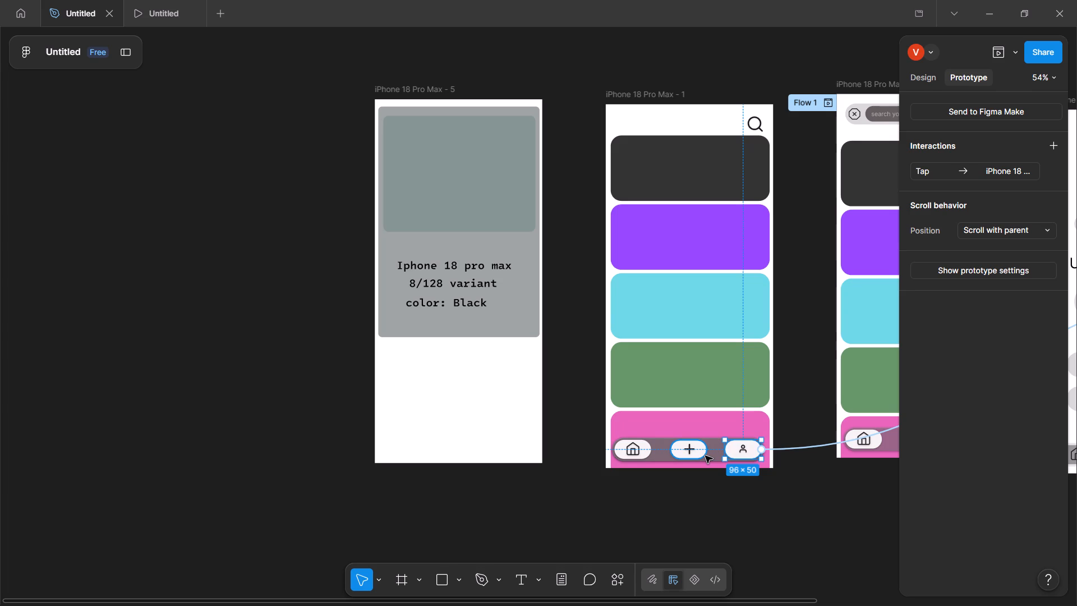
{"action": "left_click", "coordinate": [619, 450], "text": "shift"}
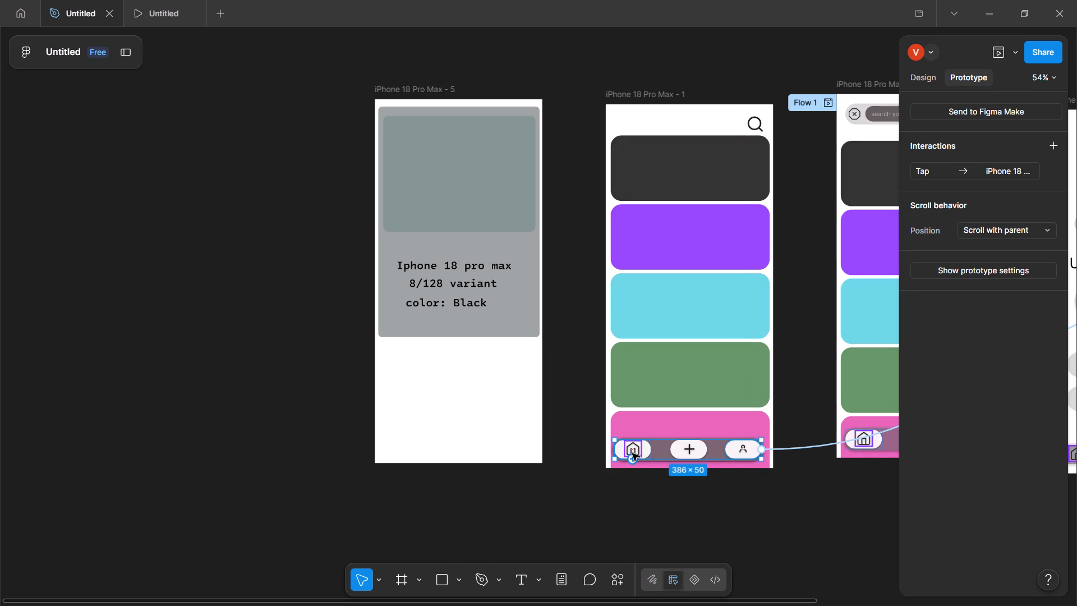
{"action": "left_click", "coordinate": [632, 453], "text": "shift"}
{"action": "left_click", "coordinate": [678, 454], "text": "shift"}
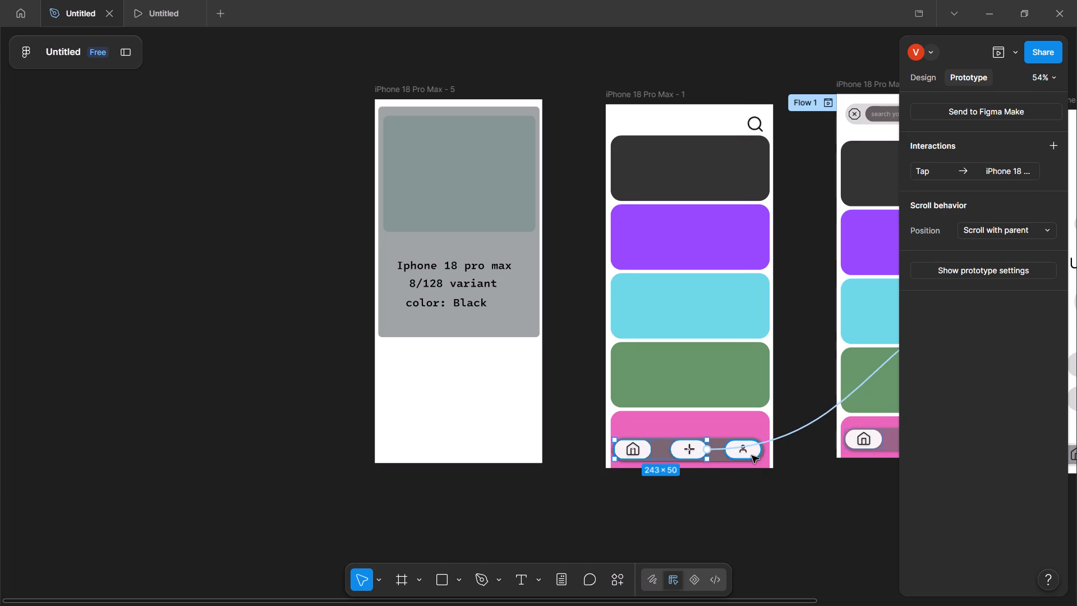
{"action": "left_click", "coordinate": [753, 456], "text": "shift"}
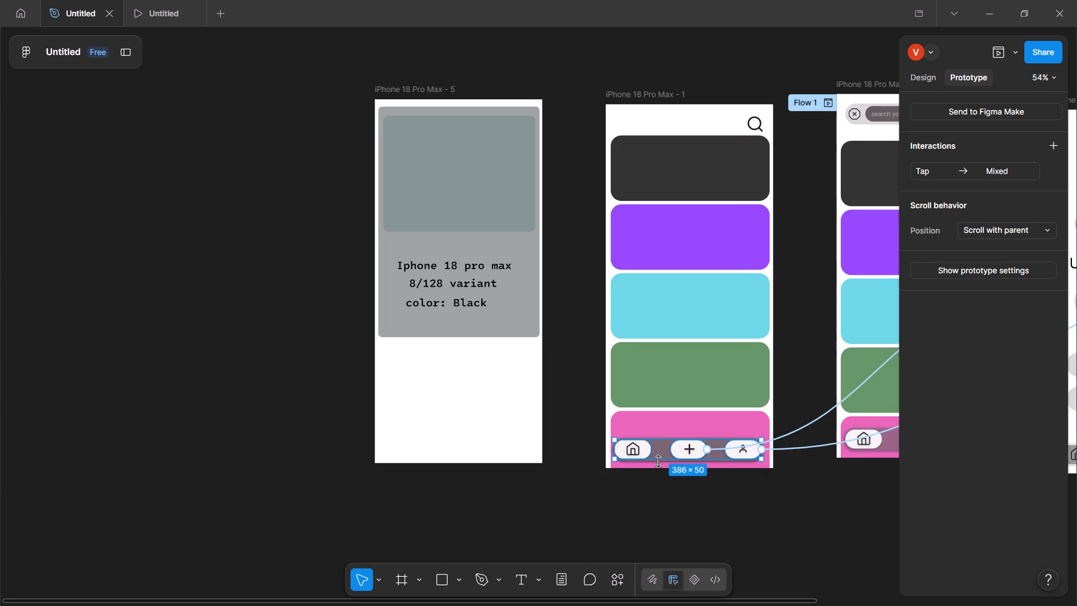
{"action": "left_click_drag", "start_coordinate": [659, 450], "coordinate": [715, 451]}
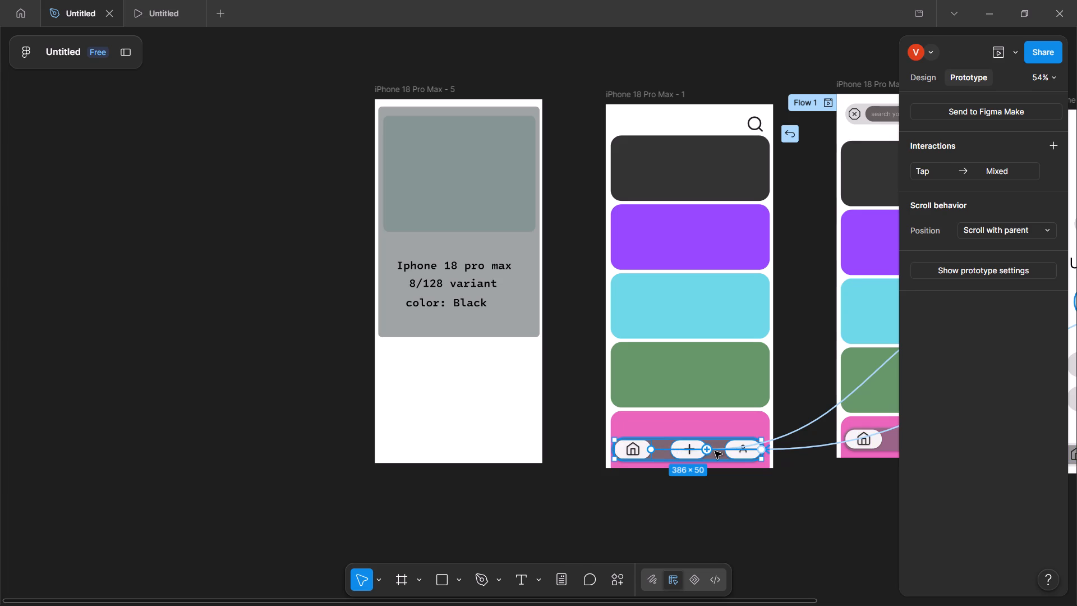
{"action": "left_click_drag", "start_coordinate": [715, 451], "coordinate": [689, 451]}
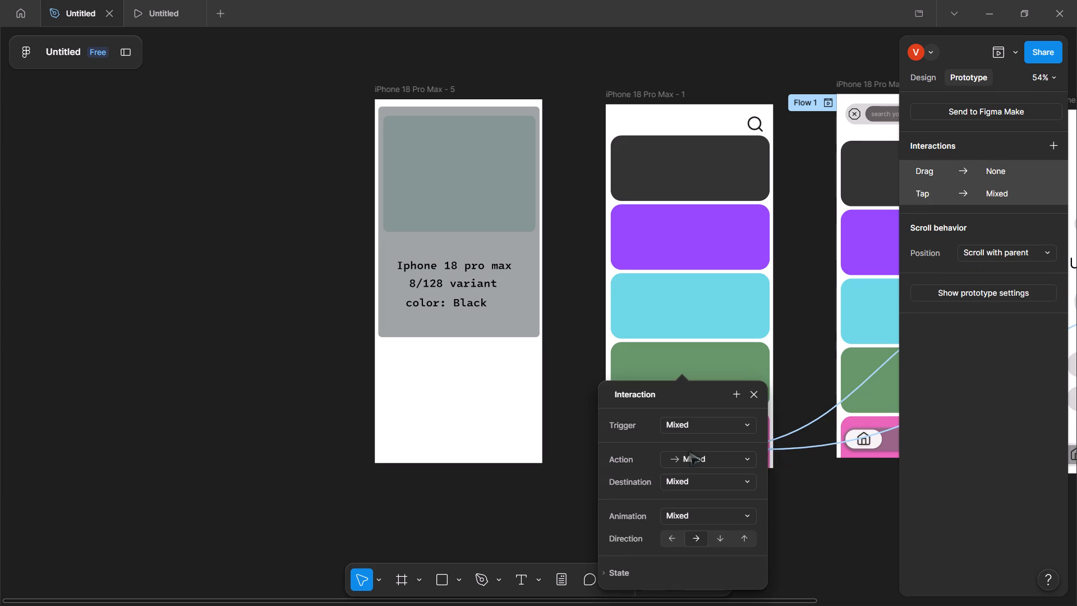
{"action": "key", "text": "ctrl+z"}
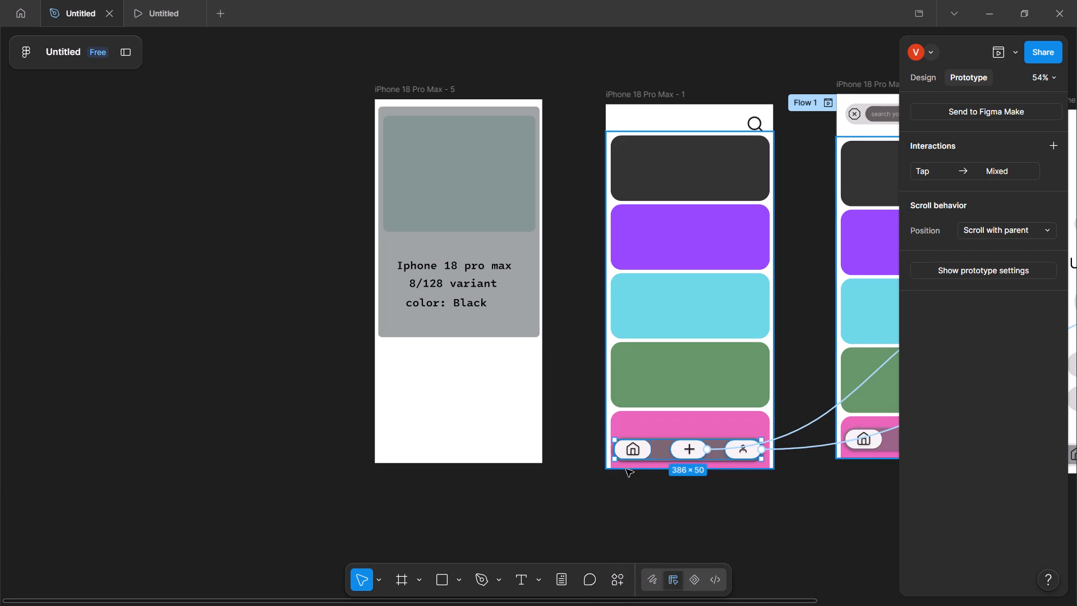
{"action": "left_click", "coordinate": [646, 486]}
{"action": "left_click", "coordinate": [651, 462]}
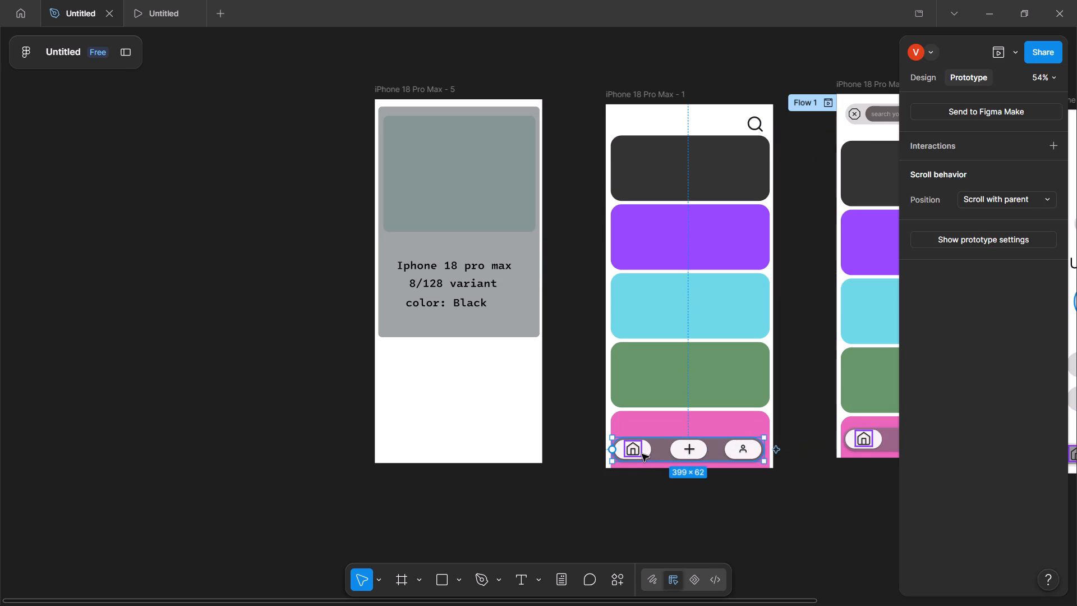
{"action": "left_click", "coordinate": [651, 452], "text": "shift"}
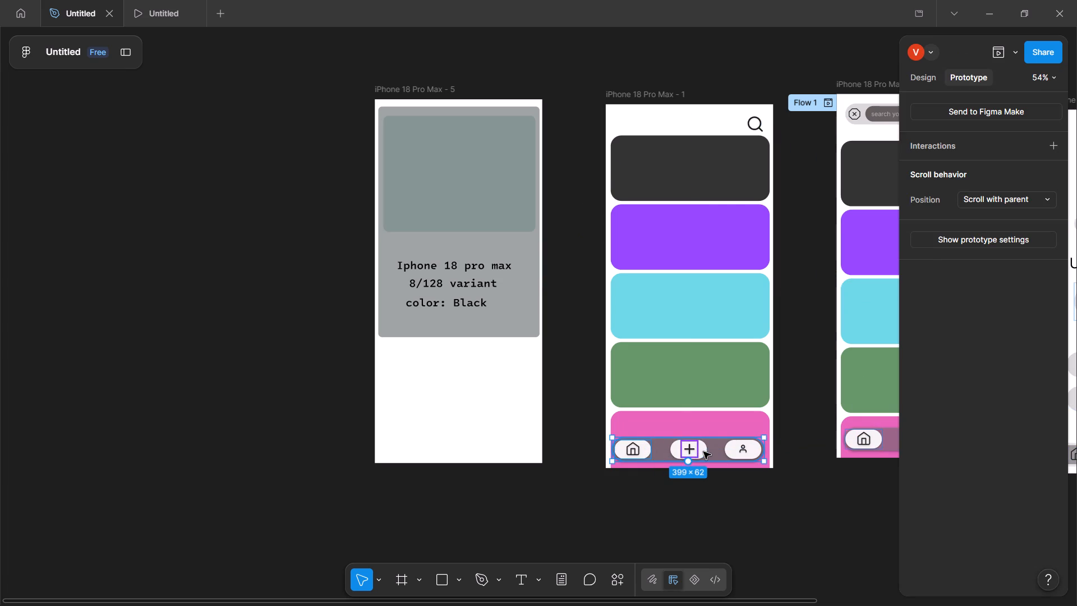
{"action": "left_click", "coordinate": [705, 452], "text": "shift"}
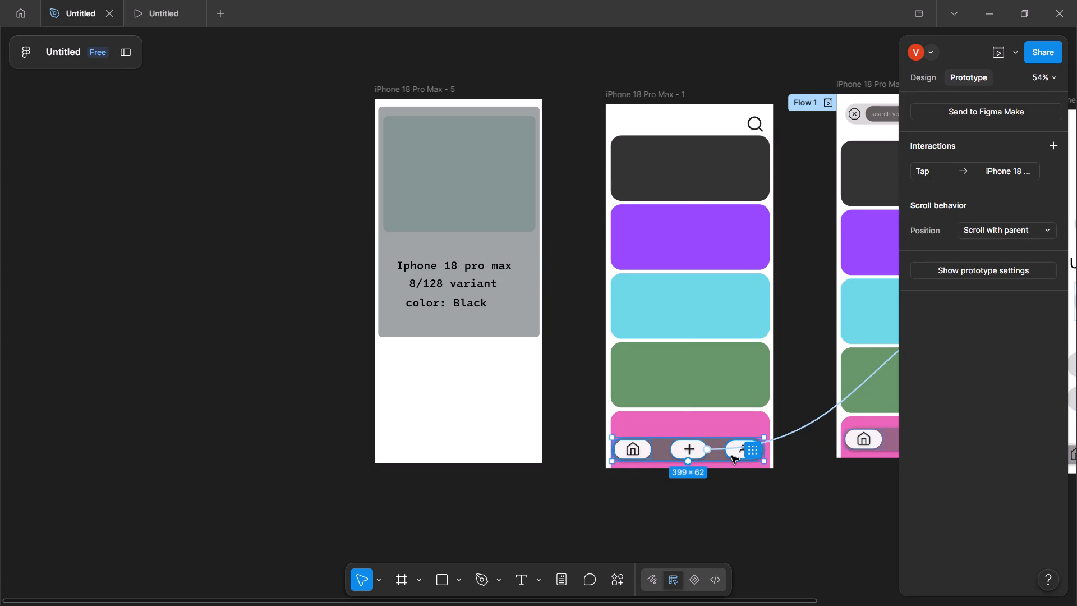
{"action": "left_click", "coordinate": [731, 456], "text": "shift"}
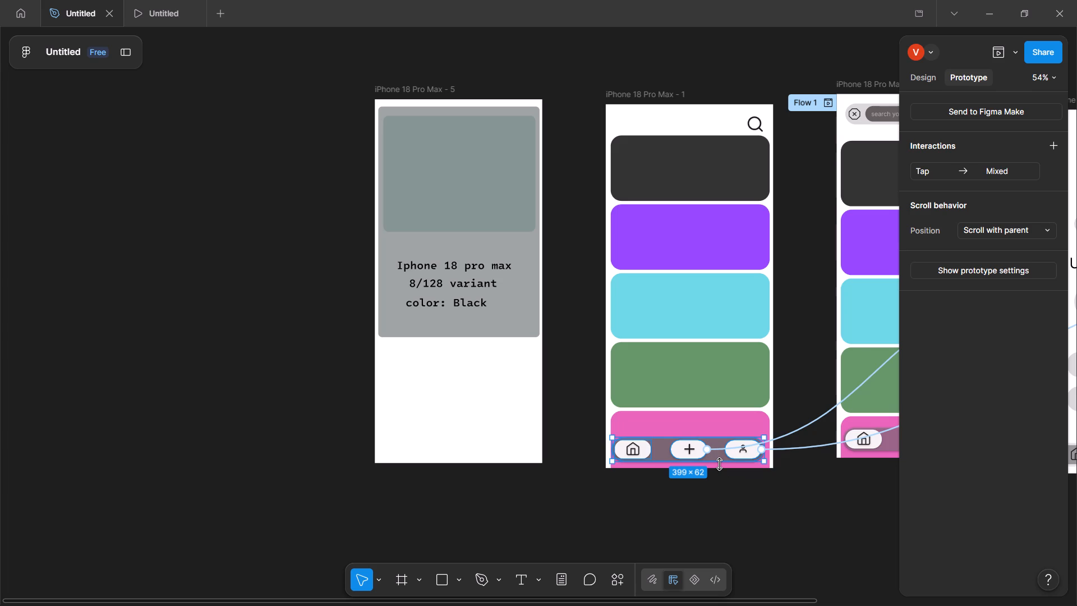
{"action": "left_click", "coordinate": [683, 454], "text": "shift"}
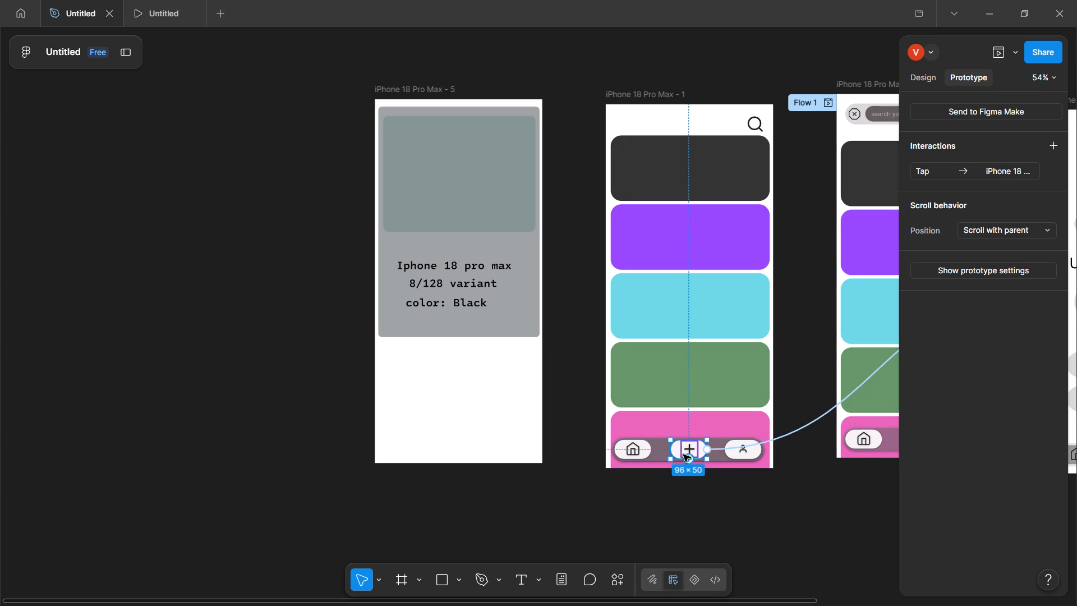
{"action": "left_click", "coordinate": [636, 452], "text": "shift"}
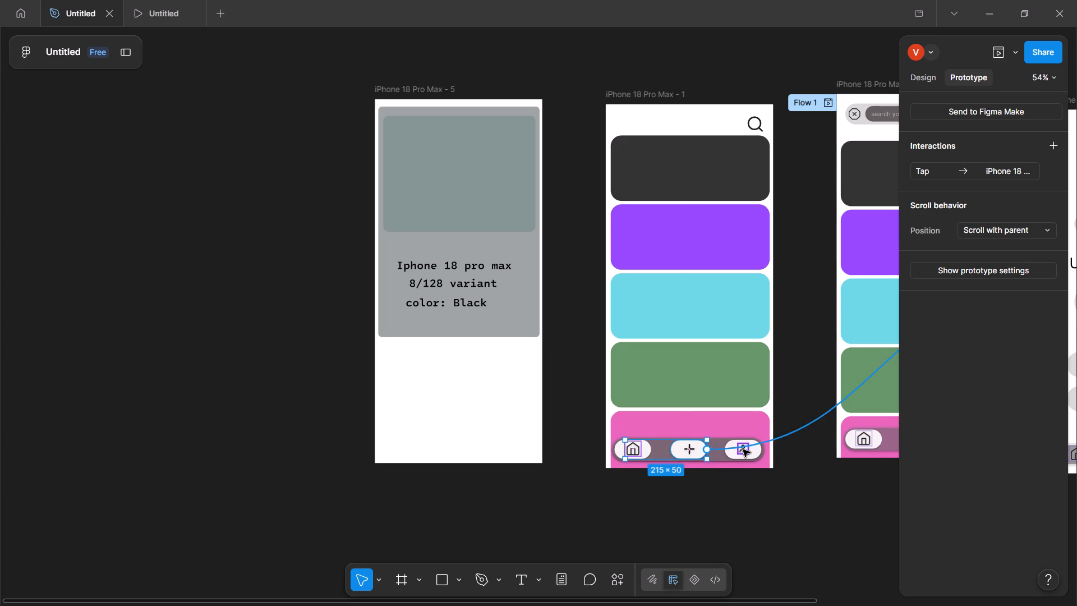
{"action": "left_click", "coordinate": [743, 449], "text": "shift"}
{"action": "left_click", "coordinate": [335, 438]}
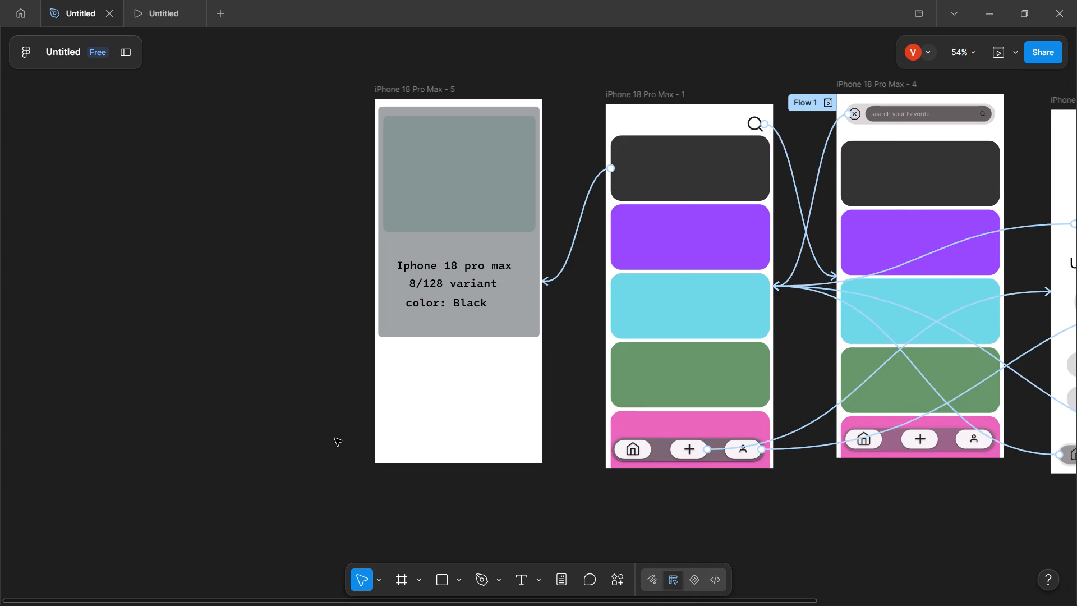
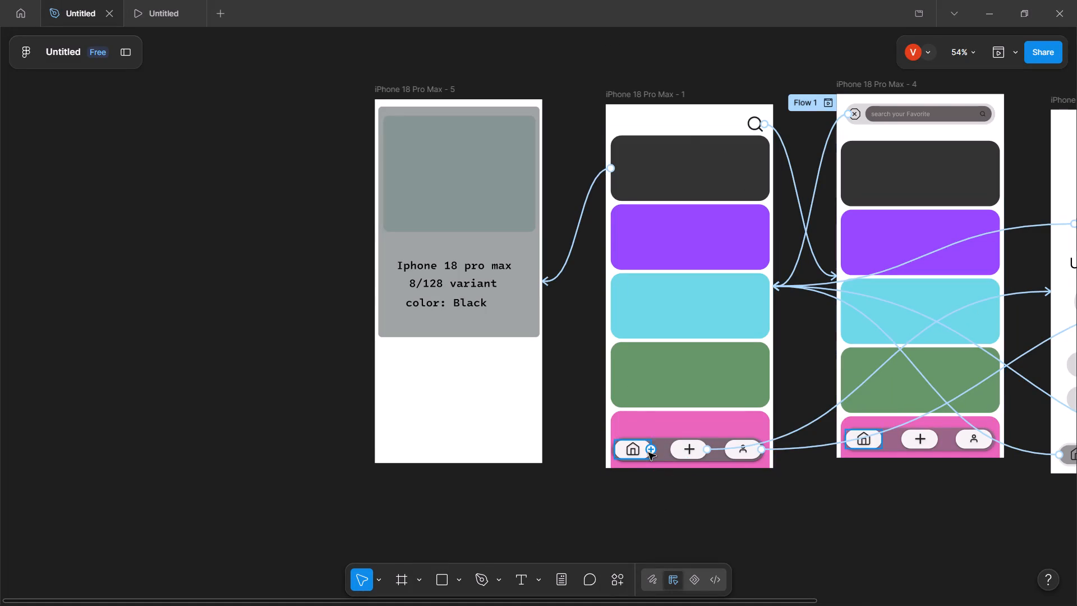
Draw a rectangle about 177 × 47 at the upper-left corner of the iPhone 18 Pro Max - 5 frame.
{"action": "left_click", "coordinate": [415, 111]}
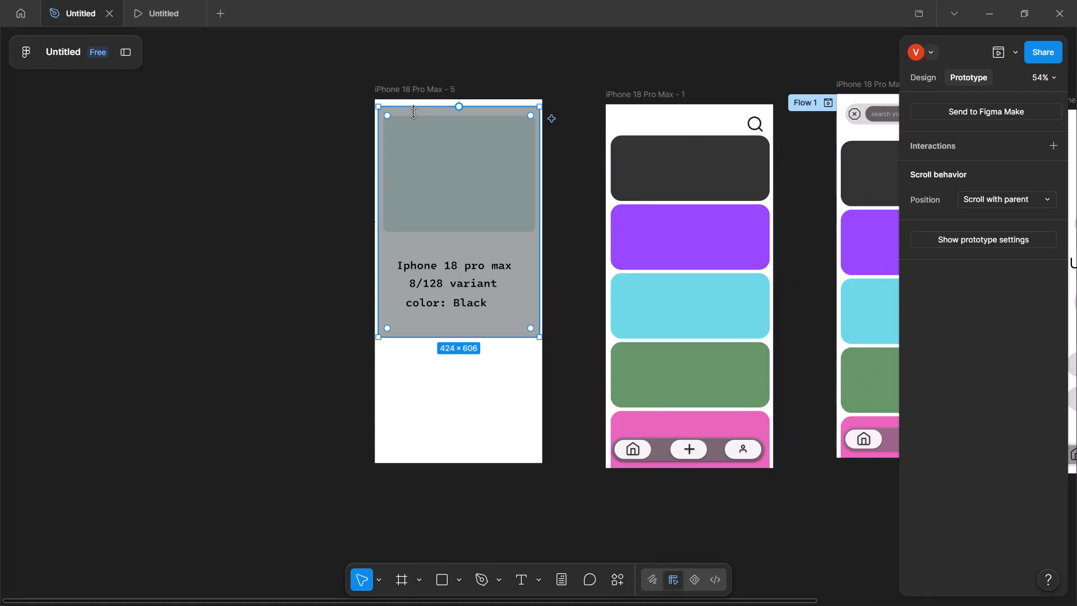
{"action": "left_click", "coordinate": [507, 81]}
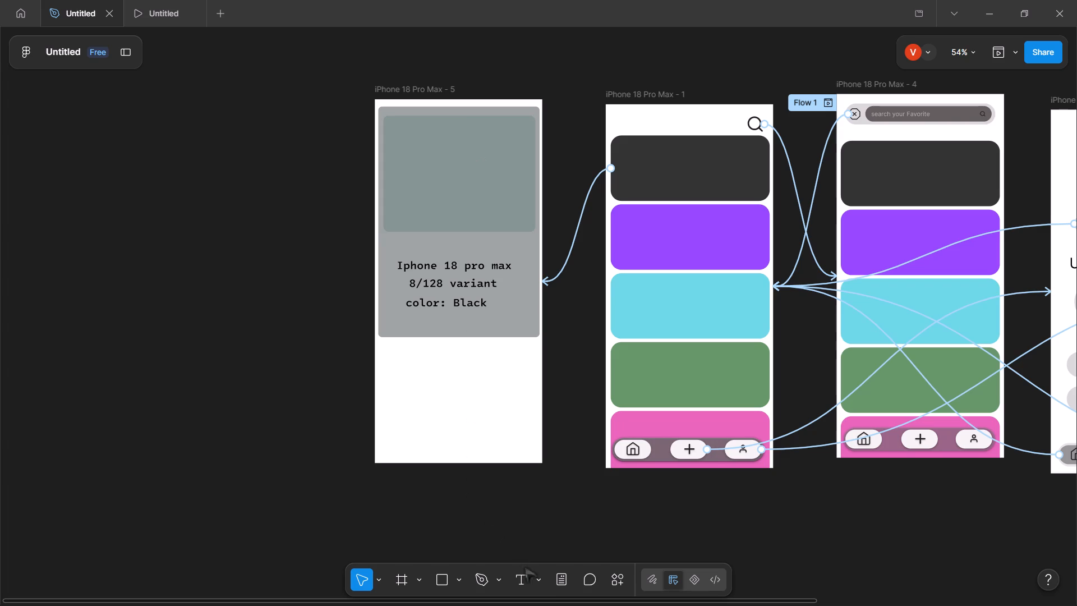
{"action": "left_click", "coordinate": [439, 577]}
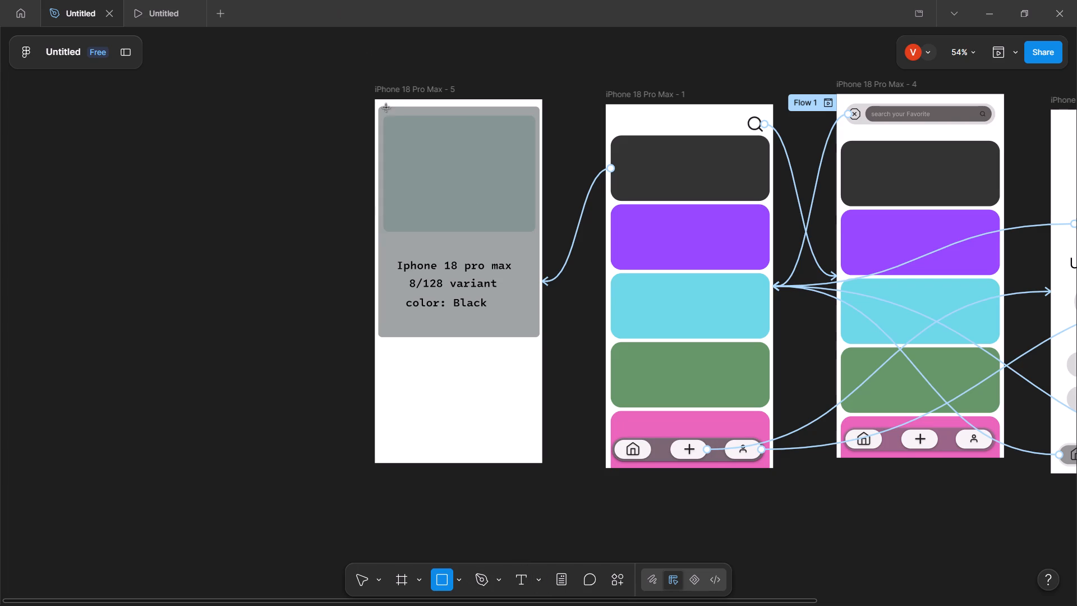
{"action": "left_click_drag", "start_coordinate": [381, 104], "coordinate": [448, 122]}
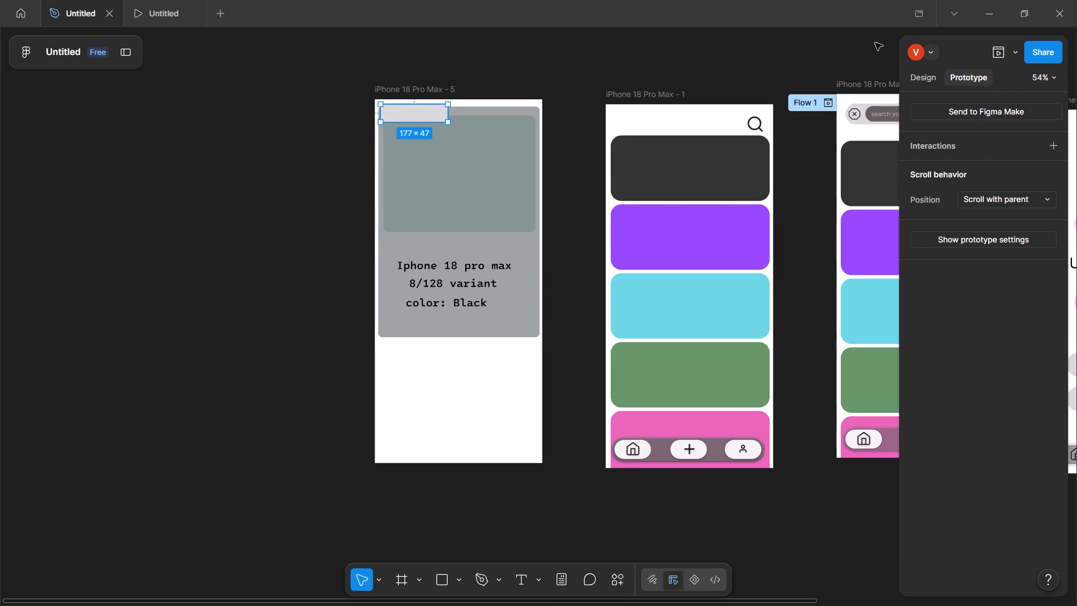
Set the new rectangle's corner radius to 37.
{"action": "left_click", "coordinate": [938, 80]}
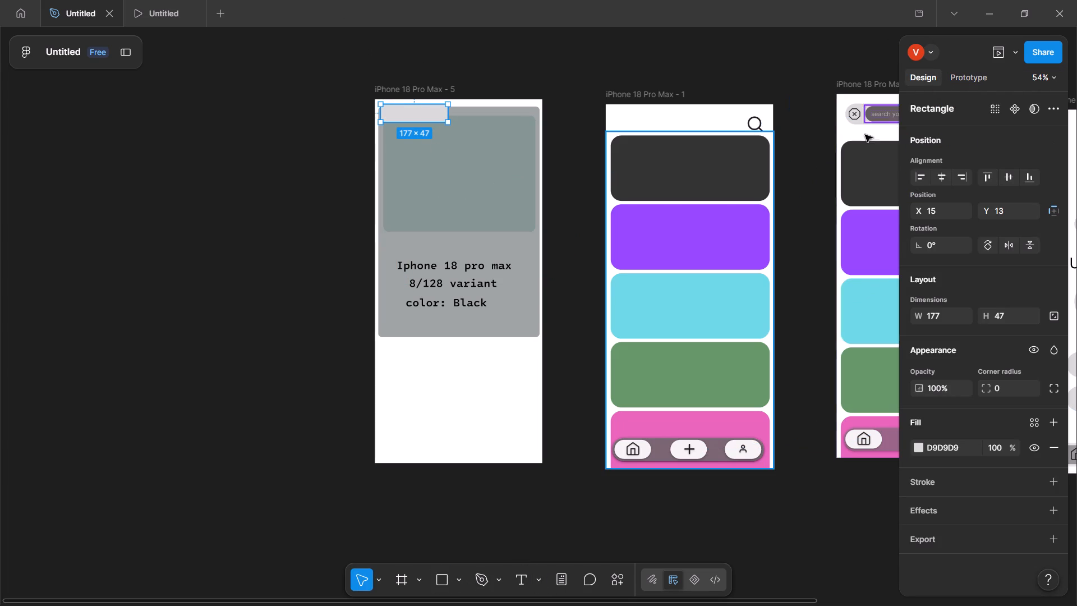
{"action": "left_click", "coordinate": [1004, 391]}
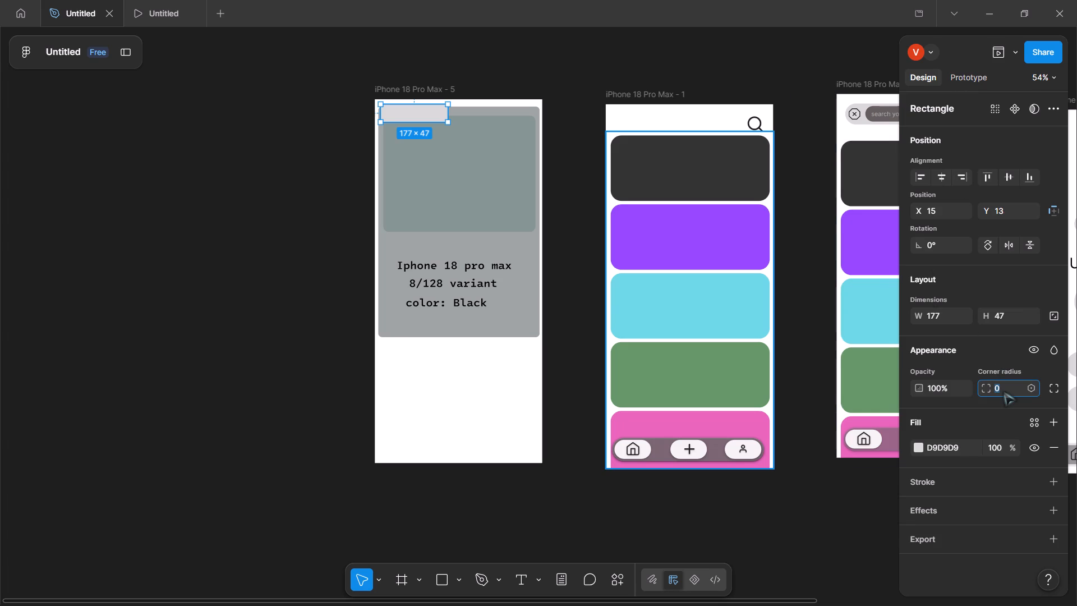
{"action": "key", "text": "Up"}
{"action": "key", "text": "Up"}
{"action": "key", "text": "Up"}
{"action": "key", "text": "Up"}
{"action": "key", "text": "Up"}
{"action": "key", "text": "Up"}
{"action": "key", "text": "Up"}
{"action": "key", "text": "Up"}
{"action": "key", "text": "Up"}
{"action": "key", "text": "Up"}
{"action": "key", "text": "Up"}
{"action": "key", "text": "Up"}
{"action": "key", "text": "Up"}
{"action": "key", "text": "Up"}
{"action": "key", "text": "Up"}
{"action": "key", "text": "Up"}
{"action": "key", "text": "Up"}
{"action": "key", "text": "Up"}
{"action": "key", "text": "Up"}
{"action": "key", "text": "Up"}
Add a "Back" text label and position it vertically centred inside the rounded rectangle.
{"action": "left_click", "coordinate": [528, 577]}
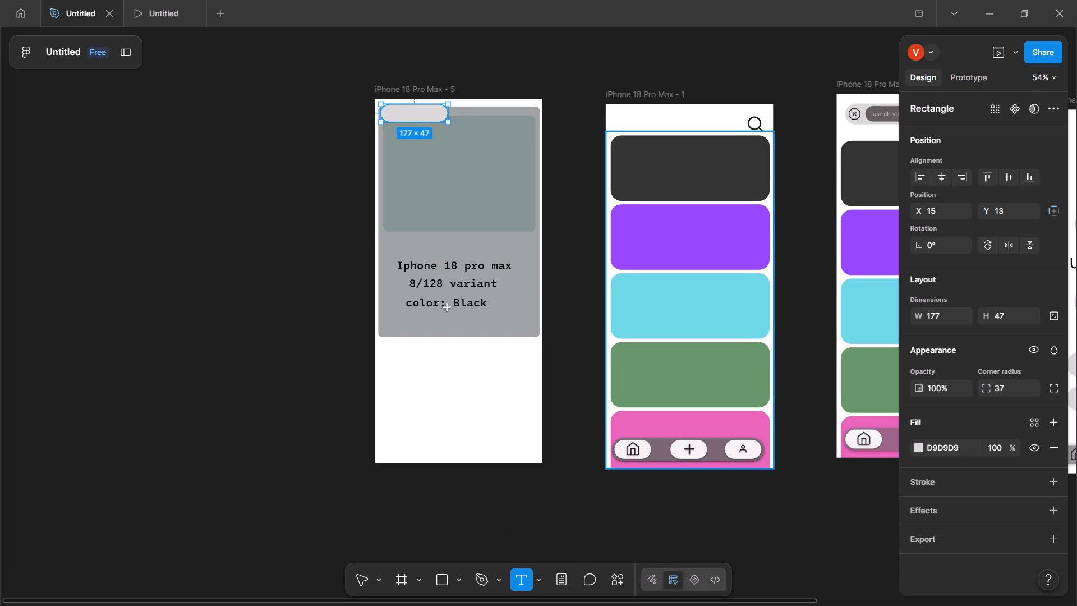
{"action": "left_click_drag", "start_coordinate": [393, 107], "coordinate": [401, 118]}
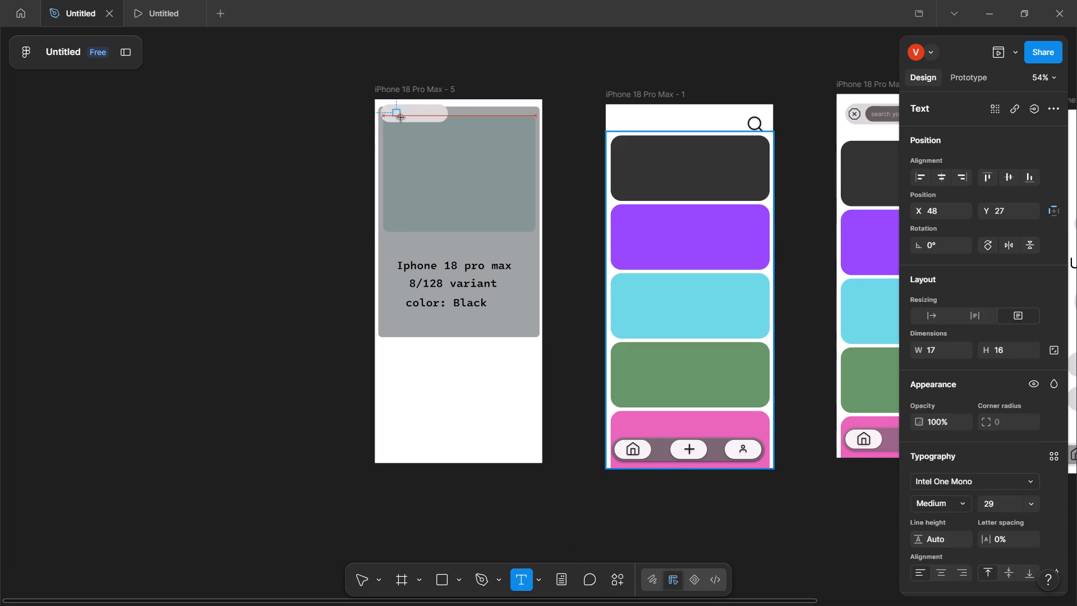
{"action": "left_click_drag", "start_coordinate": [401, 118], "coordinate": [436, 120]}
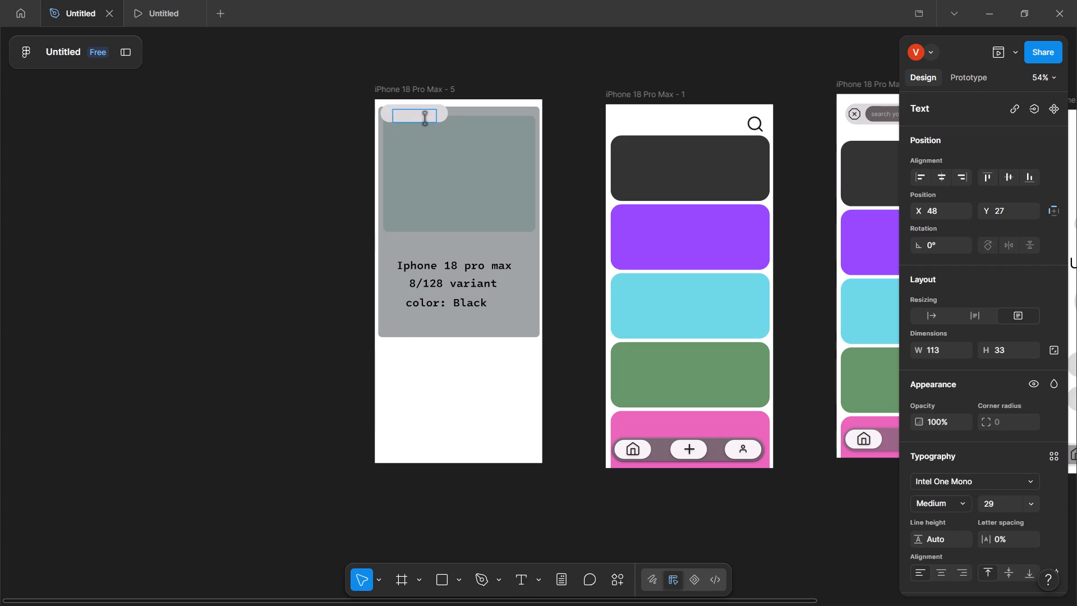
{"action": "type", "text": "Back"}
{"action": "key", "text": "Down"}
{"action": "left_click", "coordinate": [406, 118]}
{"action": "left_click", "coordinate": [363, 128]}
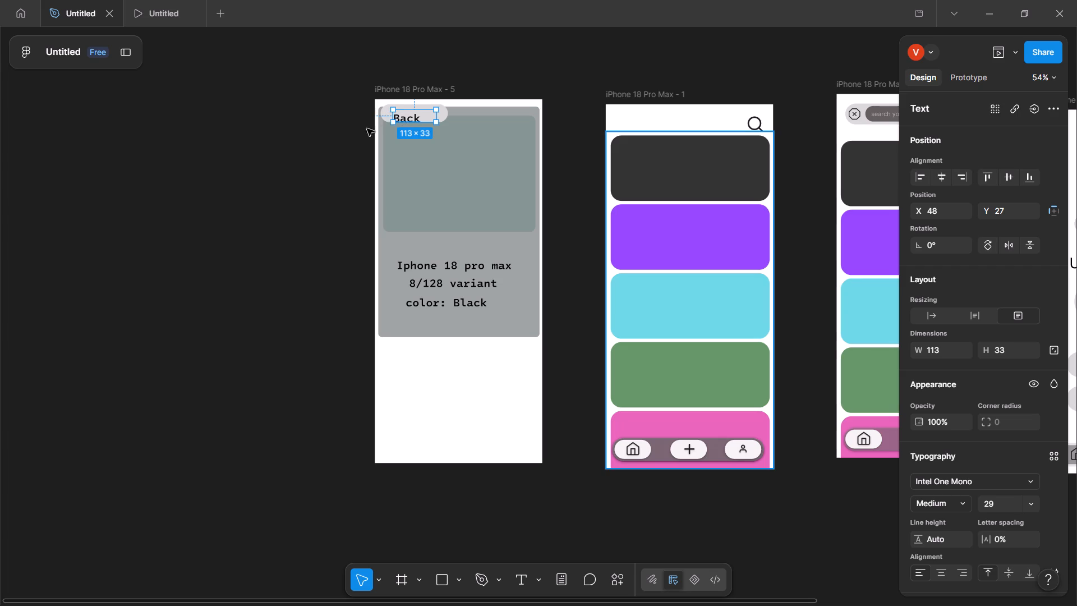
{"action": "left_click_drag", "start_coordinate": [411, 116], "coordinate": [416, 113]}
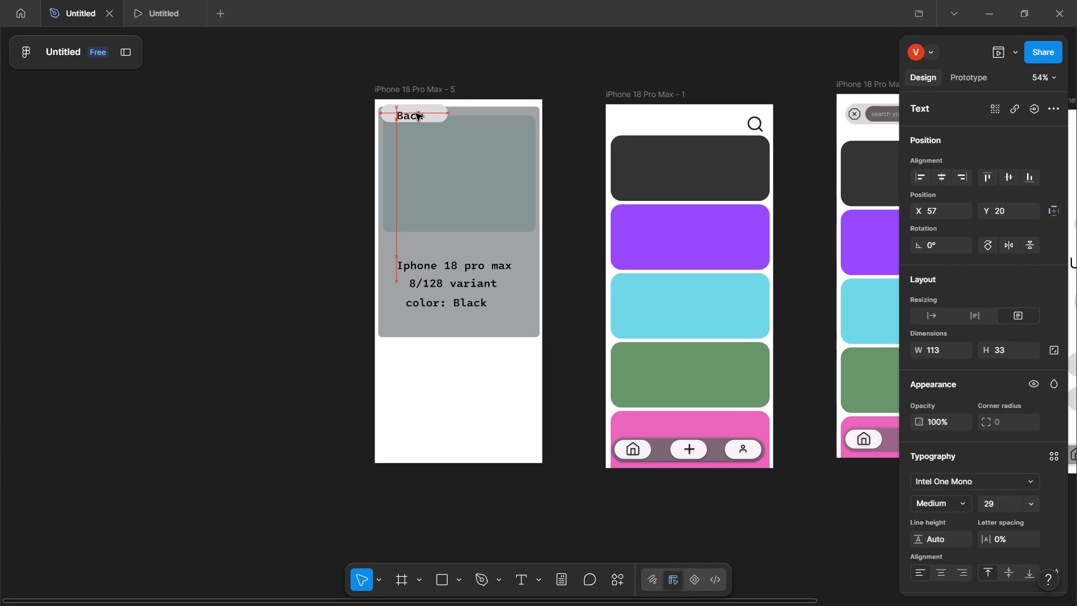
{"action": "left_click_drag", "start_coordinate": [416, 113], "coordinate": [417, 112]}
{"action": "left_click", "coordinate": [282, 151]}
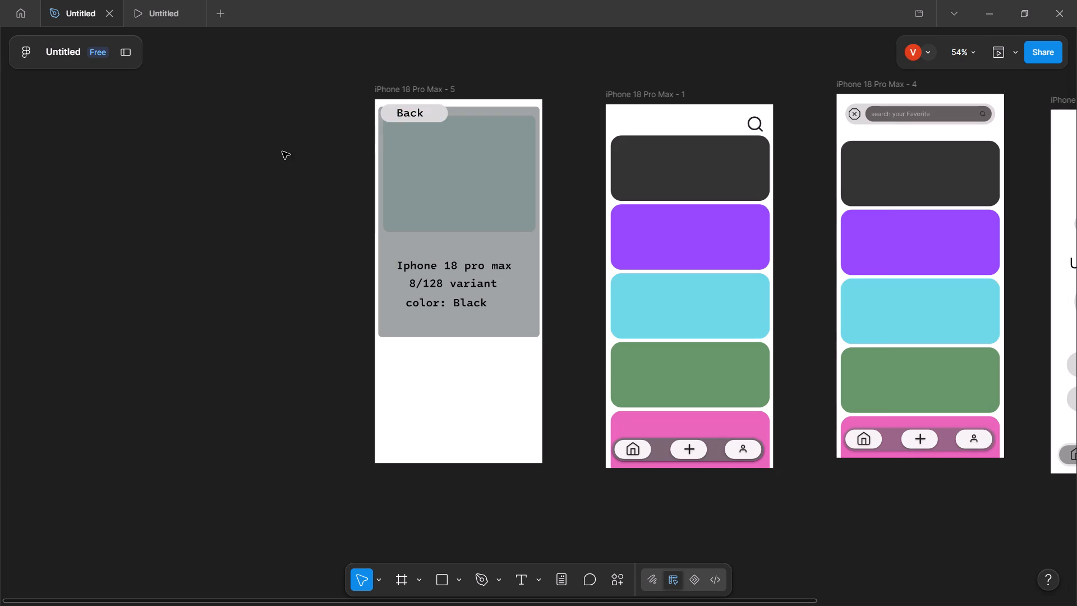
Narrow the rounded rectangle to about 114 × 47 and move it so it fits around the "Back" label.
{"action": "left_click", "coordinate": [429, 118]}
{"action": "left_click_drag", "start_coordinate": [447, 114], "coordinate": [433, 114]}
{"action": "left_click_drag", "start_coordinate": [414, 114], "coordinate": [418, 116]}
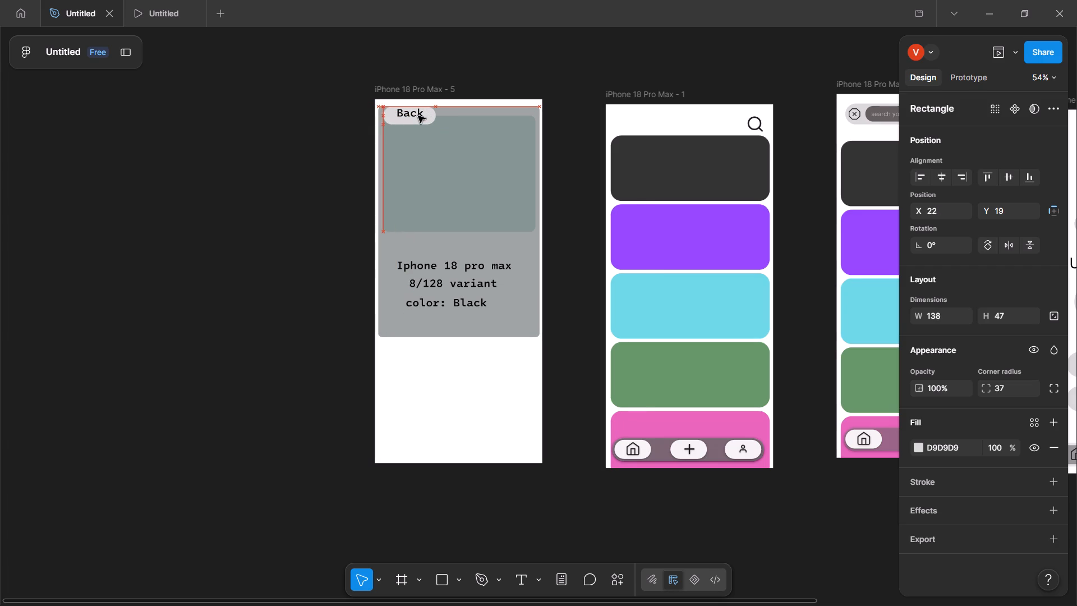
{"action": "left_click_drag", "start_coordinate": [418, 116], "coordinate": [421, 114]}
{"action": "left_click_drag", "start_coordinate": [440, 113], "coordinate": [434, 113]}
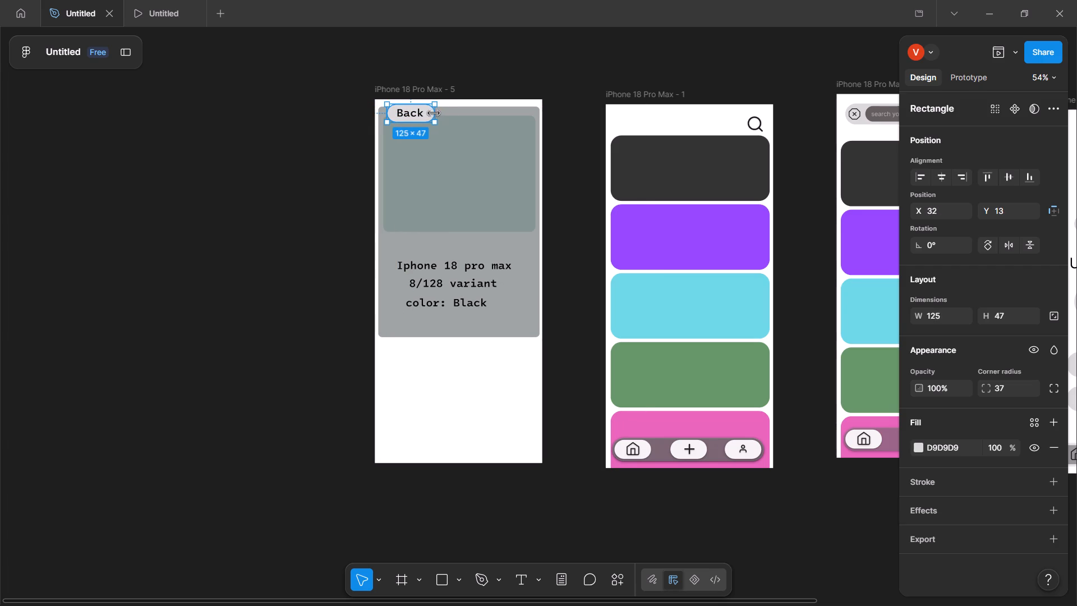
{"action": "left_click_drag", "start_coordinate": [434, 113], "coordinate": [430, 114]}
{"action": "left_click", "coordinate": [315, 140]}
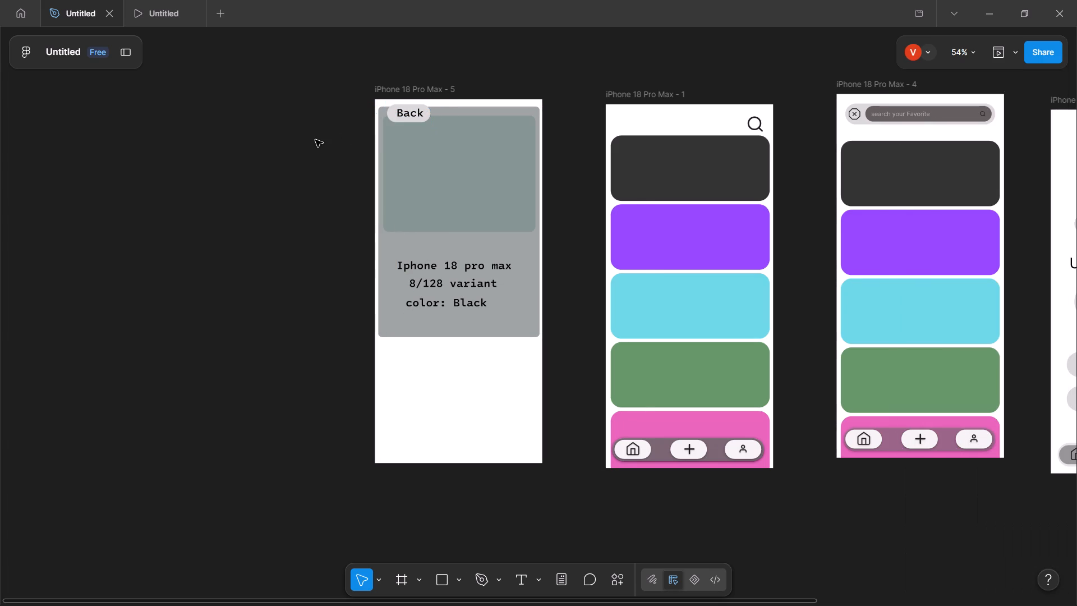
Reduce the Back button rectangle's fill opacity to 34%.
{"action": "left_click", "coordinate": [393, 120]}
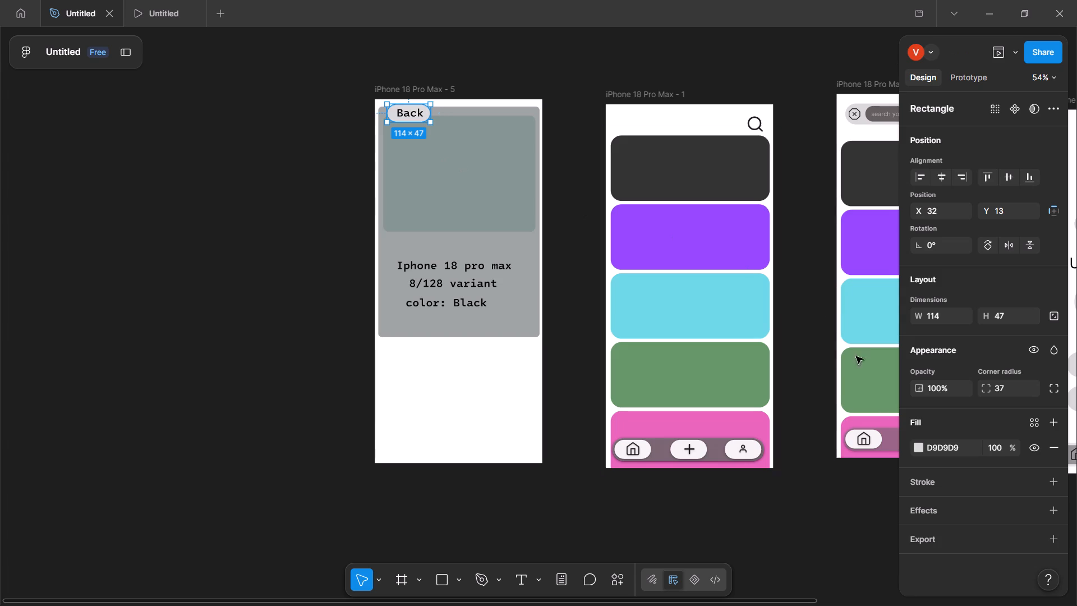
{"action": "left_click", "coordinate": [1002, 448]}
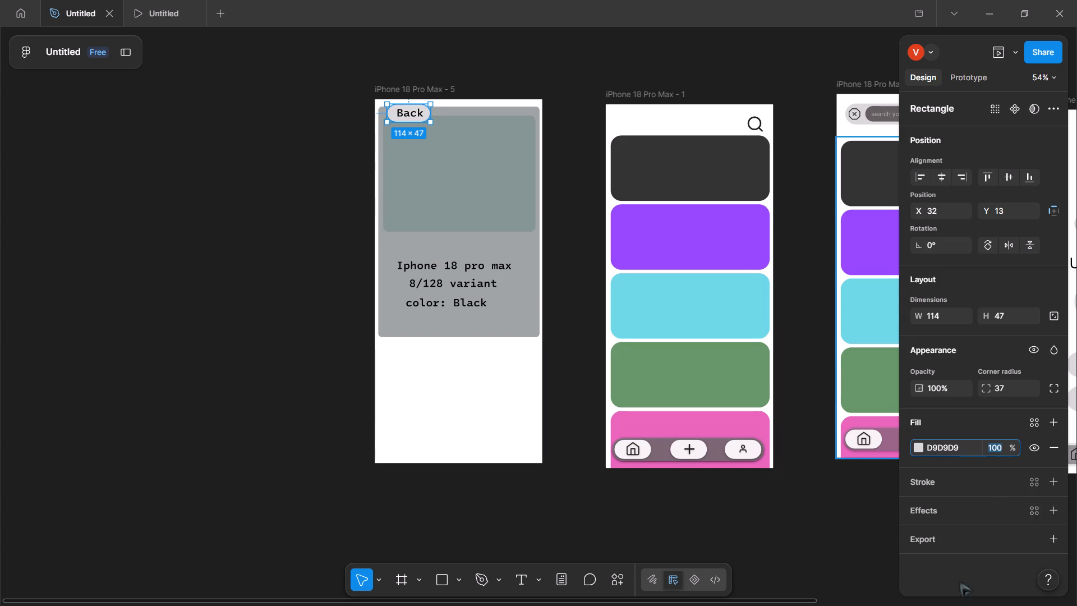
{"action": "key", "text": "Down"}
{"action": "key", "text": "Down"}
{"action": "key", "text": "Down"}
{"action": "key", "text": "Down"}
{"action": "key", "text": "Down"}
{"action": "key", "text": "Down"}
{"action": "key", "text": "Down"}
{"action": "key", "text": "Down"}
{"action": "key", "text": "Down"}
{"action": "key", "text": "Down"}
{"action": "key", "text": "Down"}
{"action": "key", "text": "Down"}
{"action": "key", "text": "Down"}
{"action": "key", "text": "Down"}
{"action": "key", "text": "Down"}
{"action": "key", "text": "Down"}
{"action": "key", "text": "Down"}
{"action": "key", "text": "Down"}
{"action": "key", "text": "Down"}
{"action": "key", "text": "Down"}
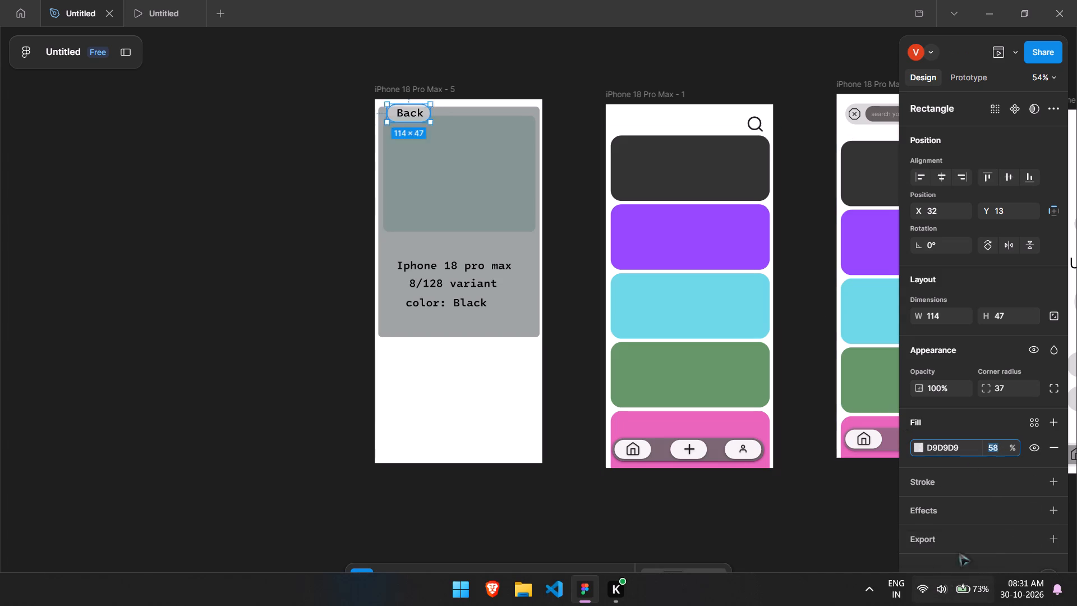
{"action": "key", "text": "Down"}
{"action": "key", "text": "Down"}
{"action": "key", "text": "Down"}
{"action": "key", "text": "Down"}
{"action": "key", "text": "Down"}
{"action": "key", "text": "Down"}
{"action": "key", "text": "Down"}
{"action": "key", "text": "Down"}
{"action": "key", "text": "Down"}
{"action": "key", "text": "Down"}
{"action": "key", "text": "Down"}
{"action": "key", "text": "Down"}
{"action": "key", "text": "Down"}
{"action": "key", "text": "Down"}
{"action": "key", "text": "Down"}
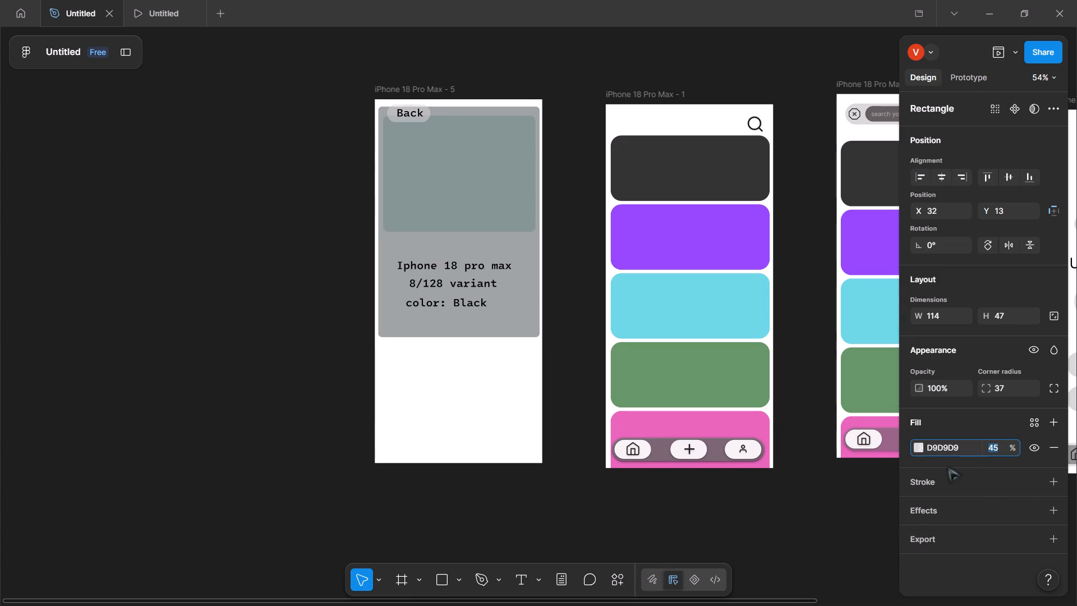
{"action": "key", "text": "Down"}
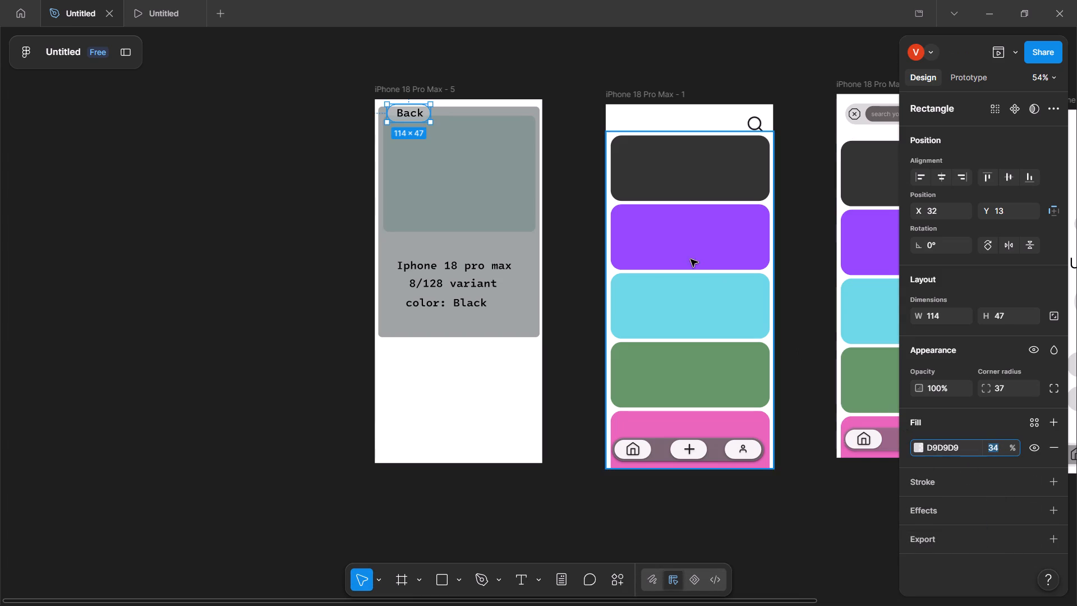
{"action": "left_click", "coordinate": [303, 194]}
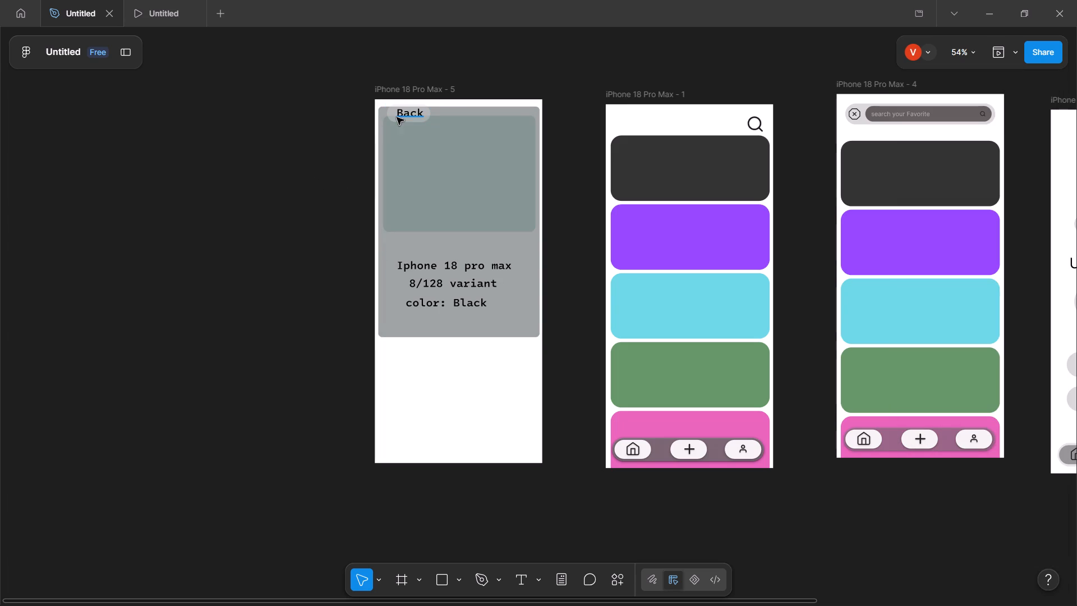
Add an on-tap prototype connection from the Back button rectangle to the iPhone 18 Pro Max - 1 frame.
{"action": "left_click", "coordinate": [390, 114]}
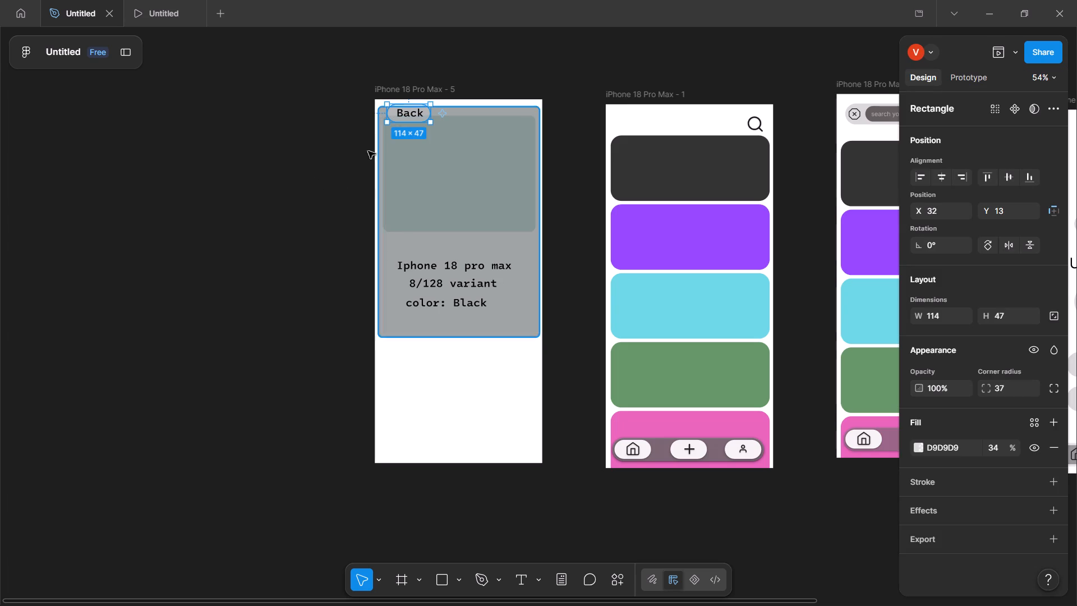
{"action": "left_click", "coordinate": [949, 77]}
{"action": "left_click_drag", "start_coordinate": [431, 114], "coordinate": [610, 115]}
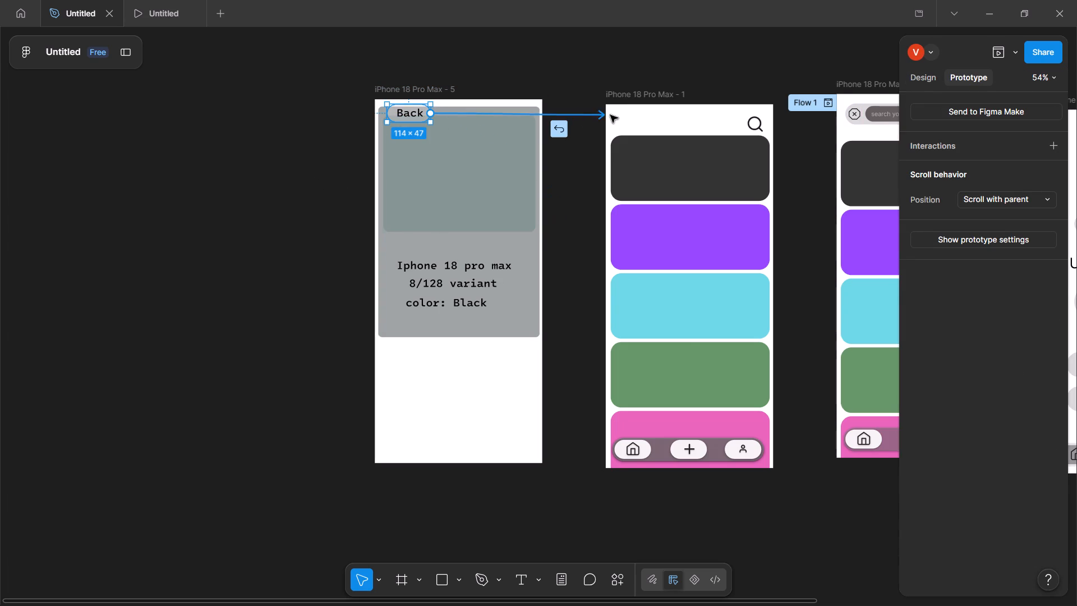
{"action": "left_click_drag", "start_coordinate": [610, 115], "coordinate": [613, 115]}
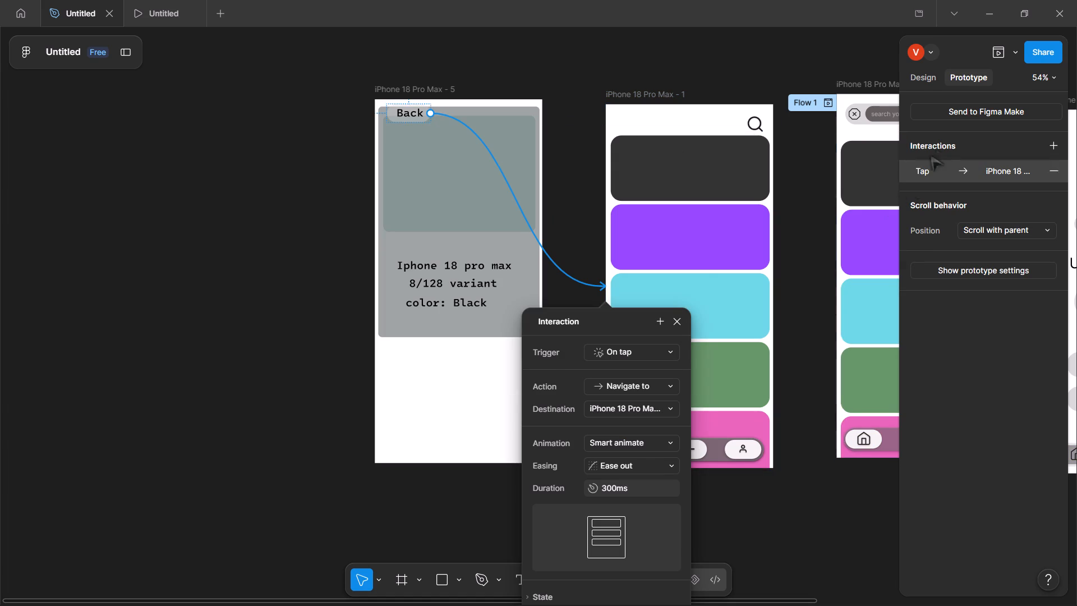
Test the prototype preview by going back and forth between the product detail screen and the home screen using Back and the black card.
{"action": "left_click", "coordinate": [149, 12]}
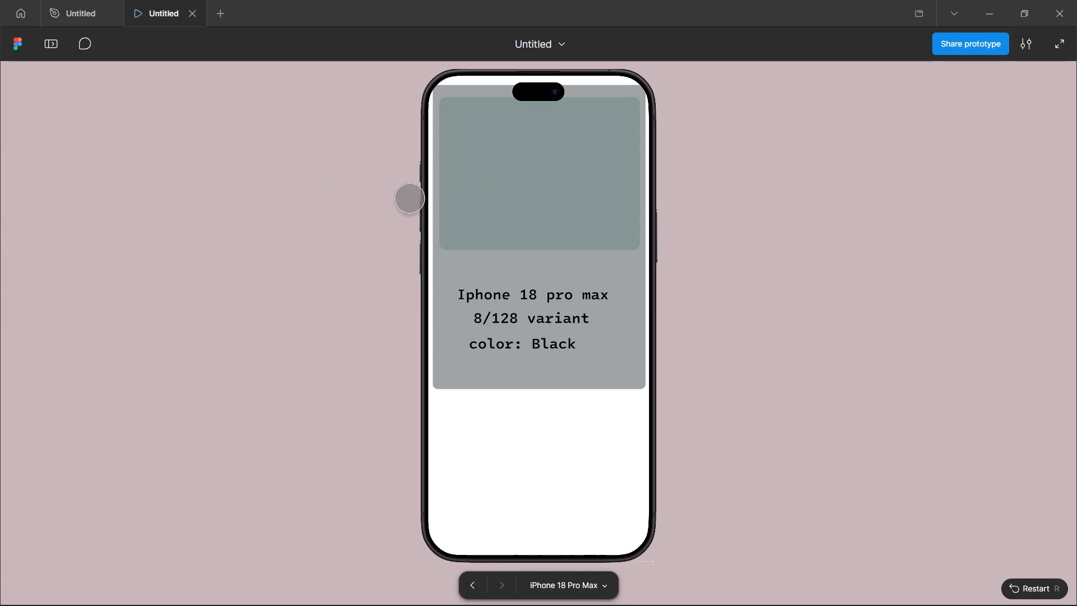
{"action": "left_click", "coordinate": [477, 121]}
{"action": "scroll", "coordinate": [435, 187], "scroll_direction": "up", "scroll_amount": 20}
{"action": "scroll", "coordinate": [435, 187], "scroll_direction": "up", "scroll_amount": 20}
{"action": "scroll", "coordinate": [435, 187], "scroll_direction": "up", "scroll_amount": 20}
{"action": "scroll", "coordinate": [438, 186], "scroll_direction": "down", "scroll_amount": 20}
{"action": "scroll", "coordinate": [438, 186], "scroll_direction": "down", "scroll_amount": 20}
{"action": "scroll", "coordinate": [438, 186], "scroll_direction": "down", "scroll_amount": 2}
{"action": "scroll", "coordinate": [438, 186], "scroll_direction": "up", "scroll_amount": 20}
{"action": "scroll", "coordinate": [438, 186], "scroll_direction": "up", "scroll_amount": 20}
{"action": "scroll", "coordinate": [438, 186], "scroll_direction": "up", "scroll_amount": 20}
{"action": "triple_click", "coordinate": [441, 181]}
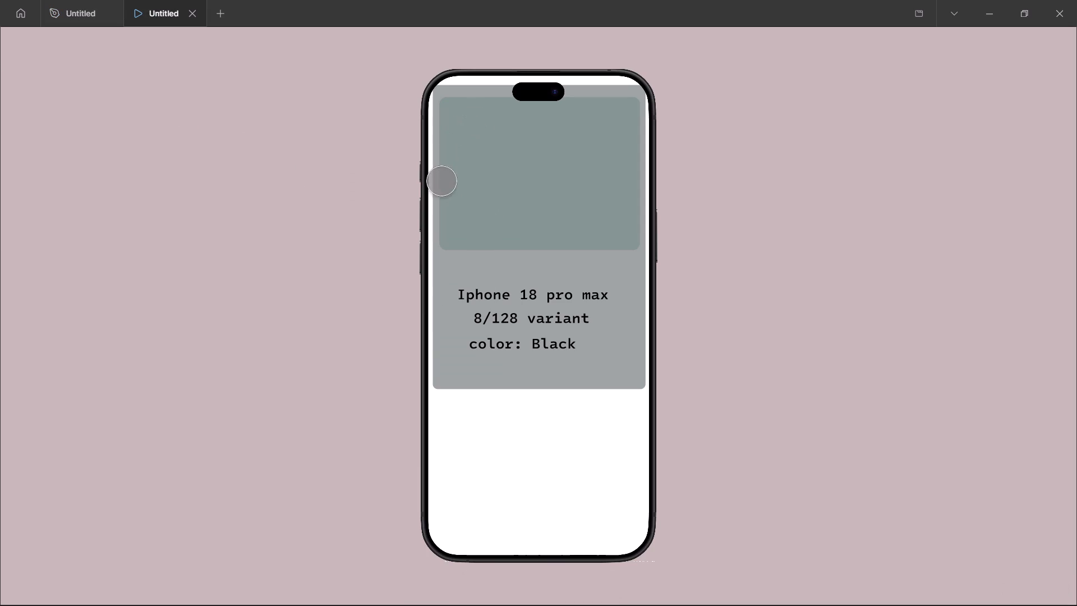
{"action": "triple_click", "coordinate": [441, 181]}
{"action": "triple_click", "coordinate": [441, 181]}
{"action": "left_click", "coordinate": [441, 181]}
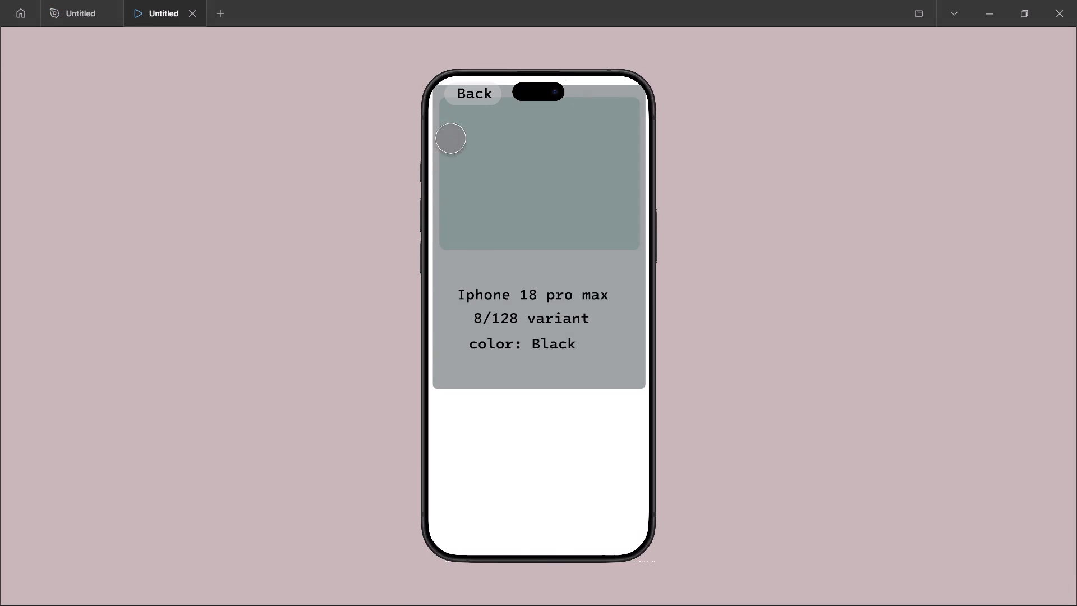
{"action": "left_click", "coordinate": [462, 98]}
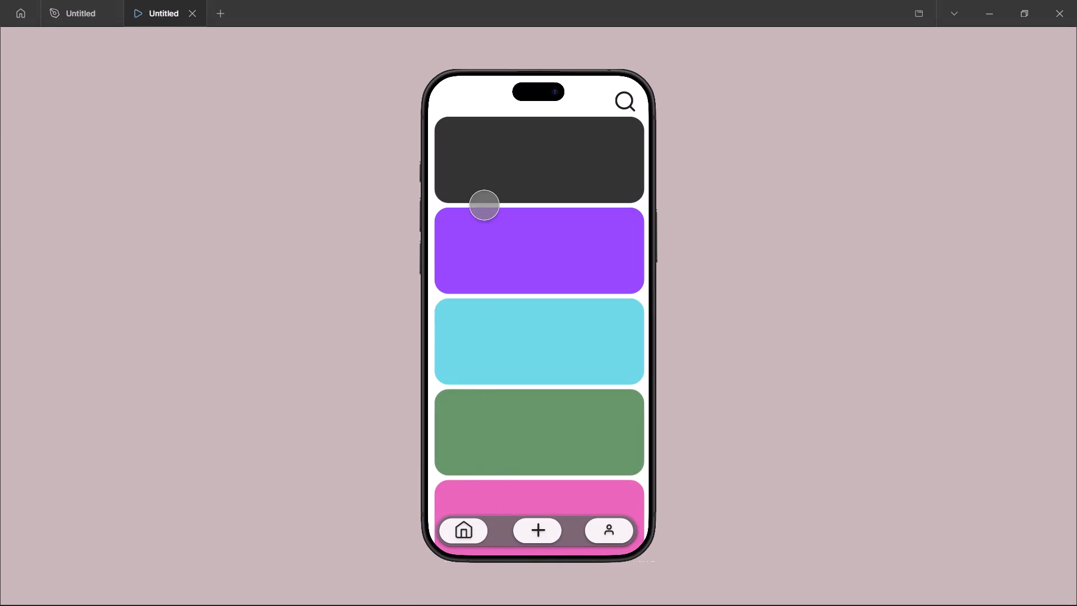
{"action": "left_click", "coordinate": [476, 181]}
{"action": "left_click", "coordinate": [481, 104]}
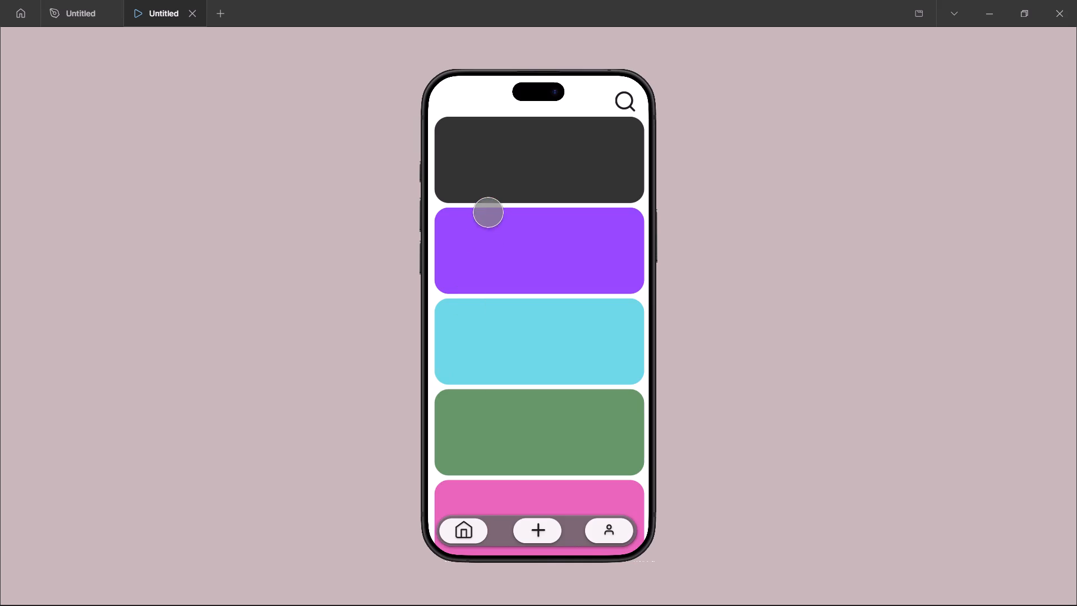
{"action": "left_click", "coordinate": [482, 173]}
{"action": "left_click", "coordinate": [482, 92]}
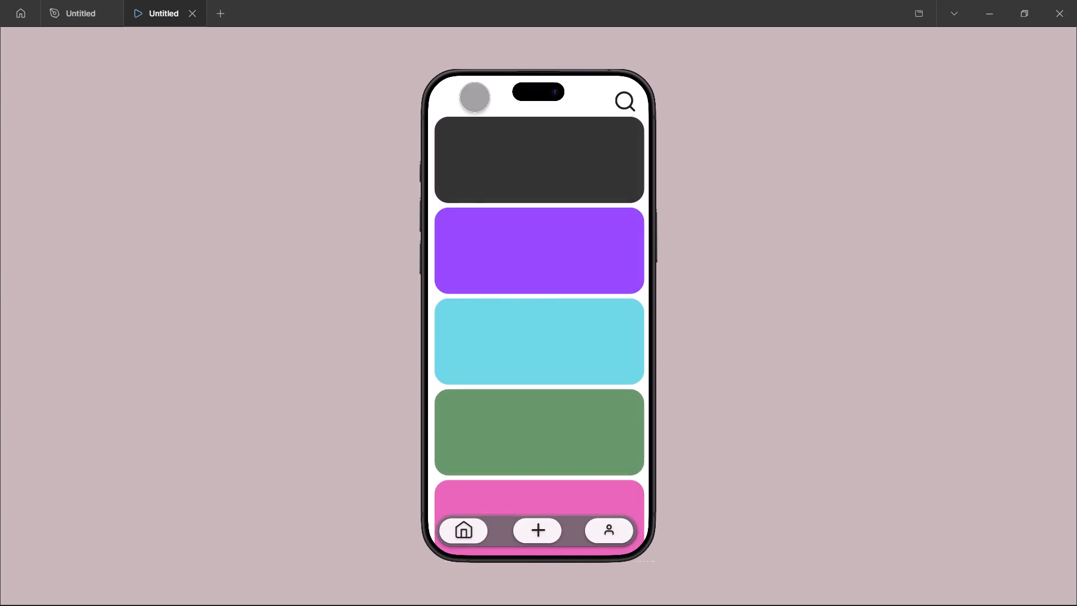
{"action": "left_click", "coordinate": [466, 182]}
{"action": "scroll", "coordinate": [501, 398], "scroll_direction": "down", "scroll_amount": 20}
{"action": "scroll", "coordinate": [501, 398], "scroll_direction": "down", "scroll_amount": 20}
{"action": "scroll", "coordinate": [501, 398], "scroll_direction": "down", "scroll_amount": 20}
{"action": "scroll", "coordinate": [502, 425], "scroll_direction": "up", "scroll_amount": 1}
{"action": "scroll", "coordinate": [502, 425], "scroll_direction": "down", "scroll_amount": 20}
{"action": "scroll", "coordinate": [502, 425], "scroll_direction": "down", "scroll_amount": 20}
{"action": "scroll", "coordinate": [502, 425], "scroll_direction": "down", "scroll_amount": 20}
{"action": "scroll", "coordinate": [502, 425], "scroll_direction": "up", "scroll_amount": 20}
{"action": "scroll", "coordinate": [502, 425], "scroll_direction": "up", "scroll_amount": 20}
{"action": "scroll", "coordinate": [502, 425], "scroll_direction": "up", "scroll_amount": 20}
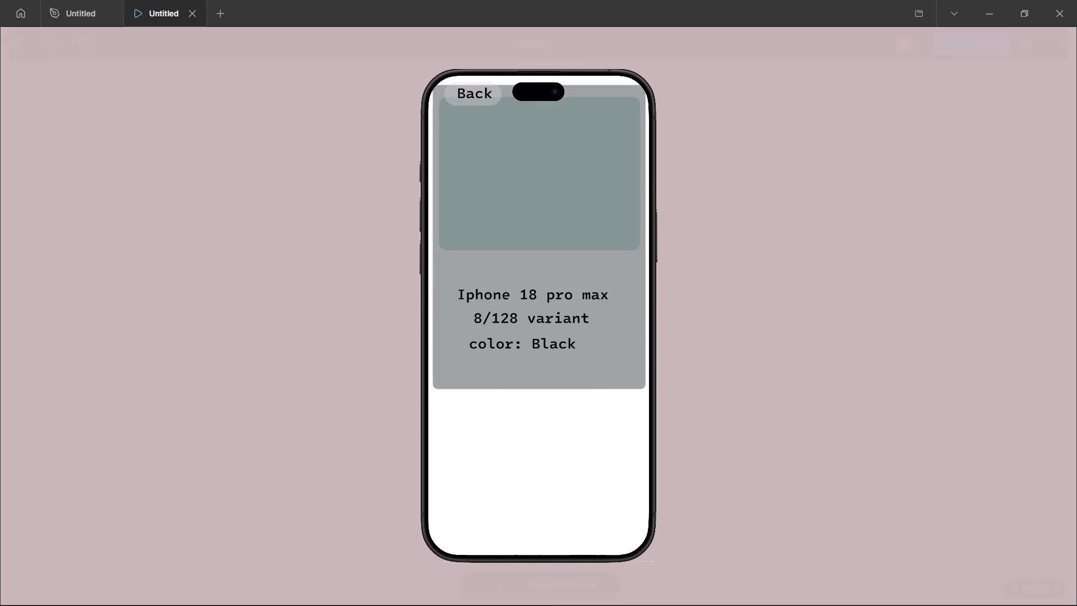
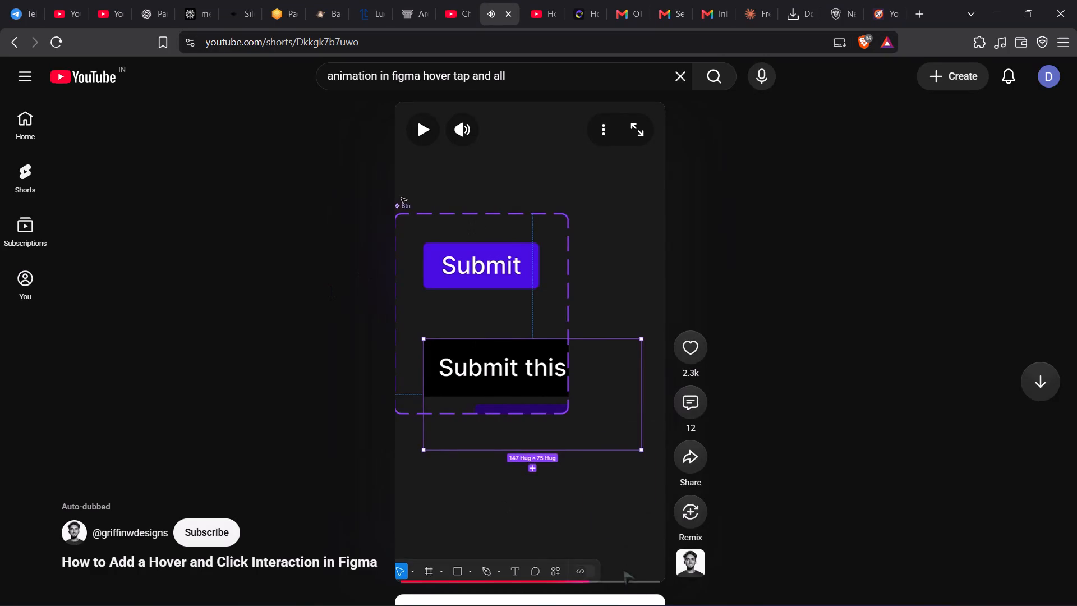
Switch from the YouTube tutorial to the Figma design file and return to the iPhone 18 Pro Max - 5 frame.
{"action": "left_click", "coordinate": [591, 580]}
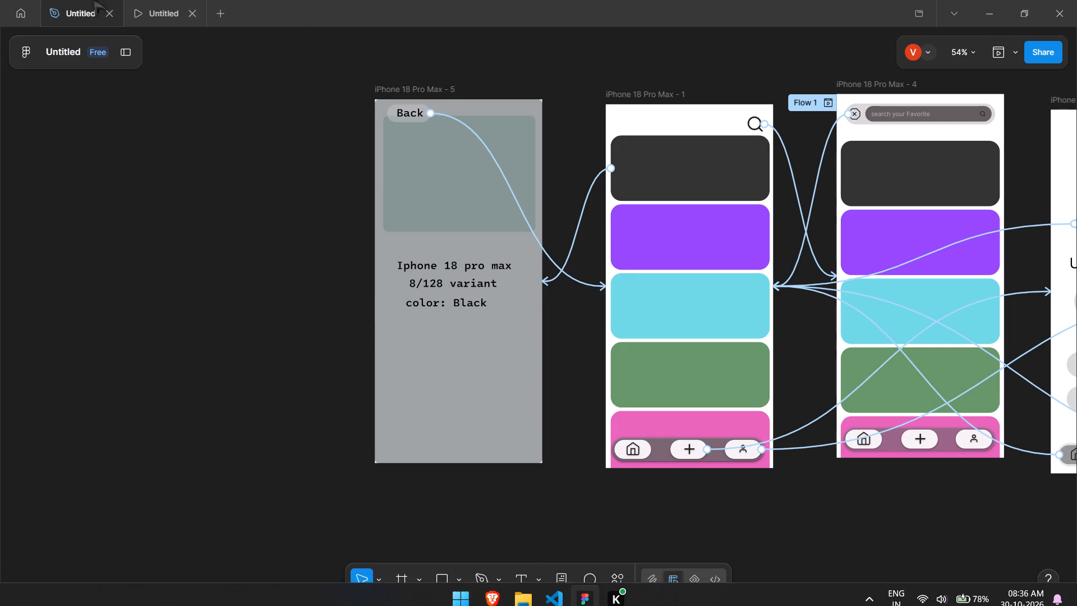
{"action": "scroll", "coordinate": [570, 214], "scroll_direction": "up", "scroll_amount": 1}
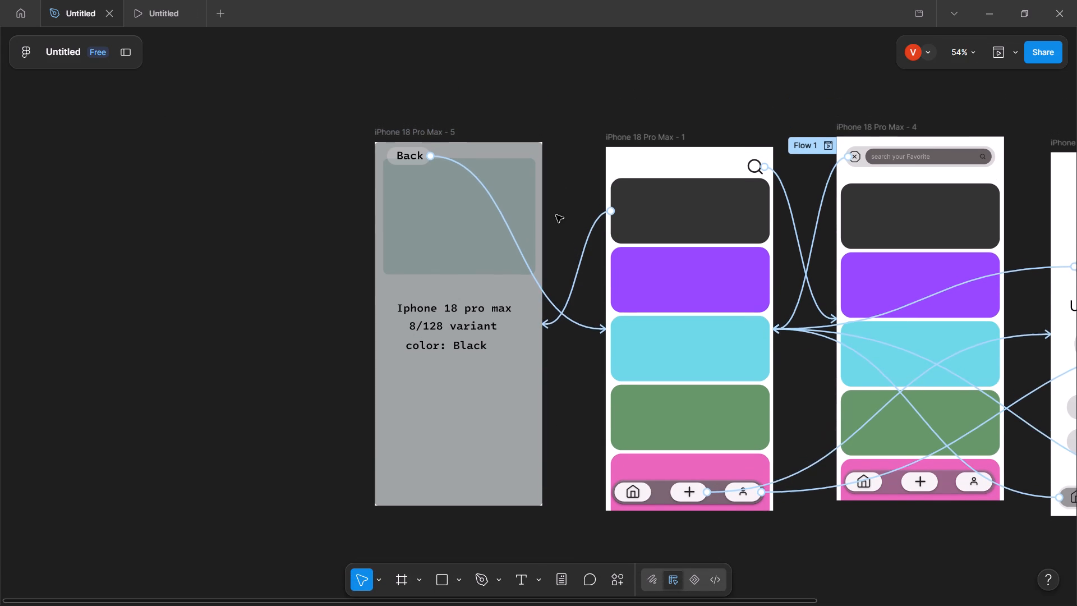
{"action": "scroll", "coordinate": [542, 227], "scroll_direction": "left", "scroll_amount": 4}
{"action": "scroll", "coordinate": [581, 221], "scroll_direction": "up", "scroll_amount": 1}
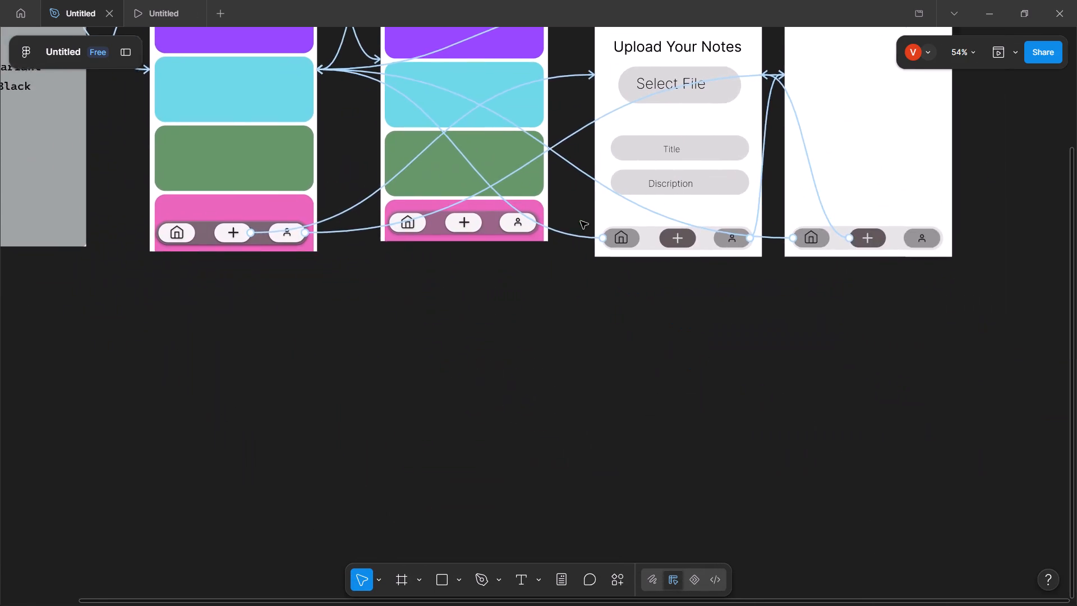
{"action": "scroll", "coordinate": [581, 221], "scroll_direction": "up", "scroll_amount": 1}
{"action": "scroll", "coordinate": [581, 221], "scroll_direction": "right", "scroll_amount": 2}
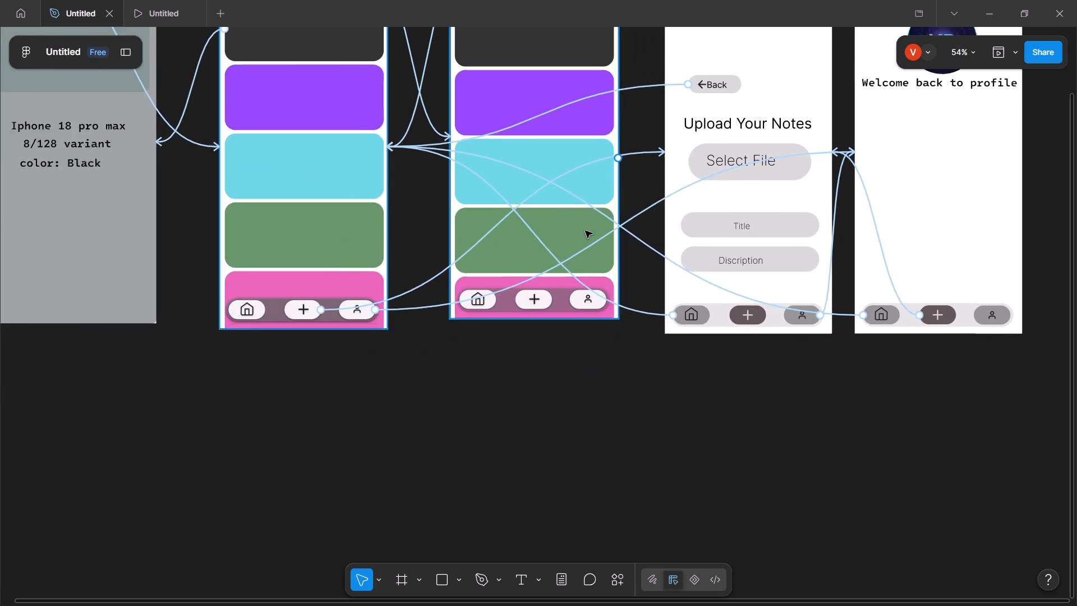
{"action": "scroll", "coordinate": [585, 231], "scroll_direction": "right", "scroll_amount": 2}
{"action": "scroll", "coordinate": [550, 264], "scroll_direction": "right", "scroll_amount": 1}
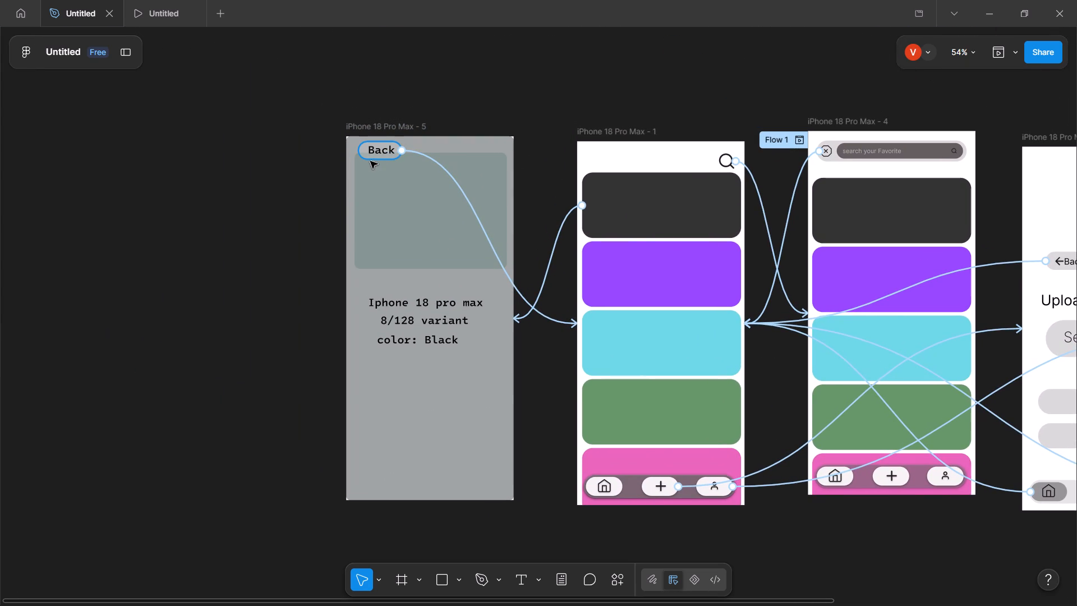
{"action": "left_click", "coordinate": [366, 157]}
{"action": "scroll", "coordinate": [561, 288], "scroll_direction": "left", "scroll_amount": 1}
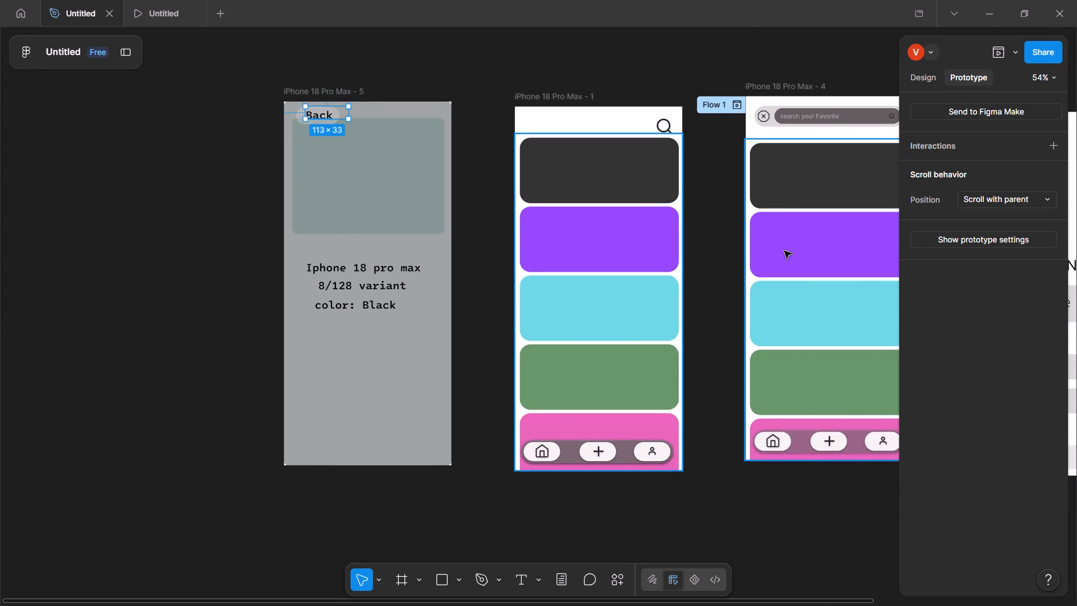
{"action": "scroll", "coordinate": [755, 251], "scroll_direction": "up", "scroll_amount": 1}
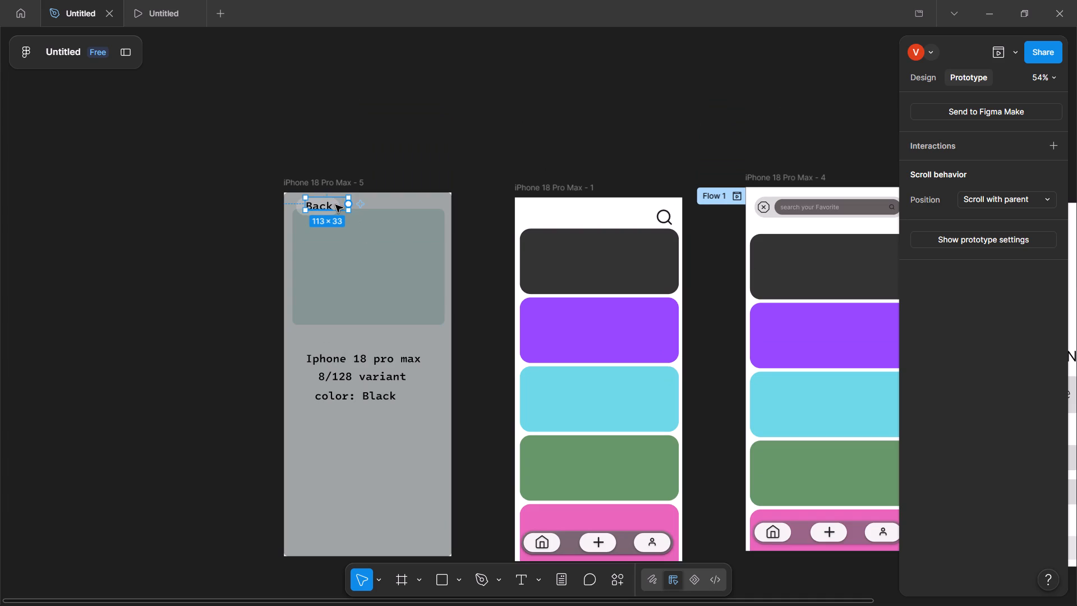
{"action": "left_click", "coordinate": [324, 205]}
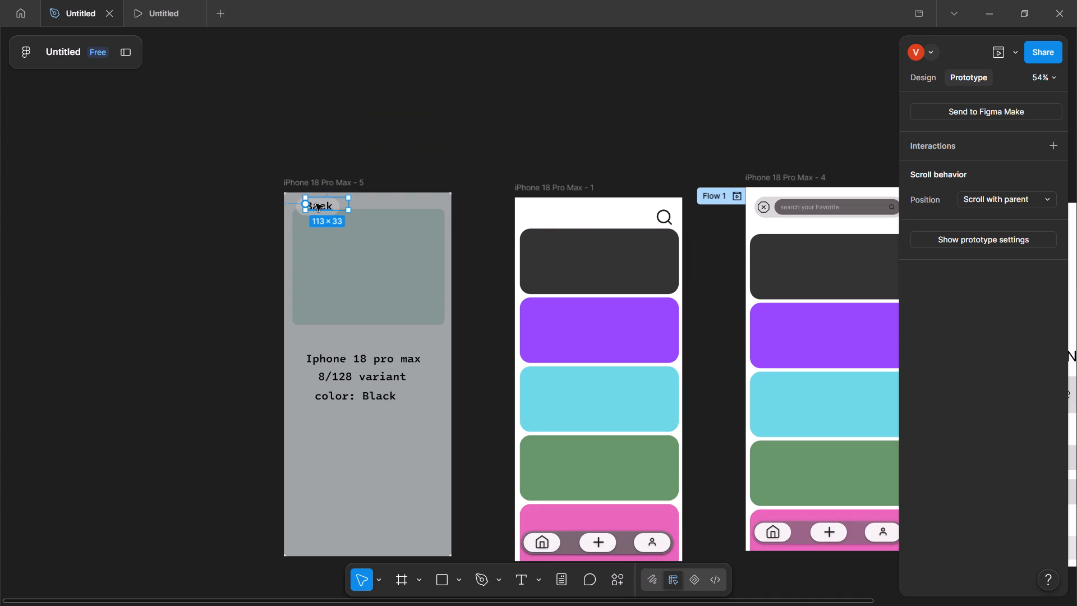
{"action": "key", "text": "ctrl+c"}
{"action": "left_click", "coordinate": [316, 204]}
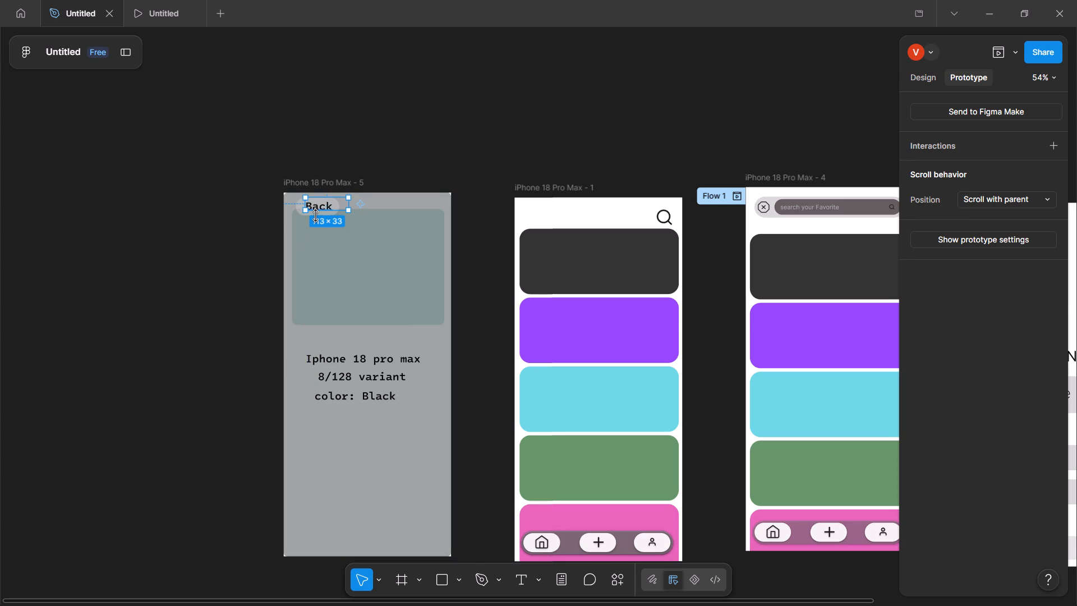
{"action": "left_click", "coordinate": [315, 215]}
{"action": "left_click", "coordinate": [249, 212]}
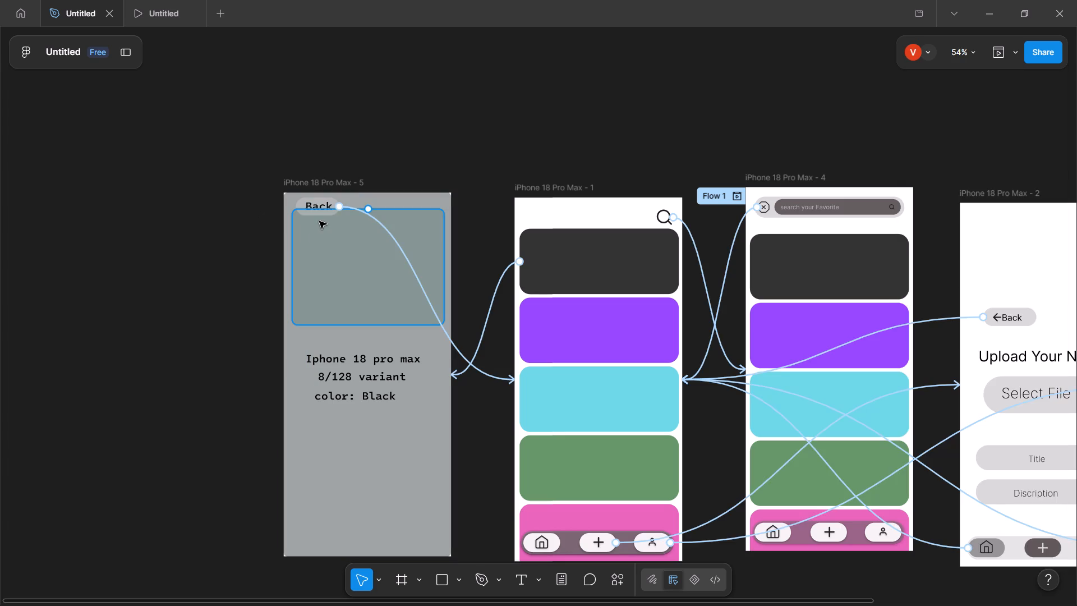
Duplicate the Back button's rectangle and label together and place the copy above the iPhone 18 Pro Max - 5 frame.
{"action": "scroll", "coordinate": [319, 221], "scroll_direction": "up", "scroll_amount": 1}
{"action": "left_click", "coordinate": [287, 255]}
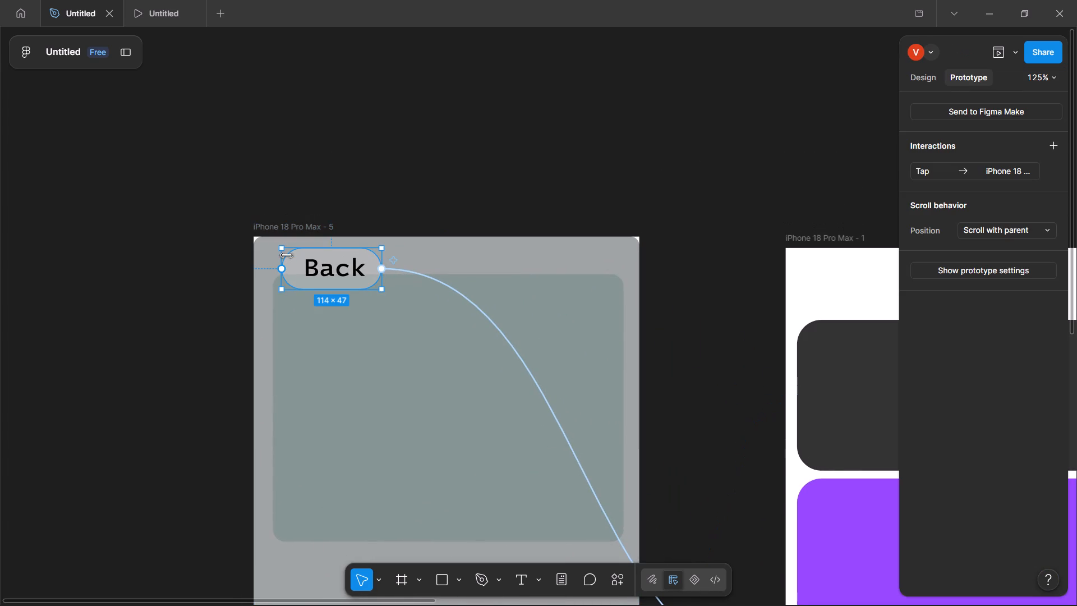
{"action": "left_click", "coordinate": [317, 270], "text": "shift"}
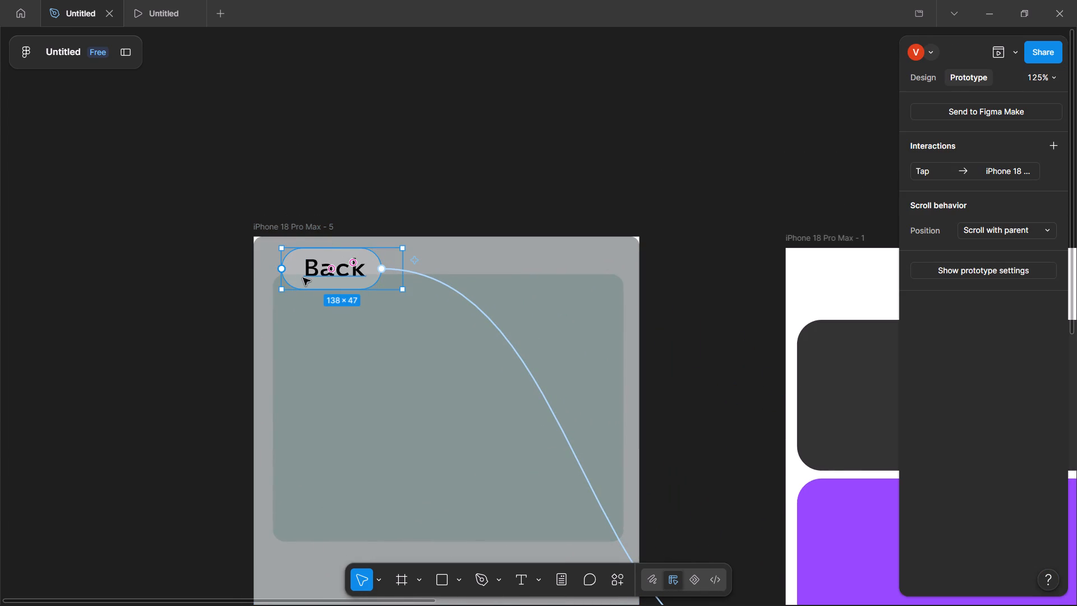
{"action": "key", "text": "ctrl+d"}
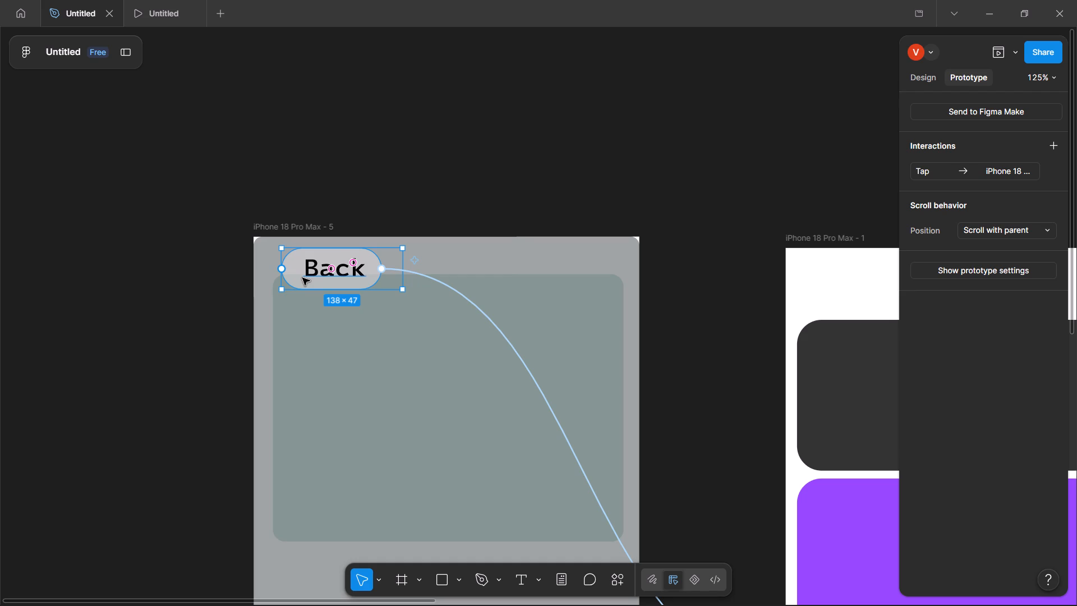
{"action": "left_click_drag", "start_coordinate": [297, 274], "coordinate": [328, 93]}
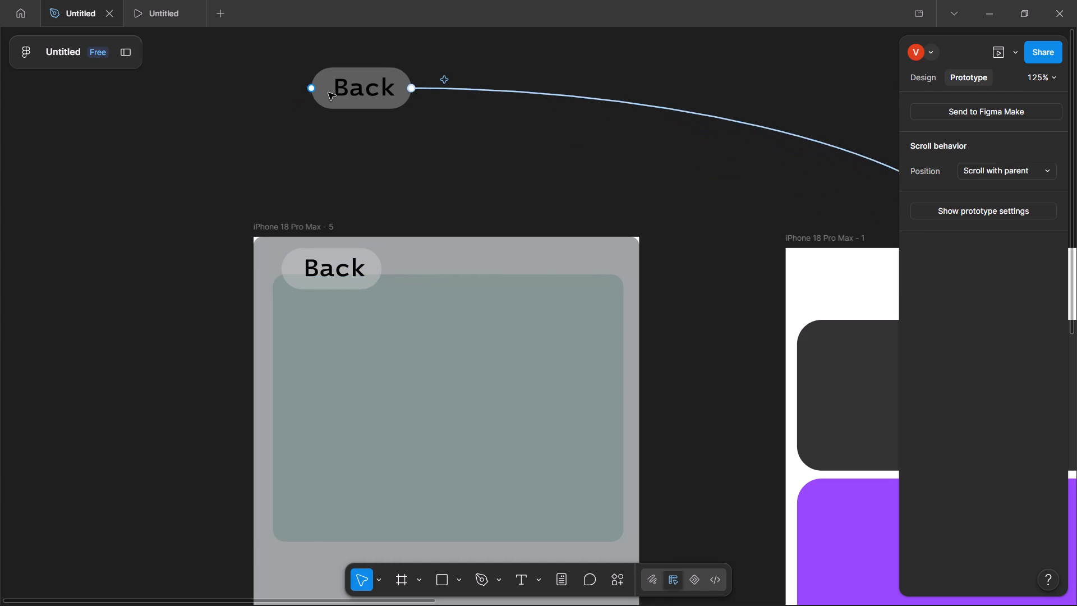
Remove the on-tap prototype connection from the copied Back button above the frame.
{"action": "left_click", "coordinate": [503, 89]}
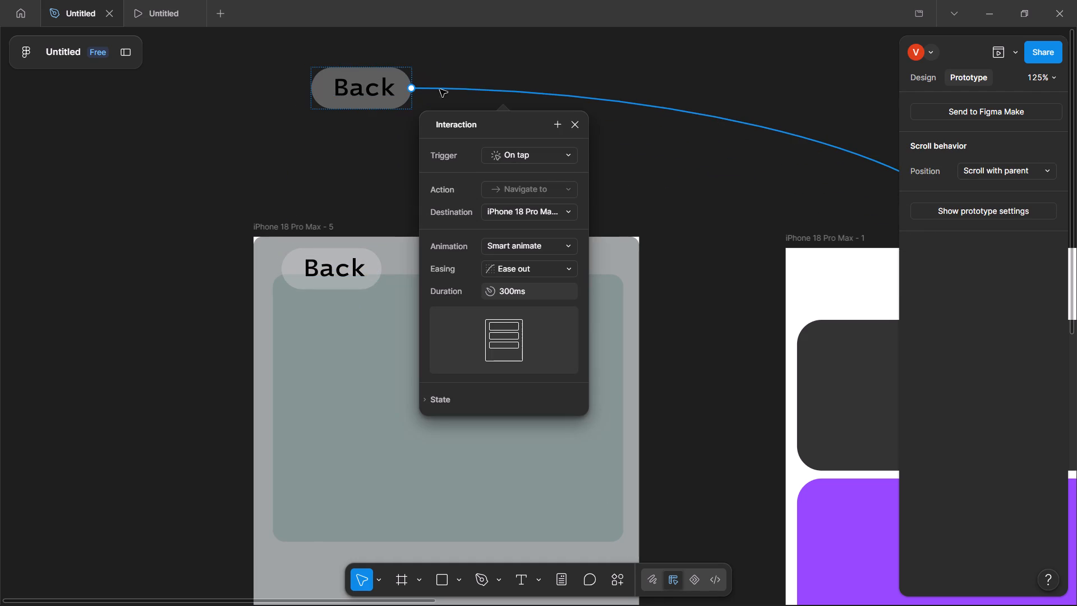
{"action": "left_click_drag", "start_coordinate": [414, 90], "coordinate": [407, 135]}
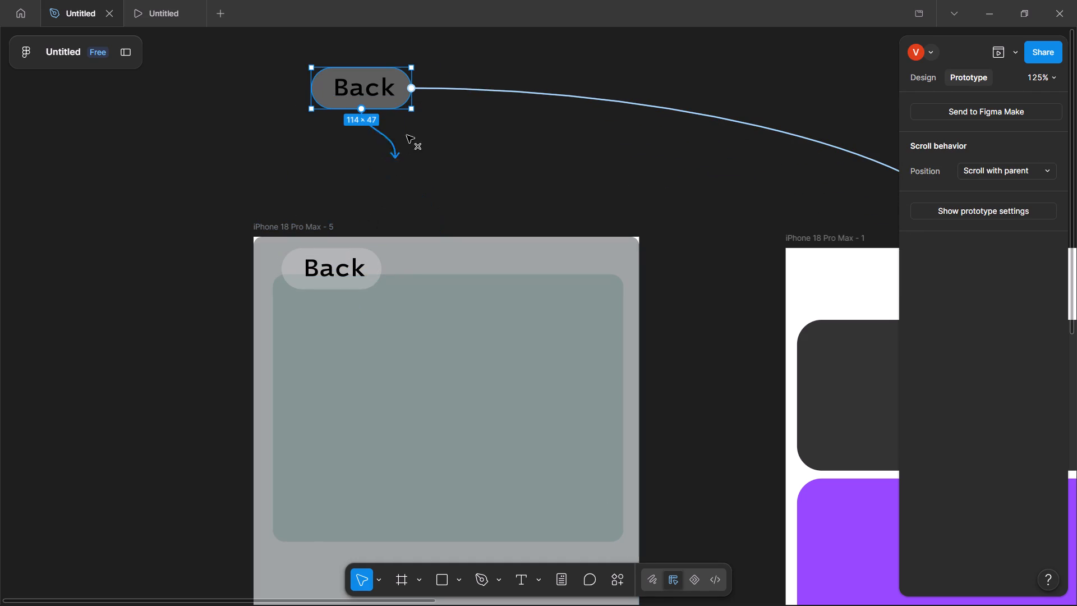
{"action": "left_click_drag", "start_coordinate": [407, 135], "coordinate": [411, 127]}
{"action": "left_click", "coordinate": [426, 99]}
{"action": "left_click", "coordinate": [409, 91]}
{"action": "left_click_drag", "start_coordinate": [414, 91], "coordinate": [422, 91]}
{"action": "left_click", "coordinate": [449, 90]}
{"action": "left_click_drag", "start_coordinate": [448, 89], "coordinate": [522, 81]}
{"action": "left_click", "coordinate": [522, 81]}
{"action": "key", "text": "ctrl+z"}
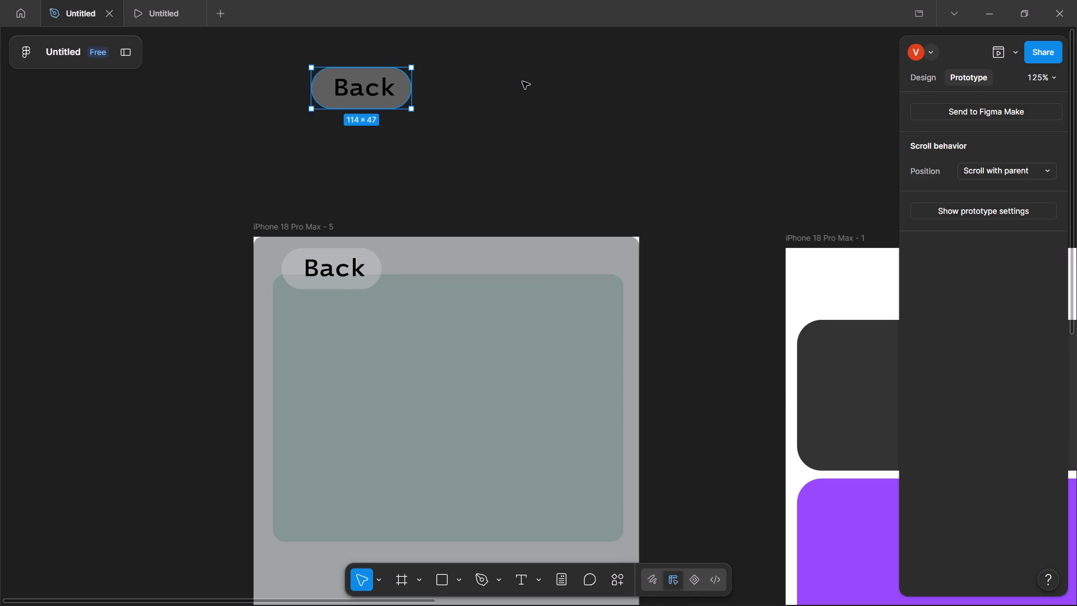
Shift the Back button rectangle on the iPhone 18 Pro Max - 5 frame slightly so it centers behind its label.
{"action": "left_click", "coordinate": [366, 275]}
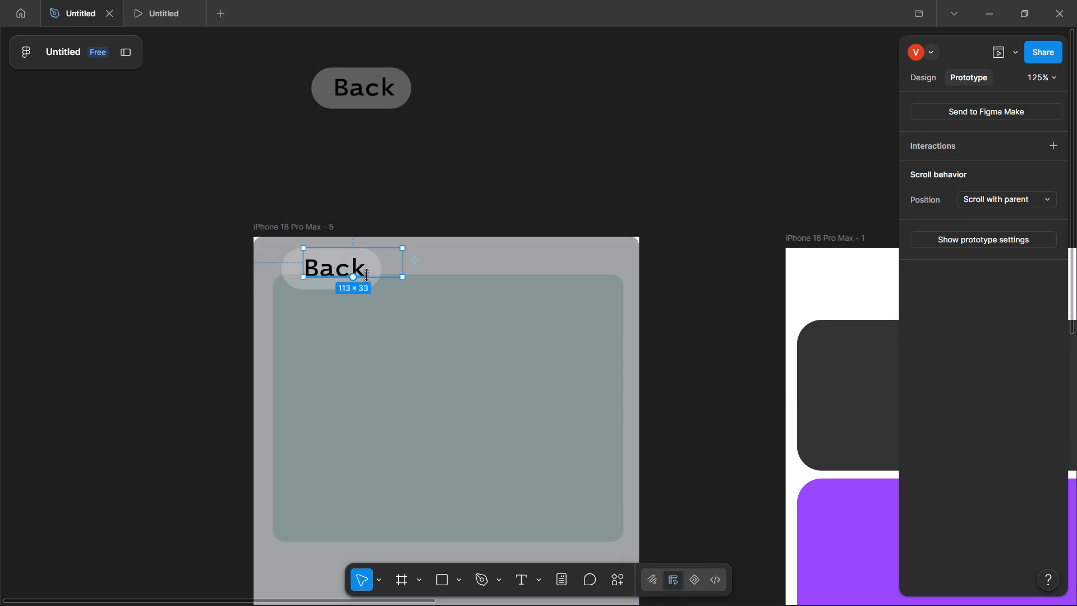
{"action": "left_click", "coordinate": [315, 286]}
{"action": "left_click", "coordinate": [315, 269]}
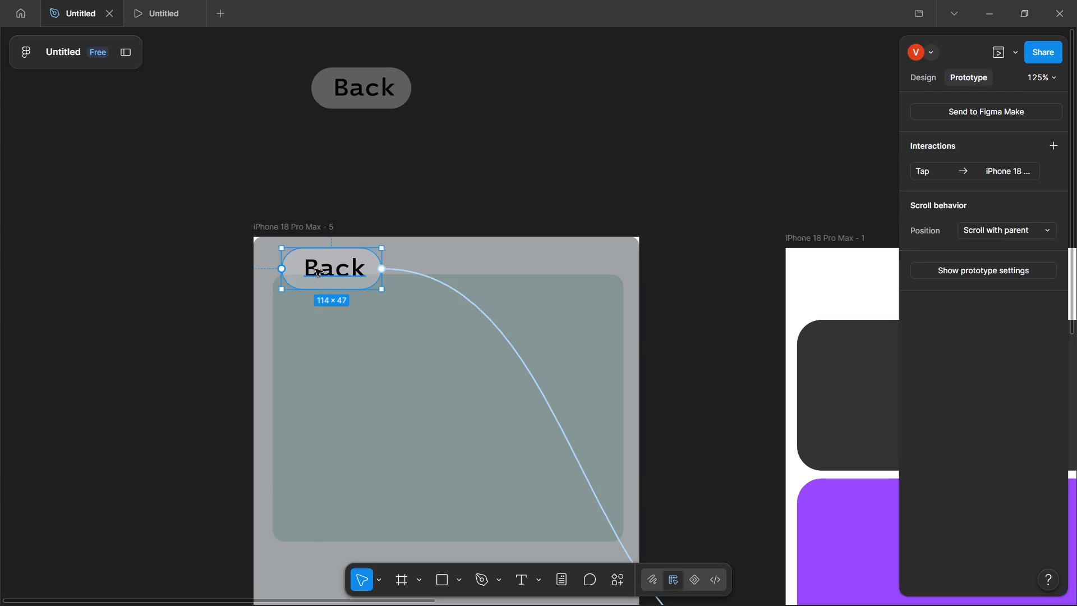
{"action": "left_click", "coordinate": [403, 150]}
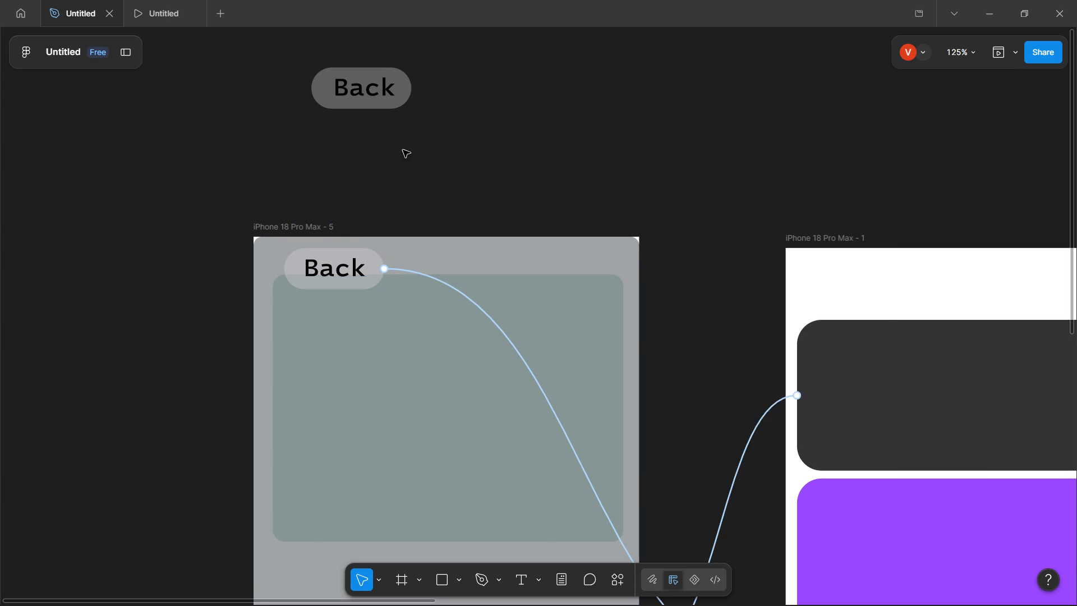
Resize the copied Back label's text box to about 74 × 39 and center it inside its rounded rectangle.
{"action": "left_click", "coordinate": [388, 86]}
{"action": "left_click", "coordinate": [476, 103]}
{"action": "left_click", "coordinate": [392, 92]}
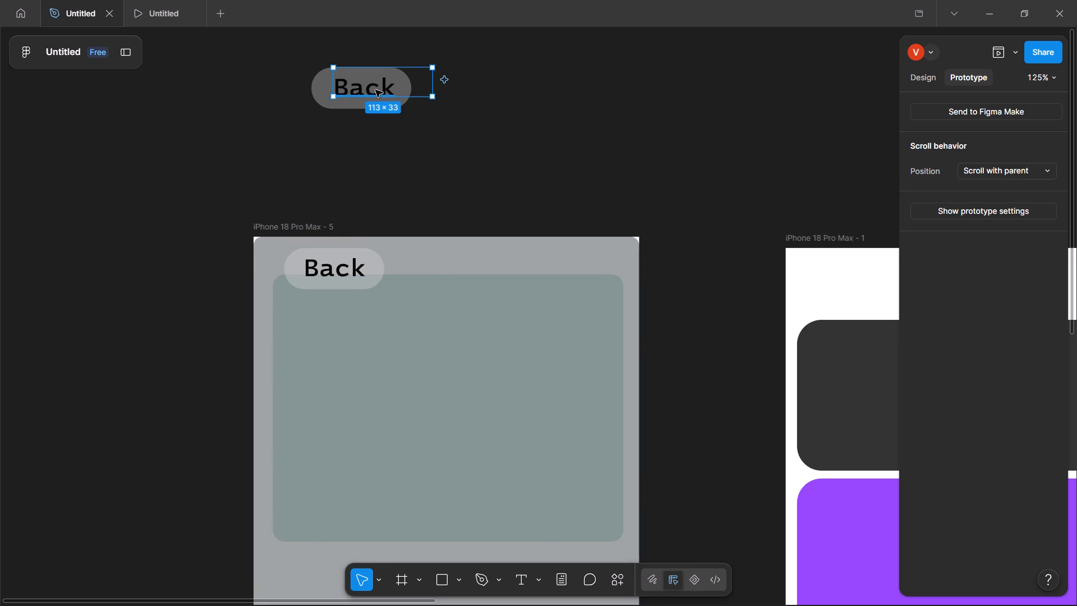
{"action": "left_click", "coordinate": [374, 90]}
{"action": "left_click_drag", "start_coordinate": [396, 98], "coordinate": [395, 108]}
{"action": "left_click_drag", "start_coordinate": [432, 93], "coordinate": [386, 93]}
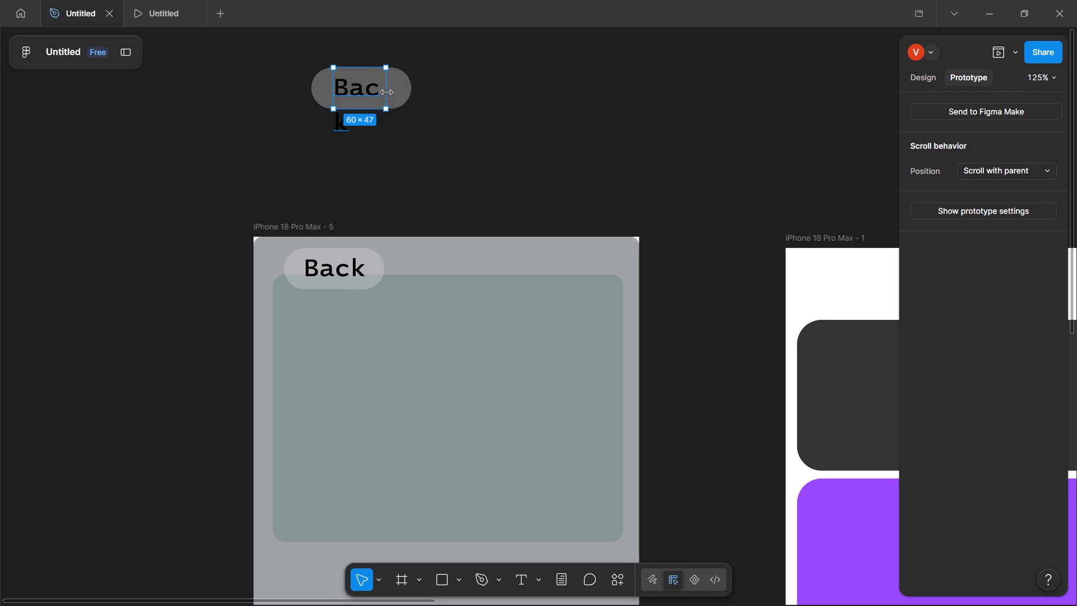
{"action": "left_click_drag", "start_coordinate": [386, 93], "coordinate": [398, 94]}
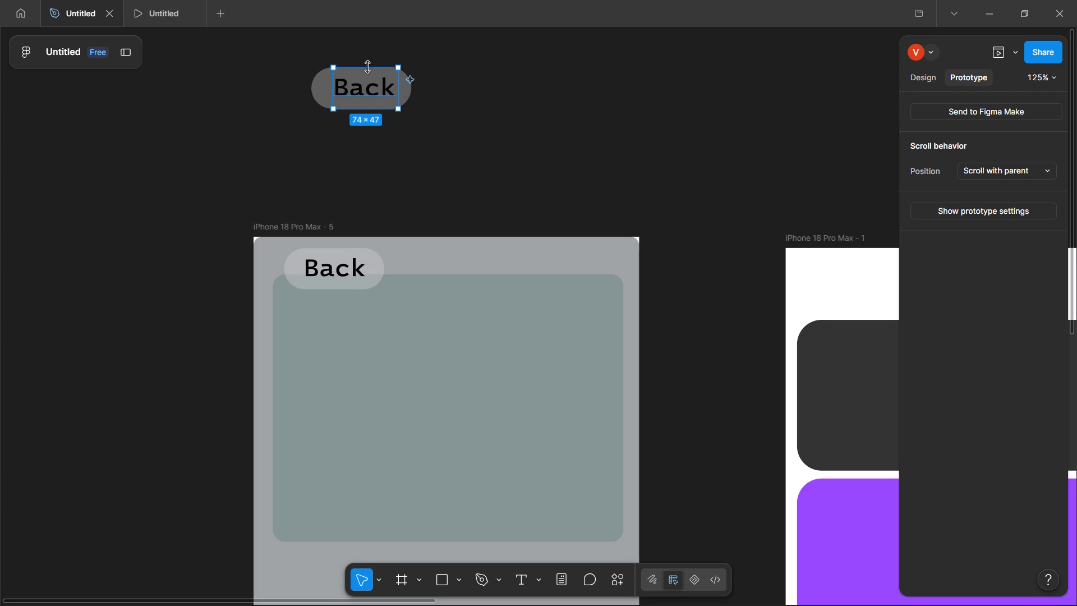
{"action": "left_click_drag", "start_coordinate": [368, 67], "coordinate": [371, 98]}
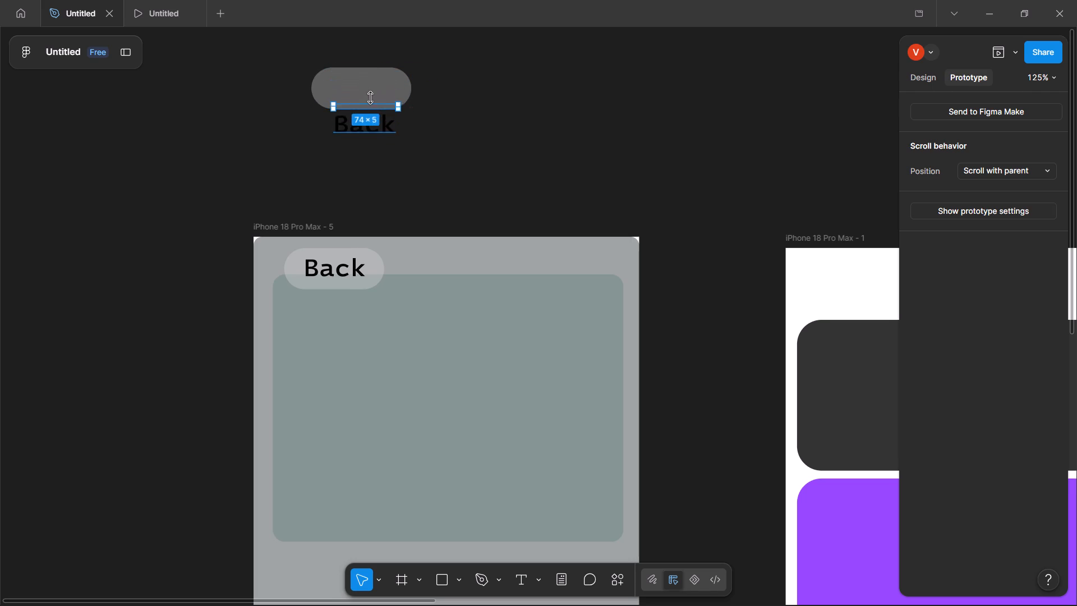
{"action": "left_click_drag", "start_coordinate": [371, 98], "coordinate": [371, 76]}
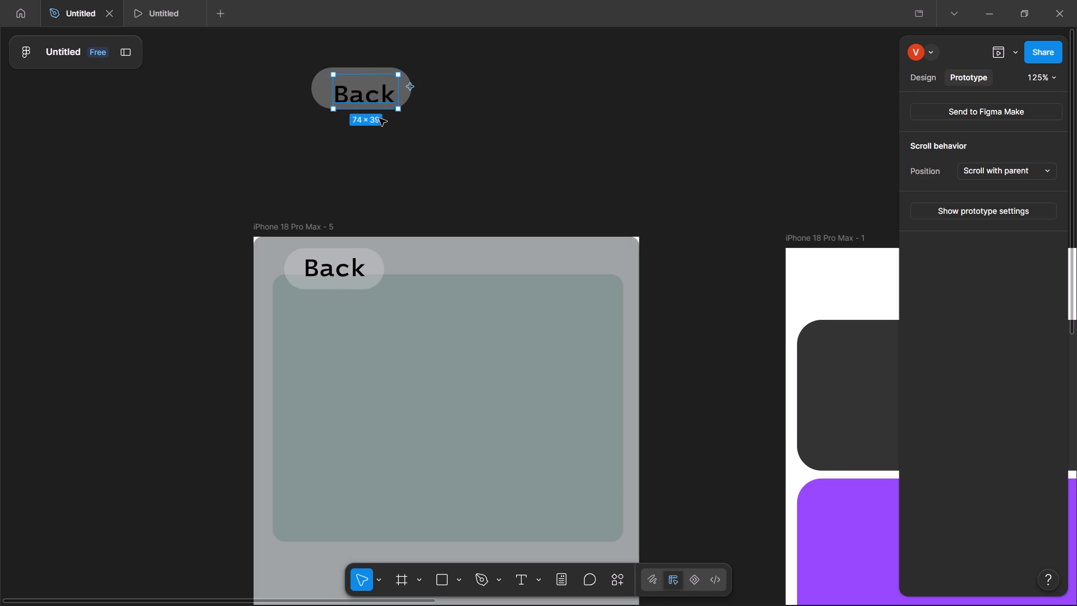
{"action": "left_click", "coordinate": [439, 120]}
{"action": "left_click_drag", "start_coordinate": [381, 94], "coordinate": [379, 86]}
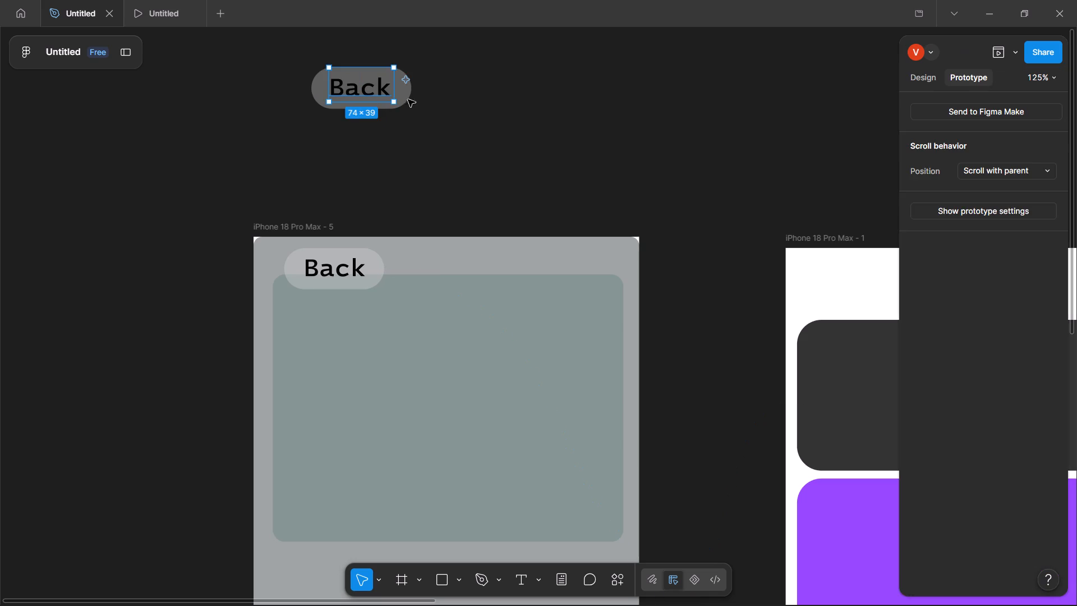
{"action": "left_click", "coordinate": [462, 103]}
Duplicate the Back button copy with its rectangle and label and place the new one directly below it.
{"action": "left_click", "coordinate": [367, 84]}
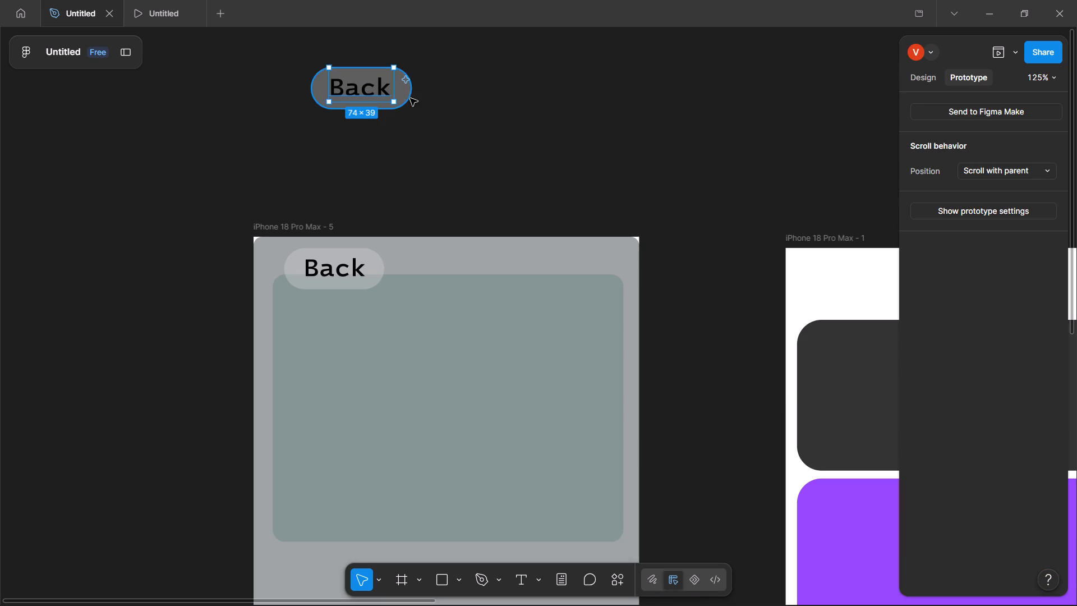
{"action": "left_click", "coordinate": [410, 98]}
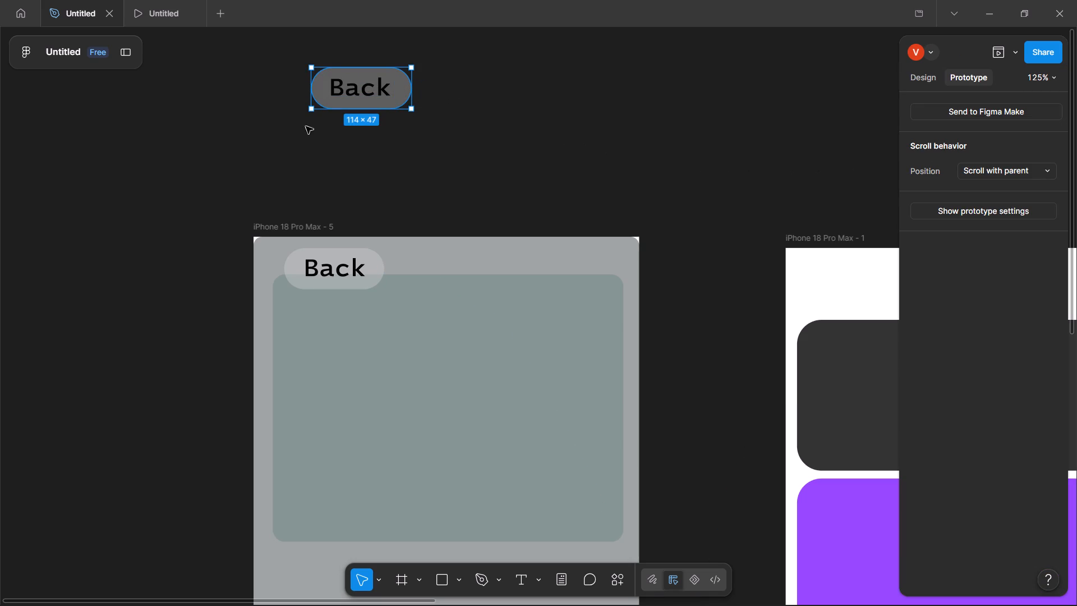
{"action": "left_click", "coordinate": [270, 121]}
{"action": "left_click", "coordinate": [335, 101]}
{"action": "left_click", "coordinate": [286, 87]}
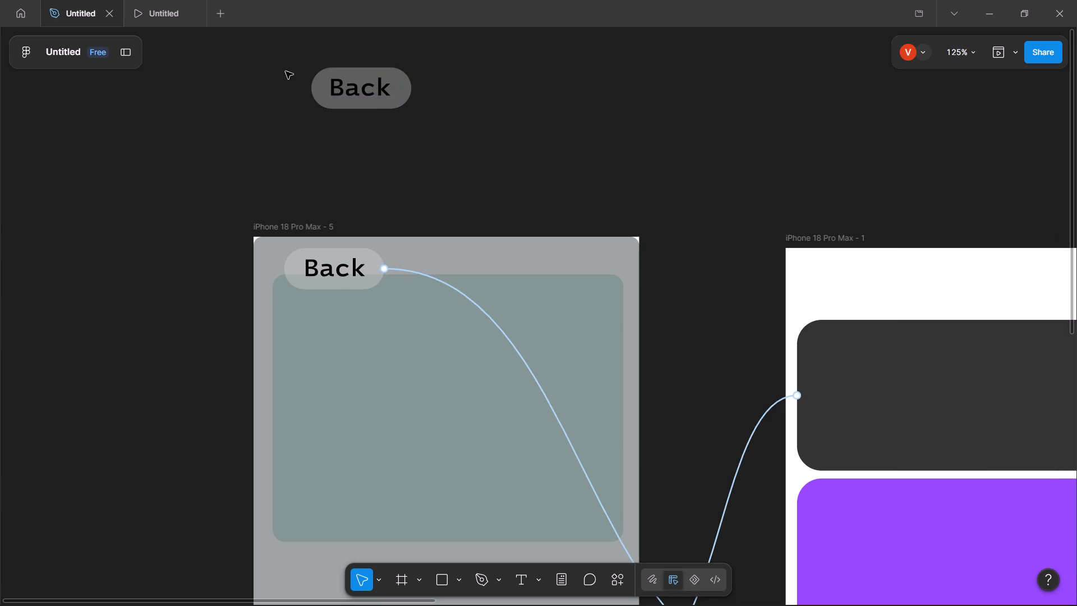
{"action": "left_click_drag", "start_coordinate": [284, 62], "coordinate": [510, 133]}
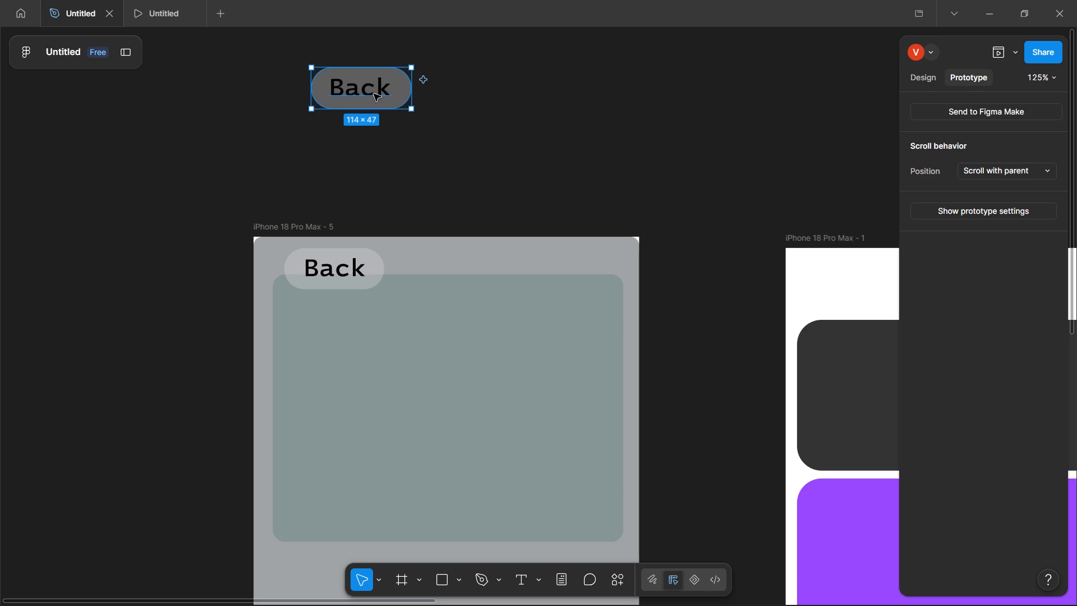
{"action": "key", "text": "ctrl+d"}
{"action": "left_click_drag", "start_coordinate": [374, 94], "coordinate": [374, 158]}
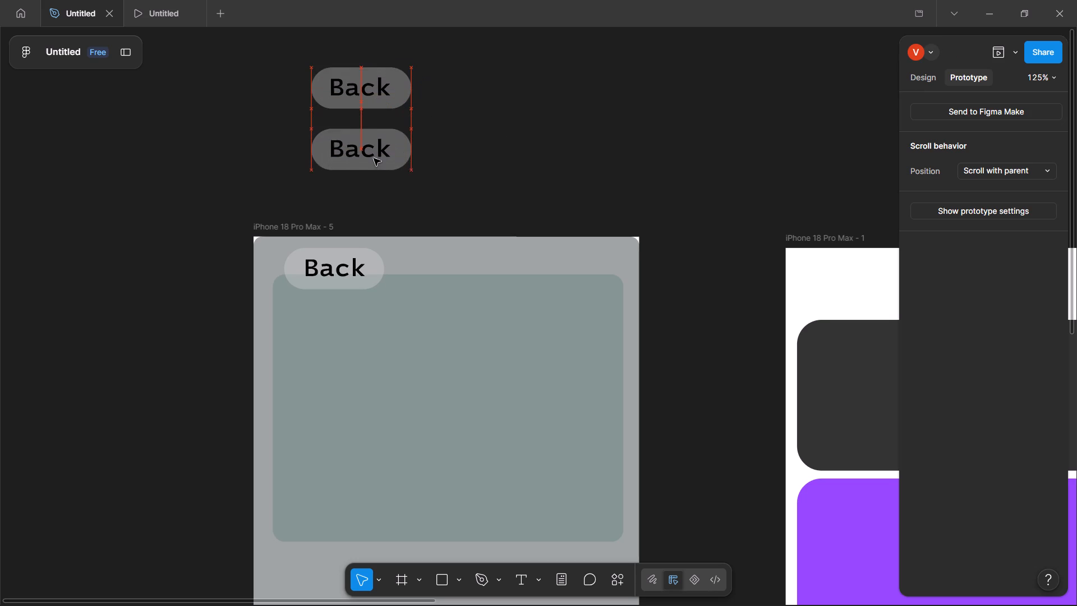
{"action": "left_click_drag", "start_coordinate": [374, 158], "coordinate": [374, 160]}
Create a component from the upper Back button copy's rectangle and label.
{"action": "left_click", "coordinate": [381, 160]}
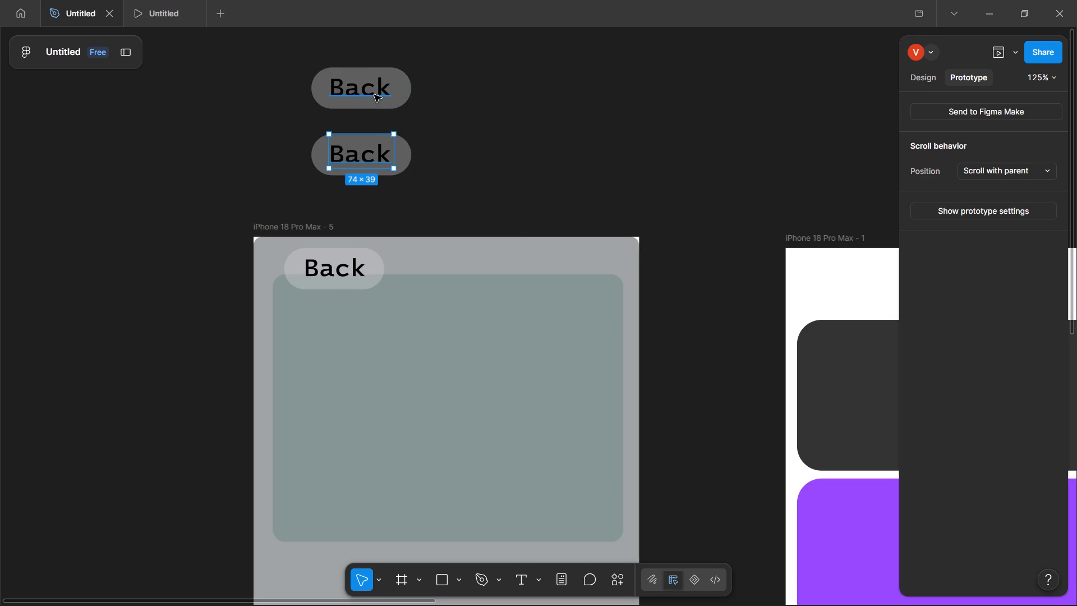
{"action": "left_click", "coordinate": [374, 95]}
{"action": "left_click", "coordinate": [263, 67]}
{"action": "left_click_drag", "start_coordinate": [264, 65], "coordinate": [445, 105]}
{"action": "right_click", "coordinate": [384, 93]}
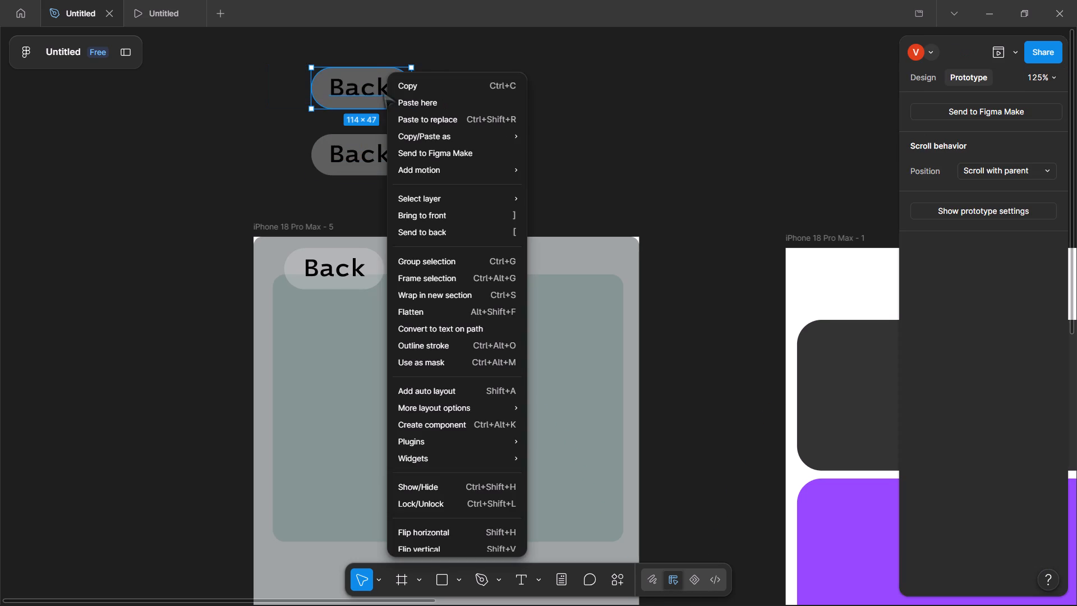
{"action": "left_click", "coordinate": [439, 423]}
Create a component from the lower Back button copy's rectangle and label.
{"action": "left_click", "coordinate": [301, 90]}
{"action": "left_click", "coordinate": [285, 122]}
{"action": "left_click_drag", "start_coordinate": [285, 131], "coordinate": [399, 180]}
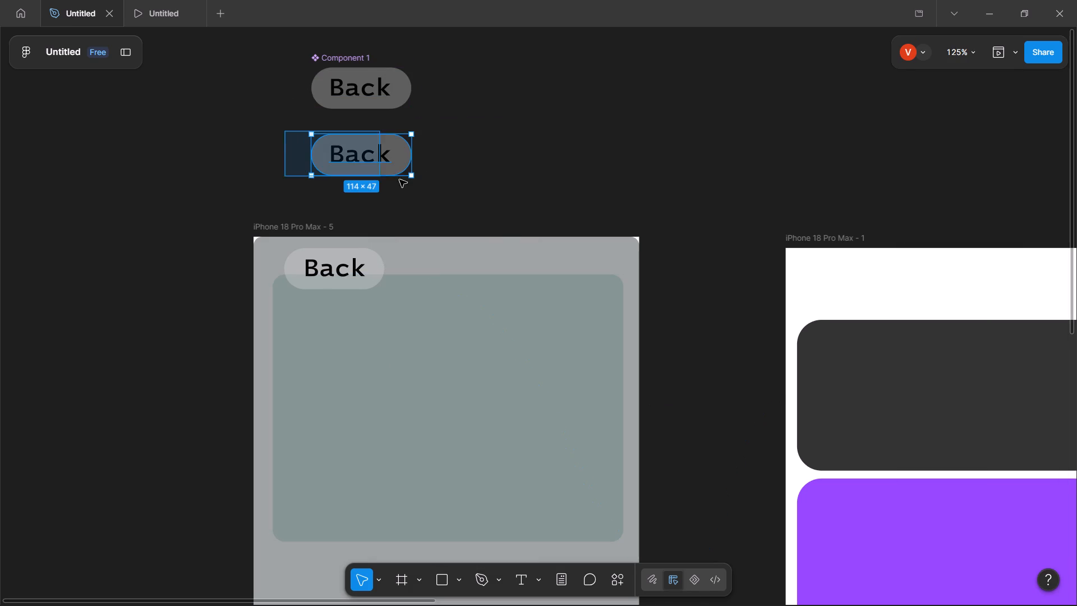
{"action": "left_click_drag", "start_coordinate": [399, 180], "coordinate": [482, 183]}
{"action": "right_click", "coordinate": [361, 153]}
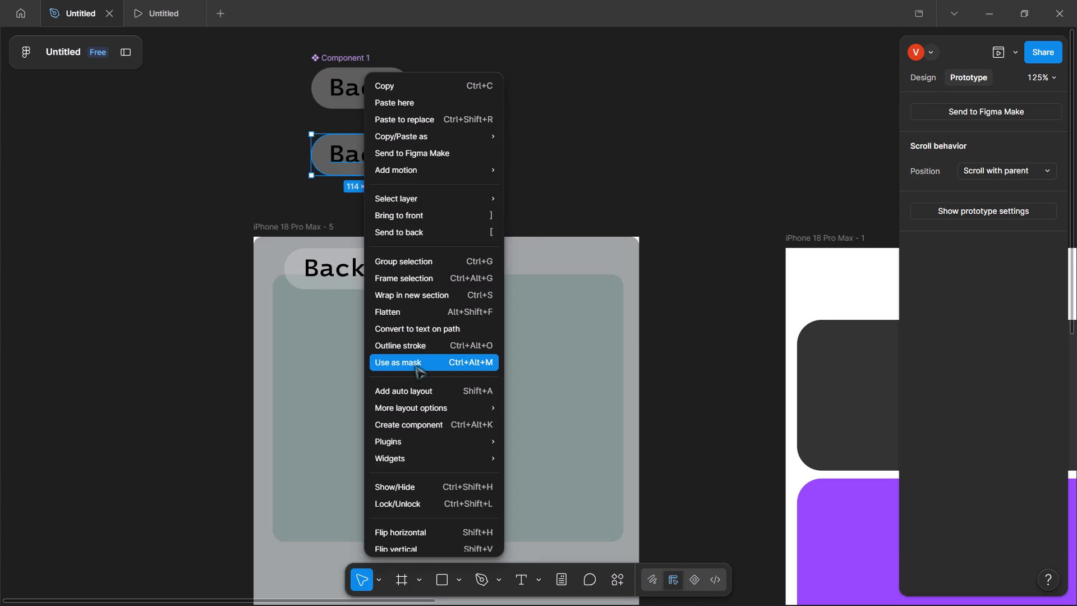
{"action": "left_click", "coordinate": [432, 426]}
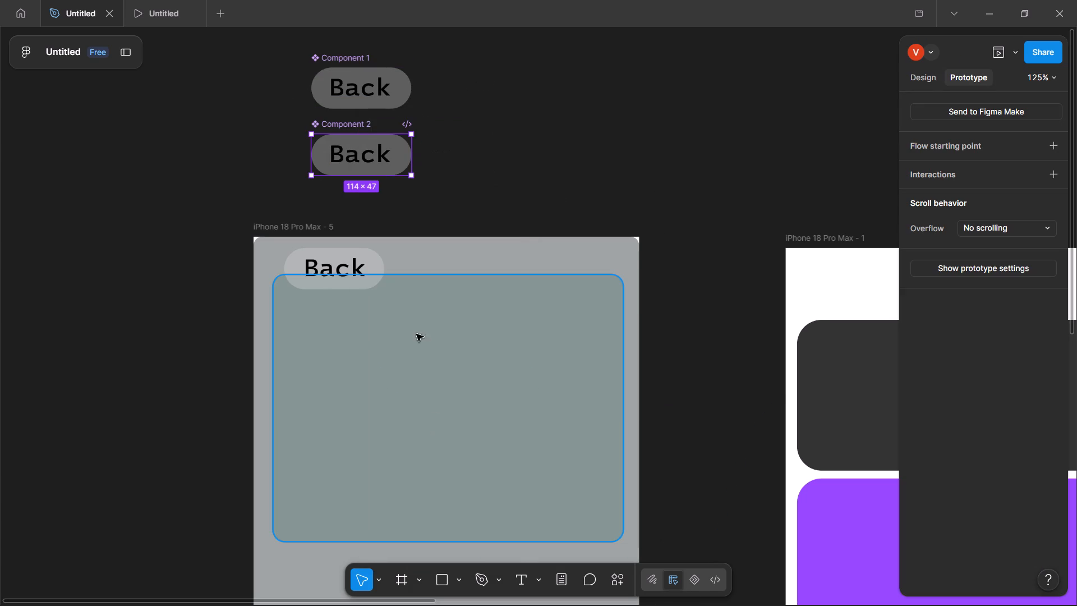
Combine the two Back button components as variants of one component set.
{"action": "left_click", "coordinate": [384, 94]}
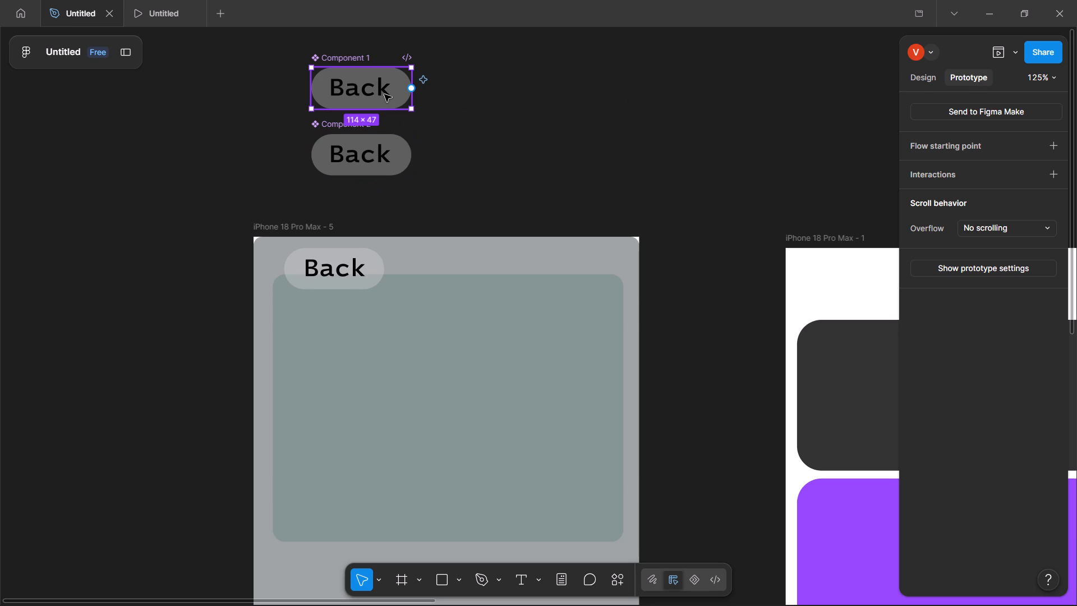
{"action": "left_click", "coordinate": [909, 74]}
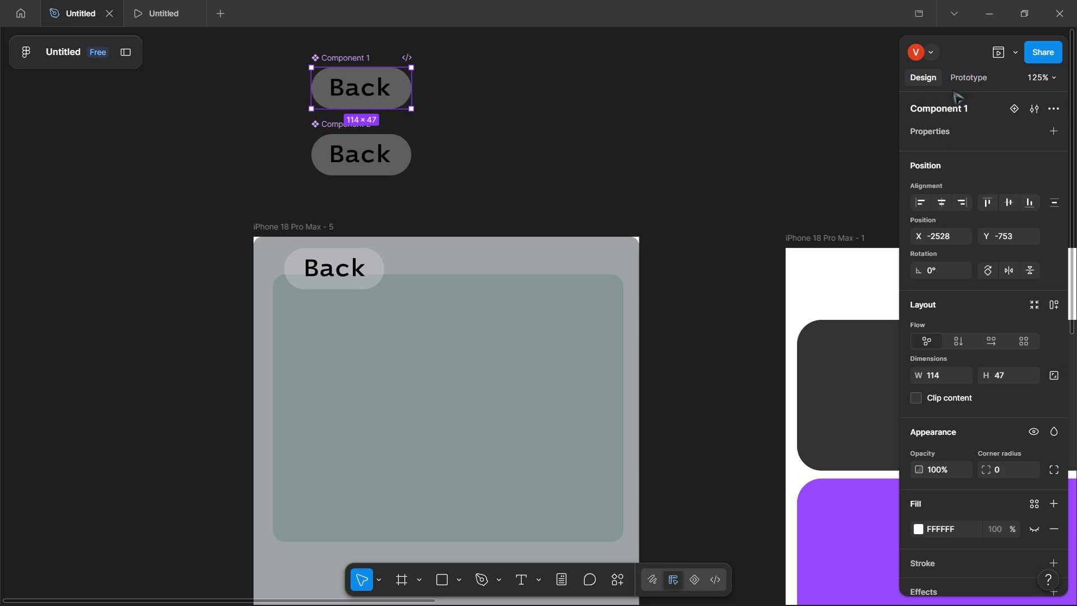
{"action": "left_click", "coordinate": [361, 175], "text": "shift"}
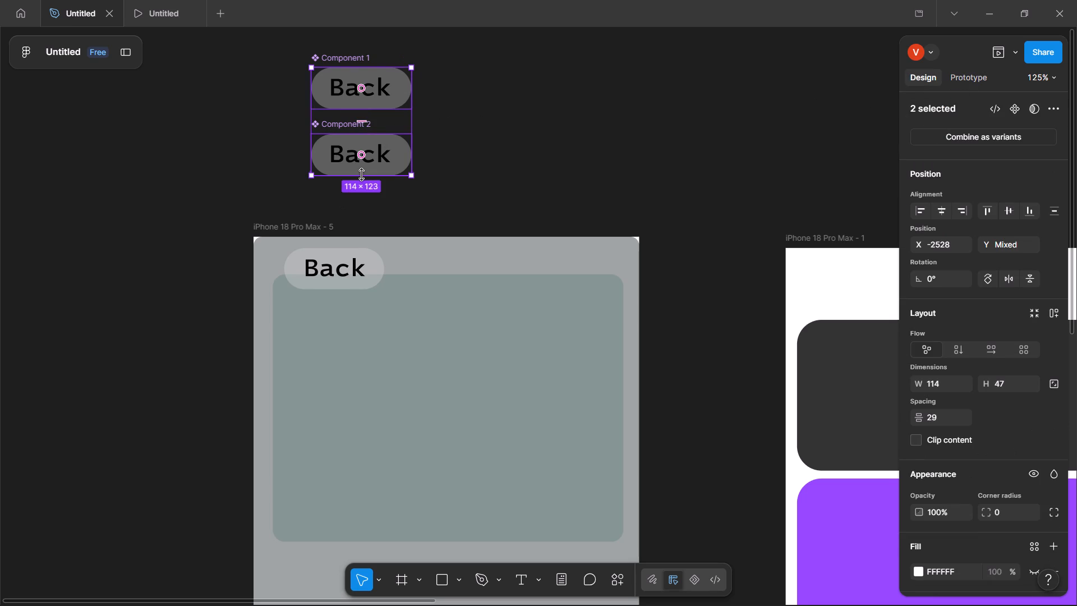
{"action": "left_click", "coordinate": [933, 135]}
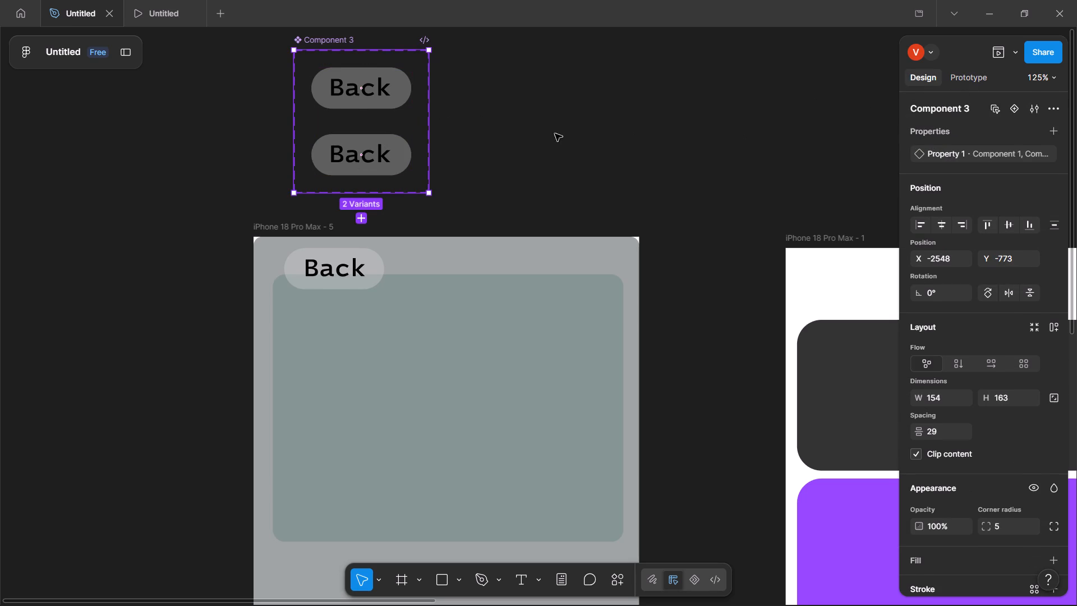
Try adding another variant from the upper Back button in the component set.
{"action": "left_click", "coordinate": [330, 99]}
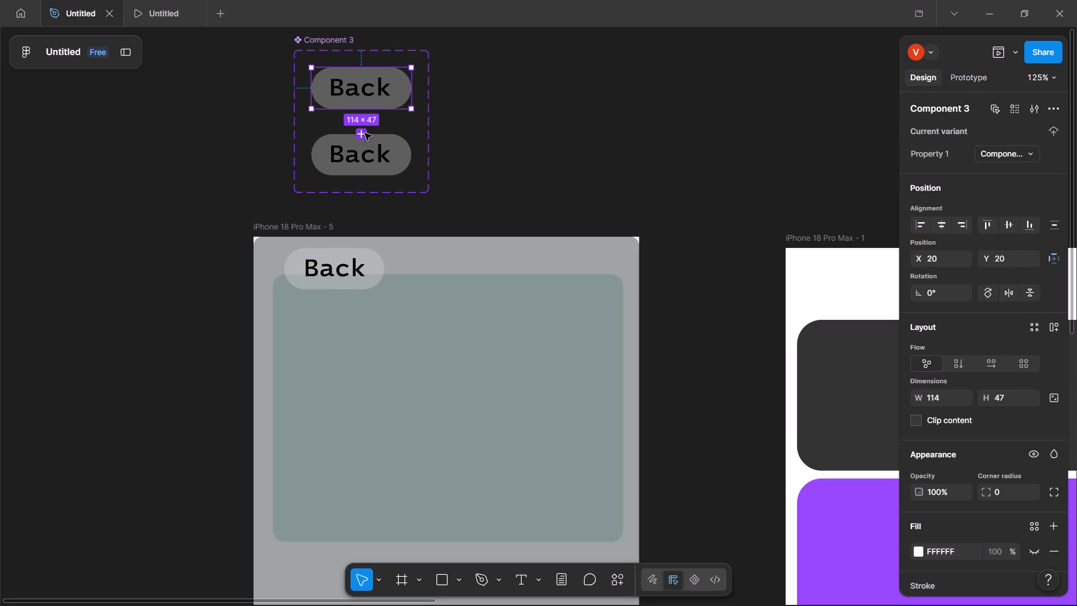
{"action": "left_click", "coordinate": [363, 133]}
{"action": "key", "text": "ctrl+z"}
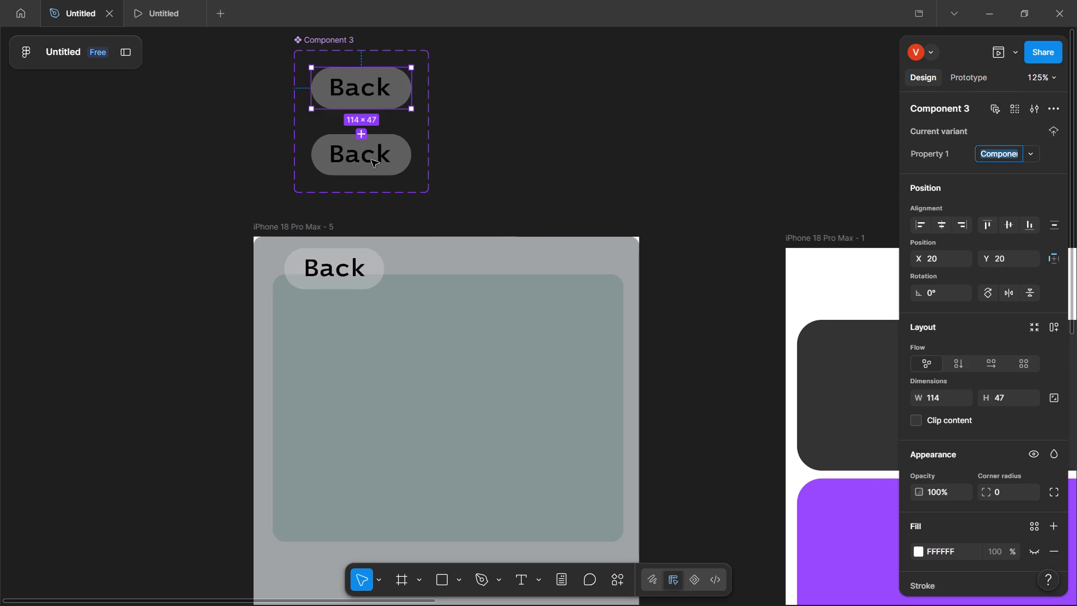
Give the lower Back button variant a red BF3838 fill.
{"action": "left_click", "coordinate": [371, 160]}
{"action": "left_click", "coordinate": [384, 172]}
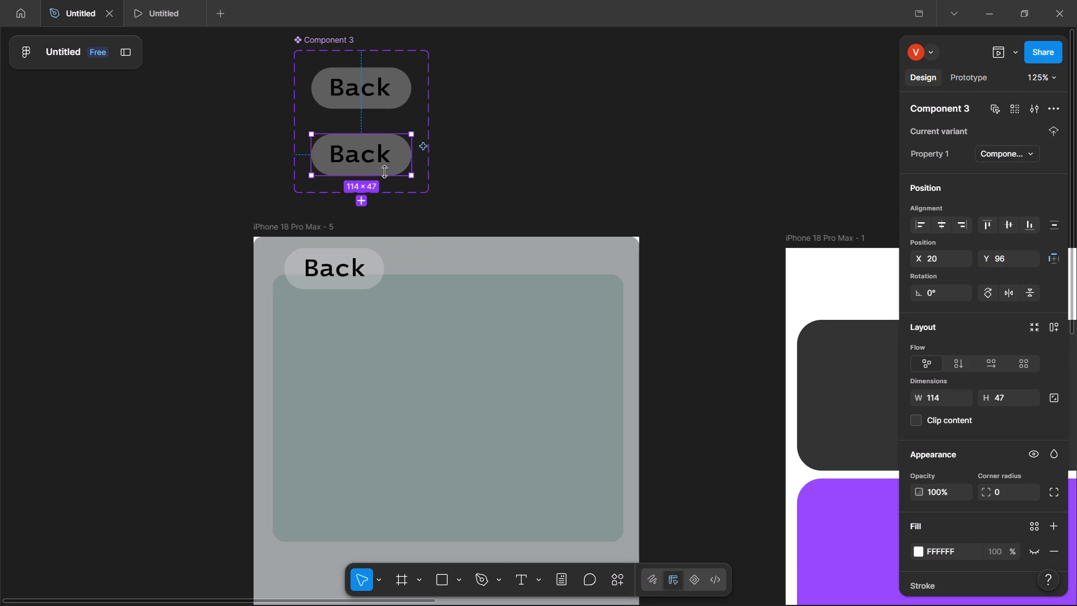
{"action": "left_click", "coordinate": [916, 554]}
{"action": "left_click_drag", "start_coordinate": [745, 307], "coordinate": [753, 305]}
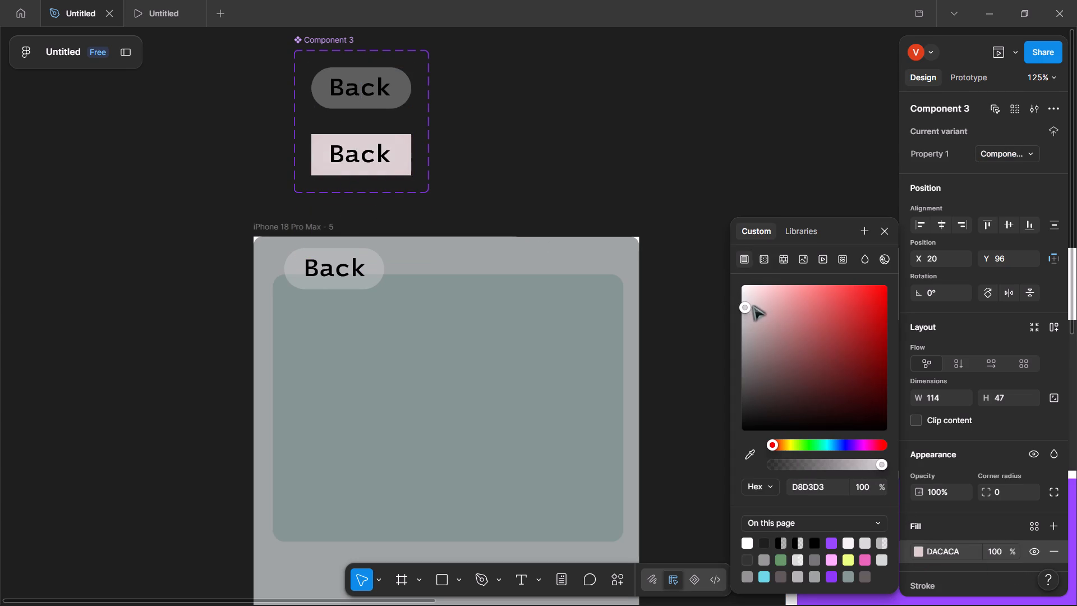
{"action": "left_click_drag", "start_coordinate": [753, 305], "coordinate": [780, 370]}
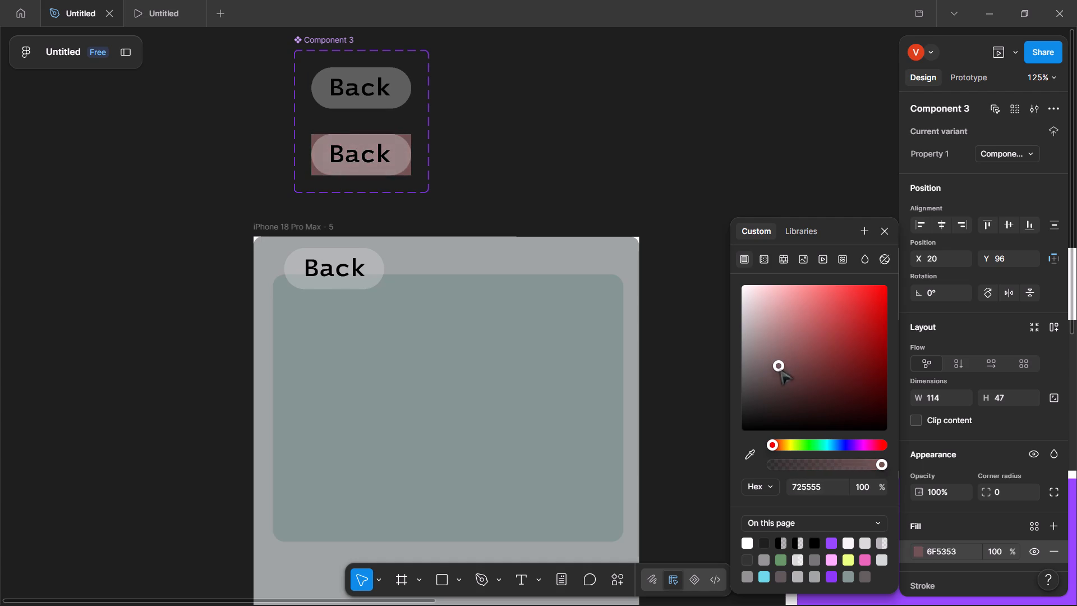
{"action": "left_click_drag", "start_coordinate": [780, 370], "coordinate": [845, 321]}
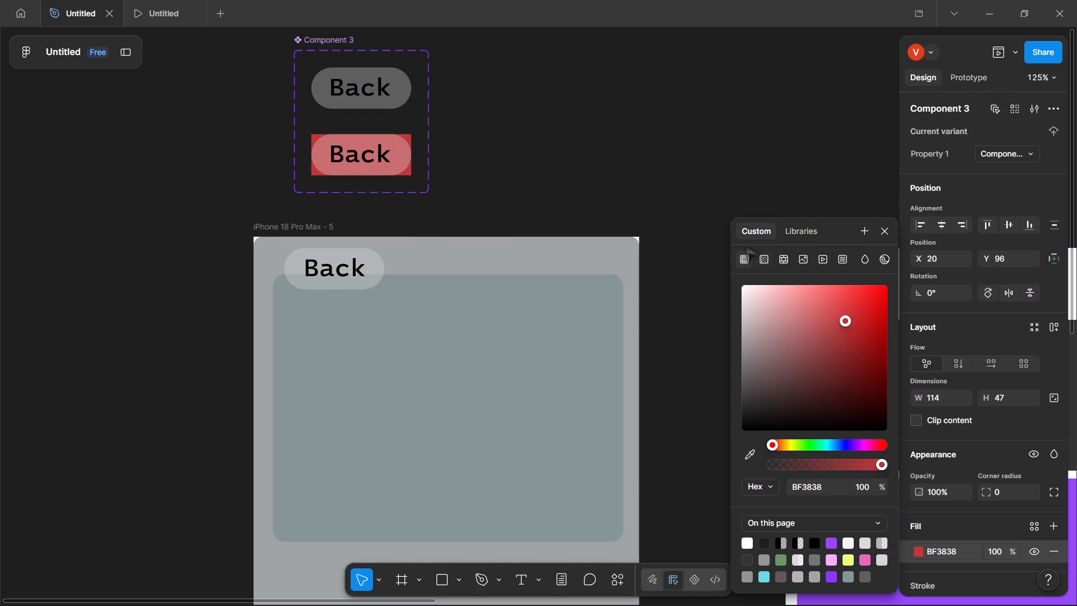
{"action": "left_click", "coordinate": [714, 168]}
Set the lower Back button variant's corner radius to 23 to match its rounded rectangle.
{"action": "left_click", "coordinate": [406, 168]}
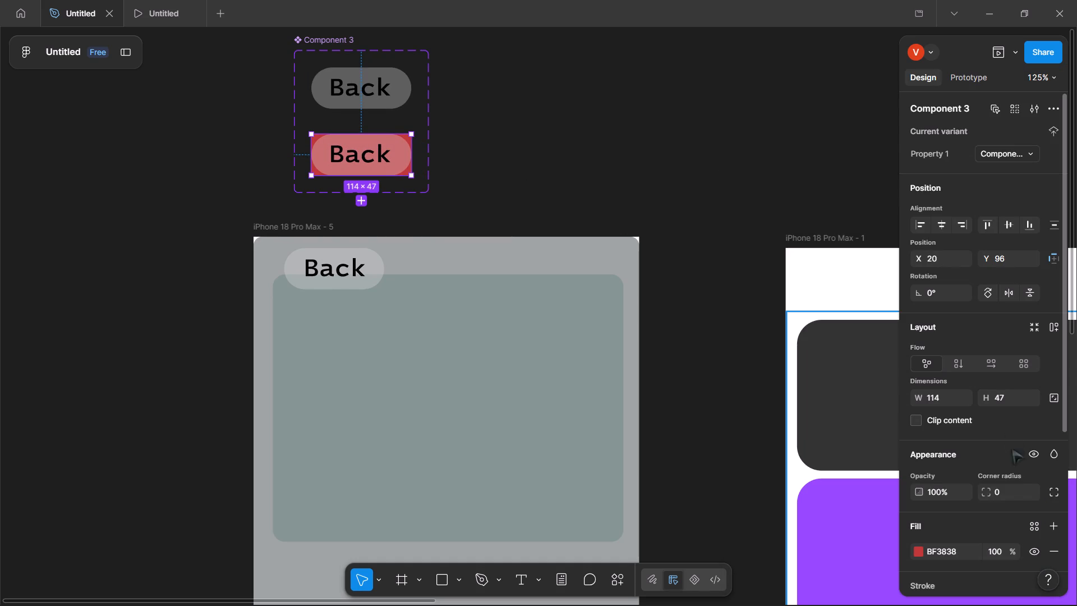
{"action": "left_click", "coordinate": [1011, 482]}
{"action": "left_click", "coordinate": [1010, 495]}
{"action": "key", "text": "Up"}
{"action": "key", "text": "Up"}
{"action": "key", "text": "Up"}
{"action": "key", "text": "Up"}
{"action": "key", "text": "Up"}
{"action": "key", "text": "Up"}
{"action": "key", "text": "Up"}
{"action": "key", "text": "Up"}
{"action": "key", "text": "Up"}
{"action": "key", "text": "Up"}
{"action": "key", "text": "Up"}
{"action": "key", "text": "Up"}
{"action": "key", "text": "Up"}
{"action": "key", "text": "Up"}
{"action": "key", "text": "Up"}
{"action": "key", "text": "Up"}
{"action": "key", "text": "Up"}
{"action": "key", "text": "Up"}
{"action": "key", "text": "Up"}
{"action": "key", "text": "Up"}
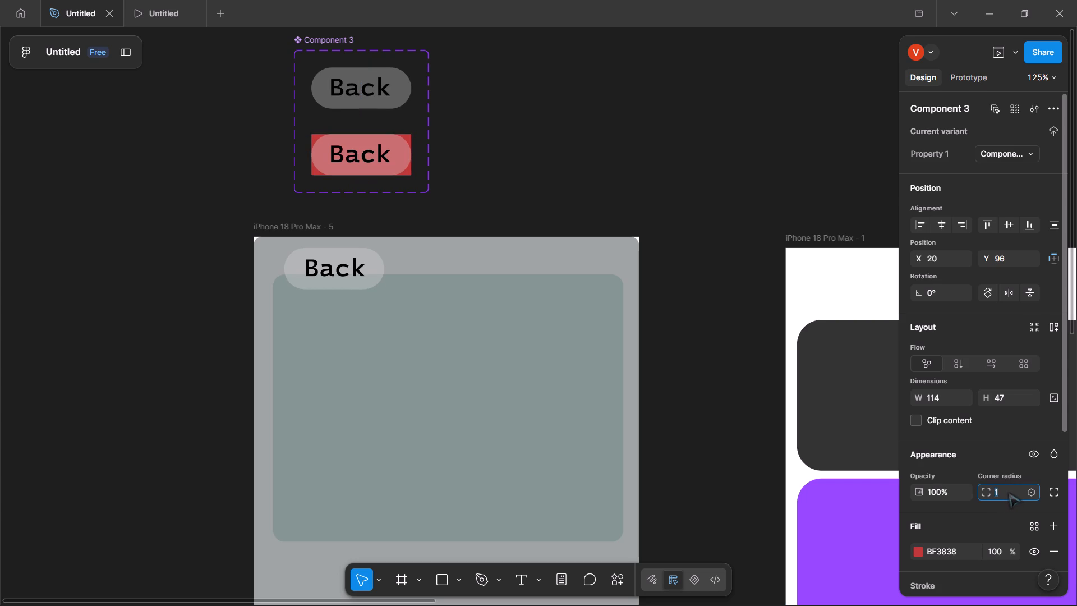
{"action": "key", "text": "Up"}
{"action": "key", "text": "Up"}
{"action": "key", "text": "Up"}
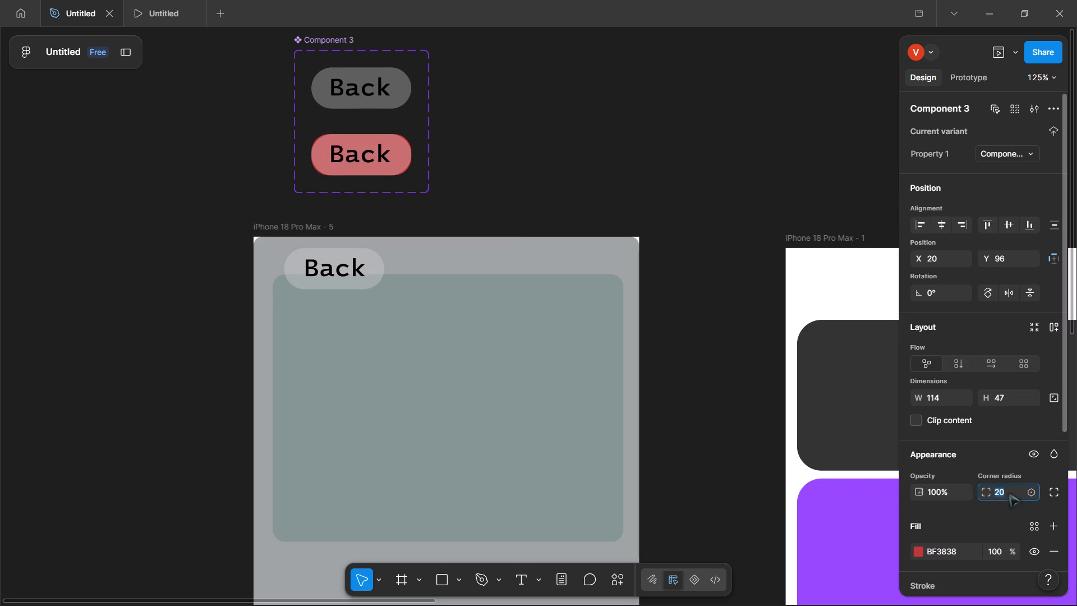
{"action": "key", "text": "Up"}
{"action": "key", "text": "Up"}
{"action": "key", "text": "Up"}
{"action": "left_click", "coordinate": [808, 207]}
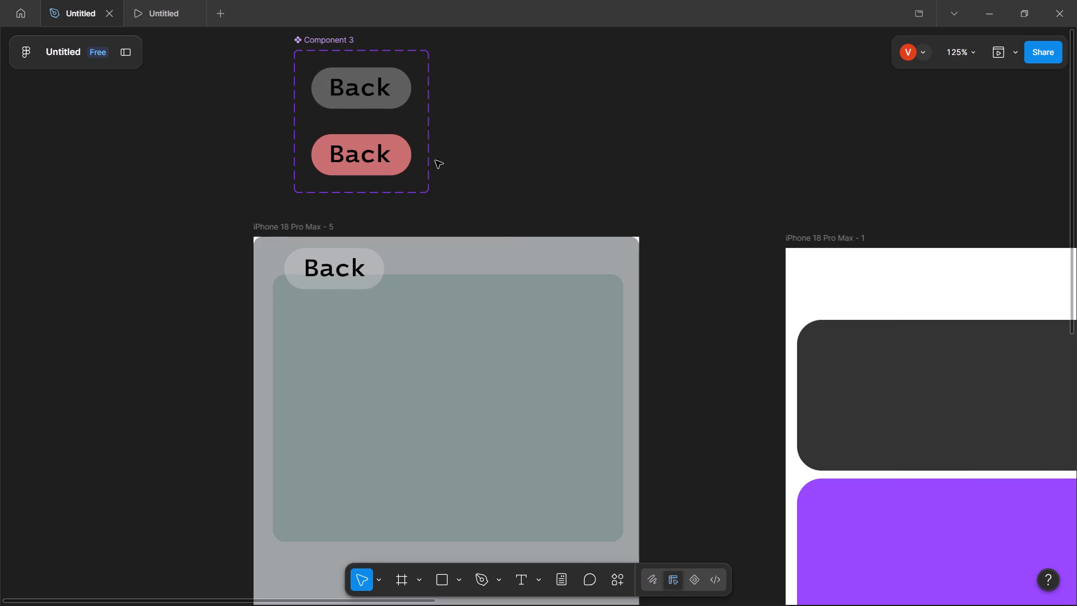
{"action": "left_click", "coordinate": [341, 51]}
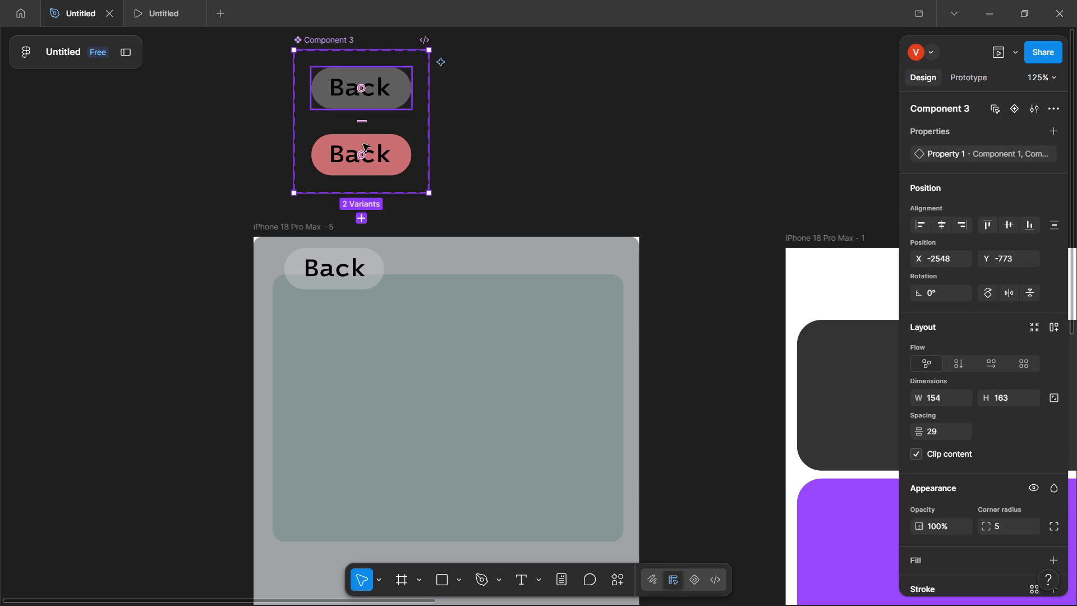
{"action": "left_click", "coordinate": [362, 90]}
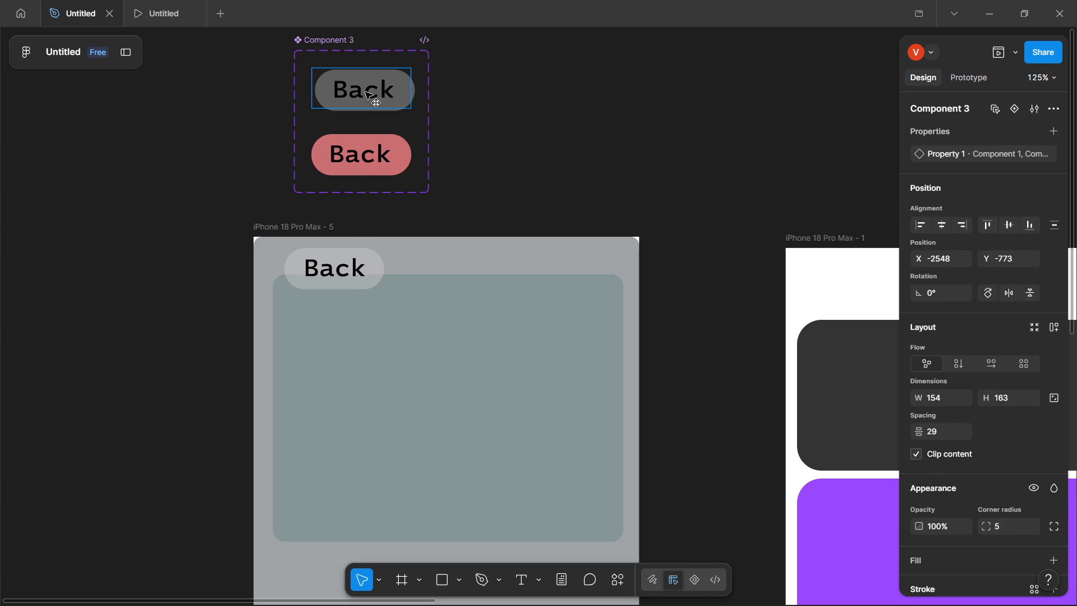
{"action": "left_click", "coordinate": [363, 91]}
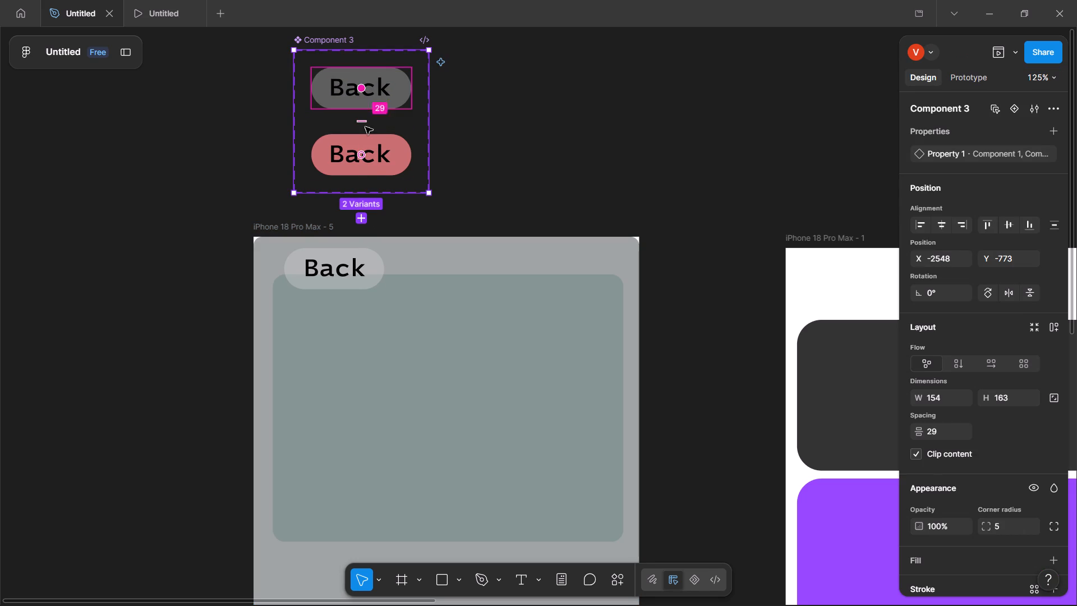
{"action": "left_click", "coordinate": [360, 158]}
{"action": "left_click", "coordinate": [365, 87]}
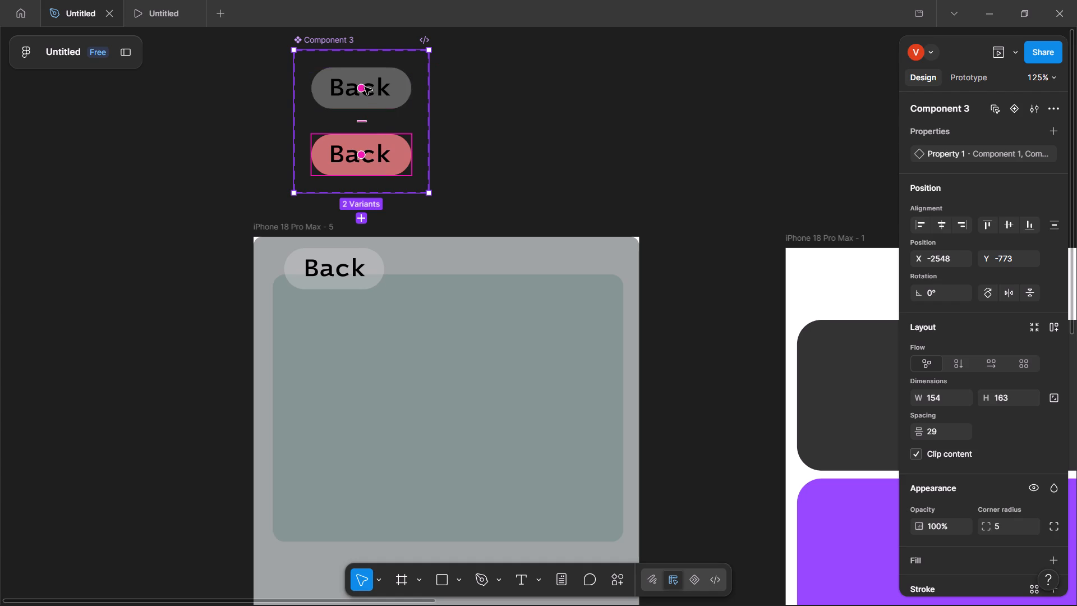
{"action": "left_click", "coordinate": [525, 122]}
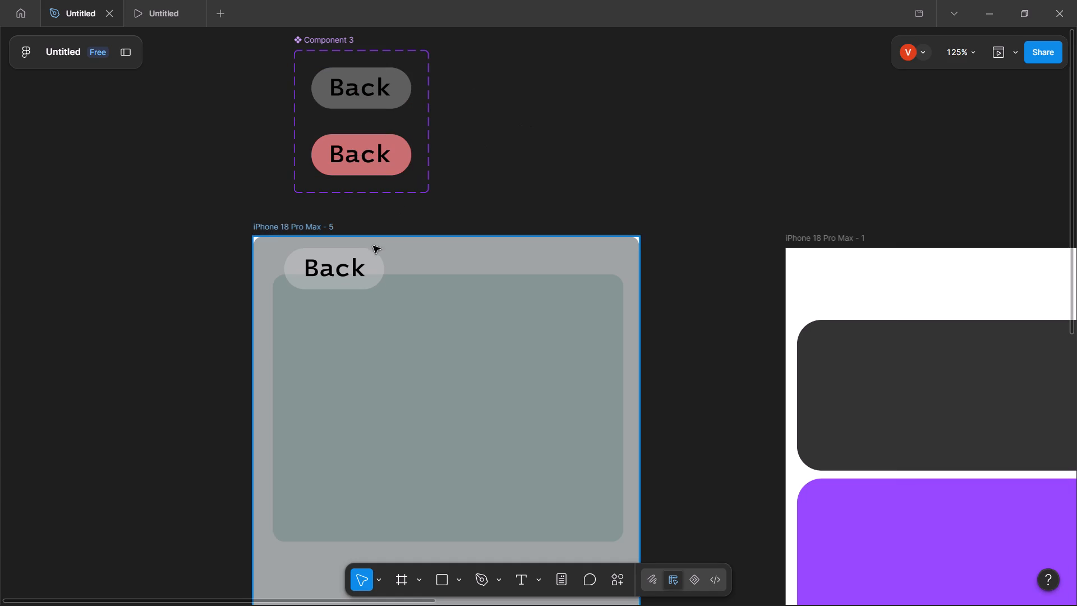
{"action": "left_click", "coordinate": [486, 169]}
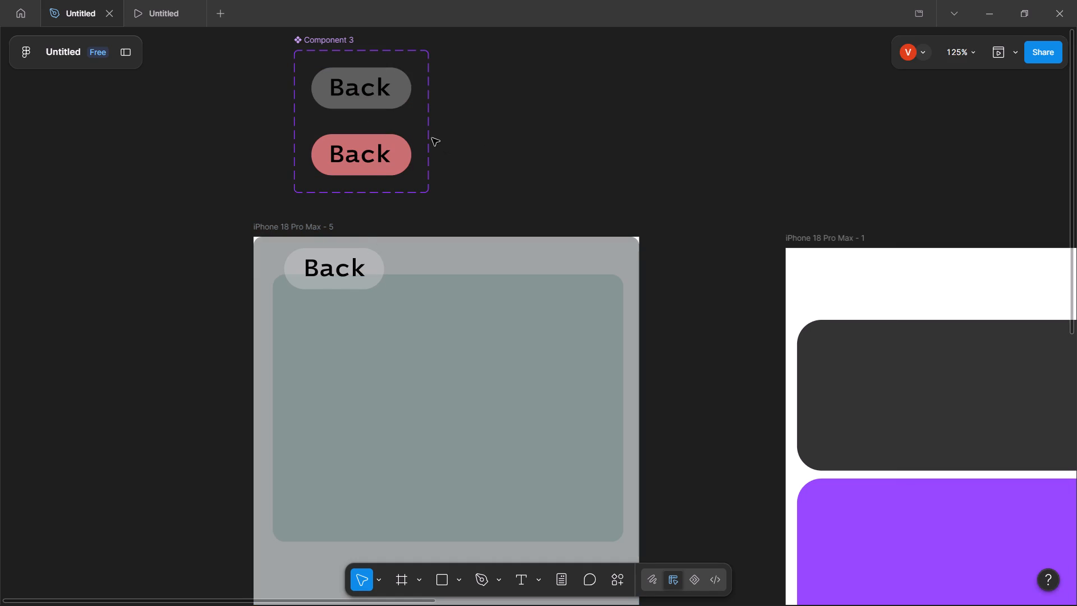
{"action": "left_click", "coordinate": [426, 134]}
Add a While hovering interaction to the Back button's rectangle on the iPhone 18 Pro Max - 5 frame, leaving its action as None.
{"action": "left_click", "coordinate": [328, 263]}
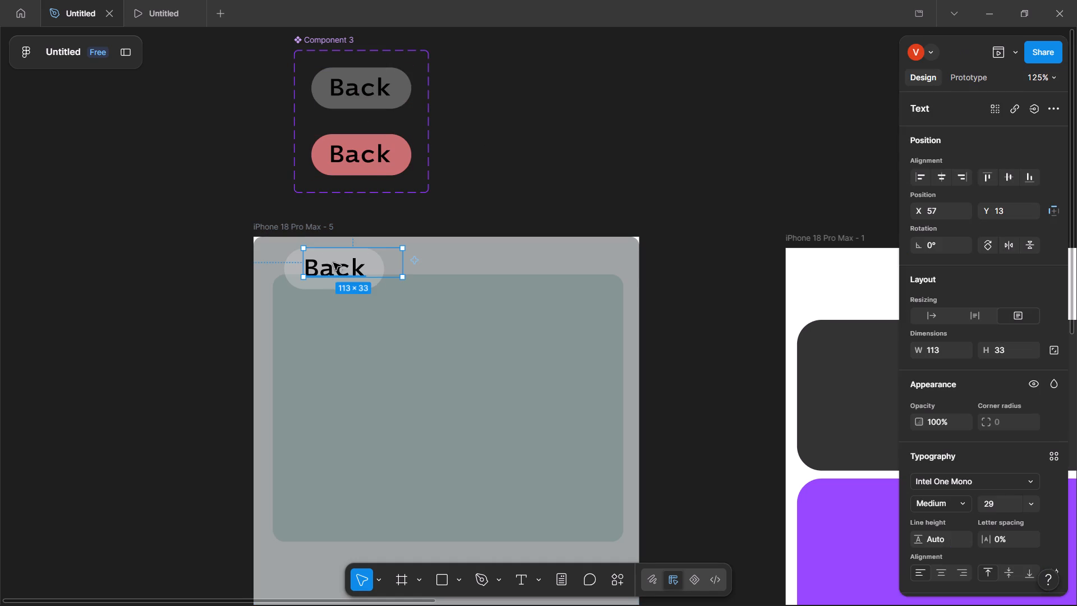
{"action": "left_click", "coordinate": [379, 289]}
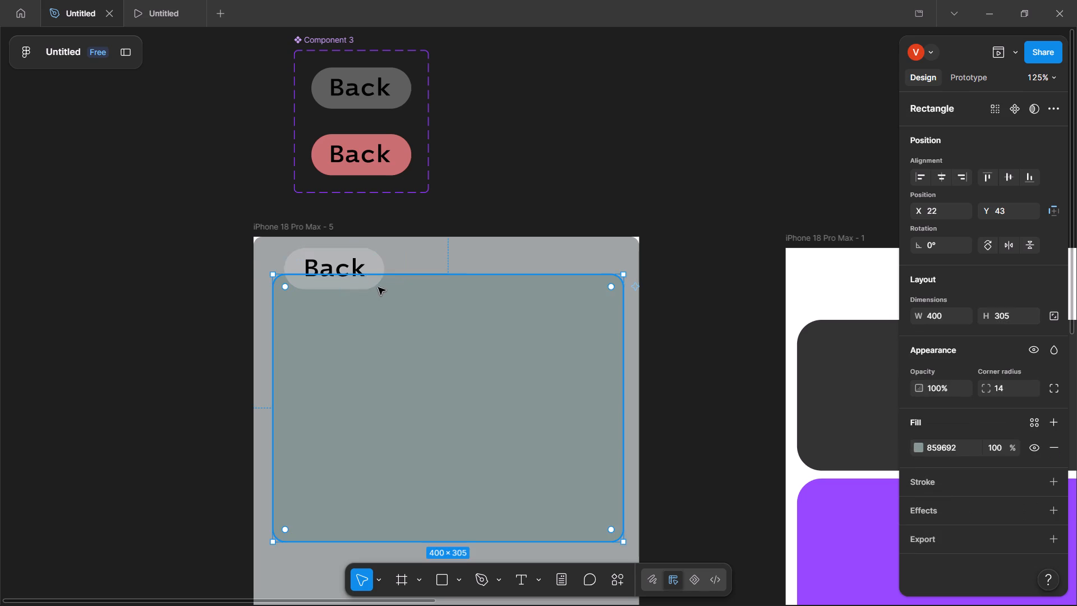
{"action": "left_click", "coordinate": [375, 283]}
{"action": "left_click", "coordinate": [970, 82]}
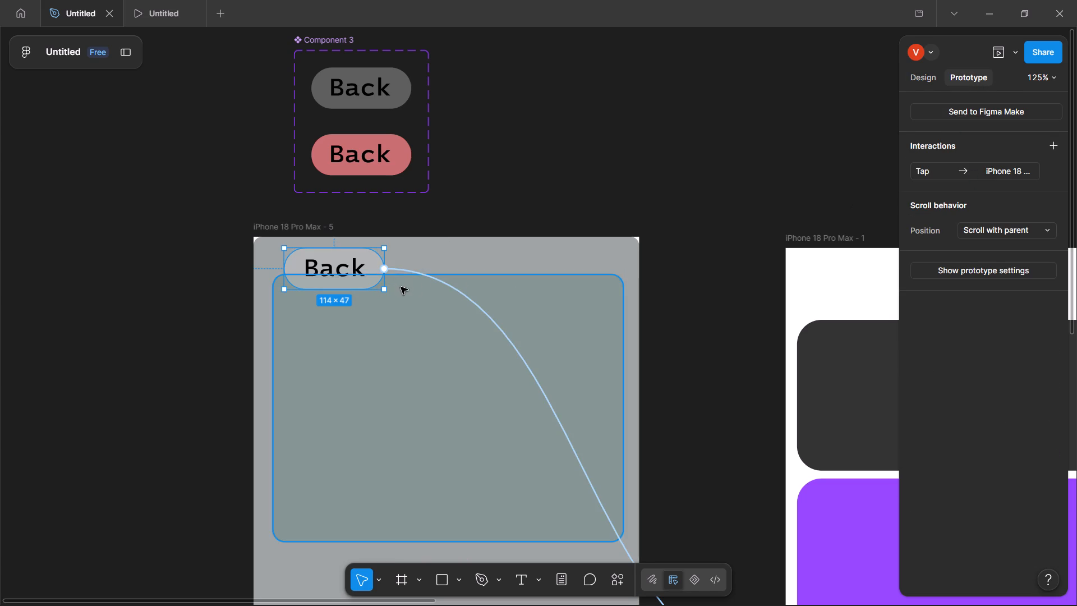
{"action": "left_click", "coordinate": [365, 284]}
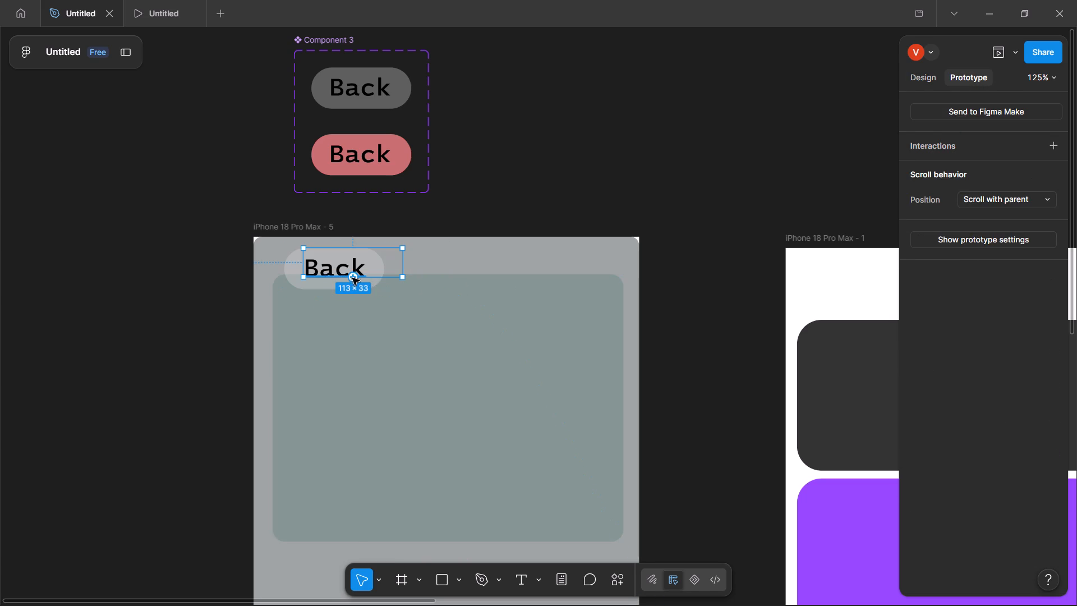
{"action": "left_click", "coordinate": [310, 286]}
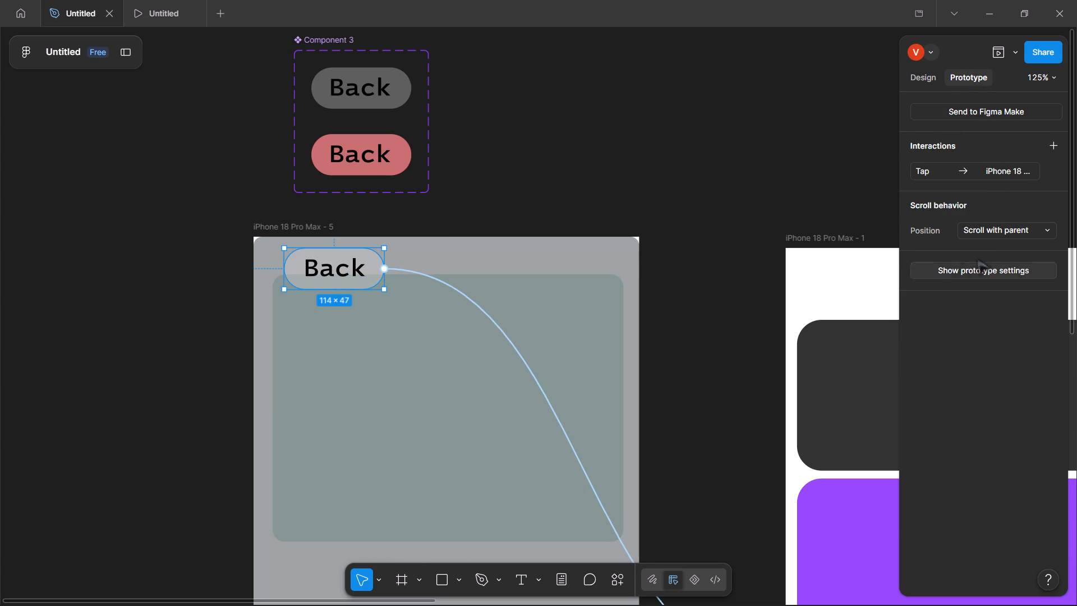
{"action": "left_click", "coordinate": [1056, 146]}
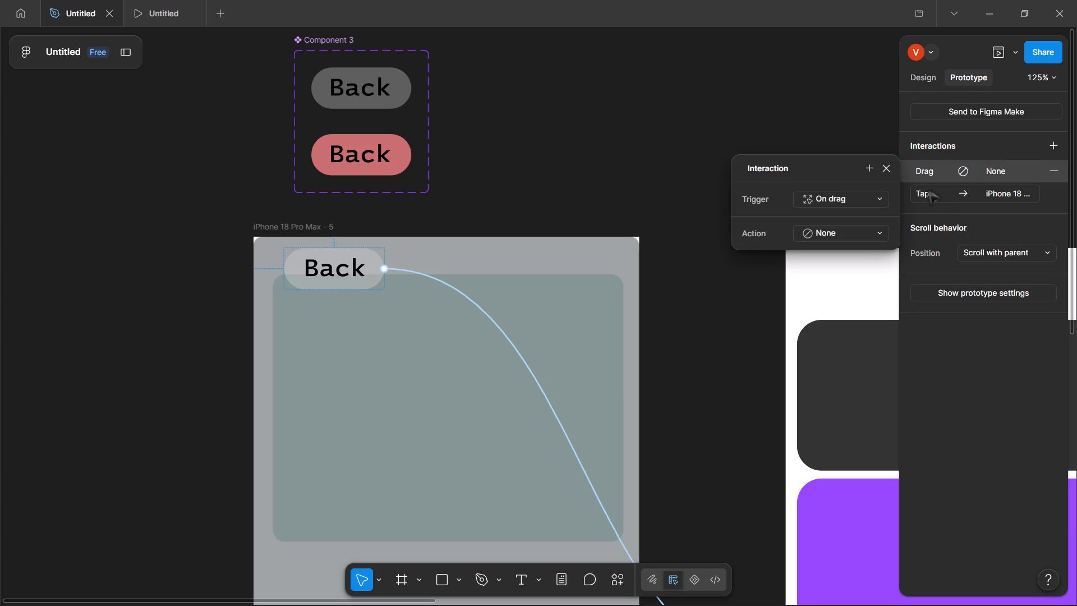
{"action": "left_click", "coordinate": [833, 198]}
{"action": "left_click", "coordinate": [825, 222]}
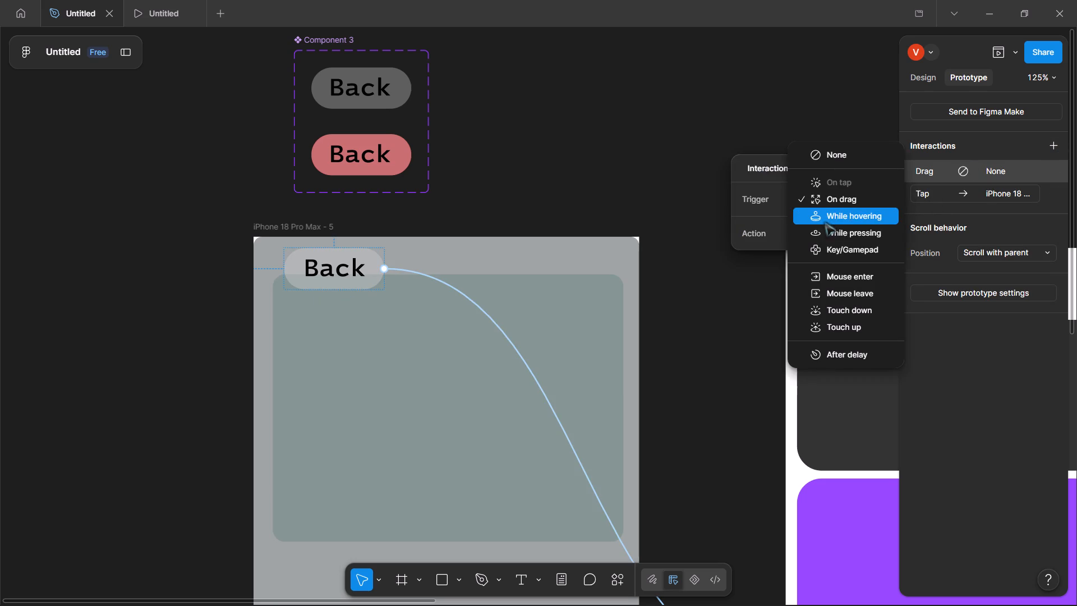
{"action": "left_click", "coordinate": [914, 198]}
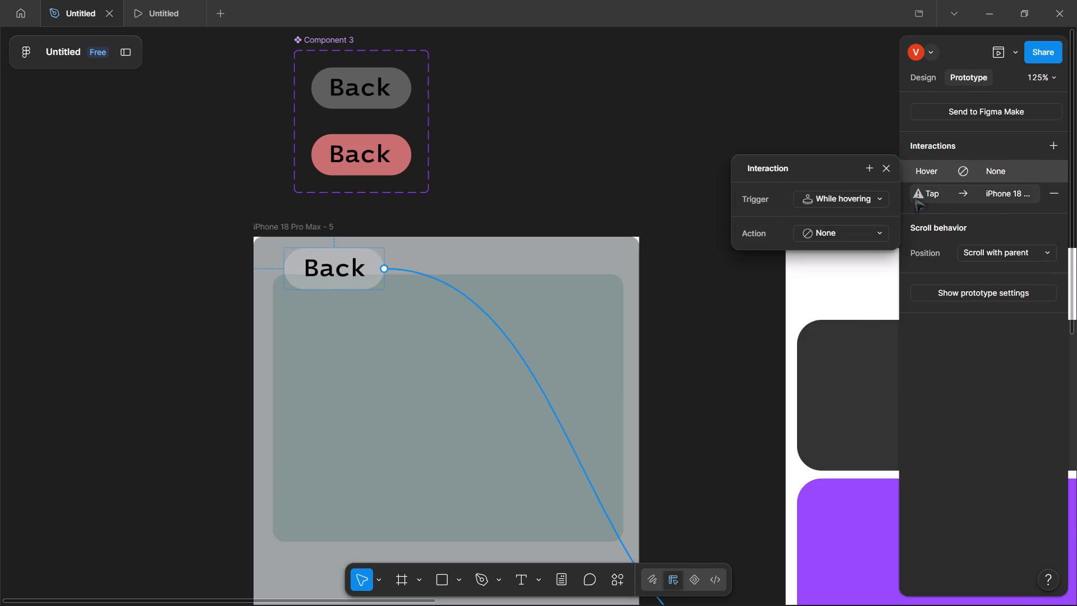
{"action": "left_click", "coordinate": [919, 178]}
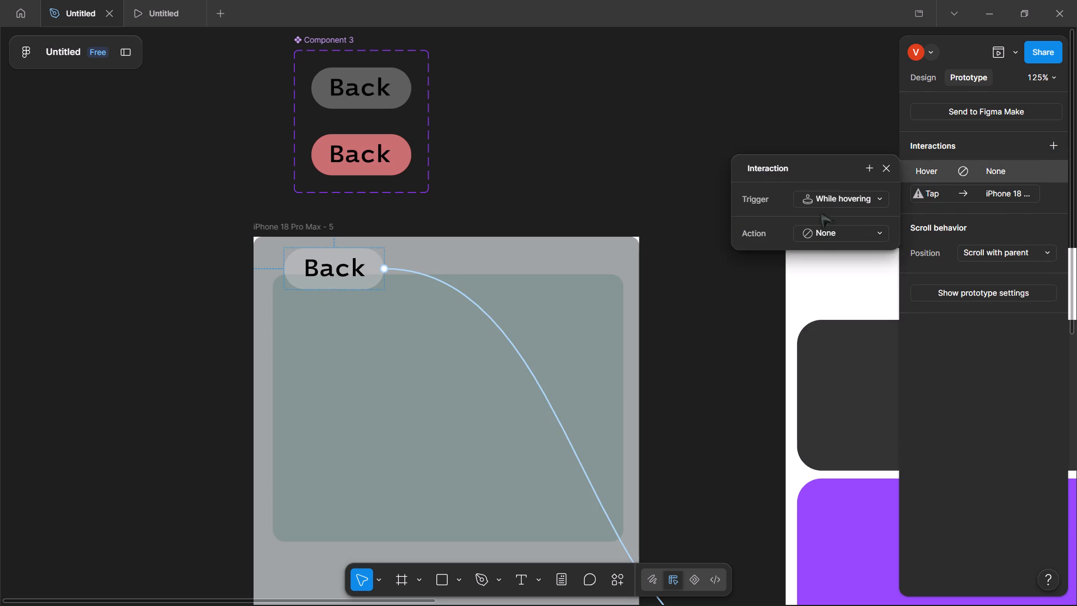
{"action": "left_click", "coordinate": [825, 229]}
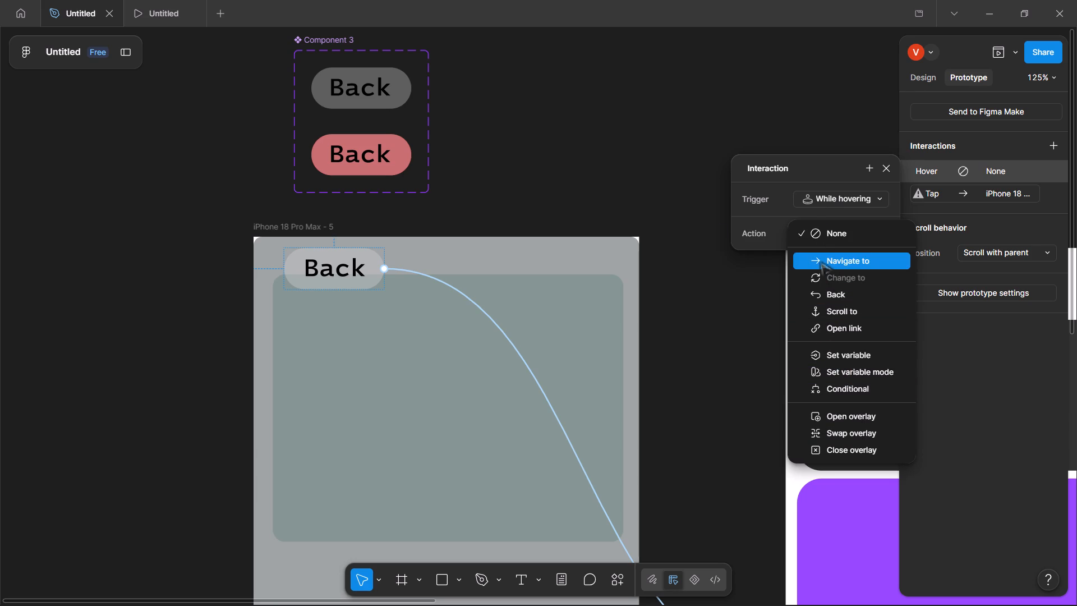
Switch to the Brave browser and watch the rest of the hover and click interaction tutorial short.
{"action": "left_click", "coordinate": [495, 599]}
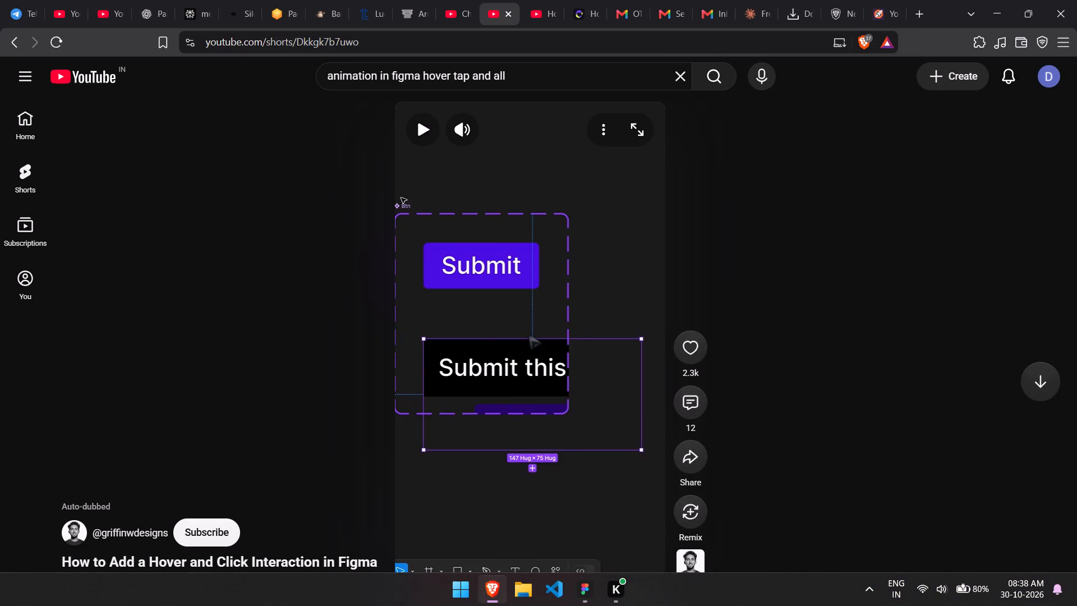
{"action": "left_click", "coordinate": [595, 291]}
{"action": "key", "text": "Right"}
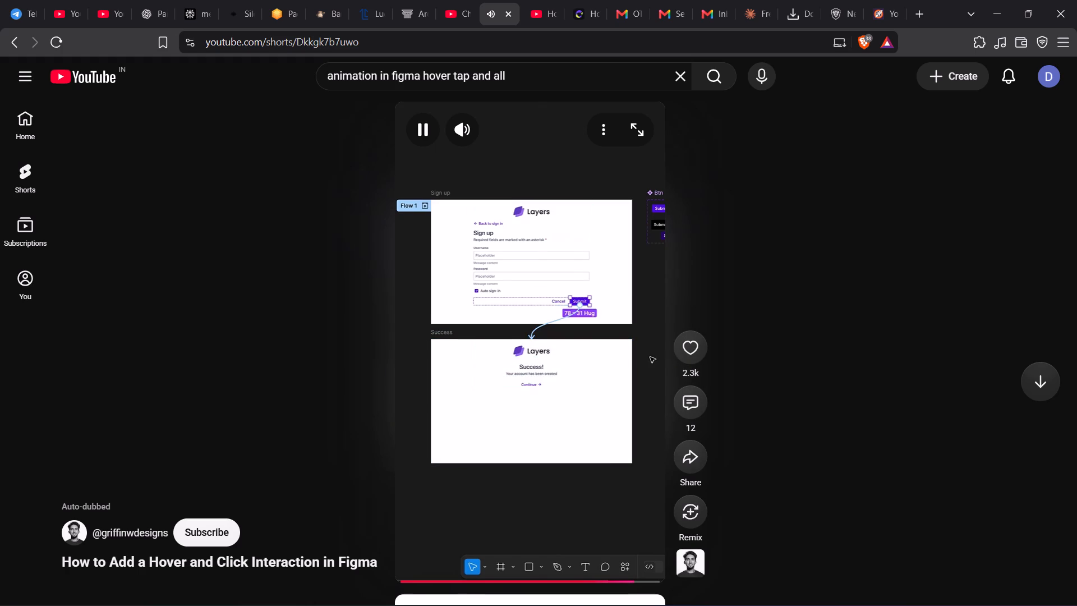
{"action": "left_click", "coordinate": [269, 355]}
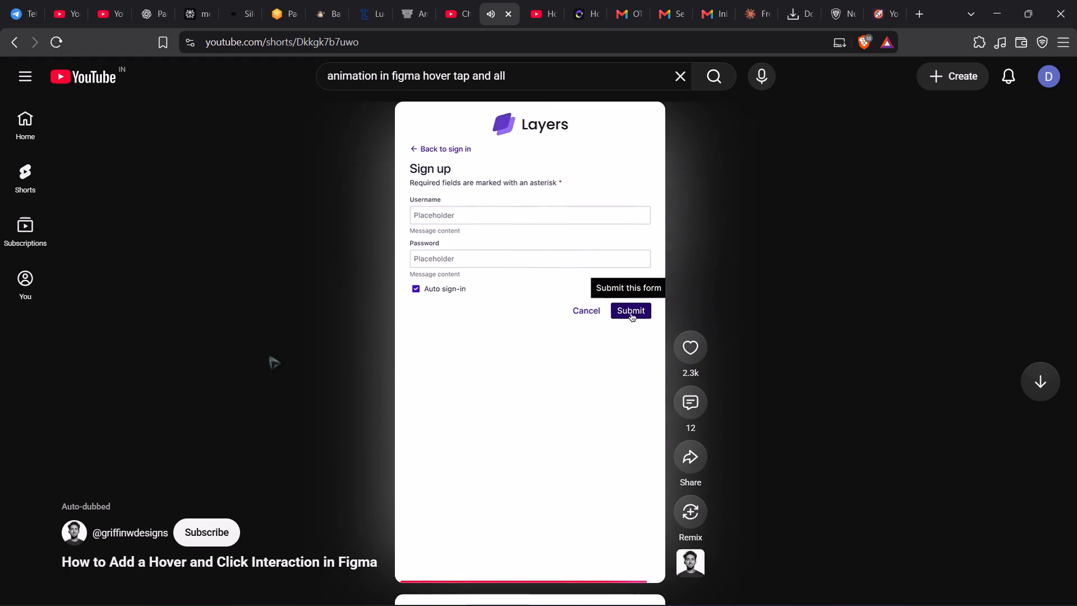
{"action": "key", "text": "space"}
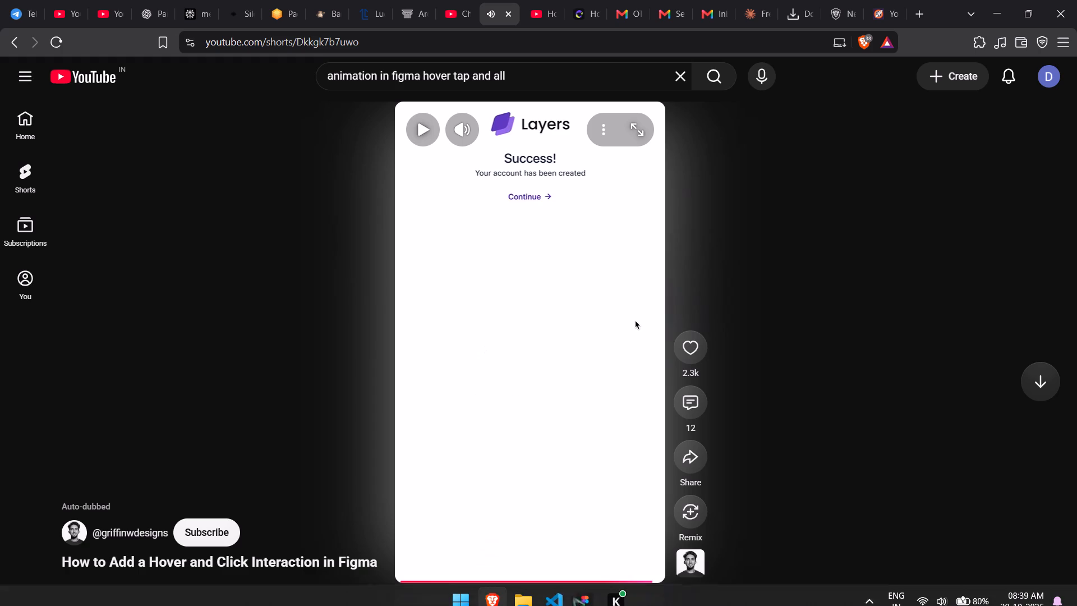
{"action": "left_click", "coordinate": [581, 591]}
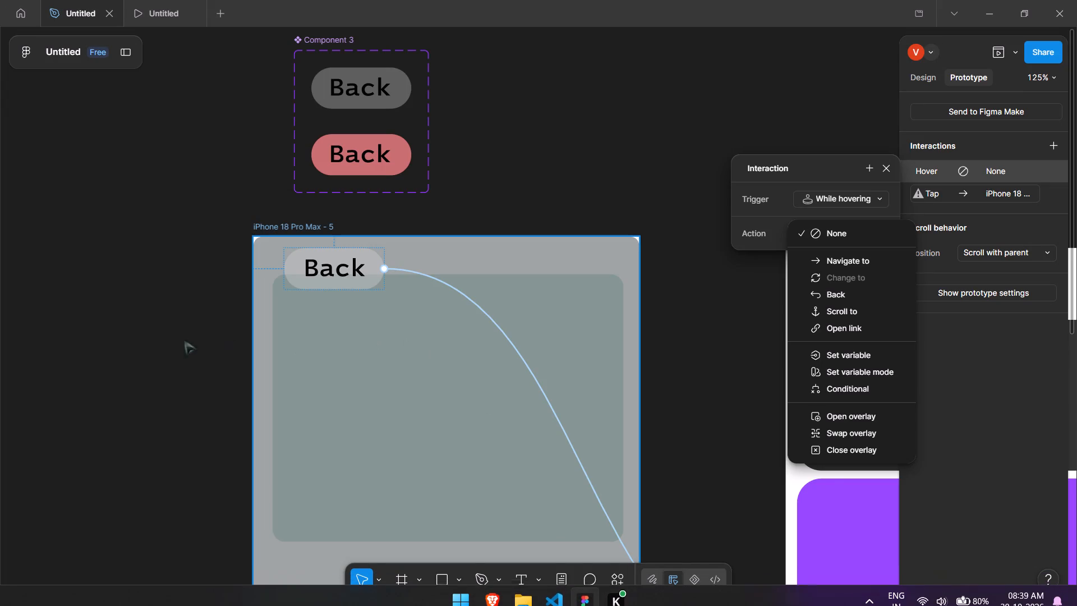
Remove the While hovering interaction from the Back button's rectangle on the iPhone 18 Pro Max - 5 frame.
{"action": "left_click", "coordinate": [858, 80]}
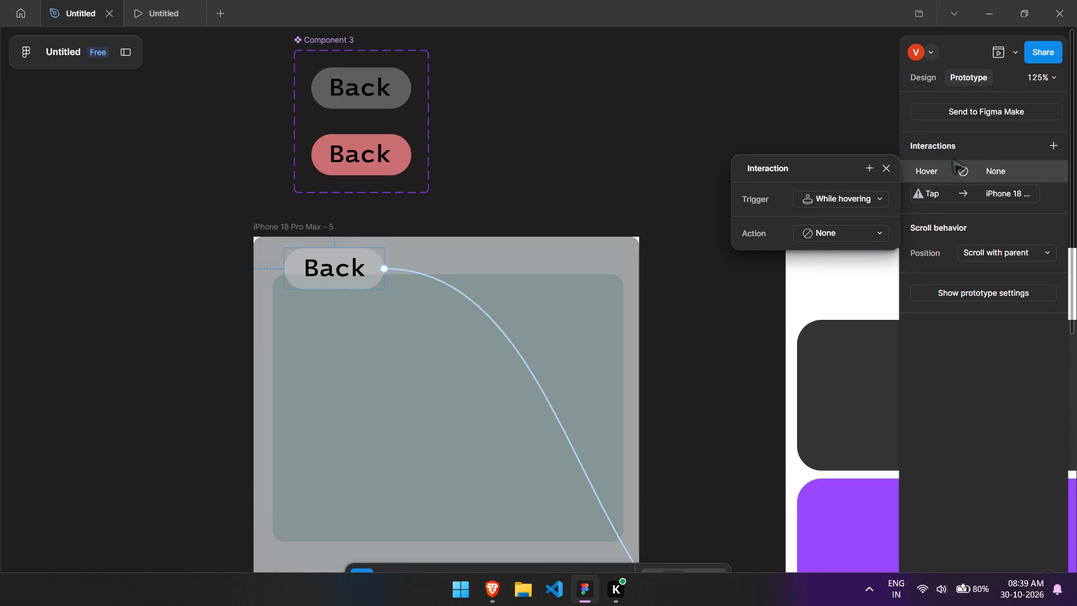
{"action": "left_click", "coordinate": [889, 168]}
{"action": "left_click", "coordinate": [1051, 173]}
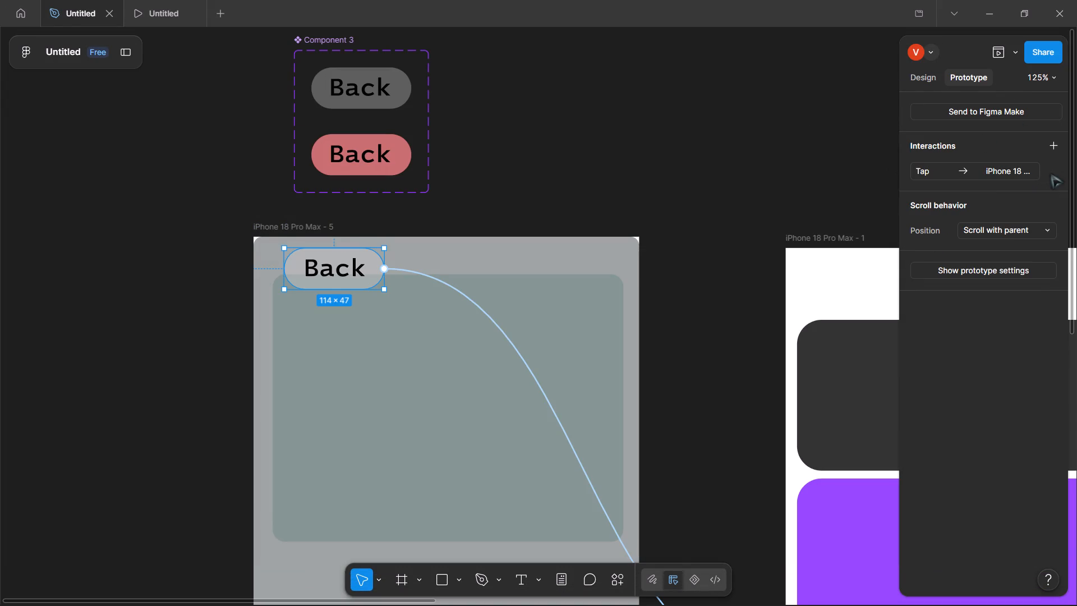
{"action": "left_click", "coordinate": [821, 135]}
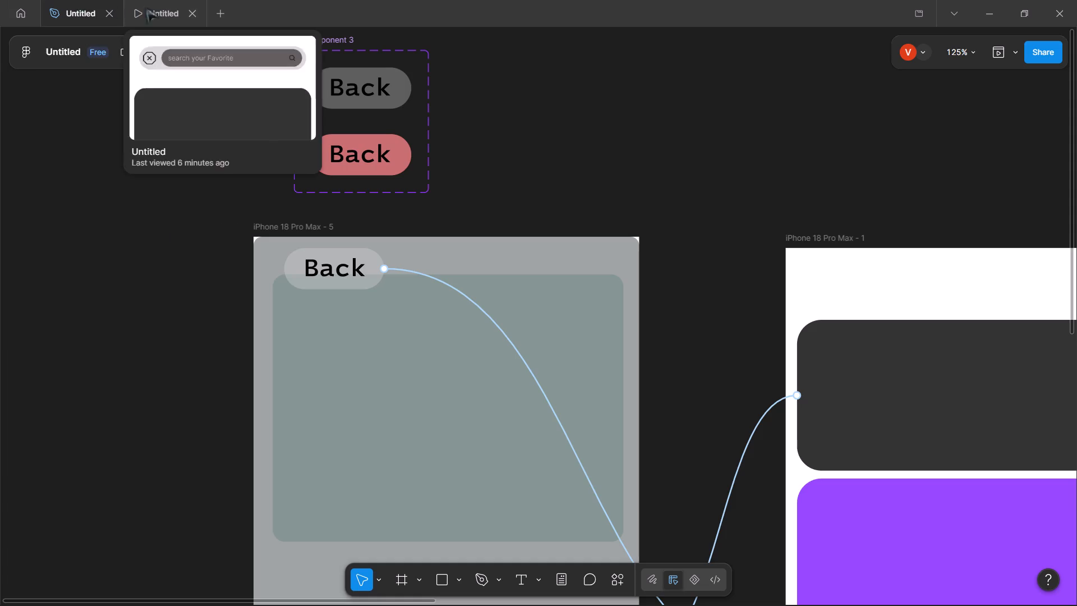
Preview the prototype, testing the bottom navigation, the profile toggle, the dark product card and its detail screen's Back button.
{"action": "left_click", "coordinate": [167, 8]}
{"action": "left_click", "coordinate": [466, 94]}
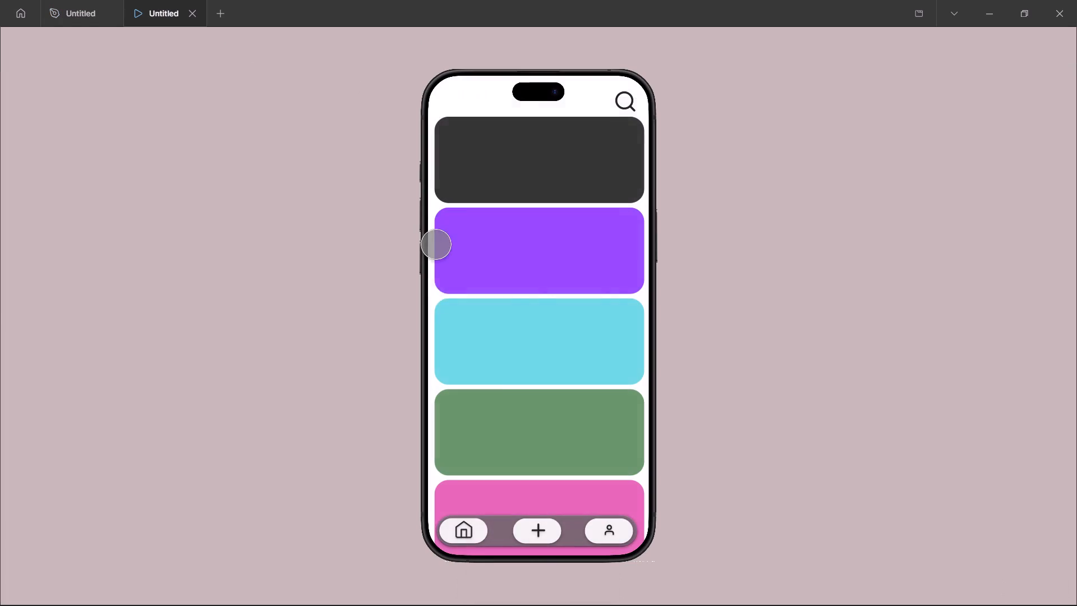
{"action": "left_click", "coordinate": [462, 537]}
{"action": "left_click", "coordinate": [532, 523]}
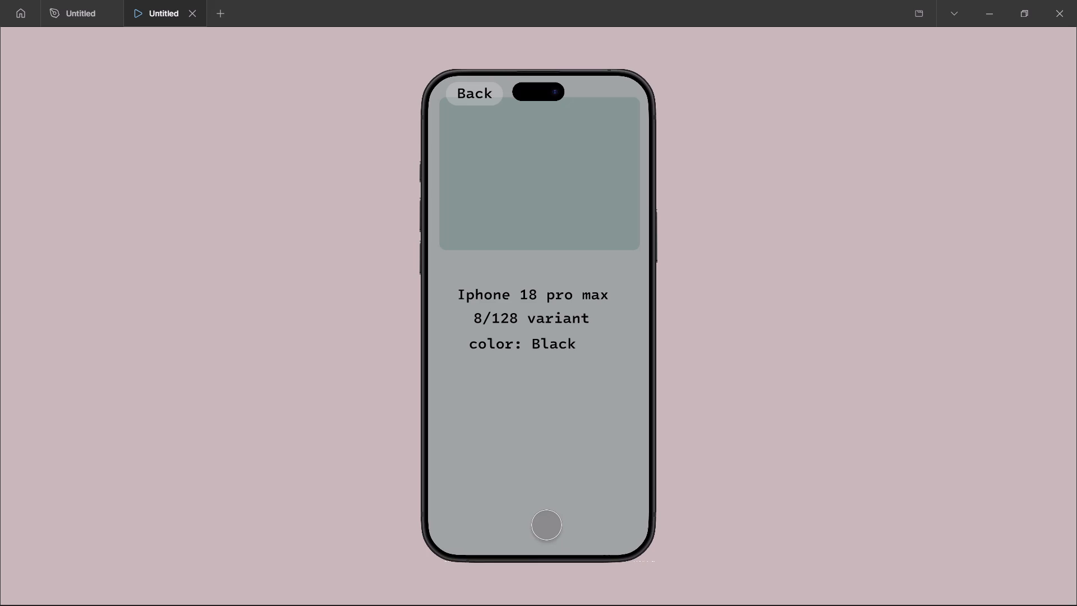
{"action": "left_click", "coordinate": [480, 95]}
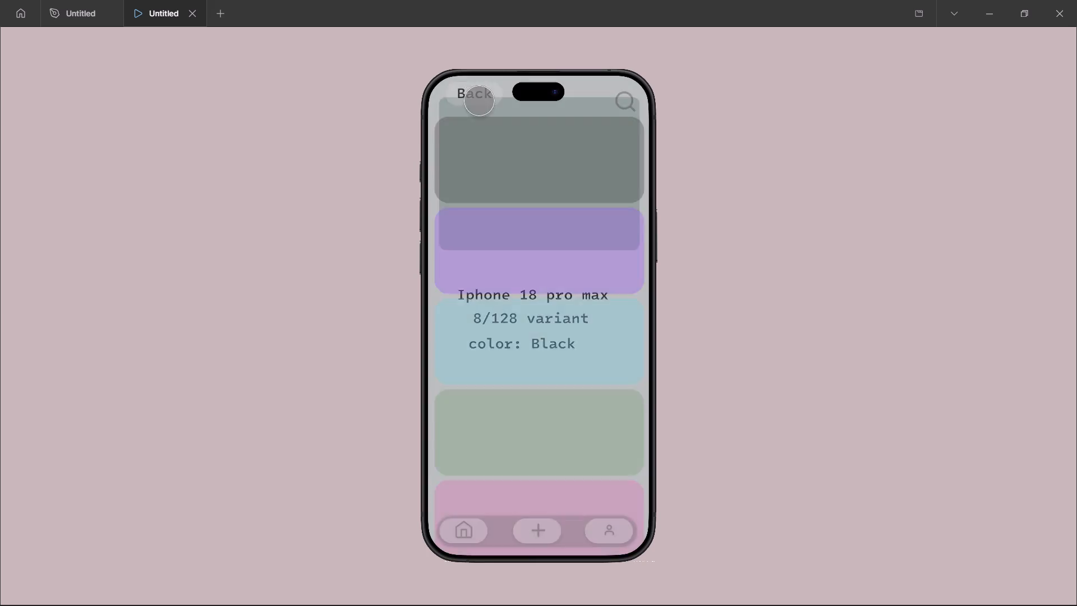
{"action": "left_click", "coordinate": [459, 524]}
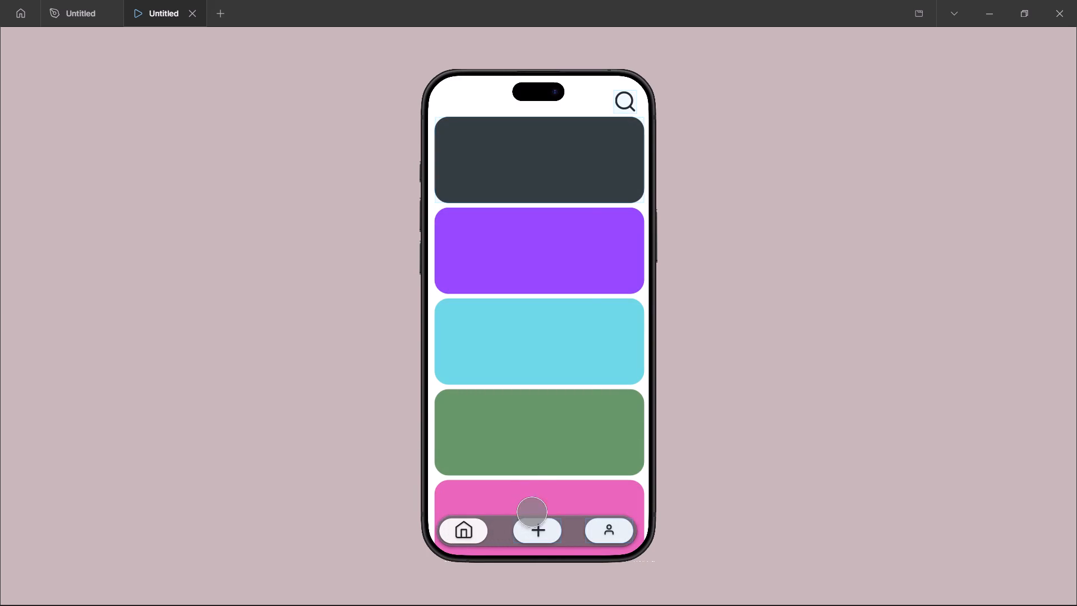
{"action": "left_click", "coordinate": [531, 518]}
{"action": "left_click", "coordinate": [604, 530]}
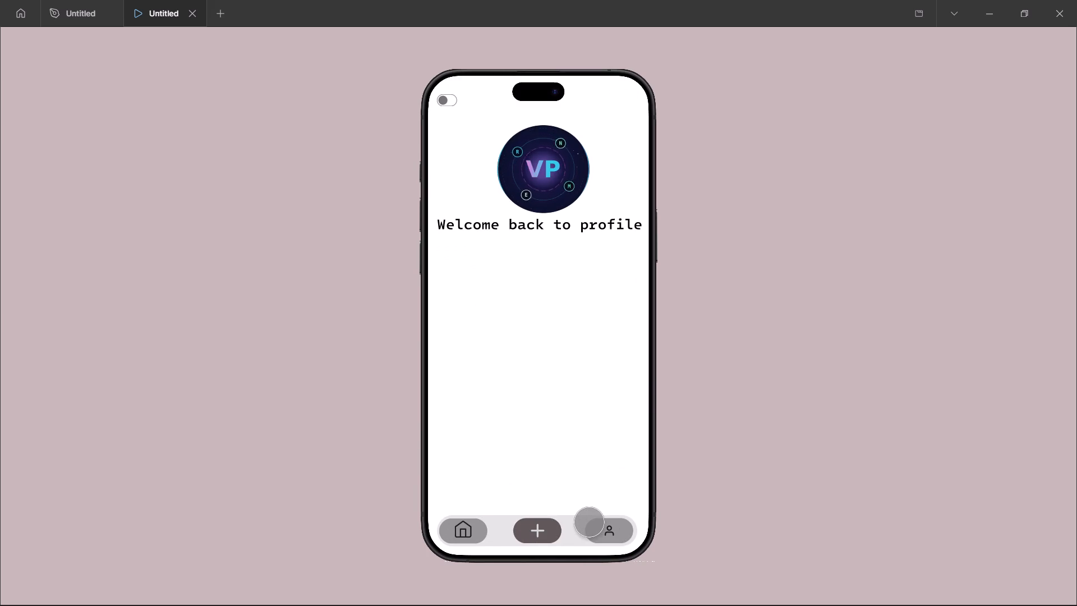
{"action": "left_click", "coordinate": [453, 98]}
{"action": "triple_click", "coordinate": [449, 98]}
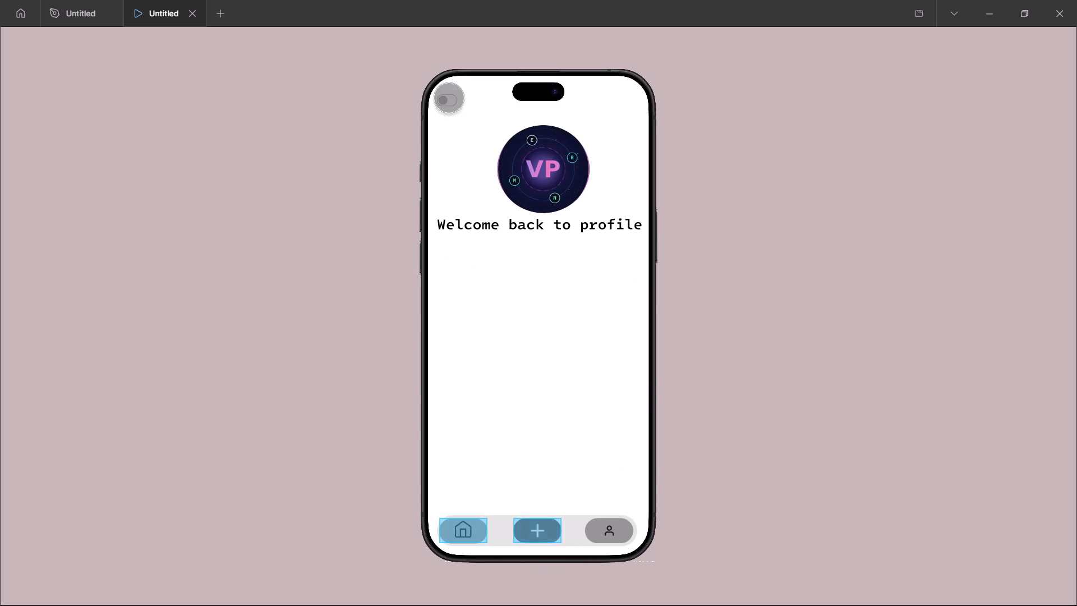
{"action": "left_click", "coordinate": [462, 541]}
{"action": "double_click", "coordinate": [478, 96]}
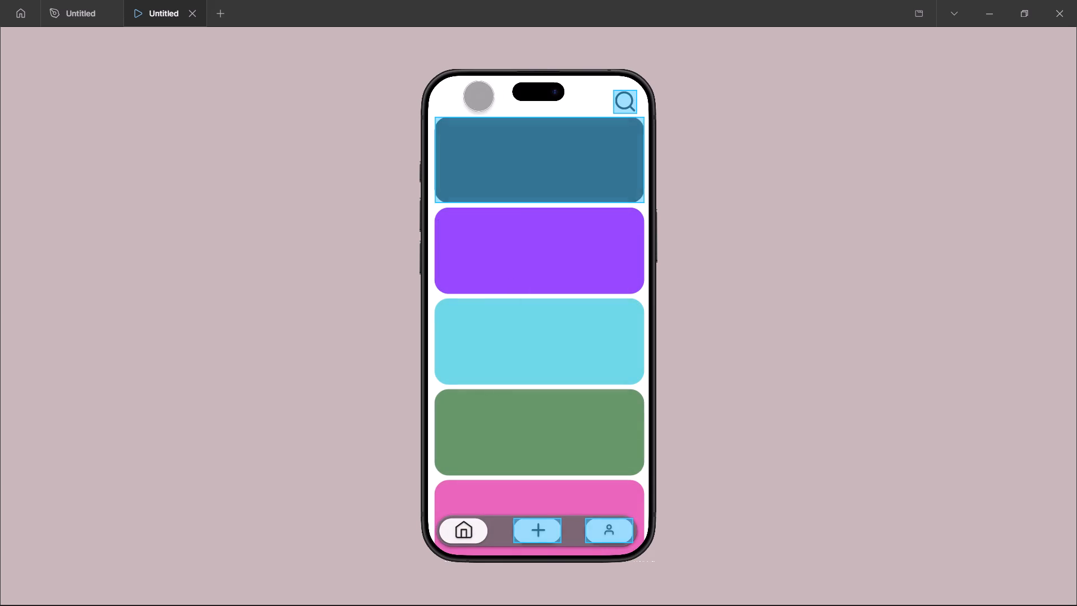
{"action": "left_click", "coordinate": [490, 156]}
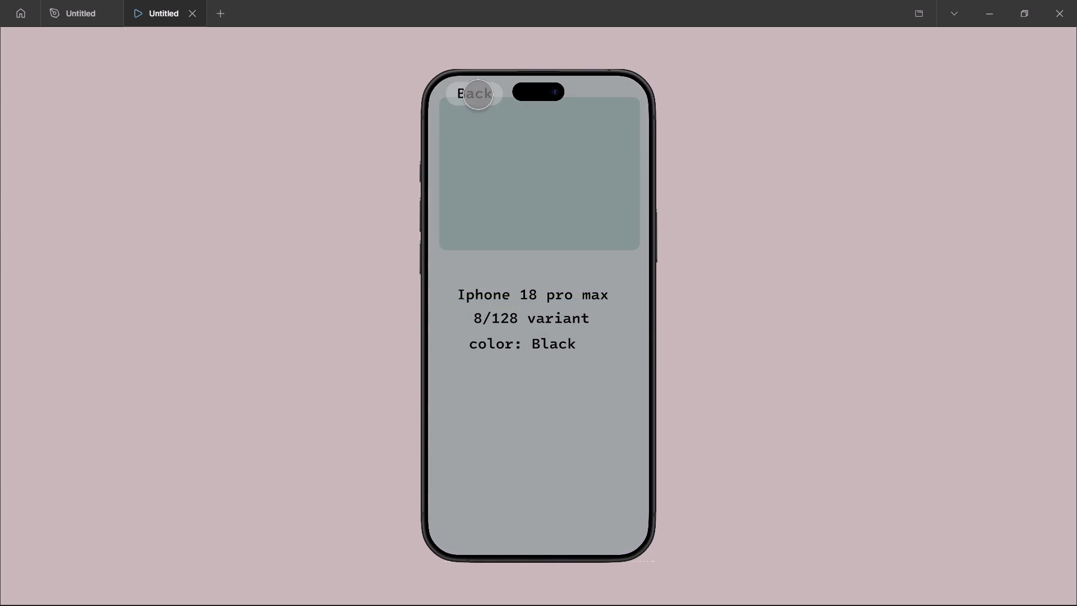
{"action": "left_click_drag", "start_coordinate": [478, 94], "coordinate": [474, 150]}
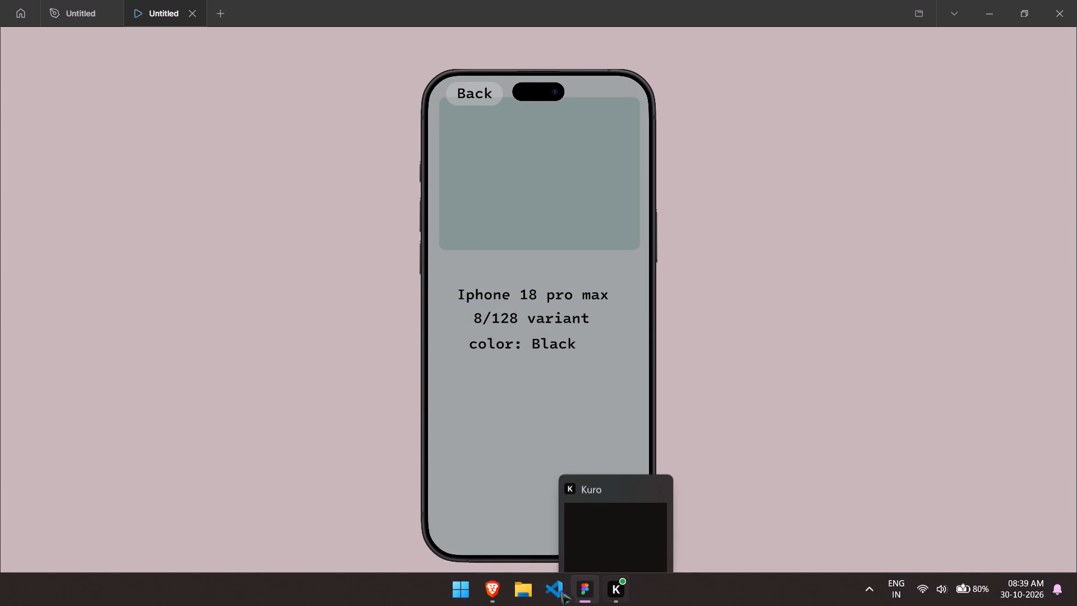
Return to the tutorial short in Brave and rewatch how the Submit button is duplicated and made into component variants.
{"action": "left_click", "coordinate": [501, 587]}
{"action": "left_click", "coordinate": [487, 360]}
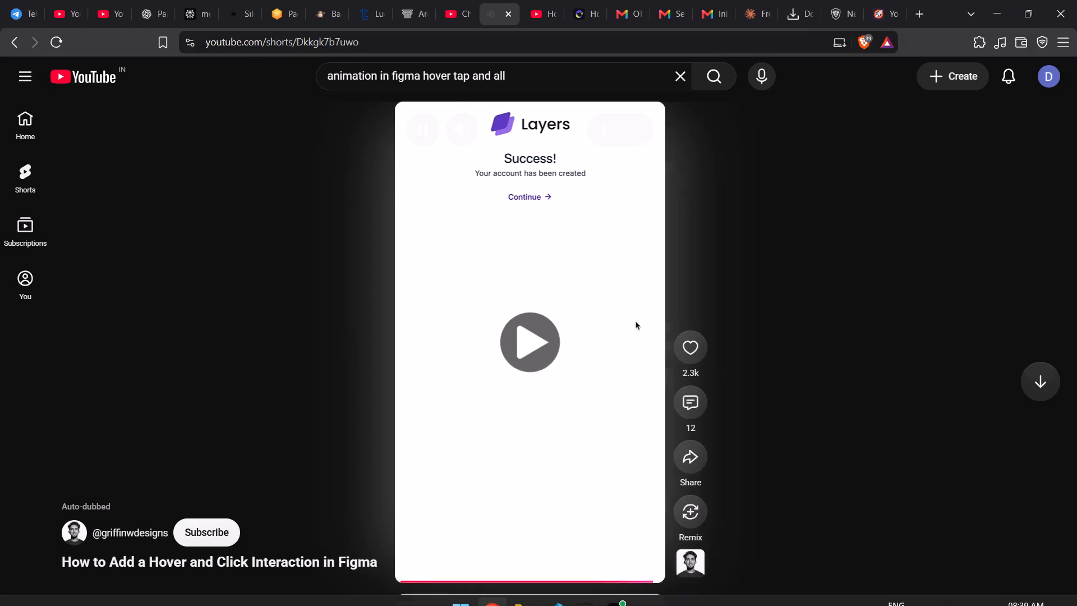
{"action": "left_click", "coordinate": [531, 572]}
{"action": "left_click", "coordinate": [530, 580]}
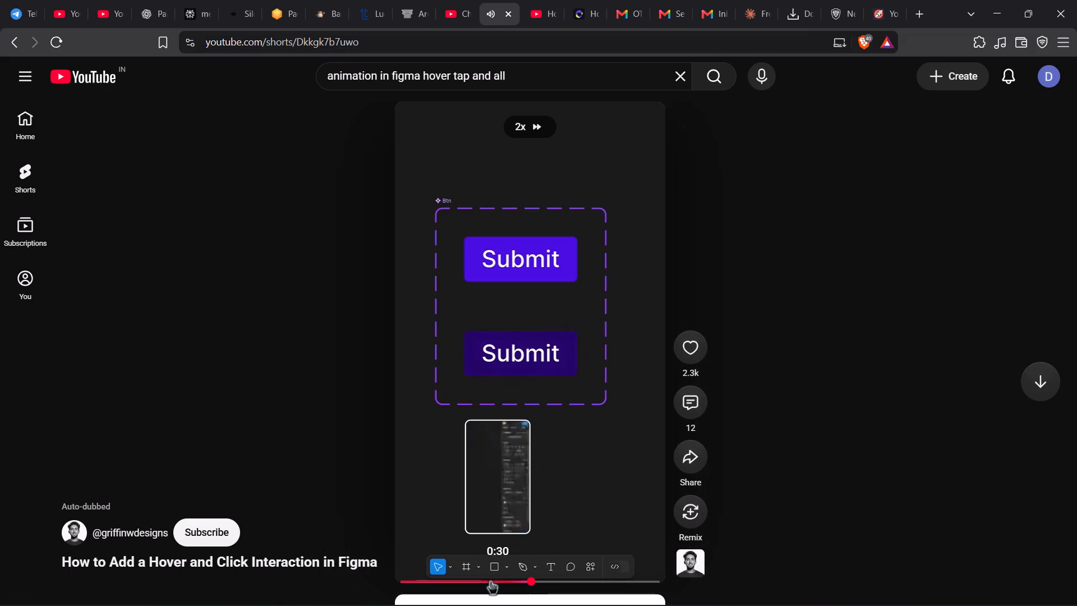
{"action": "left_click", "coordinate": [456, 582]}
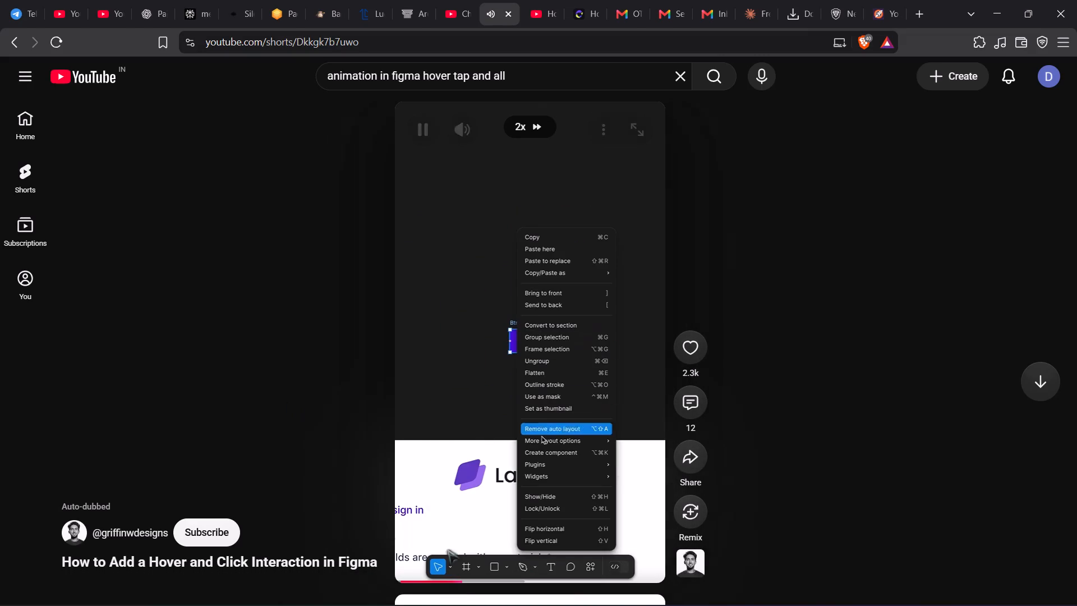
{"action": "left_click", "coordinate": [444, 485]}
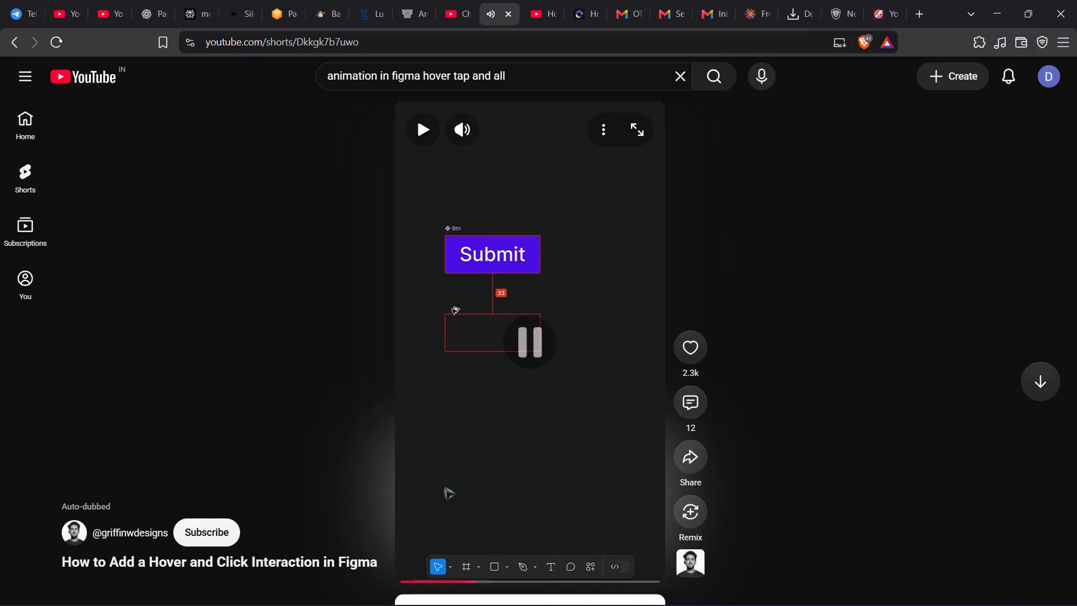
{"action": "left_click", "coordinate": [444, 485]}
{"action": "key", "text": "space"}
{"action": "key", "text": "space"}
{"action": "key", "text": "space"}
{"action": "key", "text": "space"}
{"action": "key", "text": "space"}
{"action": "key", "text": "space"}
{"action": "key", "text": "space"}
{"action": "key", "text": "space"}
{"action": "key", "text": "space"}
{"action": "key", "text": "space"}
{"action": "key", "text": "space"}
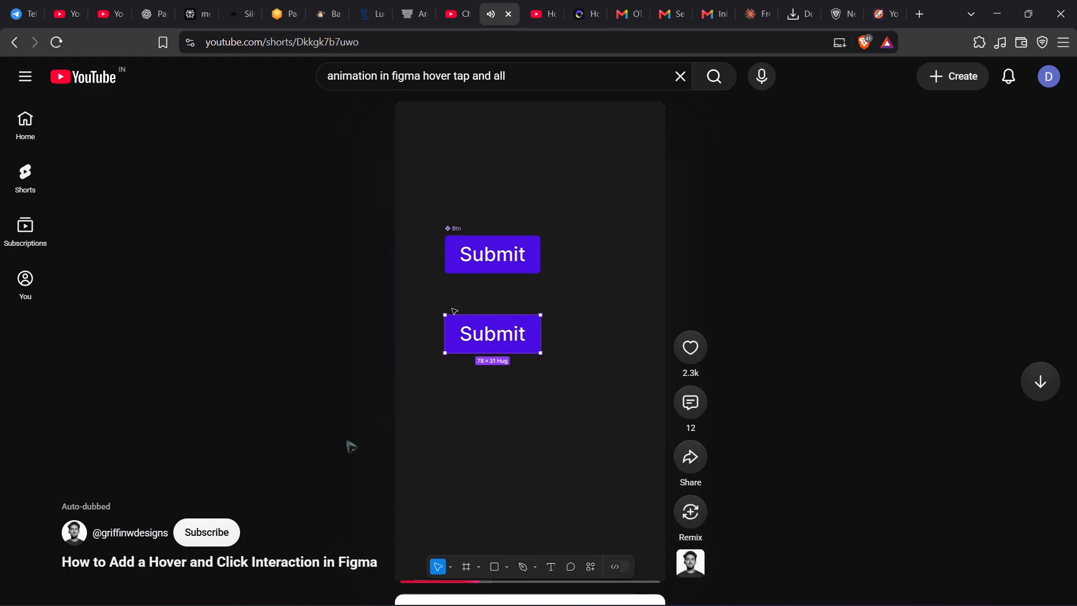
{"action": "left_click", "coordinate": [468, 439]}
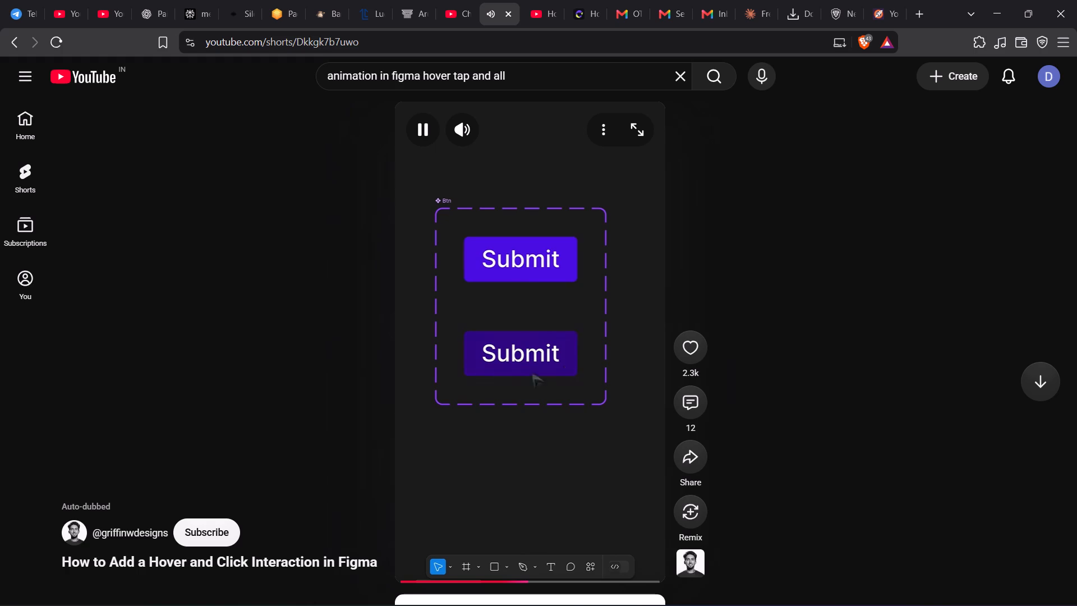
{"action": "left_click", "coordinate": [468, 348]}
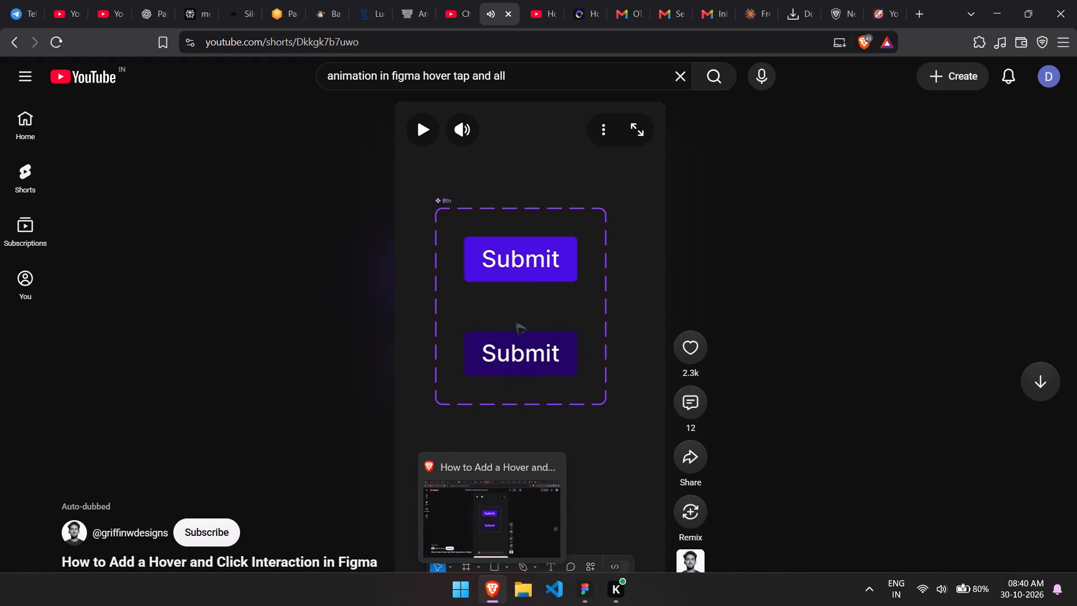
{"action": "left_click", "coordinate": [492, 594]}
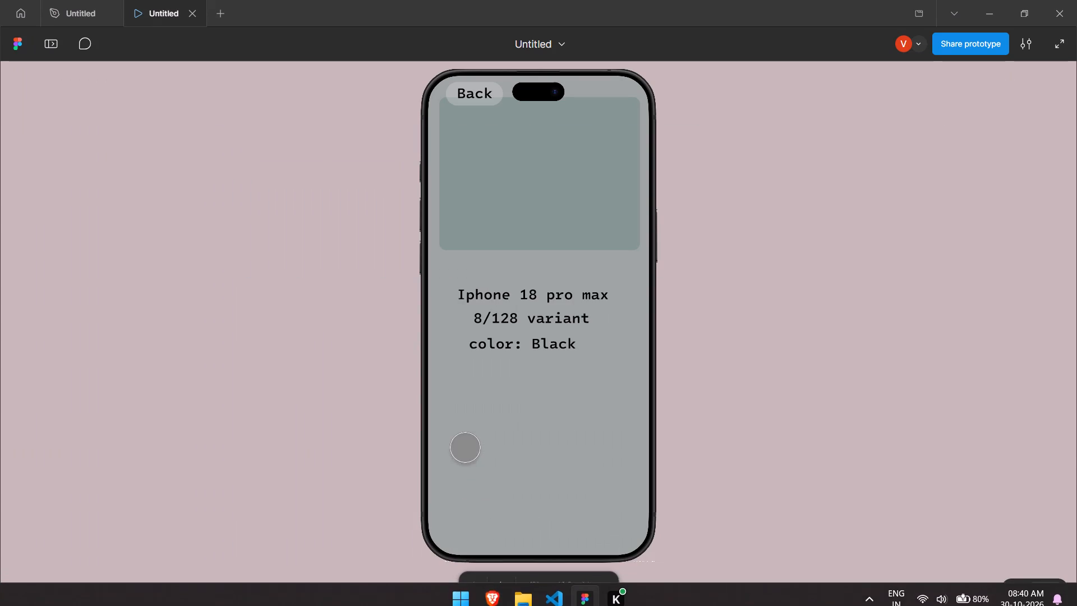
Undo the interaction edits made to the Back button on the iPhone 18 Pro Max - 5 frame.
{"action": "left_click", "coordinate": [85, 0]}
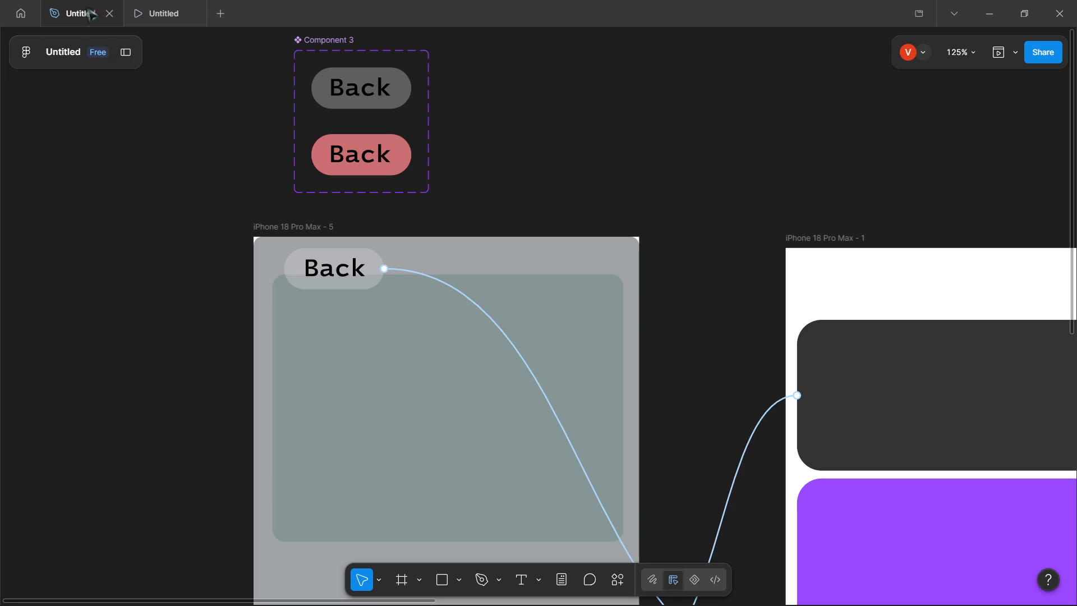
{"action": "left_click", "coordinate": [343, 97]}
{"action": "key", "text": "ctrl+z"}
{"action": "key", "text": "ctrl+z"}
{"action": "key", "text": "ctrl+z"}
{"action": "key", "text": "ctrl+z"}
{"action": "key", "text": "ctrl+z"}
{"action": "key", "text": "ctrl+z"}
{"action": "key", "text": "ctrl+z"}
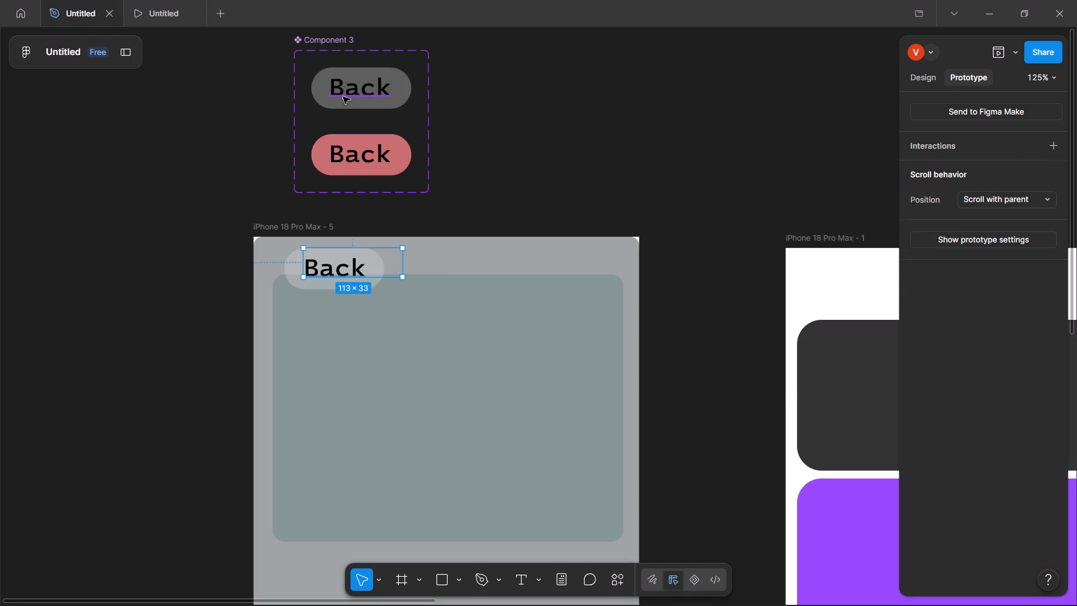
{"action": "key", "text": "ctrl+z"}
{"action": "key", "text": "ctrl+z"}
{"action": "key", "text": "ctrl+z"}
{"action": "key", "text": "ctrl+z"}
{"action": "key", "text": "ctrl+z"}
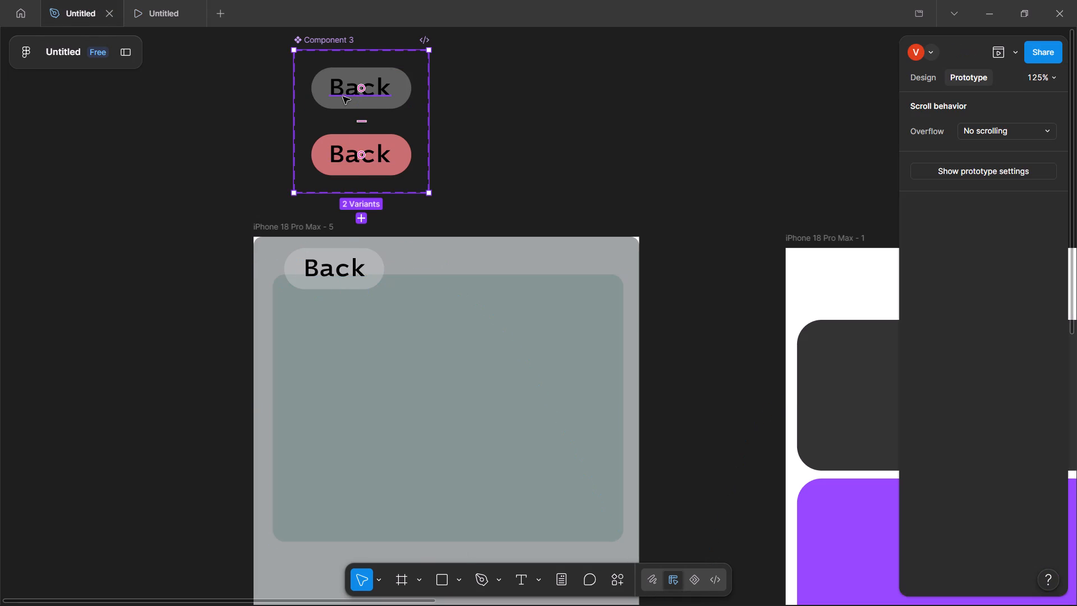
Undo the lower Back variant's corner radius and red fill, and the combining of both Back components into a variant set.
{"action": "key", "text": "ctrl+z"}
{"action": "key", "text": "ctrl+z"}
{"action": "key", "text": "ctrl+z"}
{"action": "key", "text": "ctrl+z"}
{"action": "key", "text": "ctrl+z"}
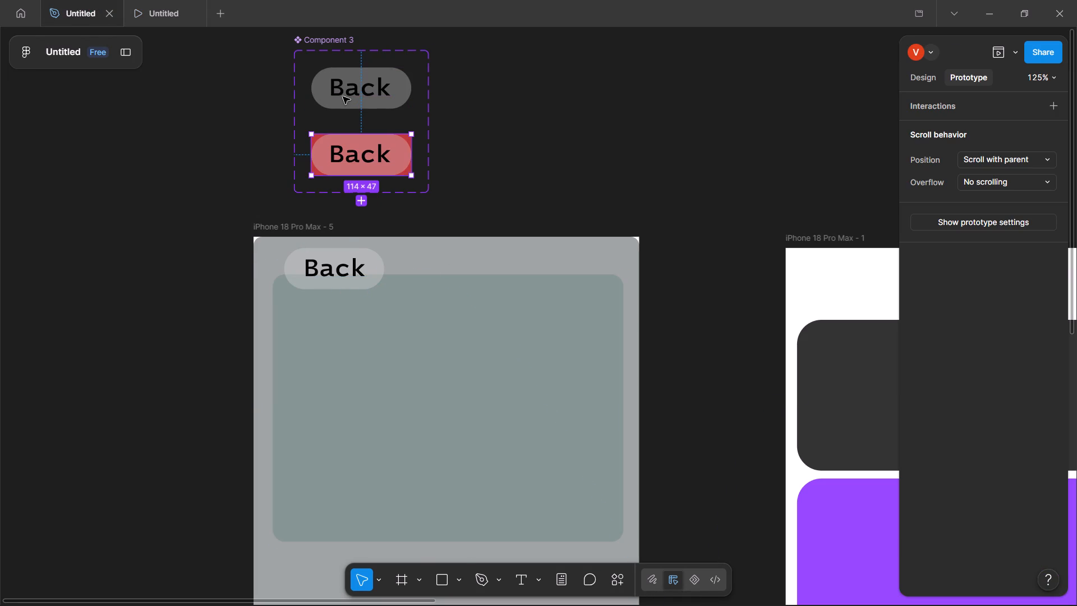
{"action": "key", "text": "ctrl+z"}
{"action": "key", "text": "ctrl+z"}
{"action": "key", "text": "ctrl+z"}
{"action": "key", "text": "ctrl+z"}
{"action": "key", "text": "ctrl+z"}
{"action": "key", "text": "ctrl+z"}
{"action": "key", "text": "ctrl+z"}
{"action": "key", "text": "ctrl+z"}
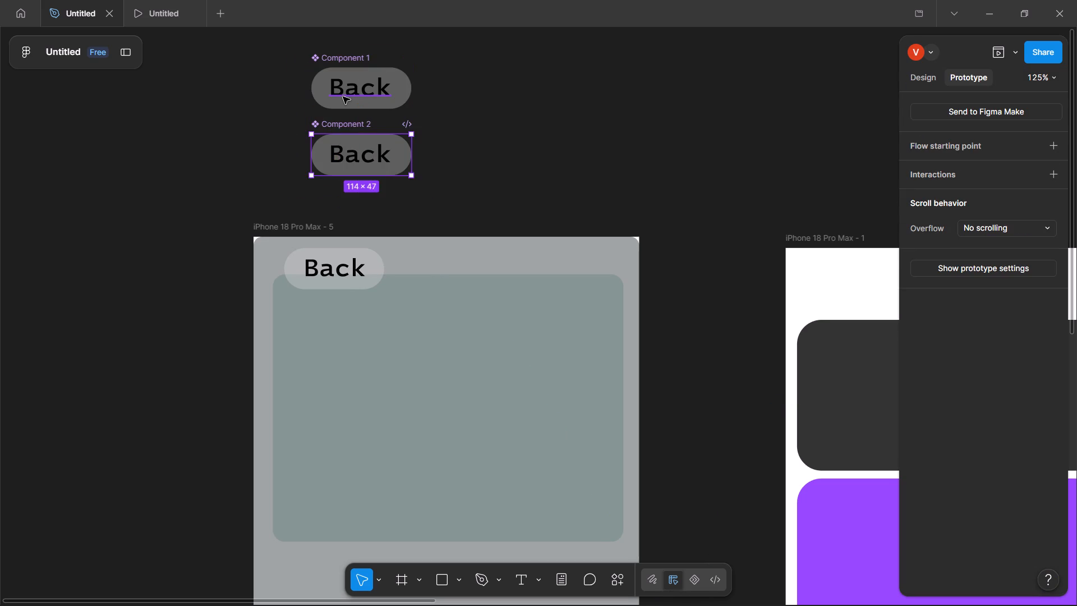
Undo the component creation on both Back buttons above the iPhone 18 Pro Max - 5 frame.
{"action": "key", "text": "ctrl+z"}
{"action": "key", "text": "ctrl+z"}
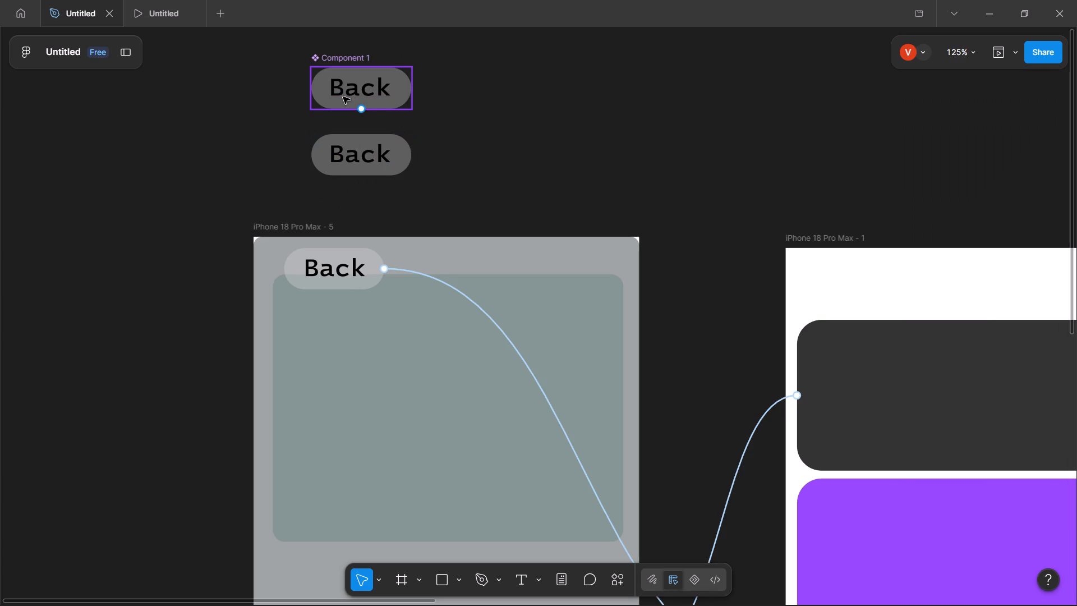
{"action": "left_click", "coordinate": [343, 102]}
{"action": "left_click", "coordinate": [352, 172]}
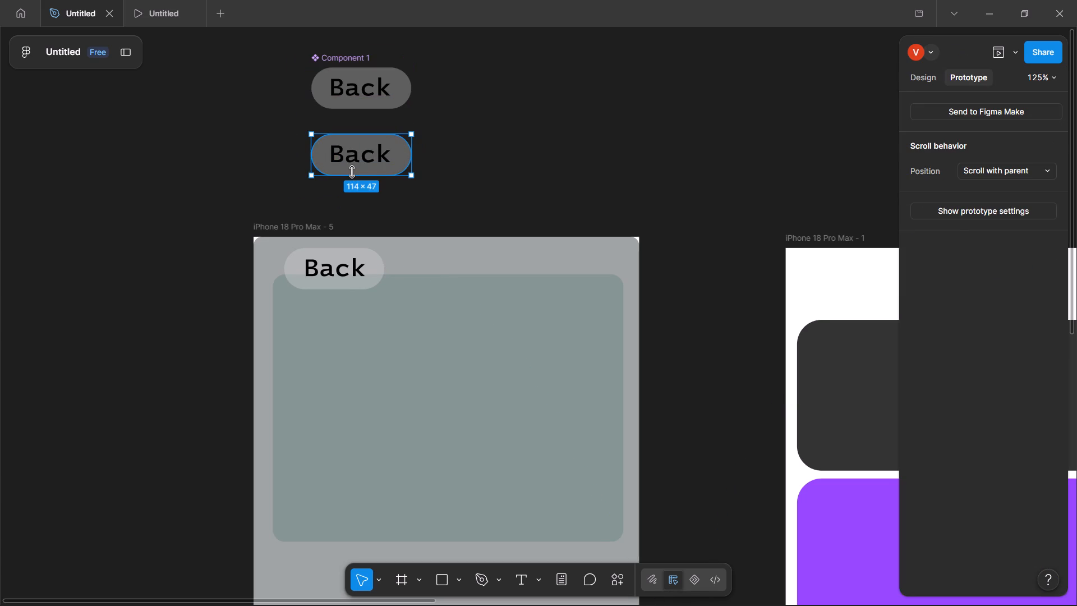
{"action": "key", "text": "ctrl+z"}
{"action": "key", "text": "ctrl+z"}
{"action": "key", "text": "ctrl+z"}
{"action": "key", "text": "ctrl+z"}
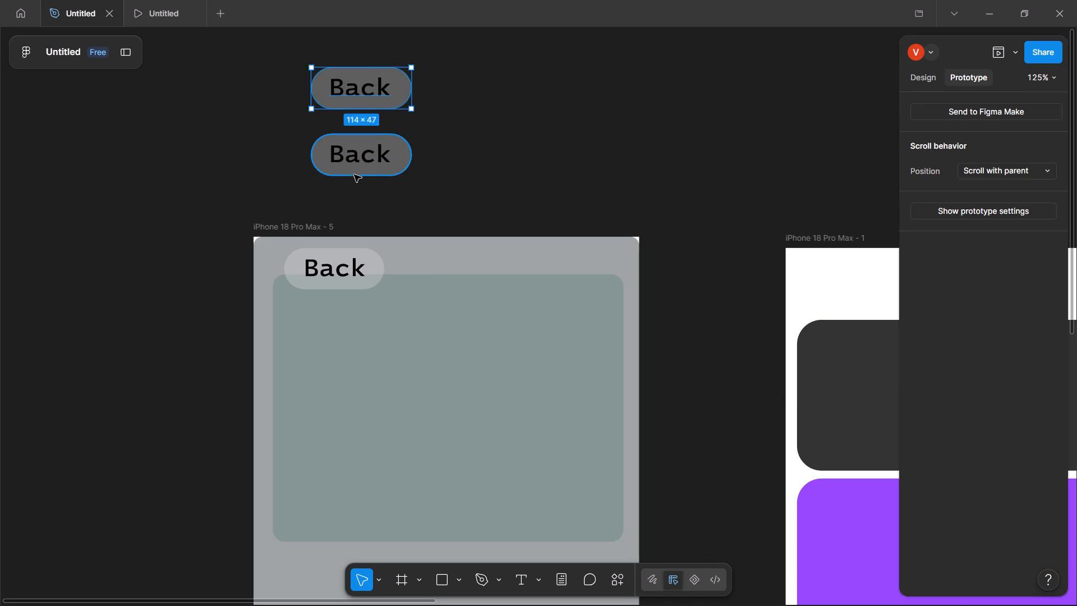
{"action": "key", "text": "ctrl+z"}
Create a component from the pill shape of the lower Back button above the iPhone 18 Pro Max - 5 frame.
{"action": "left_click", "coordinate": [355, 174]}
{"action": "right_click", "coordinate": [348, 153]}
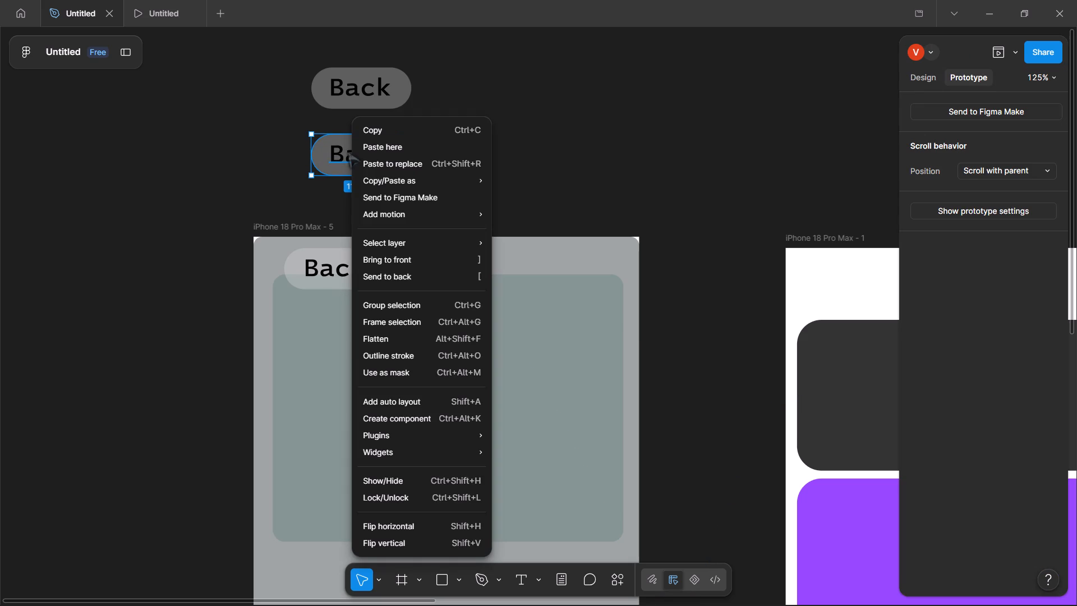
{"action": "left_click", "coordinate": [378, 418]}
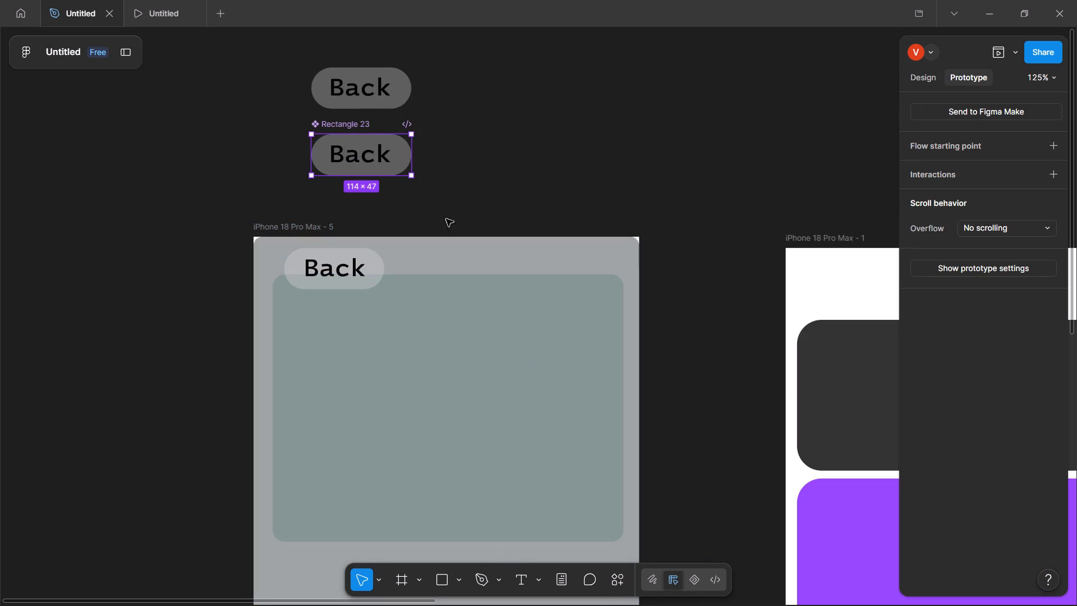
Select both Back buttons above the iPhone 18 Pro Max - 5 frame together and check their design and prototype options.
{"action": "left_click", "coordinate": [276, 96]}
{"action": "left_click_drag", "start_coordinate": [260, 49], "coordinate": [462, 160]}
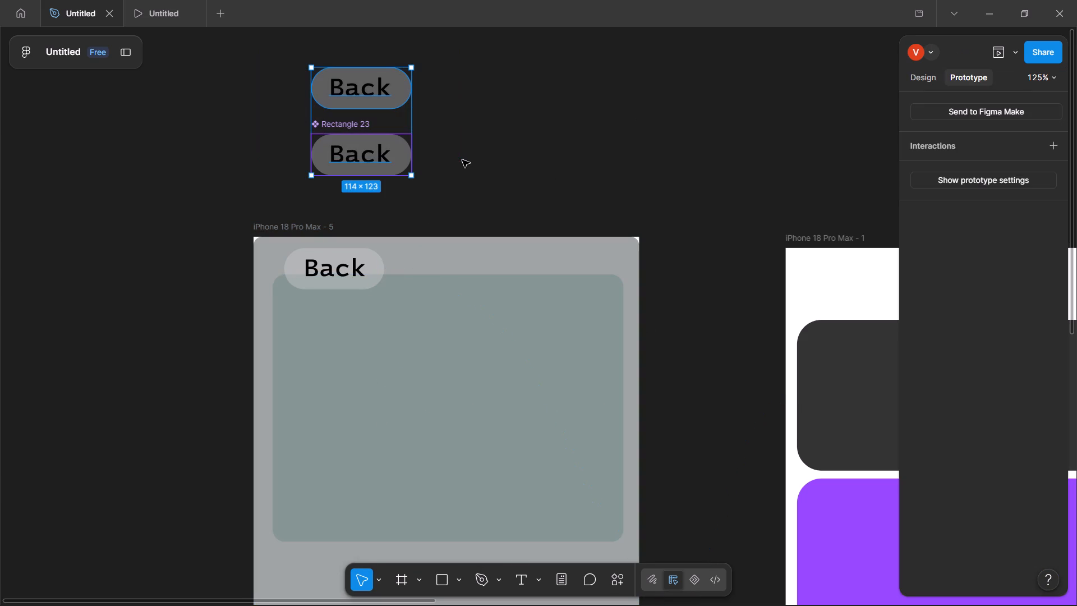
{"action": "left_click", "coordinate": [516, 131]}
{"action": "left_click", "coordinate": [381, 97]}
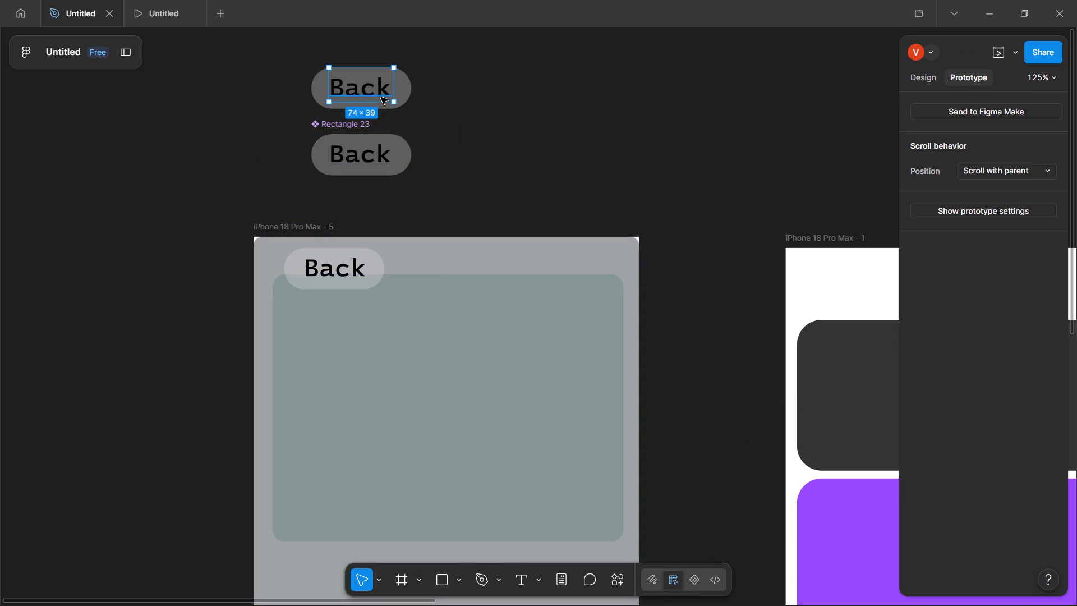
{"action": "left_click", "coordinate": [324, 102]}
{"action": "left_click", "coordinate": [314, 93]}
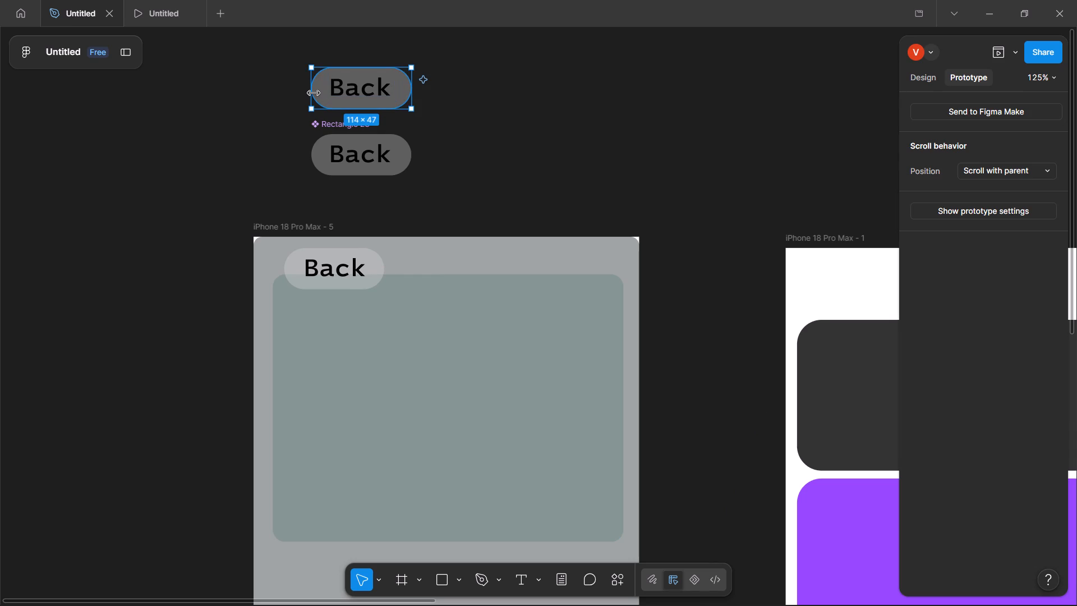
{"action": "left_click", "coordinate": [305, 82]}
{"action": "left_click_drag", "start_coordinate": [284, 70], "coordinate": [398, 139]}
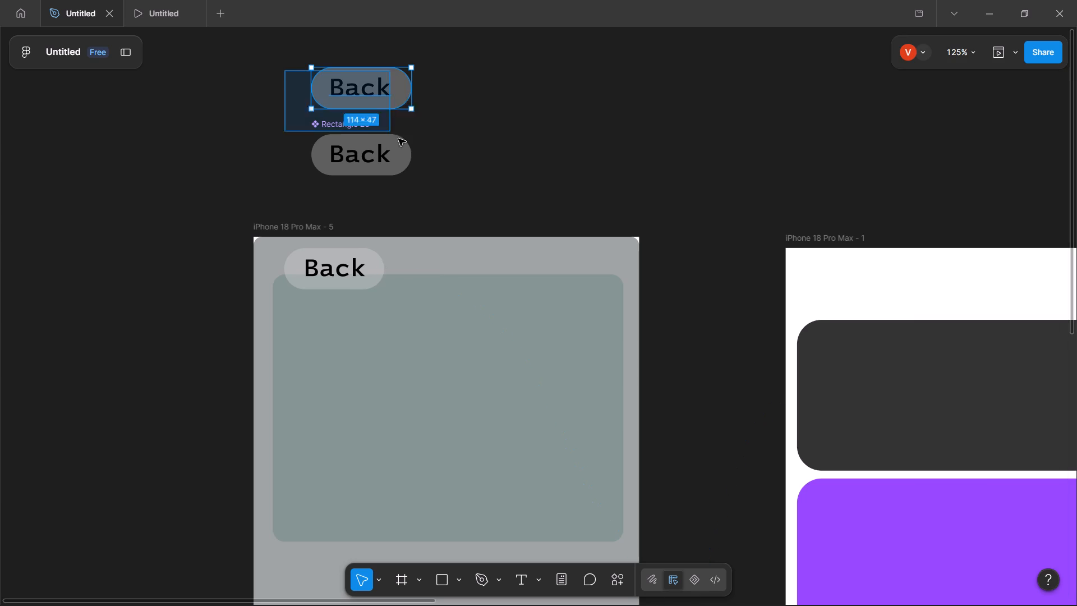
{"action": "left_click_drag", "start_coordinate": [398, 139], "coordinate": [482, 190]}
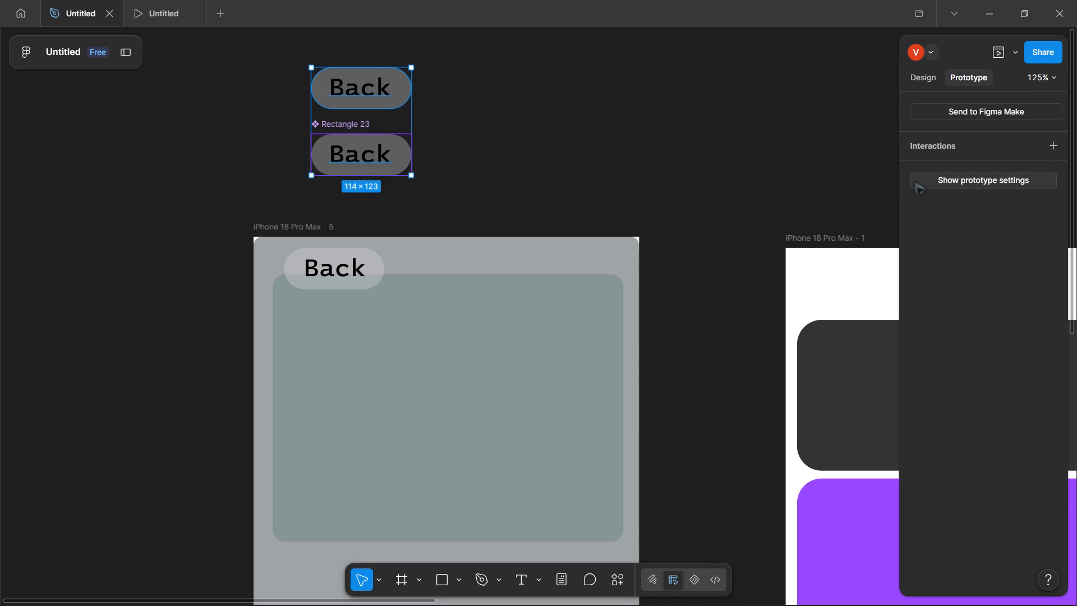
{"action": "left_click", "coordinate": [959, 184]}
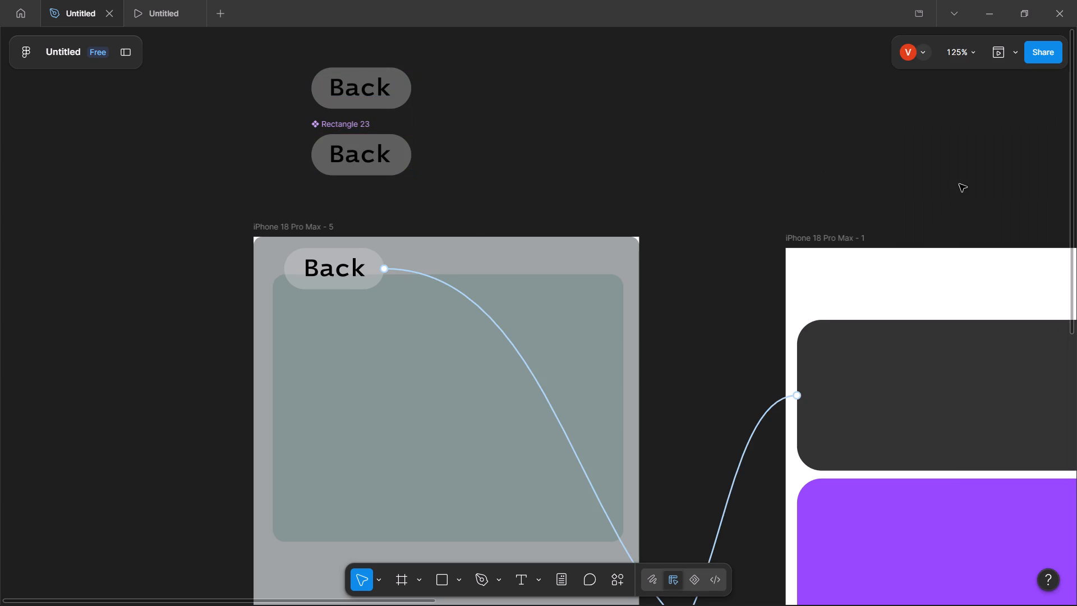
{"action": "left_click", "coordinate": [424, 144]}
{"action": "left_click", "coordinate": [422, 144]}
{"action": "left_click", "coordinate": [357, 107]}
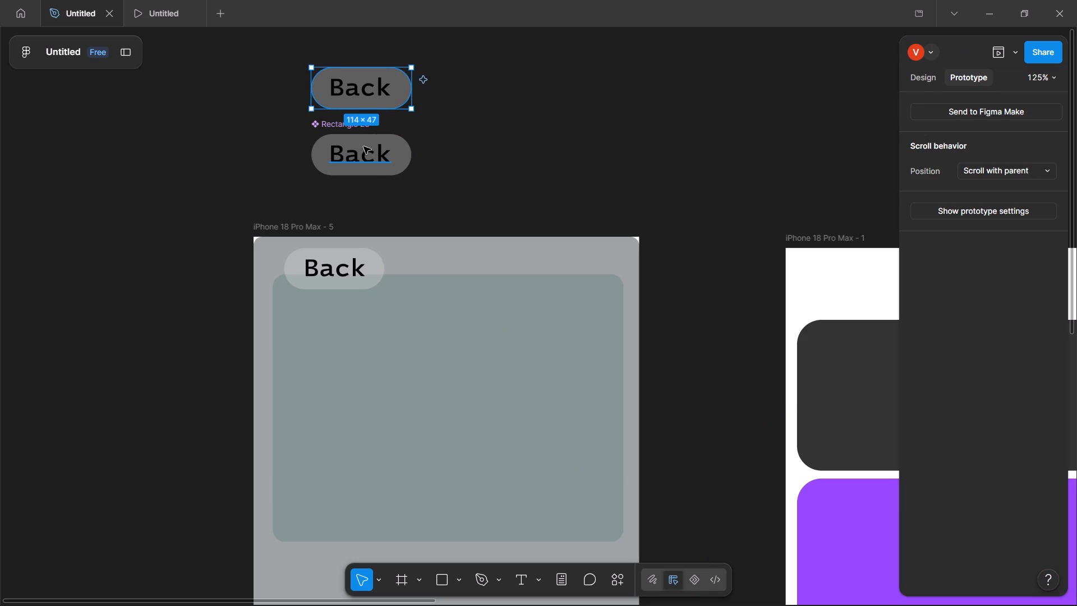
{"action": "left_click", "coordinate": [364, 155]}
{"action": "left_click", "coordinate": [342, 122]}
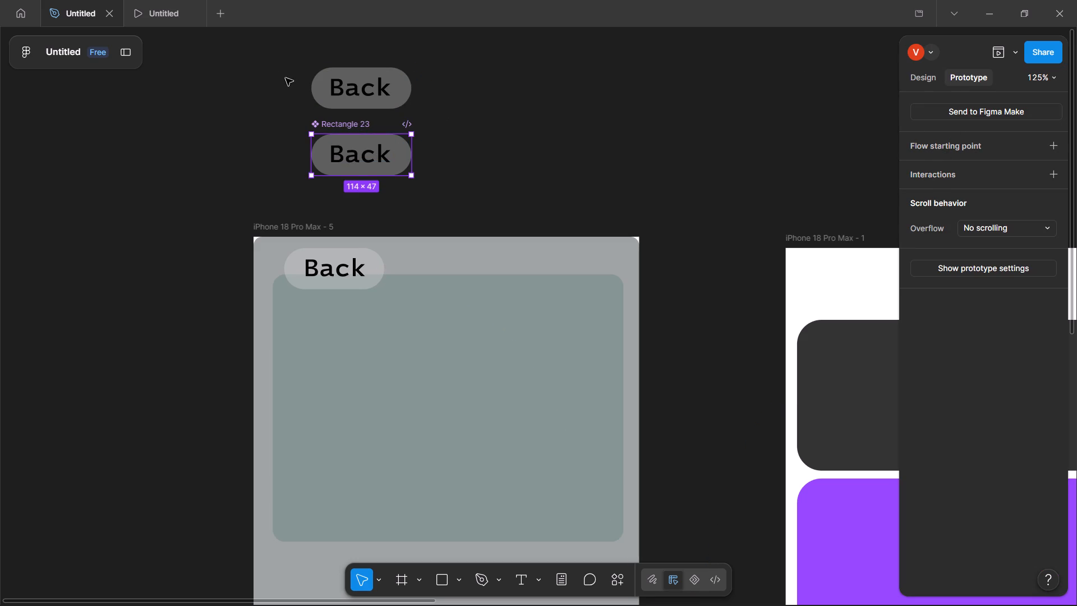
{"action": "left_click", "coordinate": [332, 102], "text": "shift"}
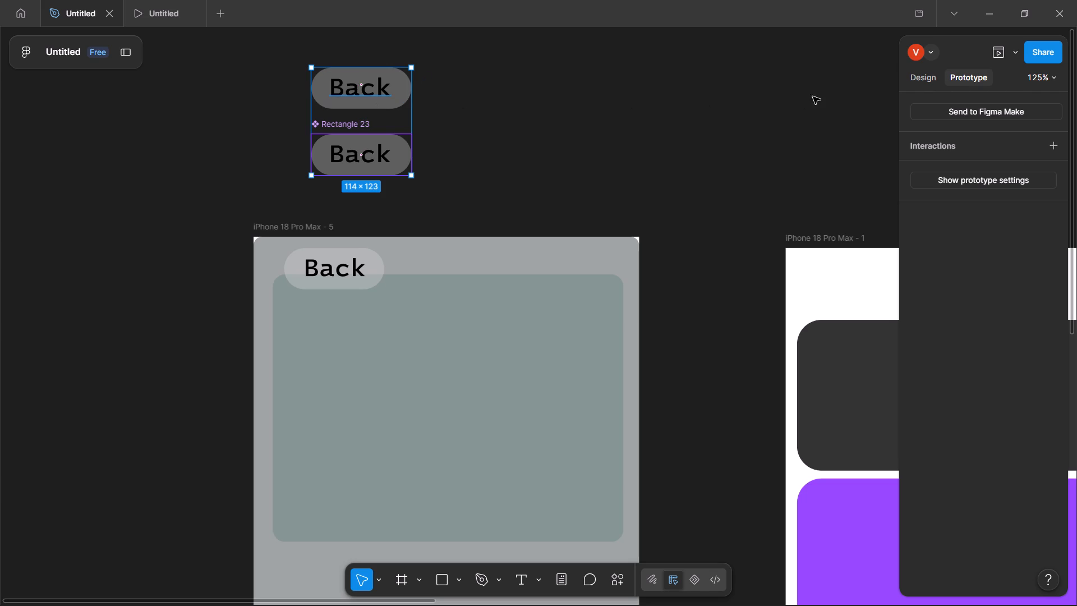
{"action": "left_click", "coordinate": [922, 76]}
{"action": "left_click", "coordinate": [952, 76]}
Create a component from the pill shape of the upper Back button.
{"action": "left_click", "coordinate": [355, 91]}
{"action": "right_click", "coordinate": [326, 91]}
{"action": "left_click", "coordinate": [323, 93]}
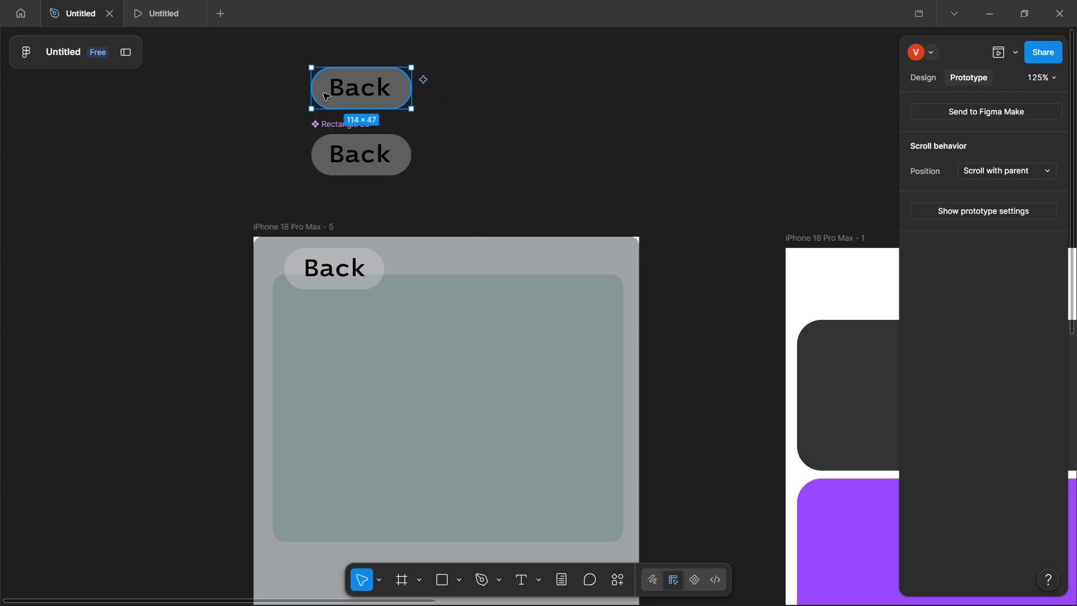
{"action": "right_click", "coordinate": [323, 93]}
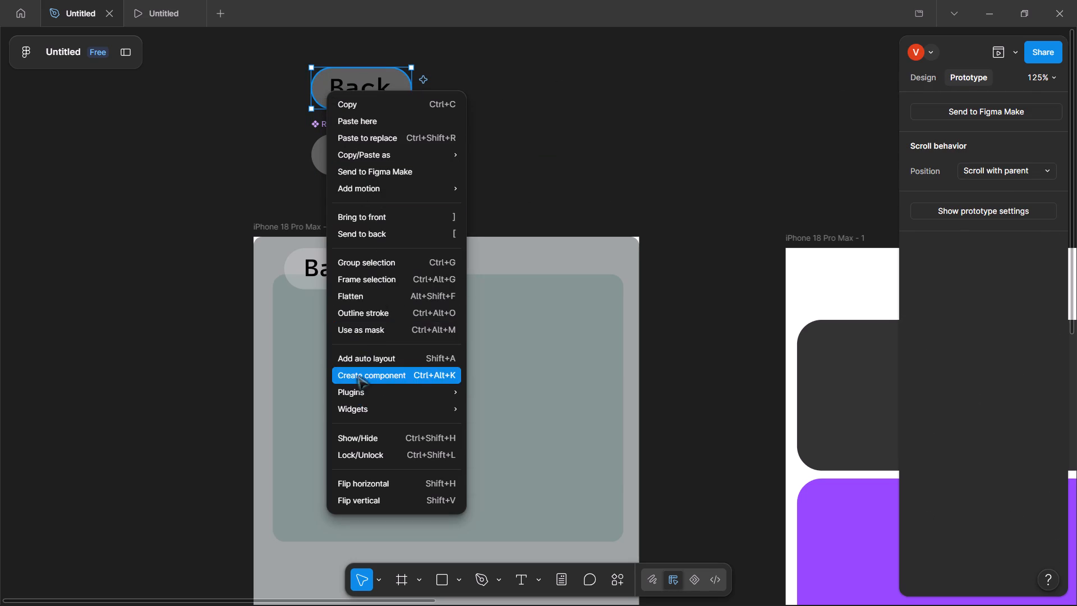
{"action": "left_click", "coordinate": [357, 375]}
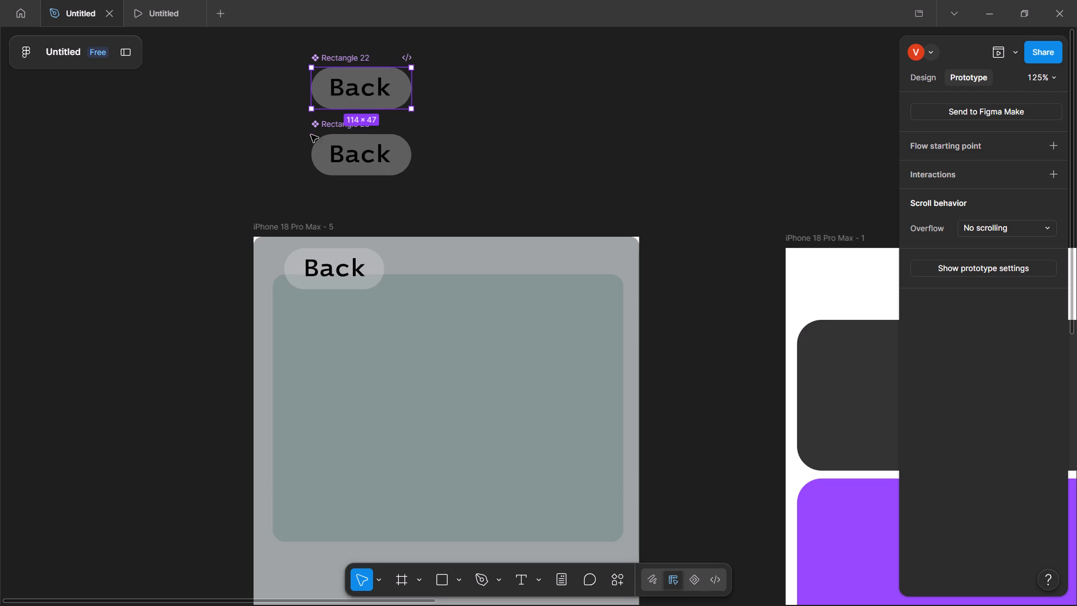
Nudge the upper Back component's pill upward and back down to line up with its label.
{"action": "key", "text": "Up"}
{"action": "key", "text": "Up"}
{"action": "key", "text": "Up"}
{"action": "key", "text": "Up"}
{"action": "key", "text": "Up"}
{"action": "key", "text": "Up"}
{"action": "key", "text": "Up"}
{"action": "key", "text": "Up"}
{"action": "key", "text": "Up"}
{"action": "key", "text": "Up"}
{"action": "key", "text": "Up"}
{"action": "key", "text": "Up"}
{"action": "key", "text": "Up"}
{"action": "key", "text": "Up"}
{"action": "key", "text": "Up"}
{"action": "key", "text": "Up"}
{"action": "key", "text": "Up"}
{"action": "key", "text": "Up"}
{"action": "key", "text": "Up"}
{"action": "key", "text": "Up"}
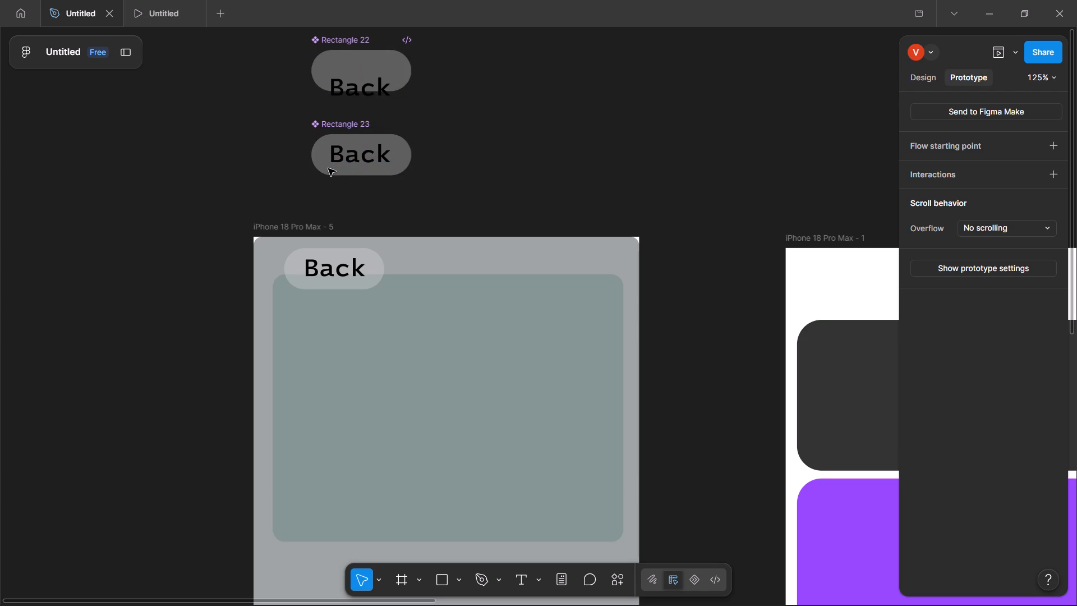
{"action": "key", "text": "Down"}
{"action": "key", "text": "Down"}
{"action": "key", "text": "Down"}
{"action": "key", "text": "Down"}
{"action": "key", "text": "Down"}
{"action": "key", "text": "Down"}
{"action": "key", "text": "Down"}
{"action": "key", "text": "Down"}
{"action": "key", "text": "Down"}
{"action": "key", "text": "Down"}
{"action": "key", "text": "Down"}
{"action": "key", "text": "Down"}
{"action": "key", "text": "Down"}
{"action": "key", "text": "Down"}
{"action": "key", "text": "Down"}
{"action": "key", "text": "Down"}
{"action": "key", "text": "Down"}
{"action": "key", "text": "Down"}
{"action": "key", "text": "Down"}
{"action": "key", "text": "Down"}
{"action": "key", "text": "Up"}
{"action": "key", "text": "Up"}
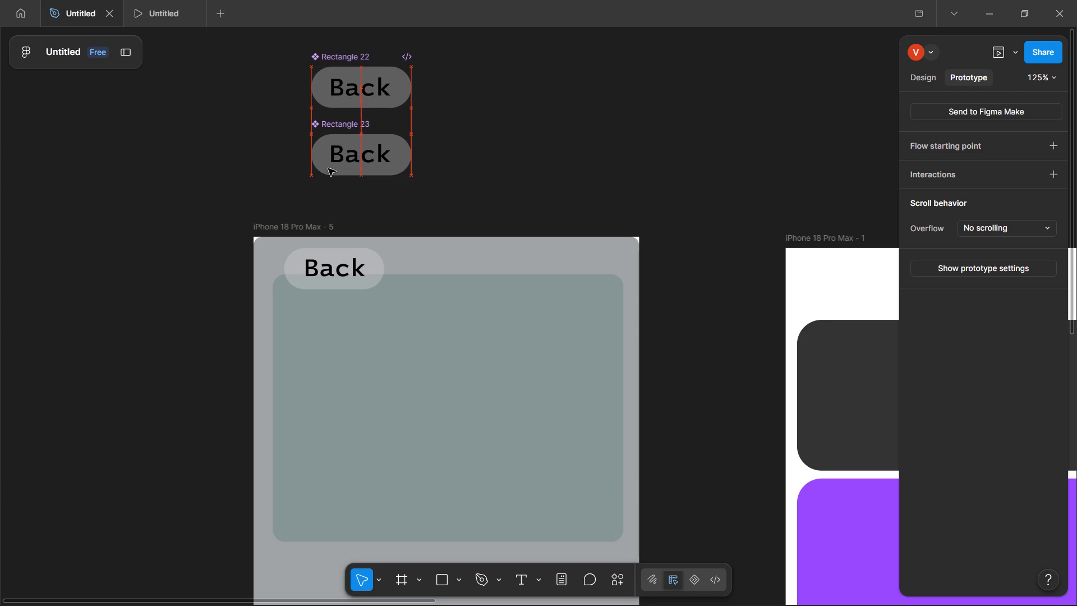
Select the two Back components together and check which options are offered for the combined selection.
{"action": "left_click", "coordinate": [328, 168], "text": "shift"}
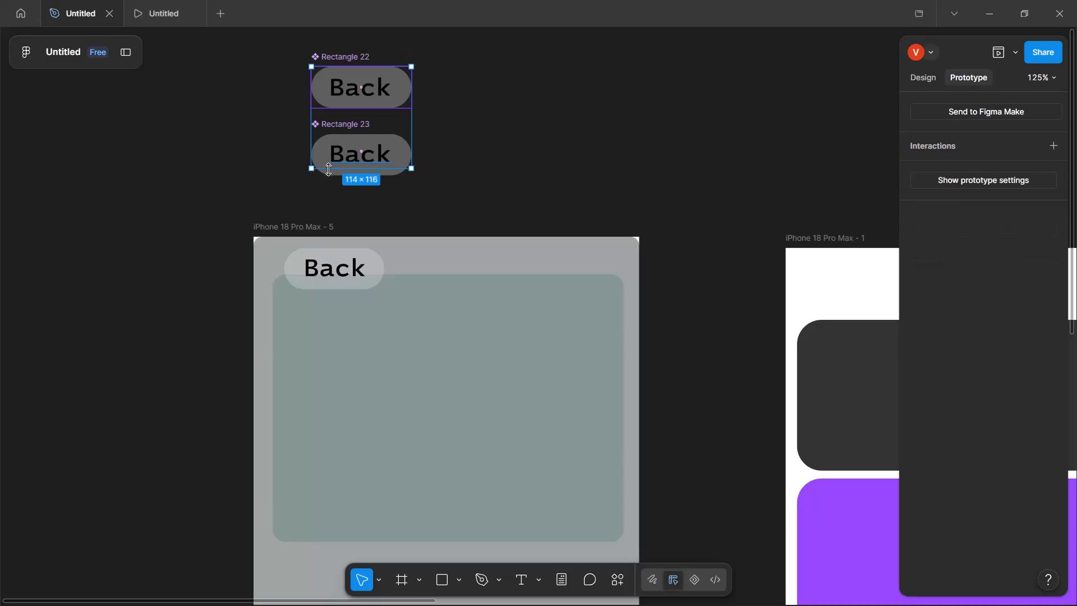
{"action": "left_click", "coordinate": [404, 156], "text": "shift"}
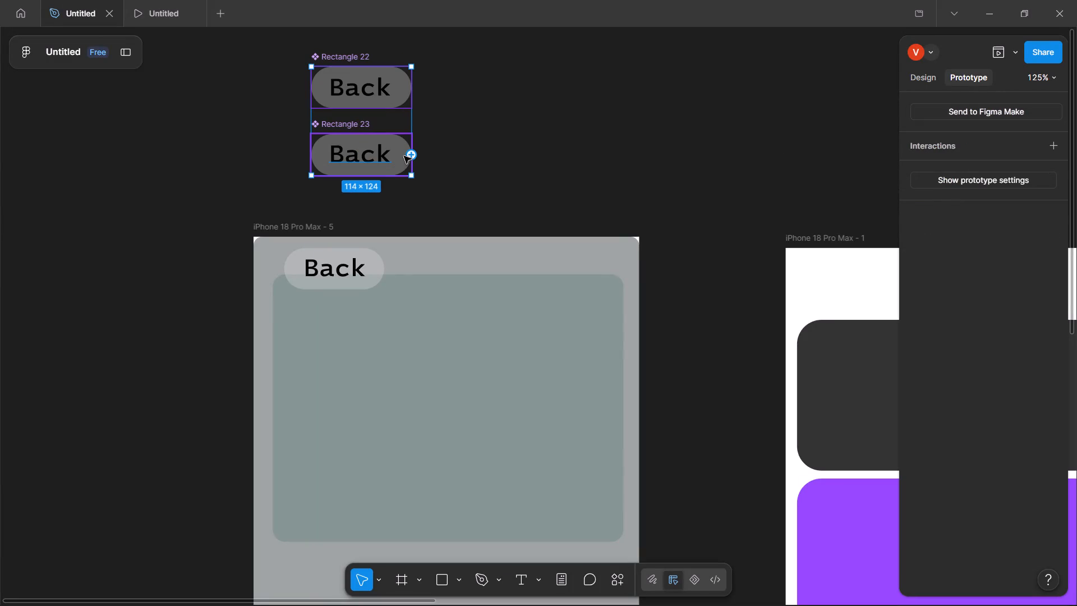
{"action": "left_click", "coordinate": [514, 158]}
{"action": "left_click", "coordinate": [307, 113]}
{"action": "left_click_drag", "start_coordinate": [278, 73], "coordinate": [292, 77]}
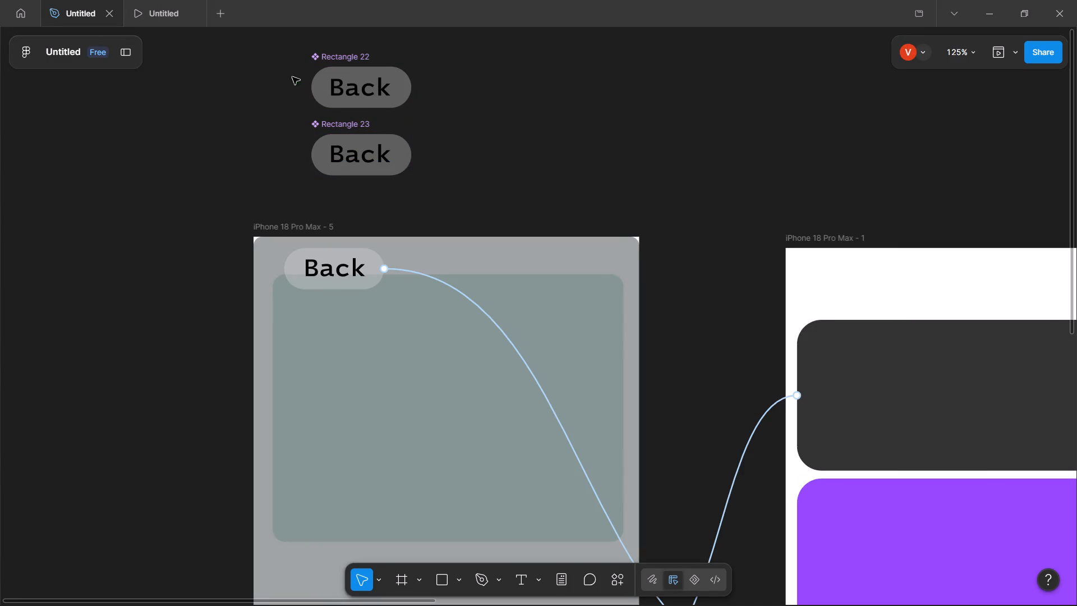
{"action": "left_click_drag", "start_coordinate": [292, 77], "coordinate": [436, 173]}
{"action": "left_click", "coordinate": [535, 133]}
{"action": "left_click", "coordinate": [365, 93]}
{"action": "left_click", "coordinate": [403, 91]}
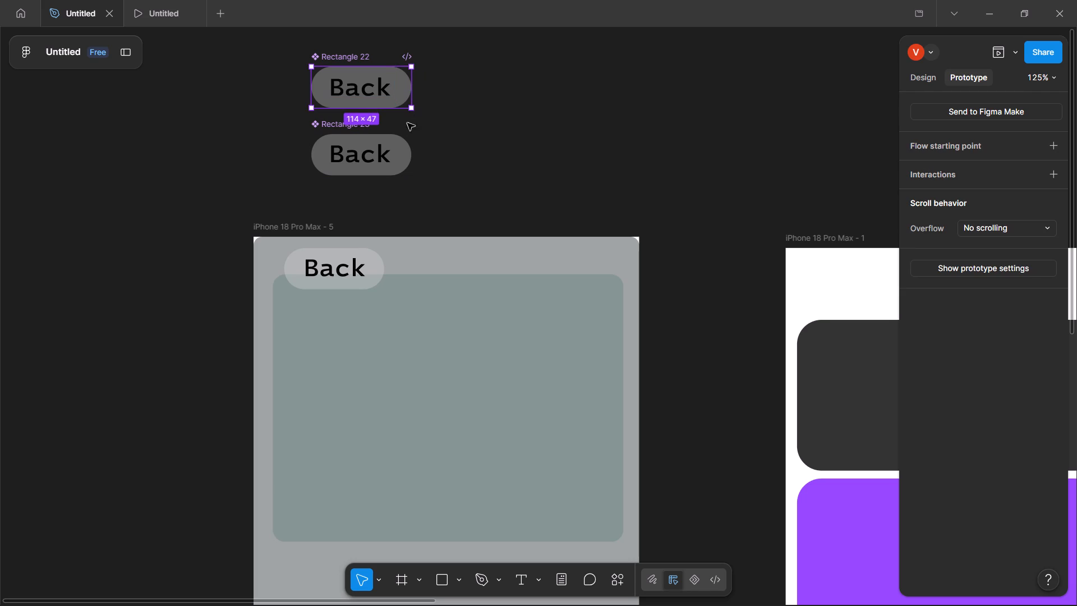
{"action": "left_click", "coordinate": [409, 153], "text": "shift"}
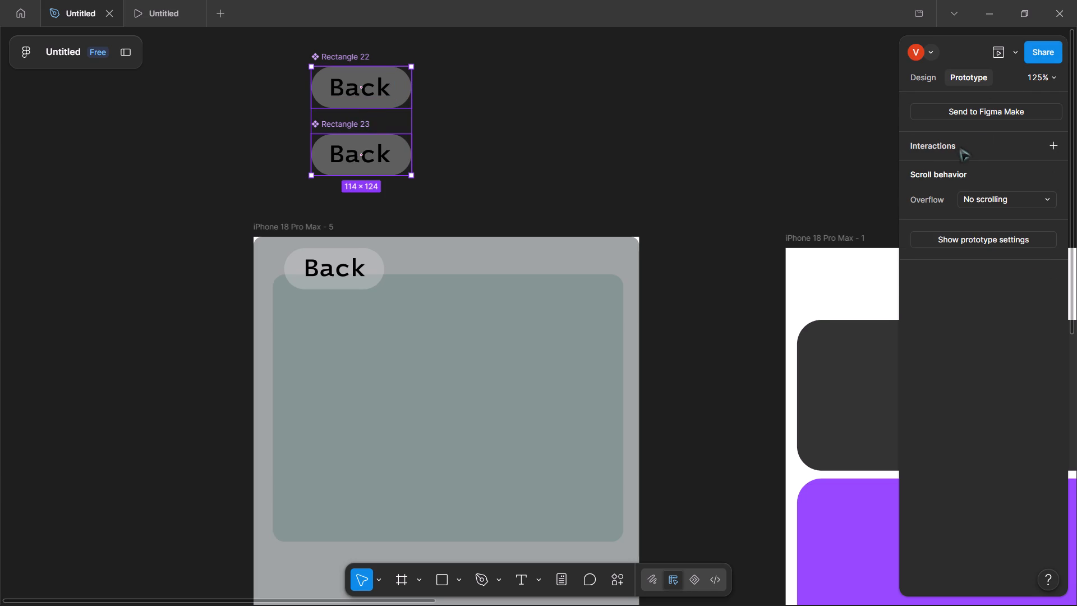
{"action": "left_click", "coordinate": [636, 134]}
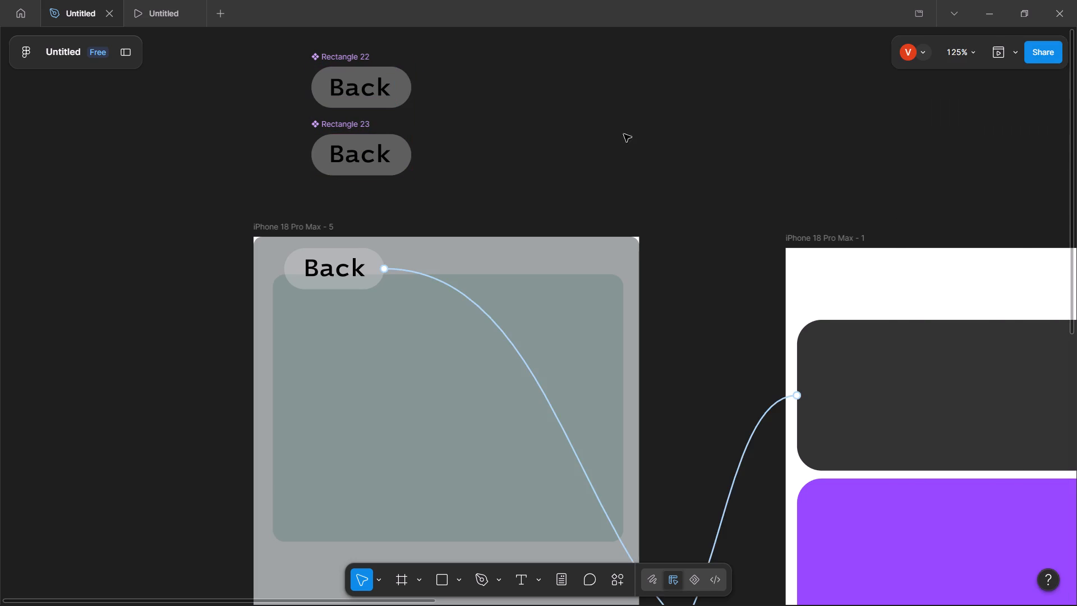
{"action": "left_click", "coordinate": [318, 126]}
{"action": "left_click", "coordinate": [262, 74]}
{"action": "left_click_drag", "start_coordinate": [250, 53], "coordinate": [460, 200]}
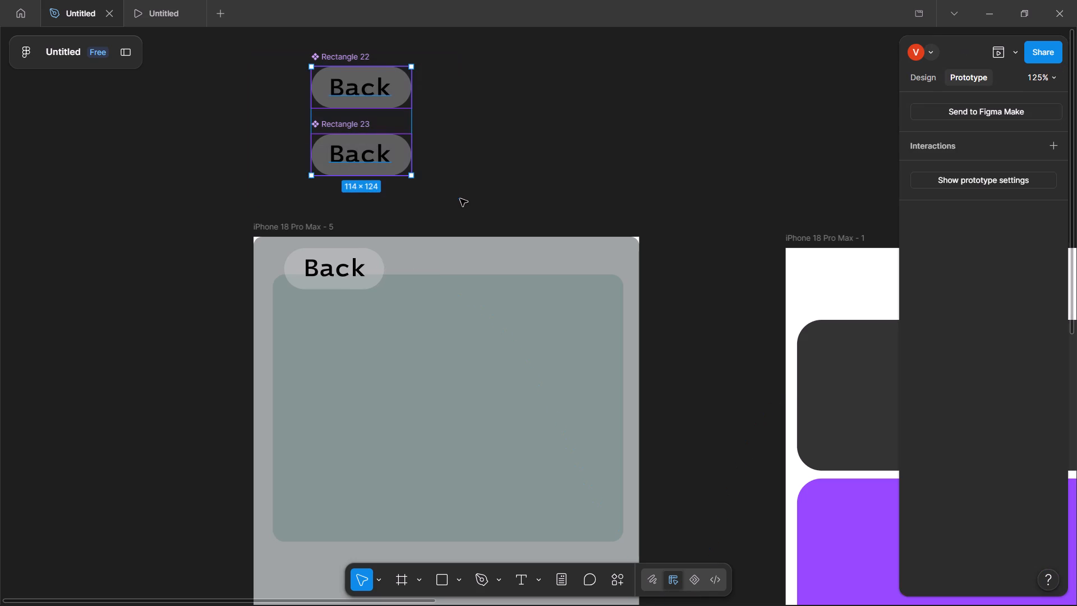
{"action": "right_click", "coordinate": [339, 121]}
{"action": "left_click", "coordinate": [299, 112]}
Undo the Back component creations, the nudging, the lower duplicate and the label's repositioning, leaving a single Back button above the frame.
{"action": "key", "text": "ctrl+z"}
{"action": "key", "text": "ctrl+z"}
{"action": "key", "text": "ctrl+z"}
{"action": "key", "text": "ctrl+z"}
{"action": "key", "text": "ctrl+z"}
{"action": "key", "text": "ctrl+z"}
{"action": "key", "text": "ctrl+z"}
{"action": "key", "text": "ctrl+z"}
{"action": "key", "text": "ctrl+z"}
{"action": "key", "text": "ctrl+z"}
{"action": "key", "text": "ctrl+z"}
{"action": "key", "text": "ctrl+z"}
{"action": "key", "text": "ctrl+z"}
{"action": "key", "text": "ctrl+z"}
{"action": "key", "text": "ctrl+z"}
{"action": "key", "text": "ctrl+z"}
{"action": "key", "text": "ctrl+z"}
{"action": "key", "text": "ctrl+z"}
{"action": "key", "text": "ctrl+z"}
{"action": "key", "text": "ctrl+z"}
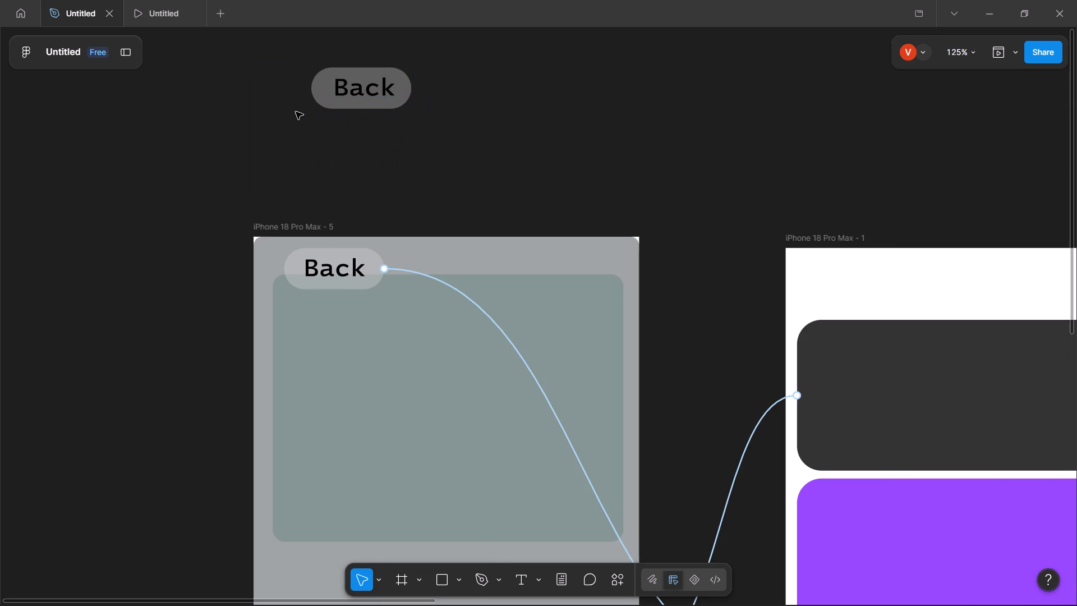
Shift the Back label slightly left so it sits centred on the pill above the iPhone 18 Pro Max - 5 frame.
{"action": "left_click", "coordinate": [347, 100]}
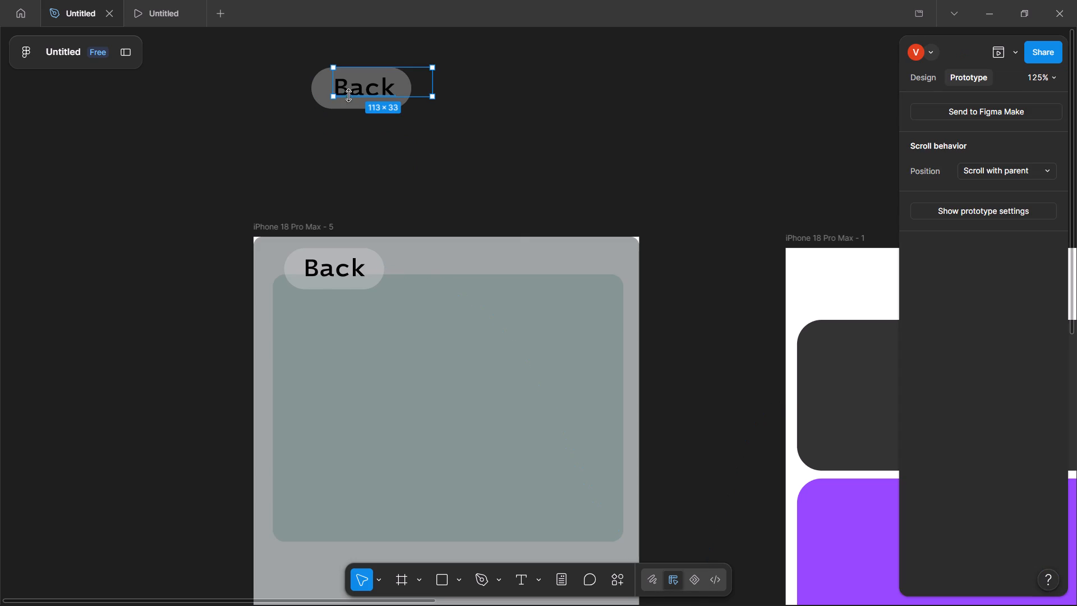
{"action": "left_click", "coordinate": [350, 88]}
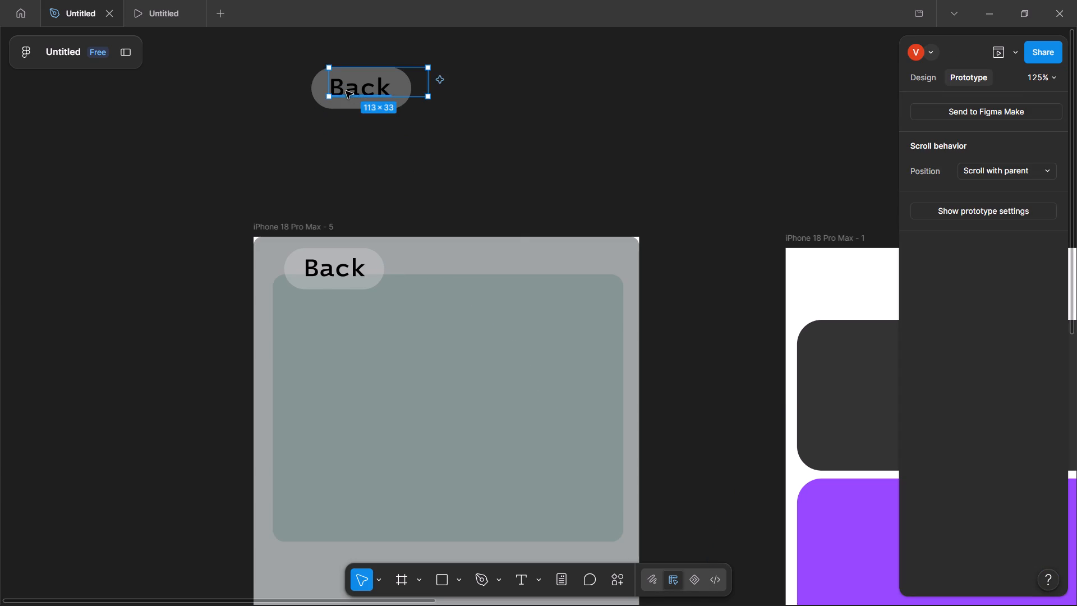
Duplicate the Back pill with its label and place the copy directly below the original.
{"action": "left_click", "coordinate": [297, 91]}
{"action": "left_click_drag", "start_coordinate": [280, 53], "coordinate": [453, 131]}
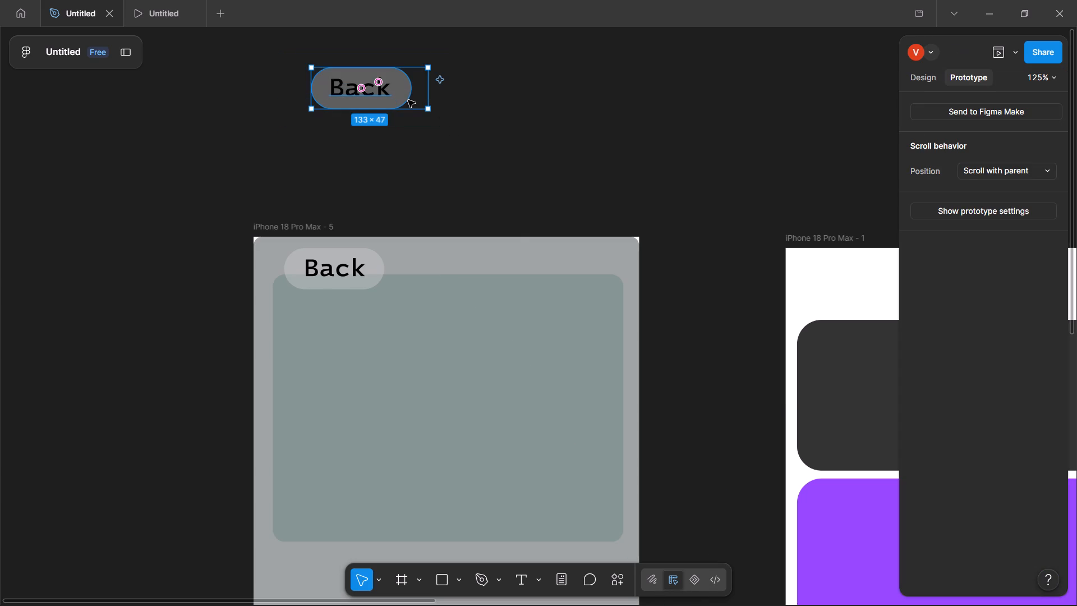
{"action": "key", "text": "ctrl+d"}
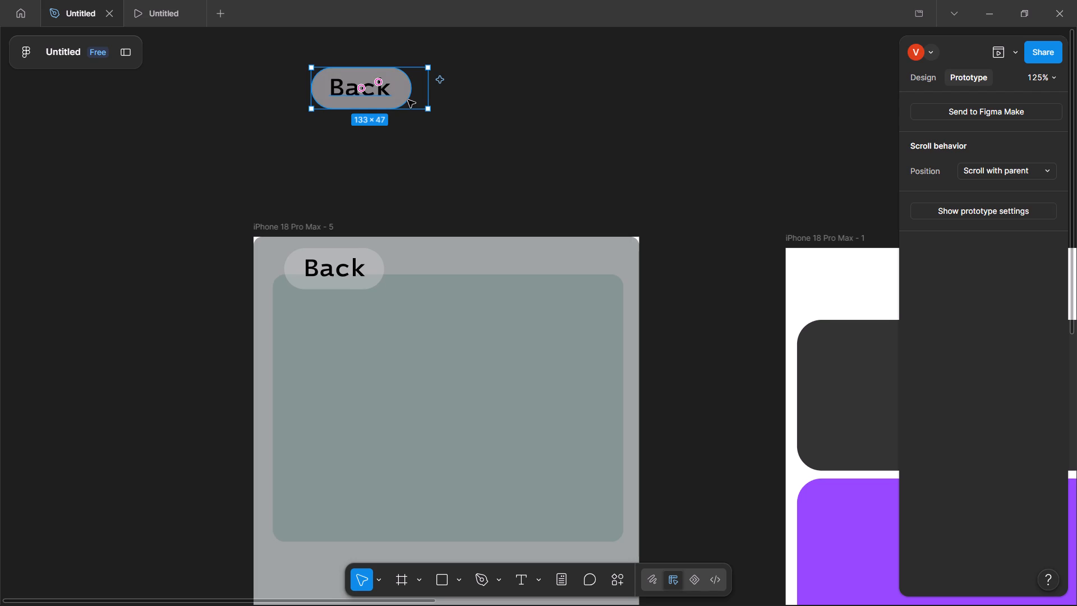
{"action": "left_click_drag", "start_coordinate": [398, 97], "coordinate": [396, 168]}
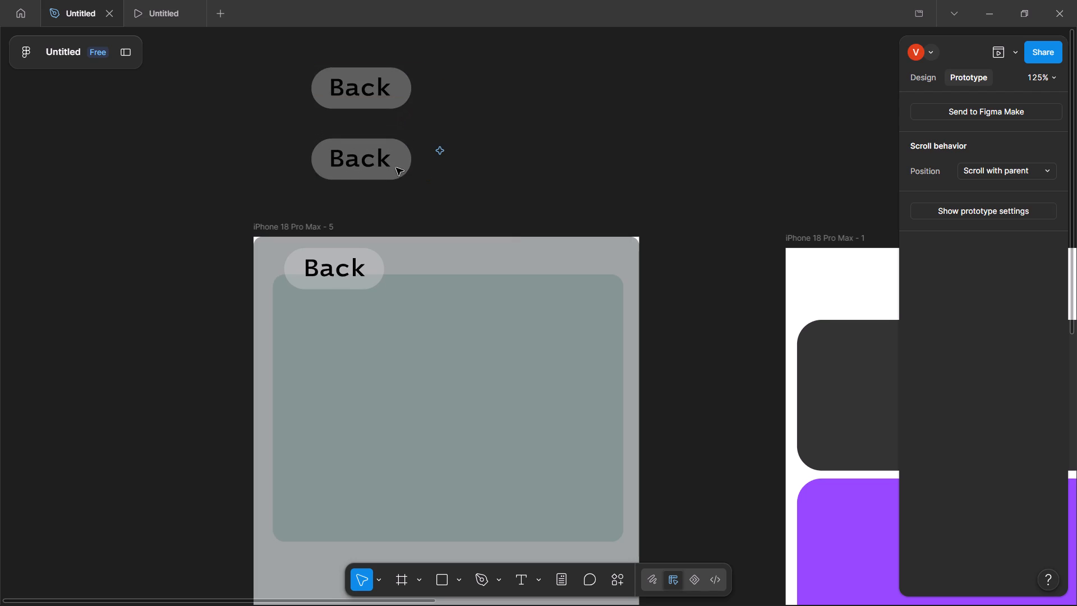
{"action": "left_click", "coordinate": [366, 157]}
{"action": "left_click", "coordinate": [348, 144]}
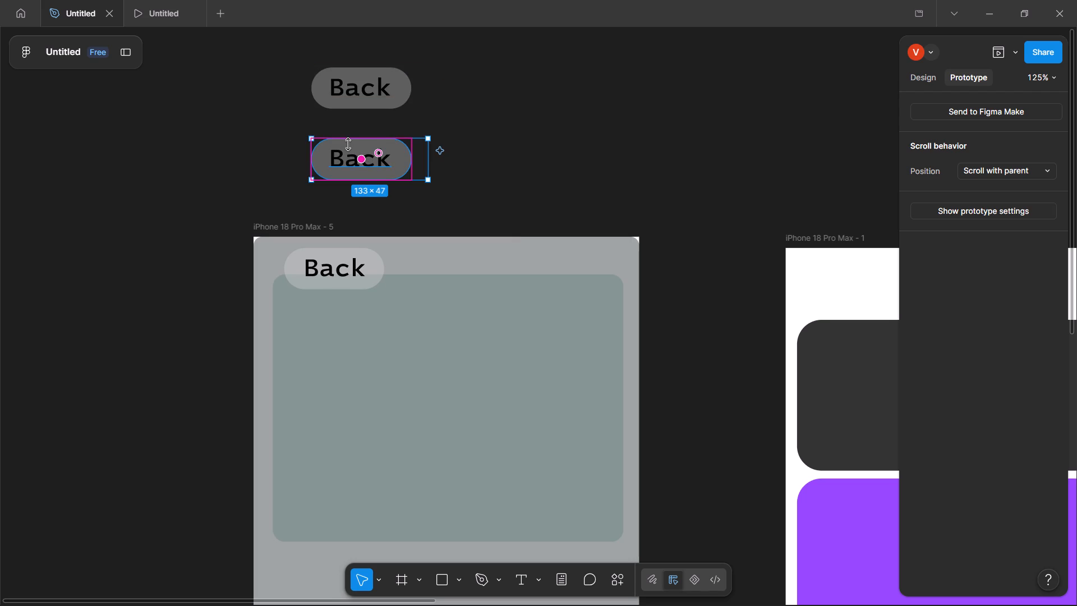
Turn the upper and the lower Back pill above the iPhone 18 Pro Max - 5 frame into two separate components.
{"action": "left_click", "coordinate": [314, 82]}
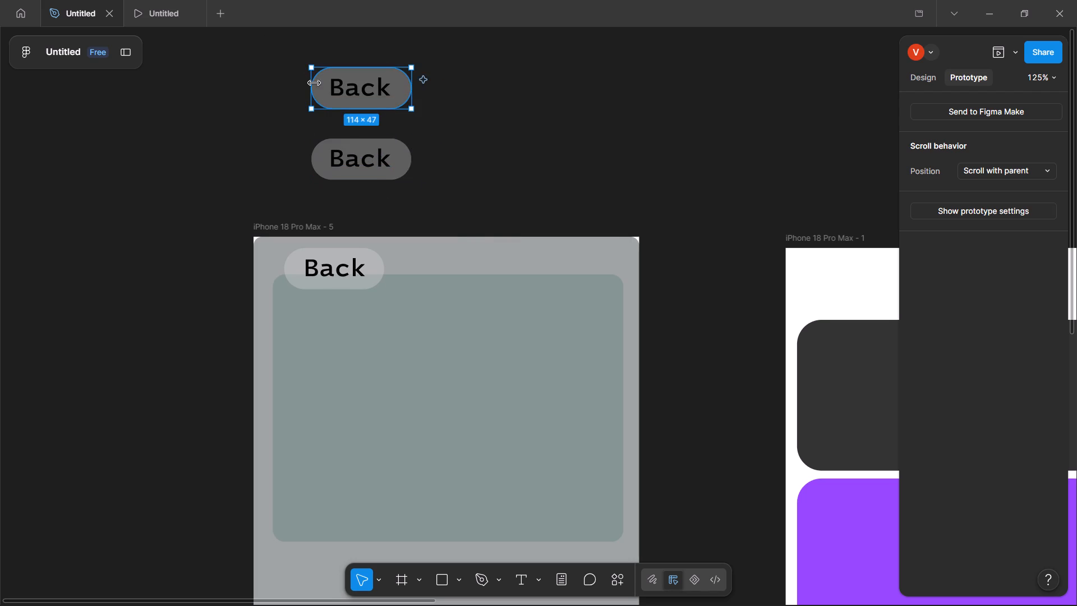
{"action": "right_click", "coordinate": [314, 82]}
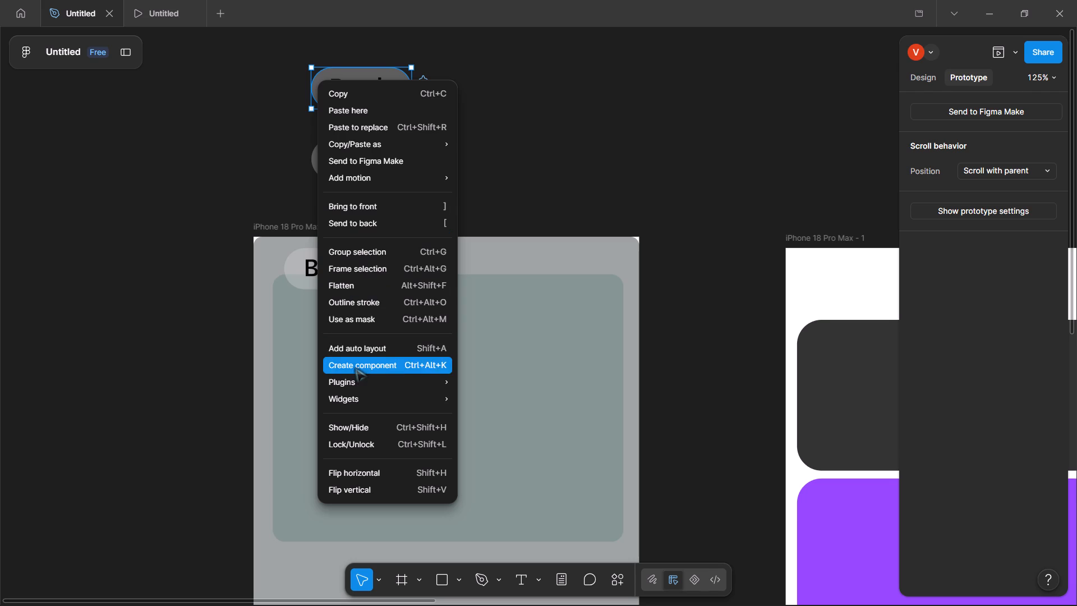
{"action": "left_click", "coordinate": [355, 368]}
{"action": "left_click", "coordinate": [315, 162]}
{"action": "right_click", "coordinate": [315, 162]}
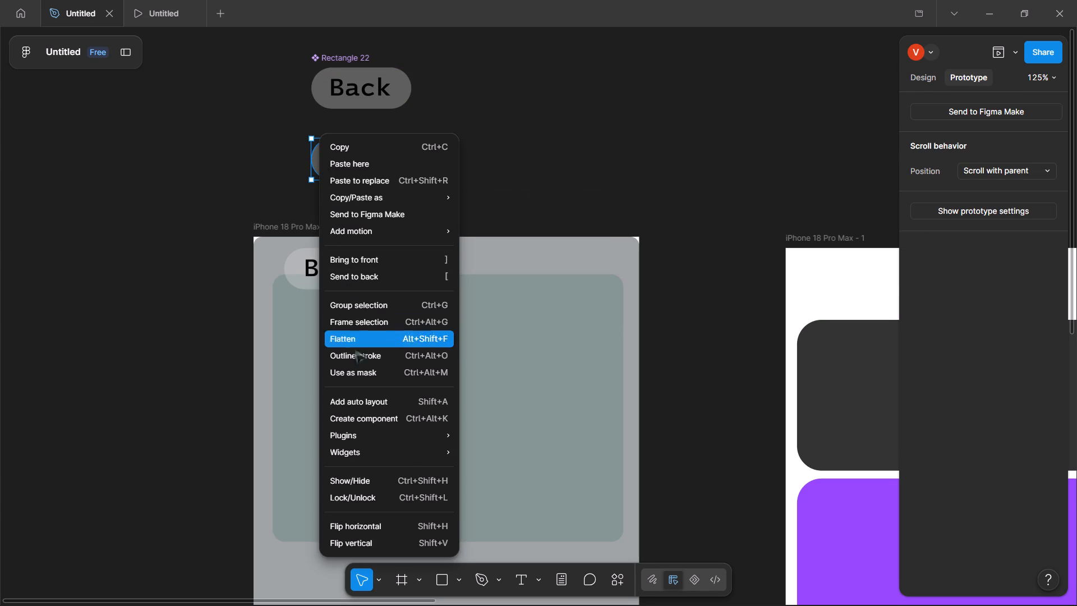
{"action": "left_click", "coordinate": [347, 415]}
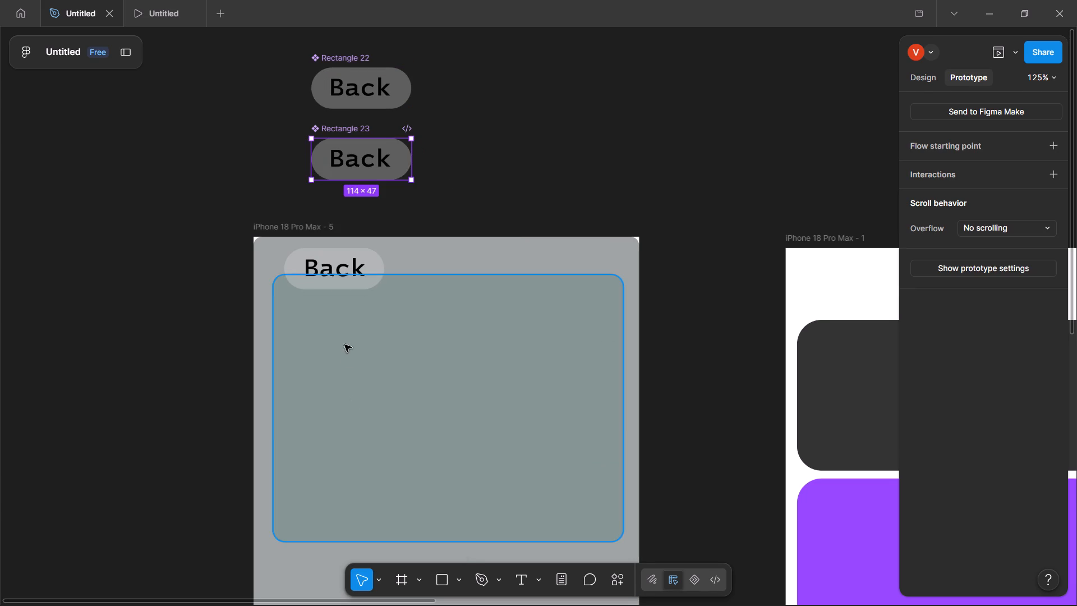
Select both Back components together and check the options offered for the combined selection, including its overflow choices.
{"action": "left_click", "coordinate": [236, 79]}
{"action": "left_click_drag", "start_coordinate": [251, 67], "coordinate": [518, 212]}
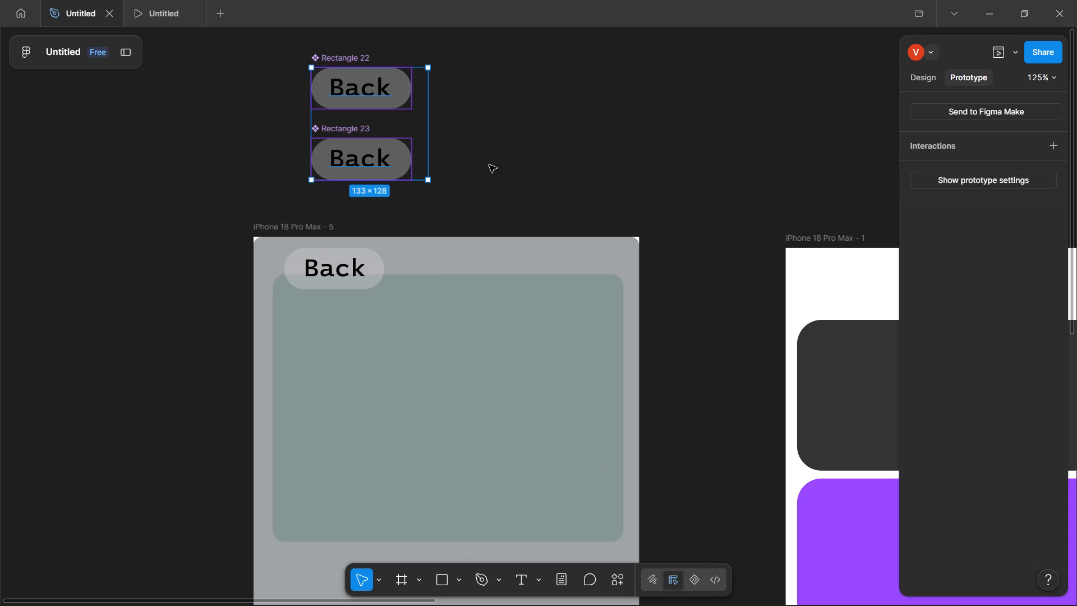
{"action": "left_click", "coordinate": [254, 73]}
{"action": "left_click_drag", "start_coordinate": [269, 48], "coordinate": [478, 99]}
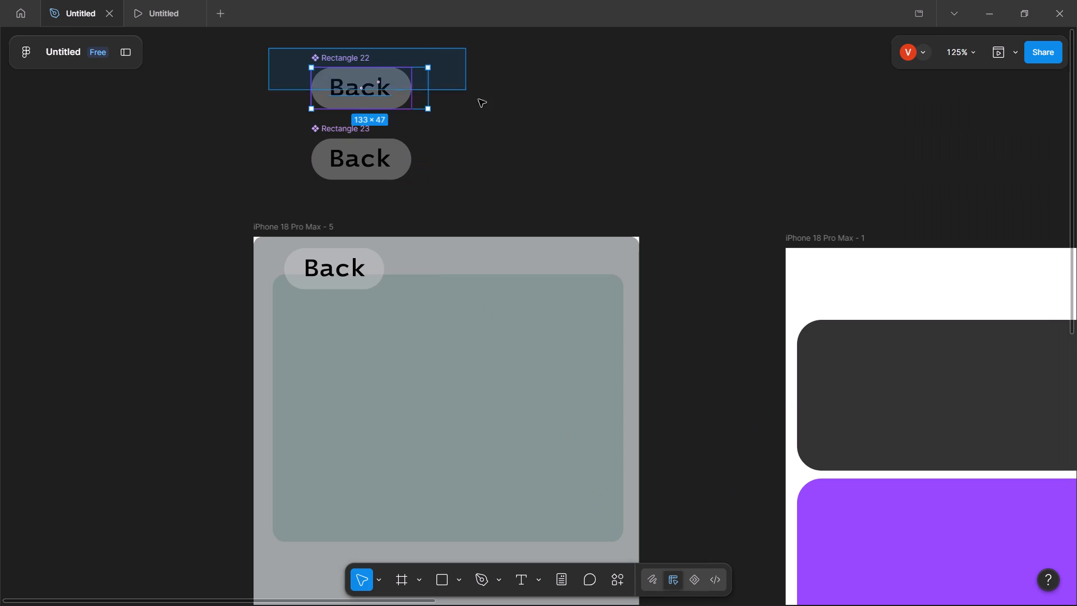
{"action": "left_click_drag", "start_coordinate": [478, 99], "coordinate": [500, 200]}
{"action": "left_click", "coordinate": [413, 114]}
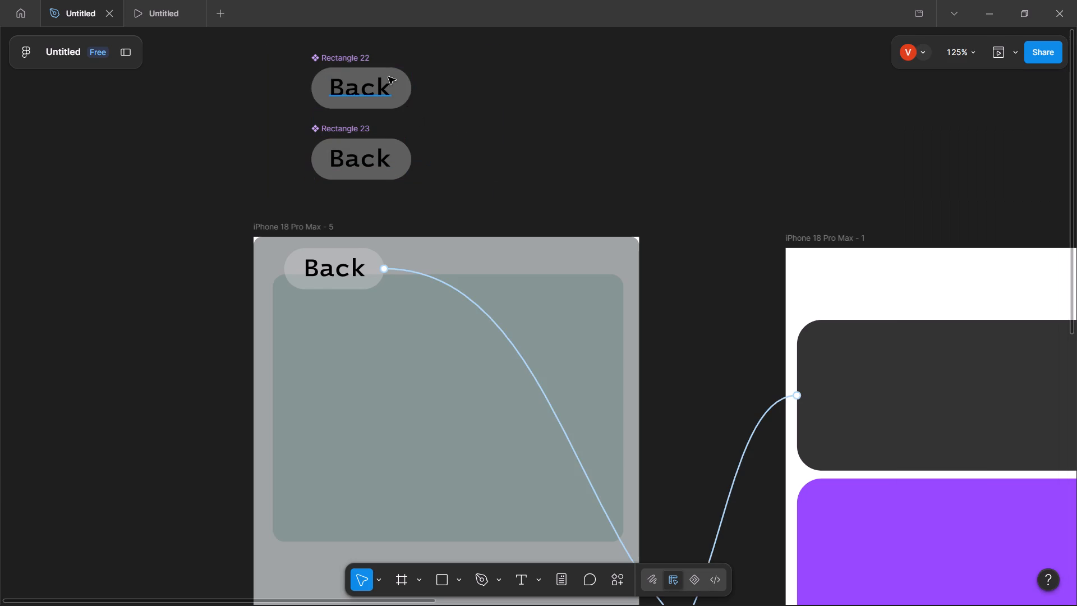
{"action": "left_click", "coordinate": [398, 84]}
{"action": "left_click", "coordinate": [403, 162], "text": "shift"}
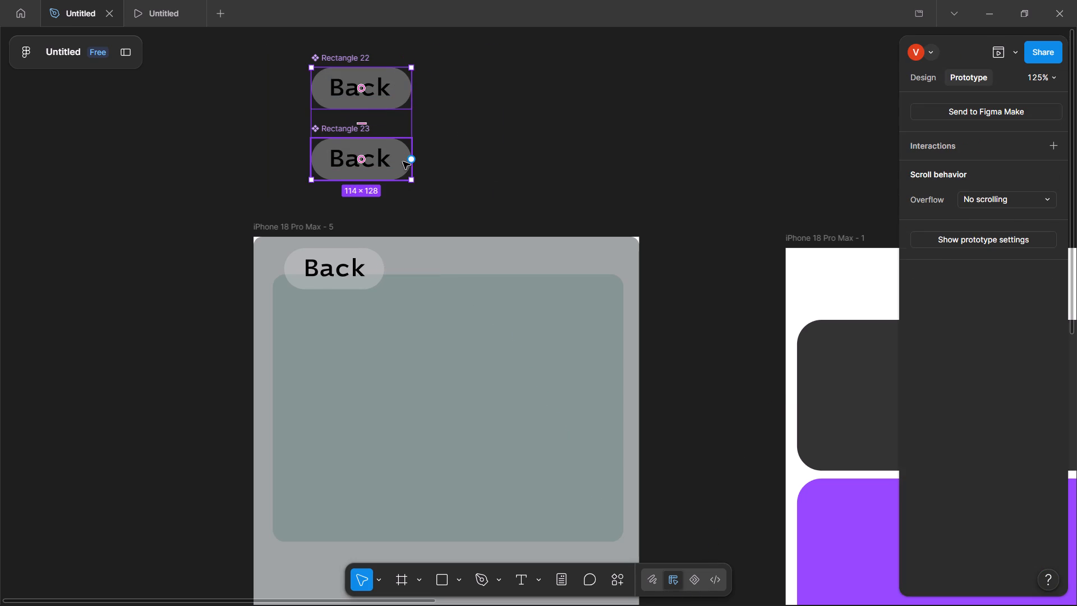
{"action": "left_click", "coordinate": [980, 196]}
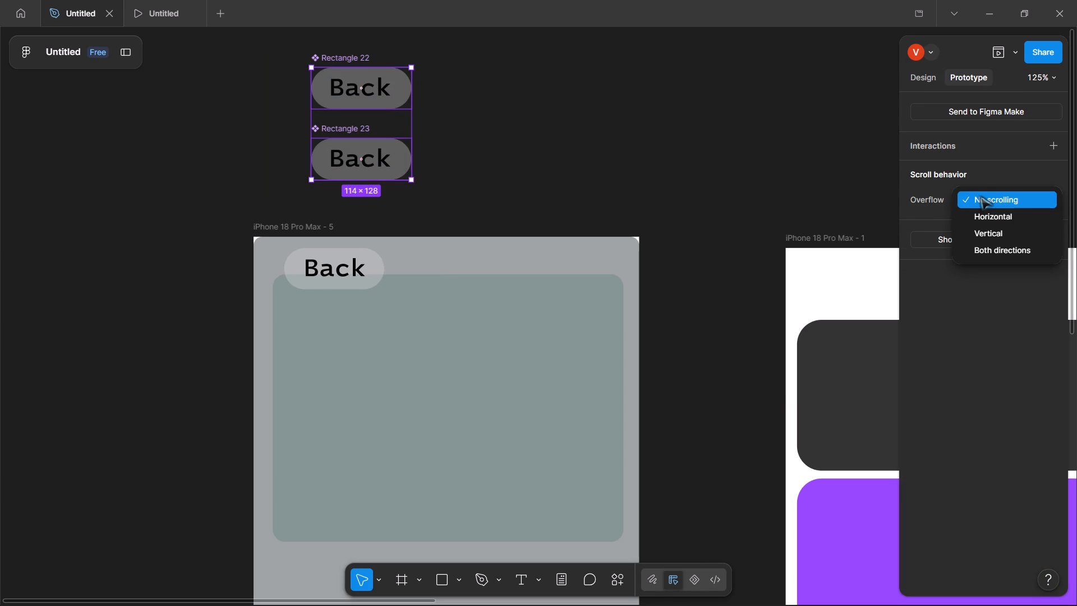
{"action": "left_click", "coordinate": [980, 196]}
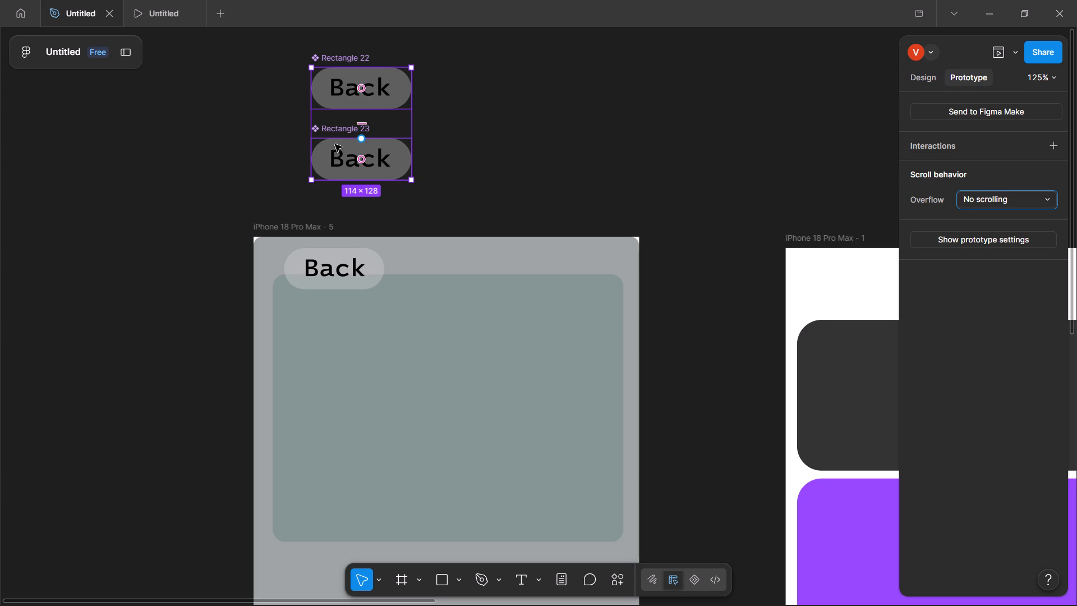
{"action": "left_click", "coordinate": [309, 162]}
Delete both Back components together with their labels from the canvas above the iPhone 18 Pro Max - 5 frame.
{"action": "left_click", "coordinate": [277, 114]}
{"action": "left_click_drag", "start_coordinate": [262, 51], "coordinate": [533, 223]}
{"action": "key", "text": "BackSpace"}
{"action": "left_click", "coordinate": [392, 169]}
Duplicate the Back button's pill in the iPhone 18 Pro Max - 5 frame and place the copy above the frame.
{"action": "left_click", "coordinate": [333, 251]}
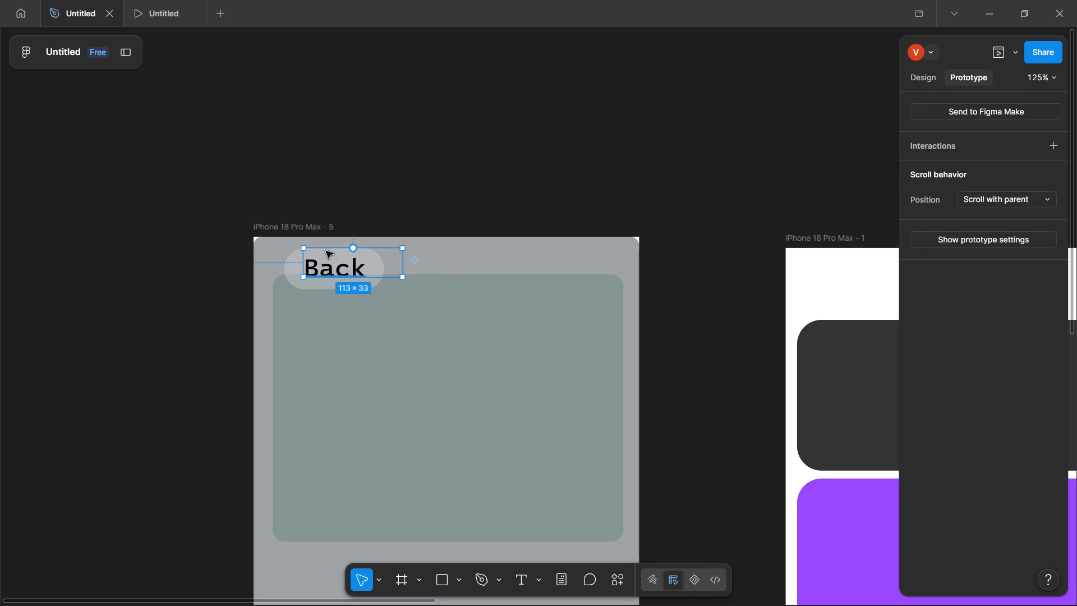
{"action": "left_click", "coordinate": [286, 265]}
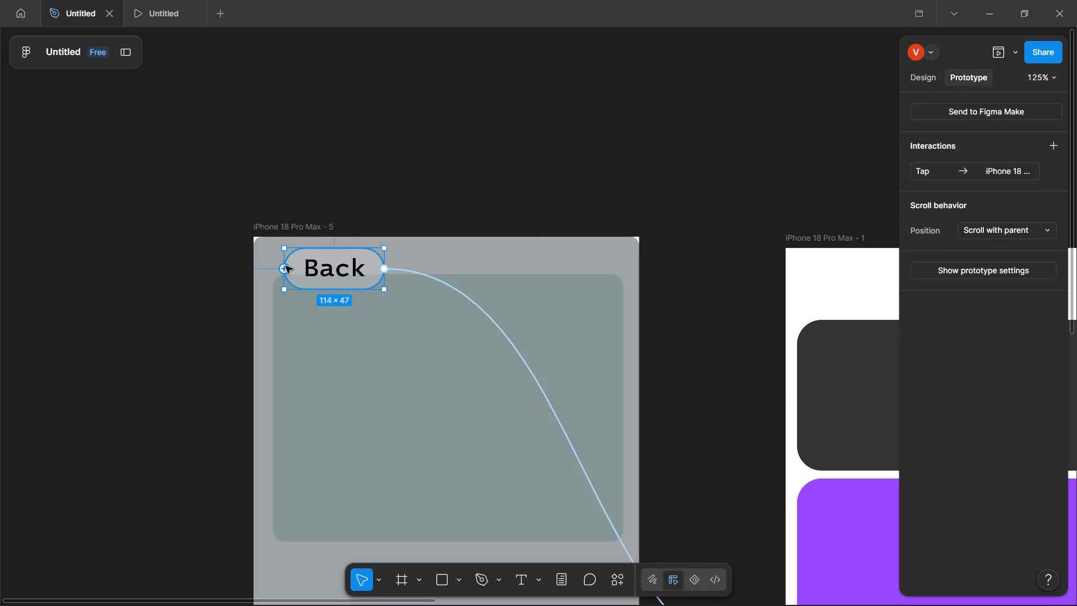
{"action": "key", "text": "ctrl+d"}
{"action": "left_click_drag", "start_coordinate": [309, 260], "coordinate": [317, 95]}
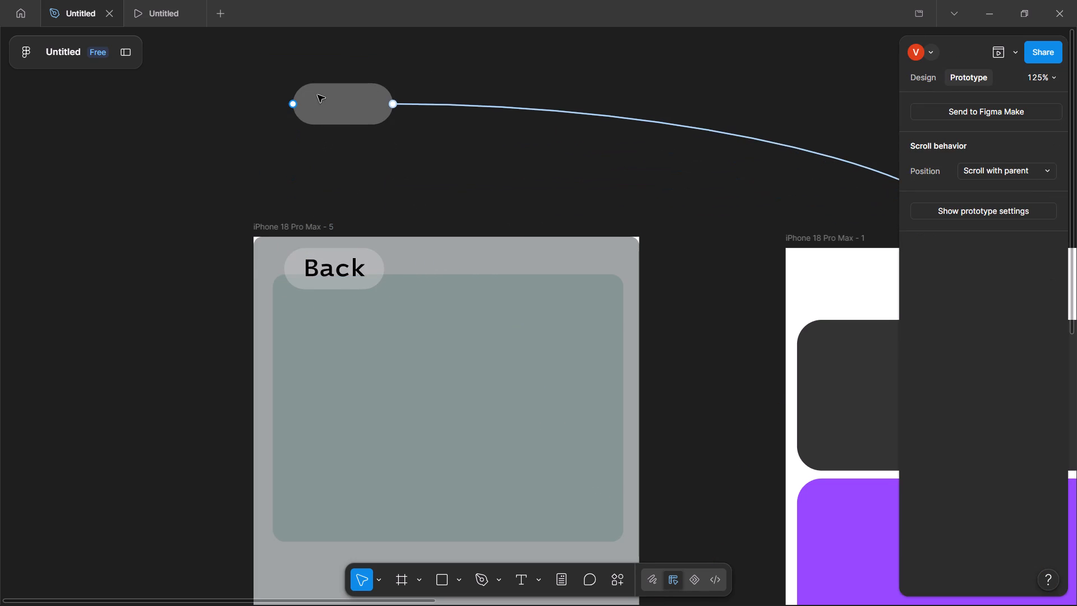
{"action": "left_click_drag", "start_coordinate": [317, 95], "coordinate": [316, 98]}
Duplicate the frame's Back label and place the copy centred over the empty pill above the frame.
{"action": "left_click", "coordinate": [326, 277]}
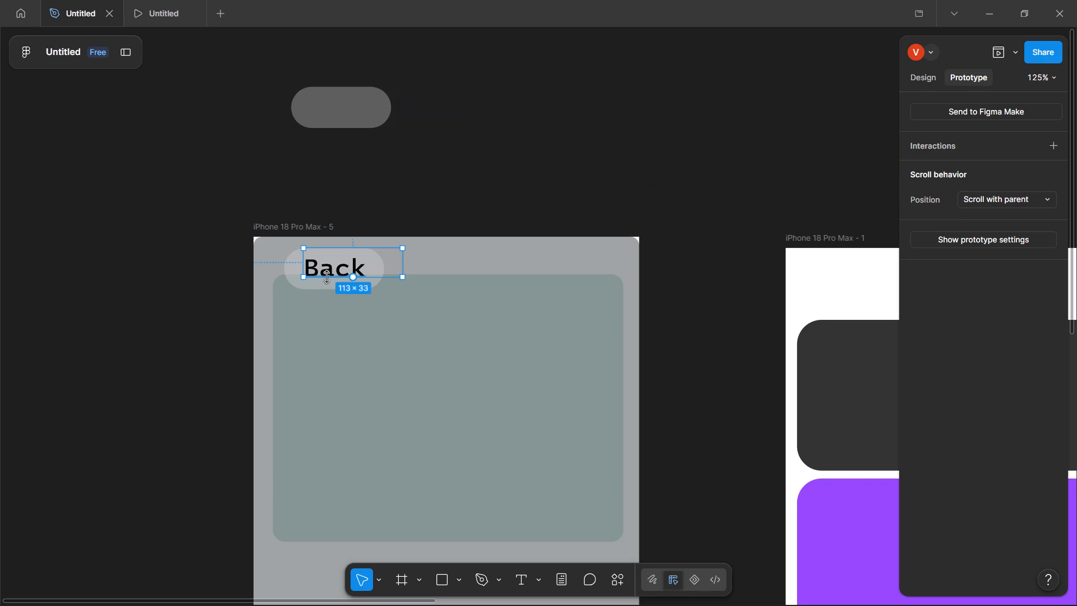
{"action": "key", "text": "ctrl+c"}
{"action": "left_click", "coordinate": [326, 268]}
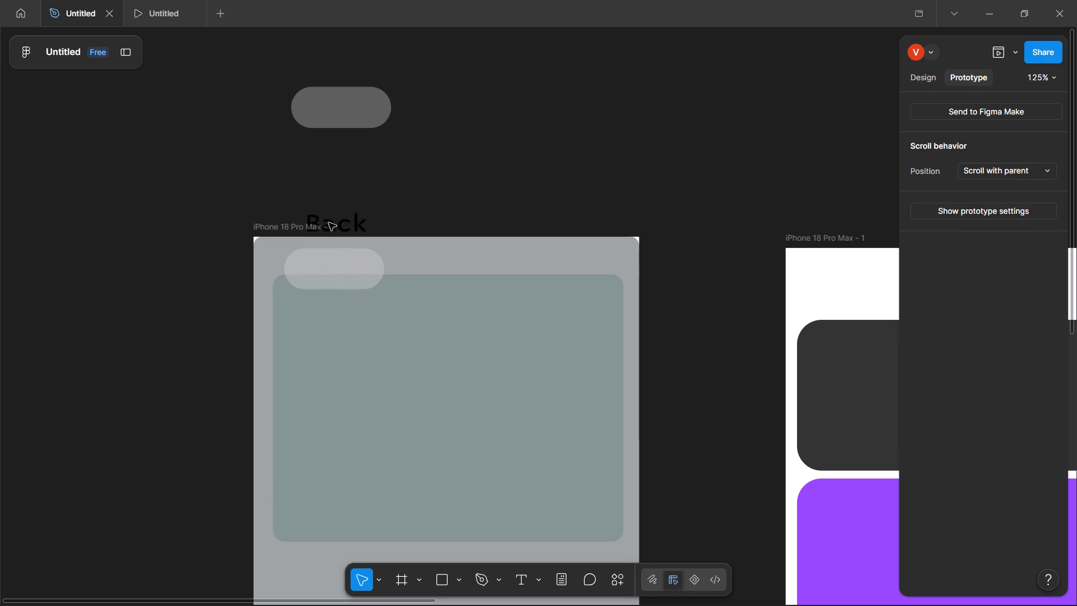
{"action": "key", "text": "ctrl+d"}
{"action": "left_click", "coordinate": [326, 267], "text": "ctrl"}
{"action": "left_click_drag", "start_coordinate": [326, 267], "coordinate": [328, 229]}
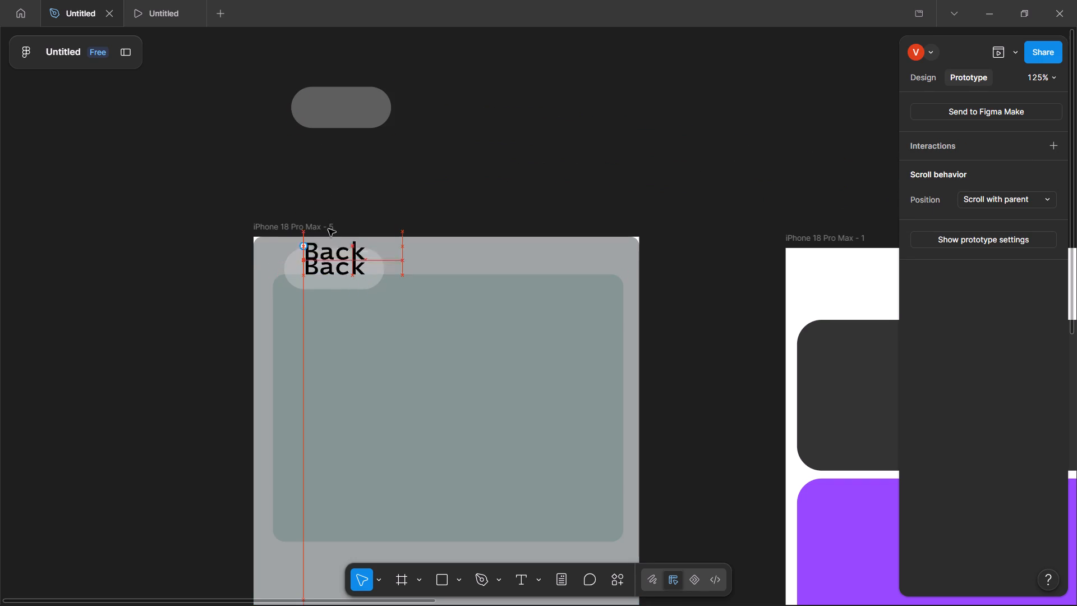
{"action": "left_click_drag", "start_coordinate": [328, 229], "coordinate": [333, 109]}
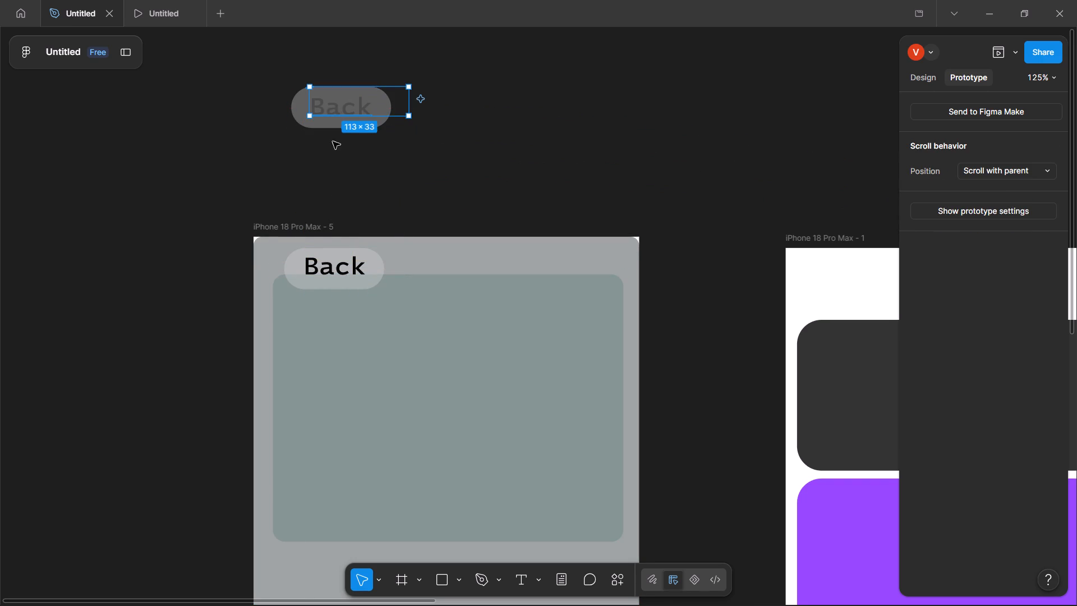
Send the copied pill to the back so it sits behind its Back label.
{"action": "left_click", "coordinate": [330, 153]}
{"action": "left_click", "coordinate": [326, 112]}
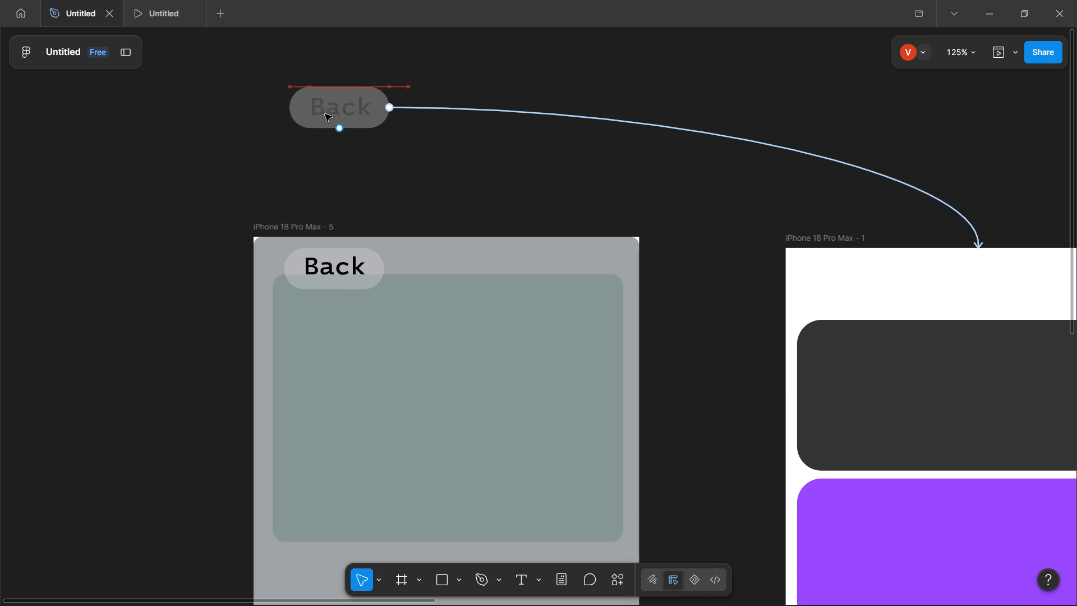
{"action": "left_click", "coordinate": [327, 113]}
{"action": "right_click", "coordinate": [327, 113]}
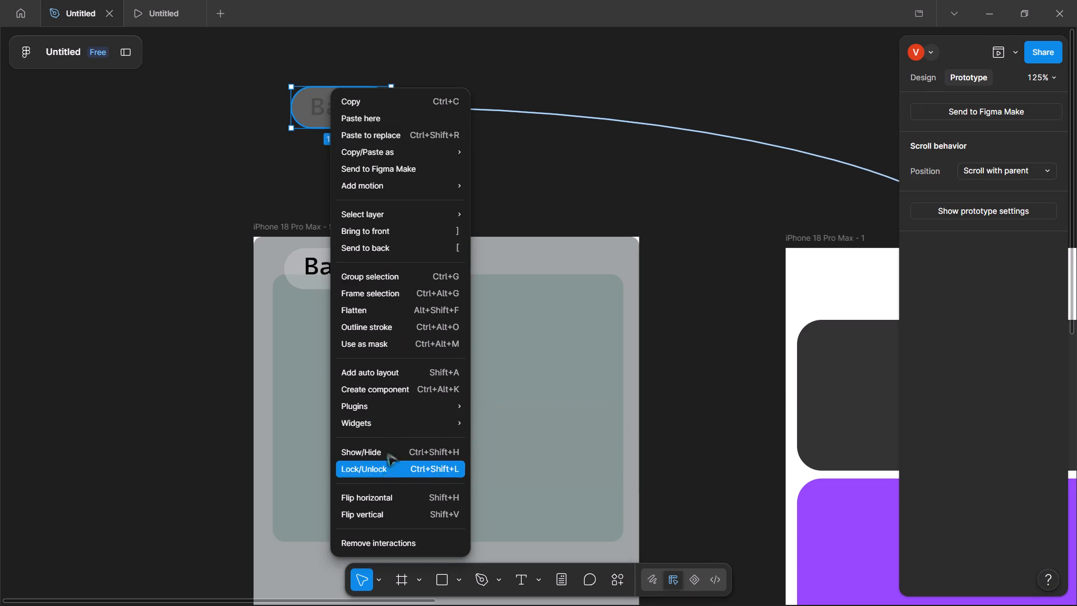
{"action": "left_click", "coordinate": [383, 247]}
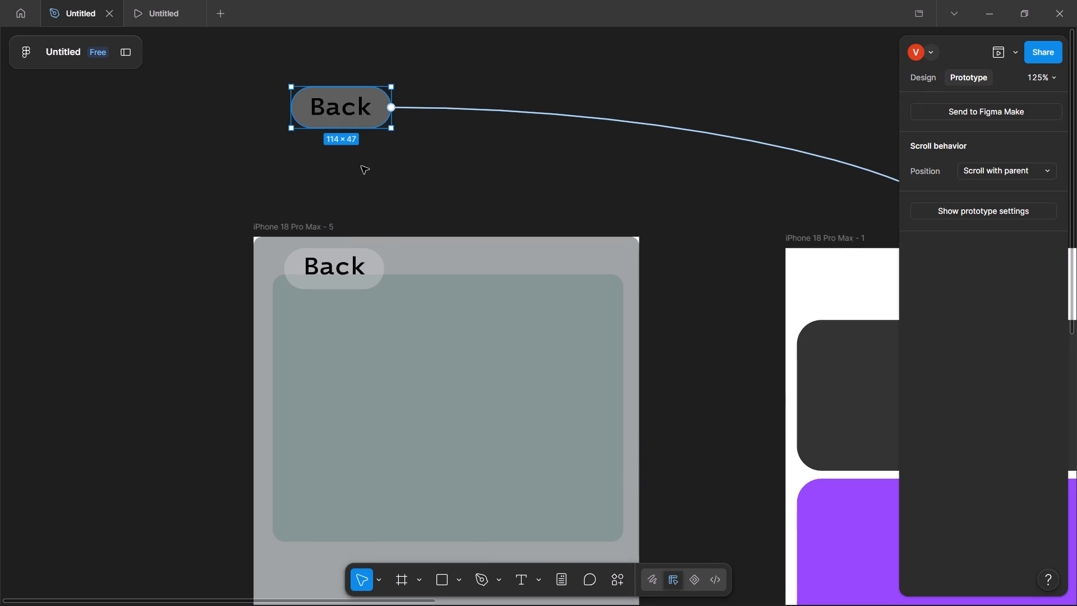
{"action": "left_click", "coordinate": [406, 156]}
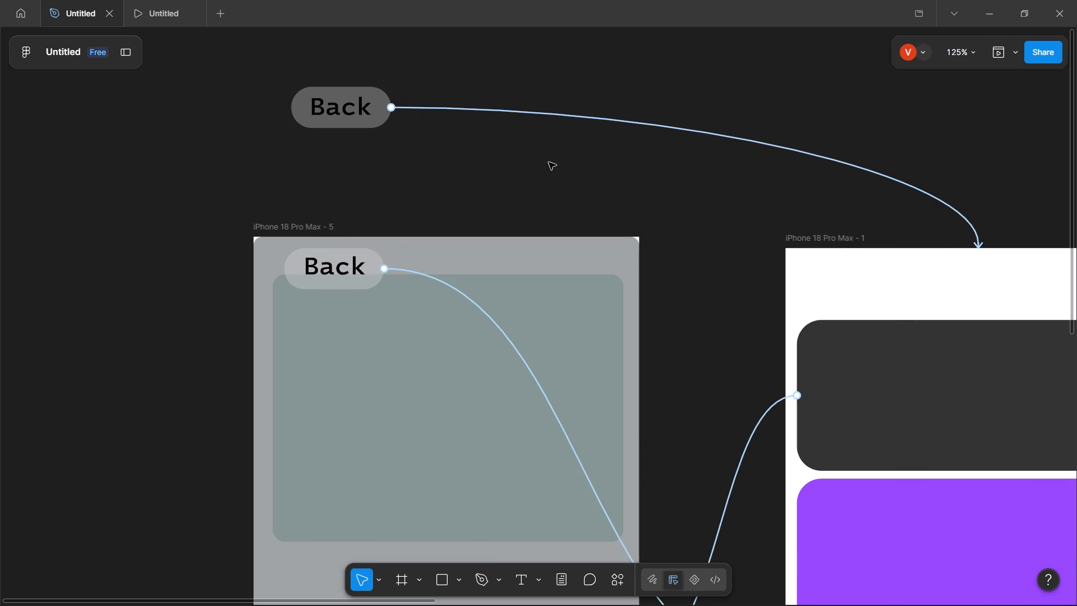
{"action": "left_click", "coordinate": [580, 196]}
Duplicate the pill and Back label above the frame together and place the copy directly below the original.
{"action": "left_click_drag", "start_coordinate": [263, 78], "coordinate": [378, 139]}
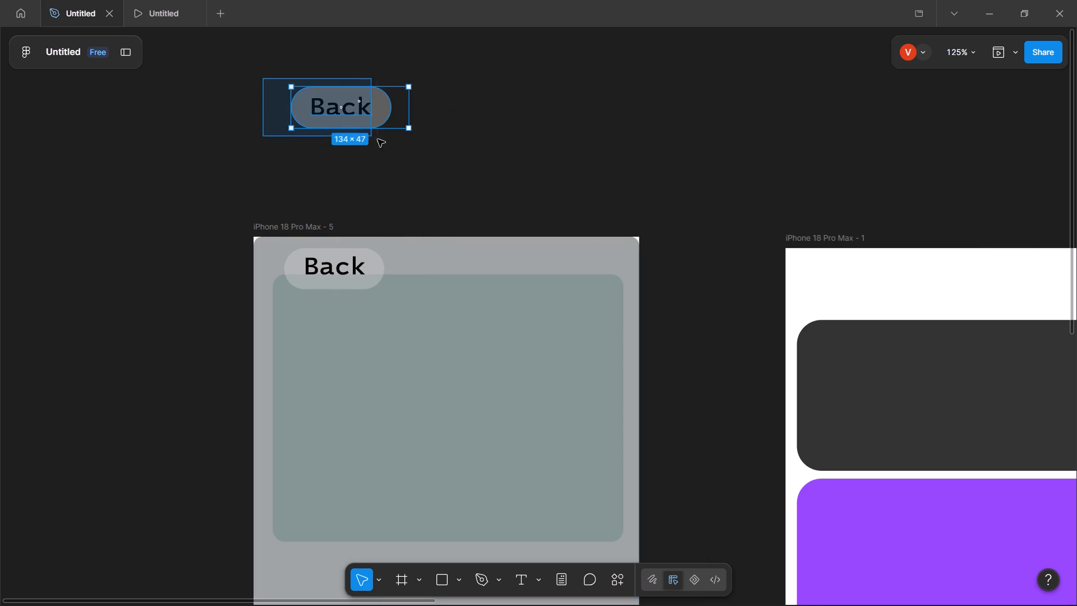
{"action": "left_click_drag", "start_coordinate": [378, 139], "coordinate": [436, 143]}
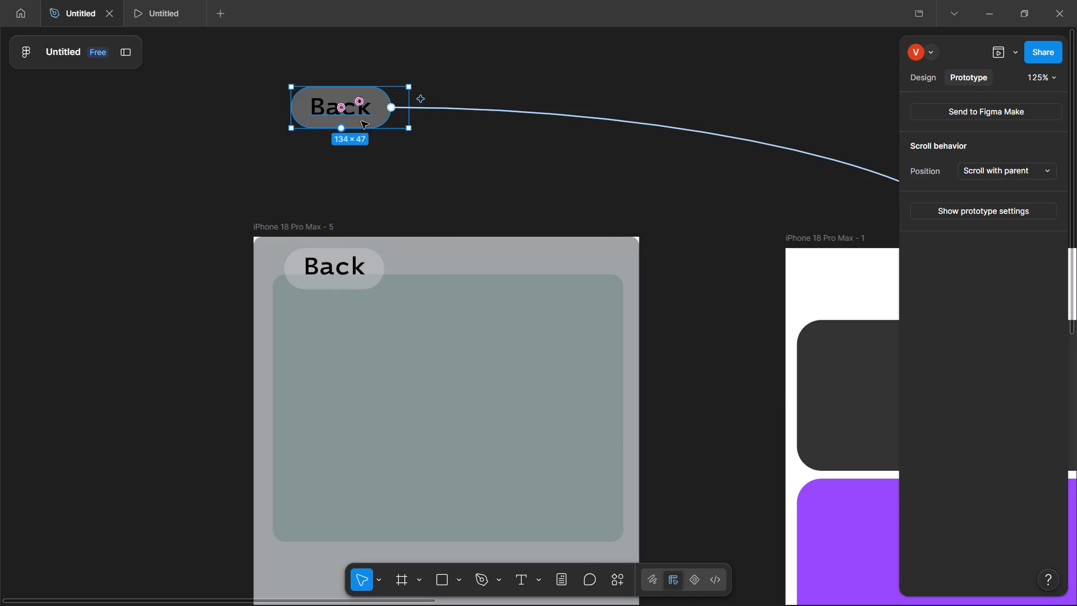
{"action": "left_click", "coordinate": [361, 121]}
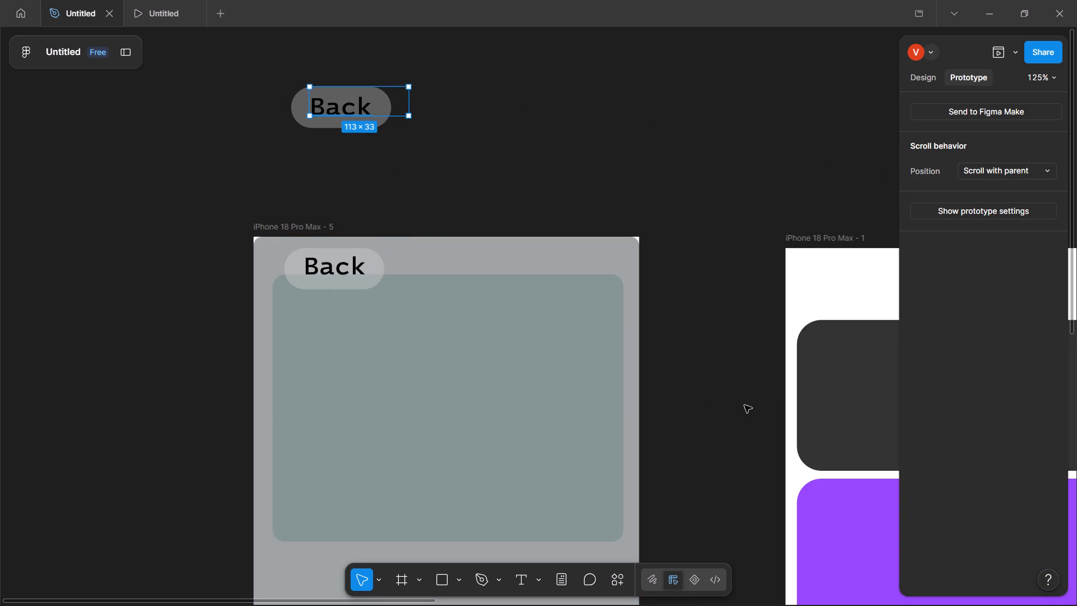
{"action": "left_click", "coordinate": [399, 184]}
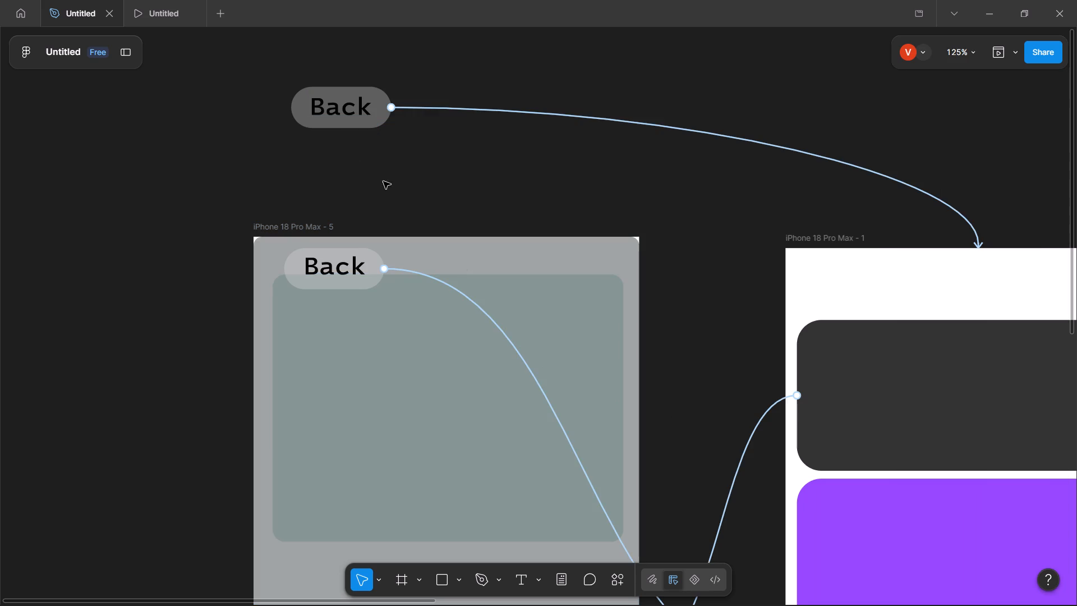
{"action": "left_click", "coordinate": [321, 123]}
{"action": "left_click", "coordinate": [321, 123]}
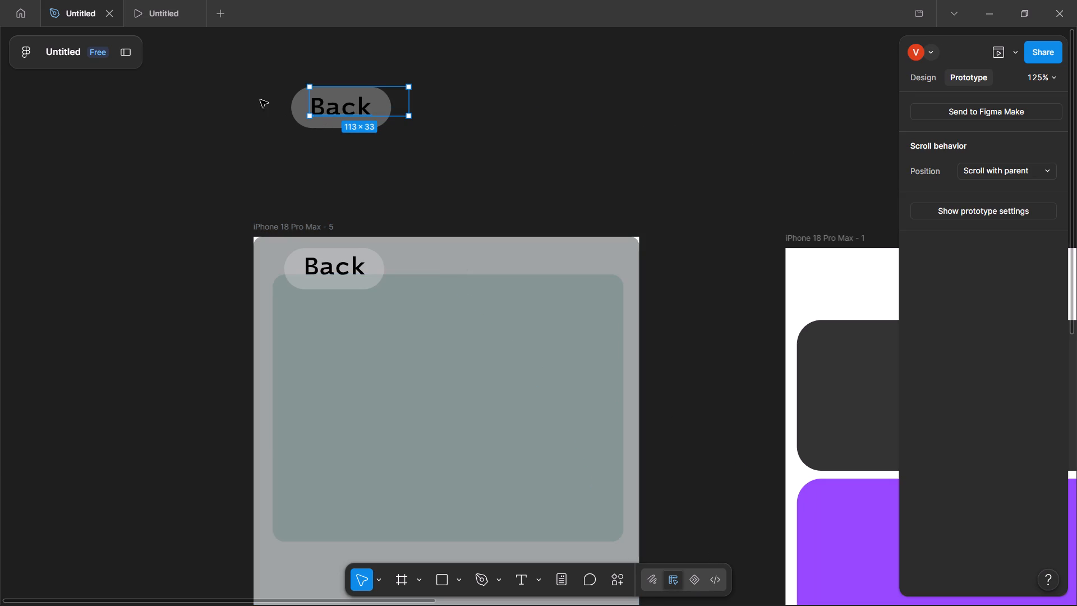
{"action": "left_click_drag", "start_coordinate": [247, 89], "coordinate": [405, 144]}
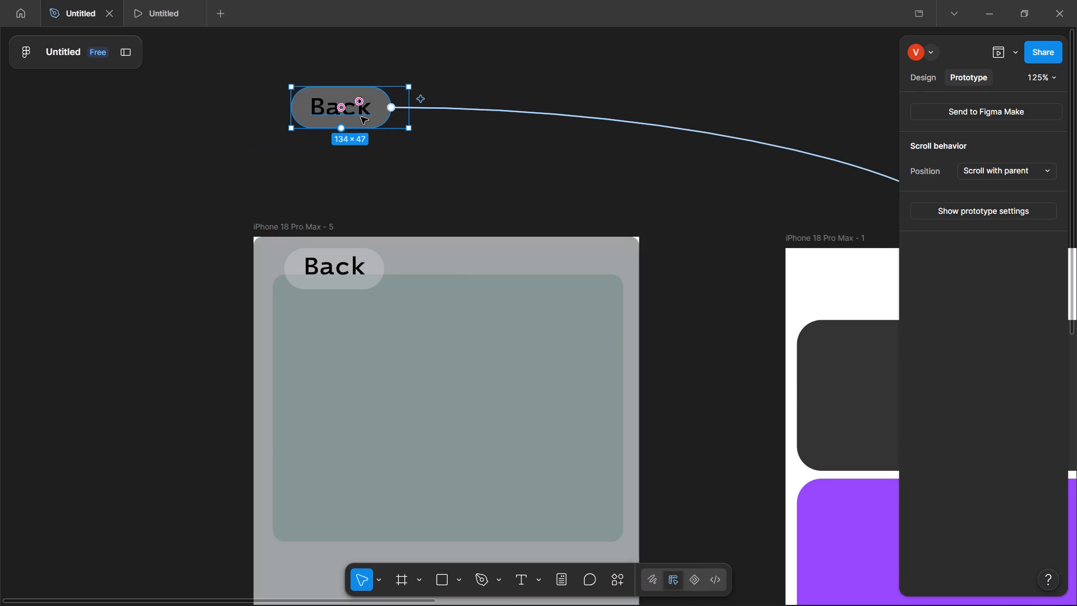
{"action": "key", "text": "ctrl+d"}
{"action": "left_click_drag", "start_coordinate": [361, 117], "coordinate": [359, 189]}
{"action": "left_click", "coordinate": [430, 143]}
Delete the prototype connections from the two Back pills above the frame to iPhone 18 Pro Max - 1.
{"action": "left_click", "coordinate": [434, 181]}
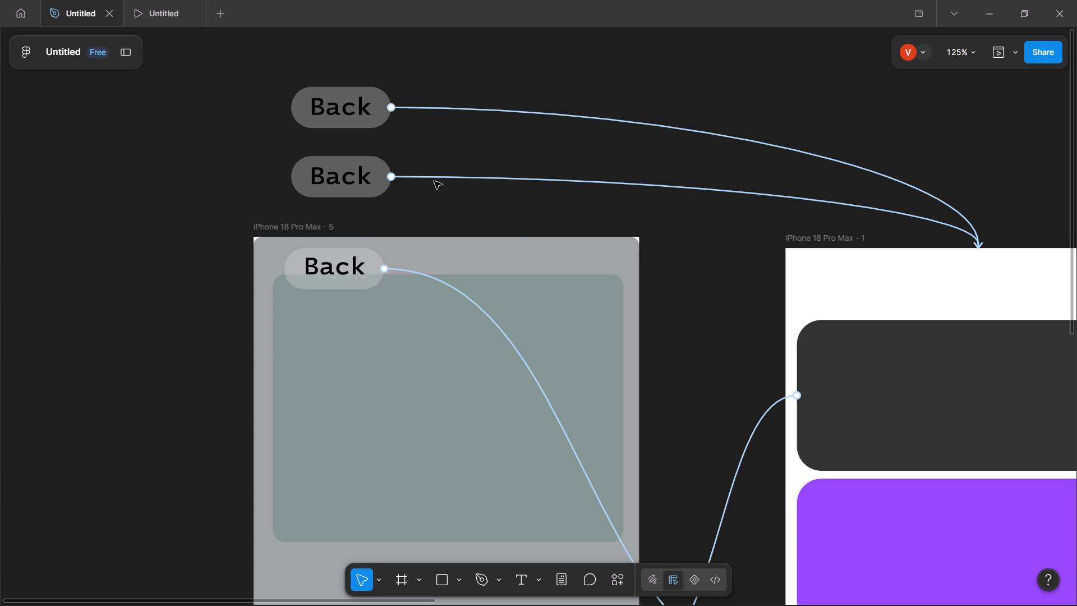
{"action": "left_click", "coordinate": [434, 177]}
{"action": "key", "text": "BackSpace"}
{"action": "left_click", "coordinate": [372, 102]}
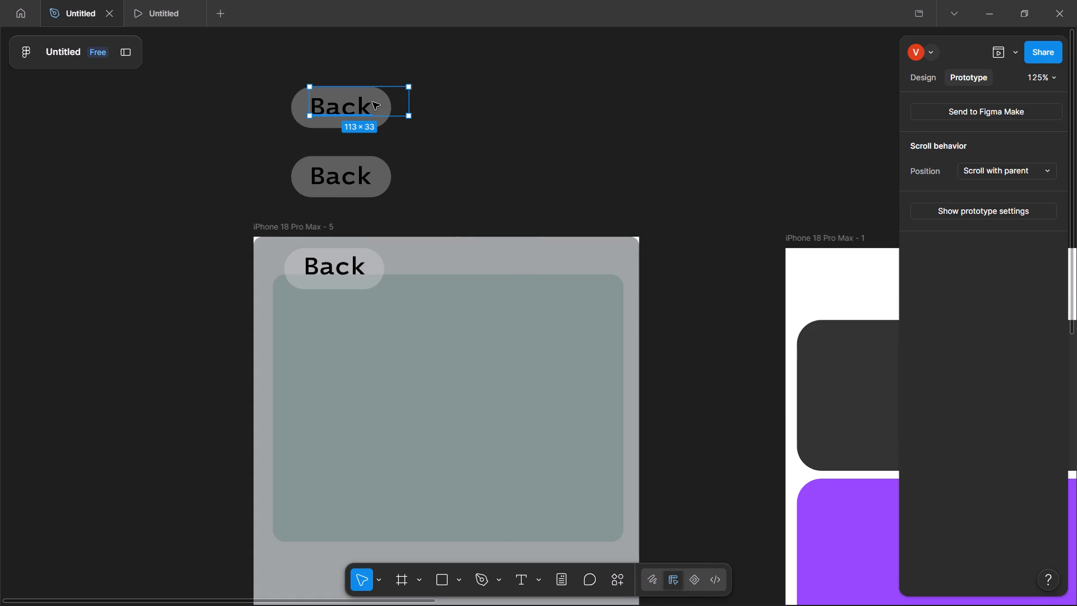
{"action": "left_click", "coordinate": [432, 113]}
{"action": "left_click", "coordinate": [423, 112]}
{"action": "key", "text": "BackSpace"}
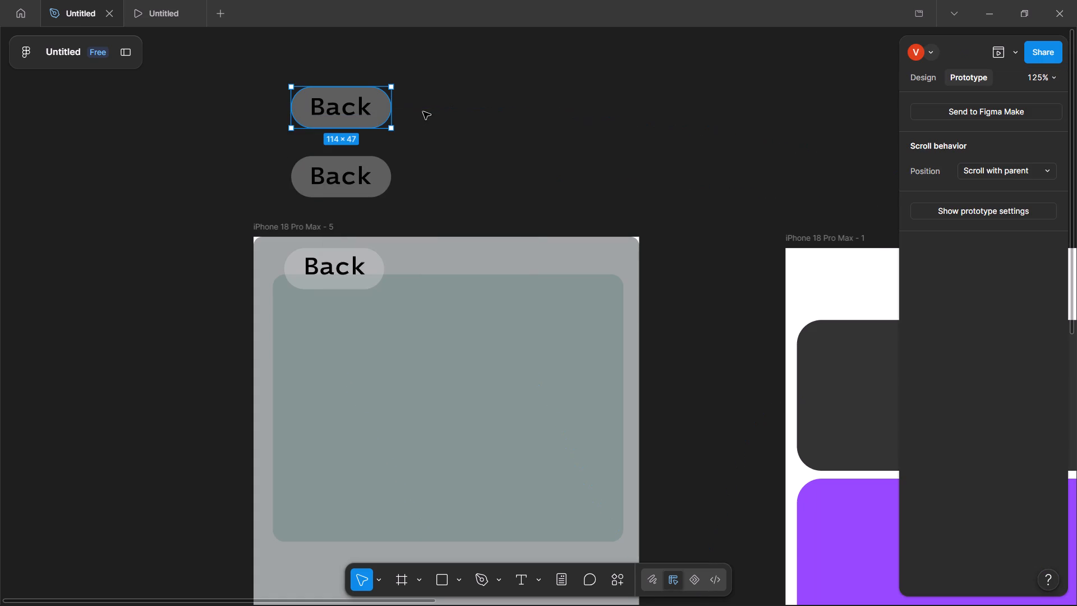
Create a component from the upper Back pill.
{"action": "left_click", "coordinate": [251, 105]}
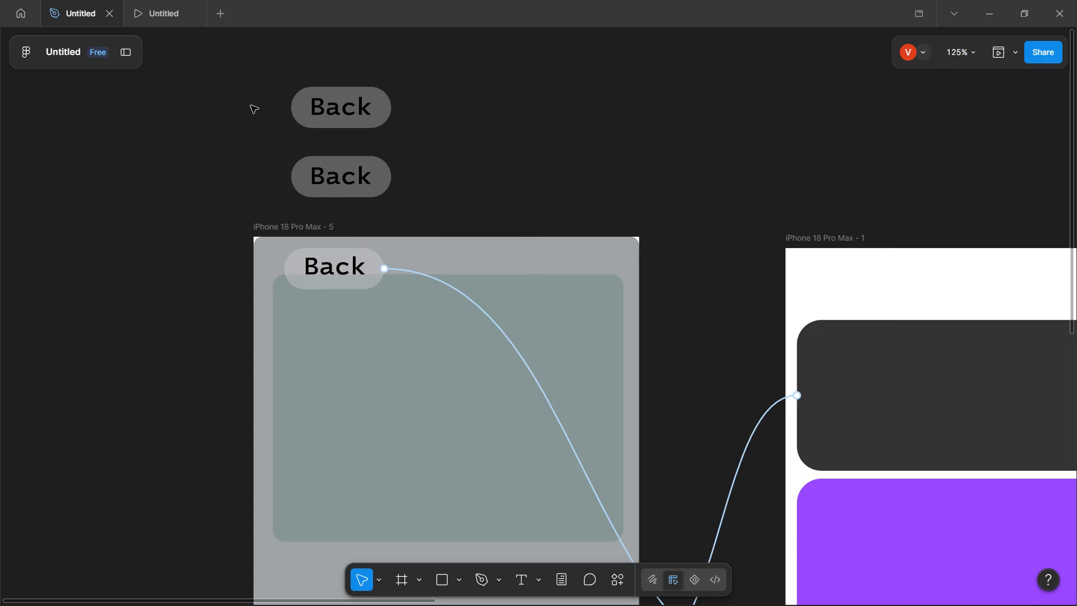
{"action": "left_click", "coordinate": [299, 102]}
{"action": "right_click", "coordinate": [299, 102]}
{"action": "right_click", "coordinate": [299, 102]}
{"action": "right_click", "coordinate": [309, 113]}
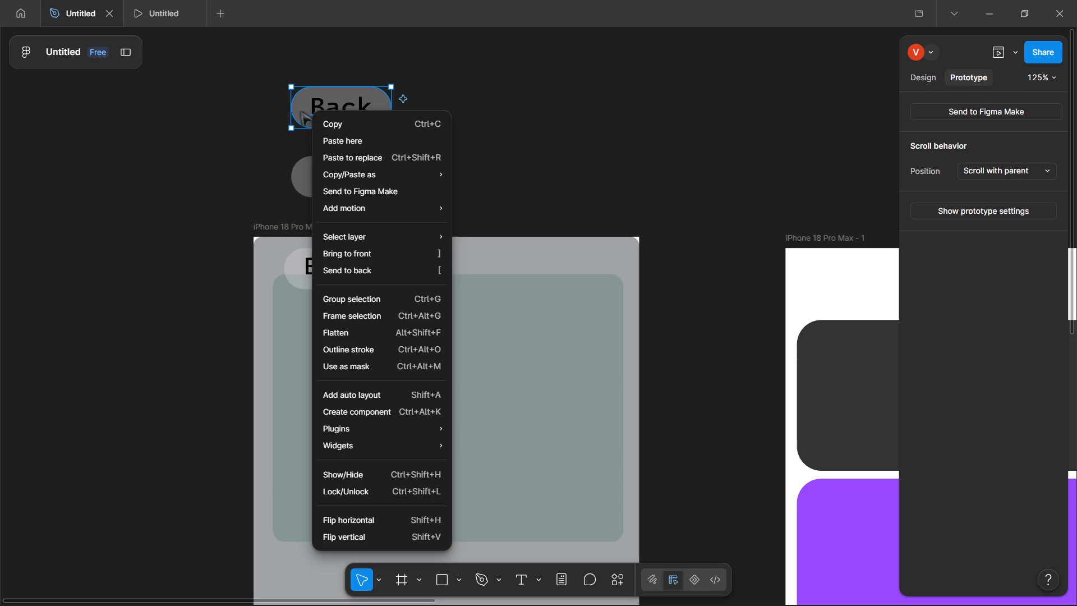
{"action": "left_click", "coordinate": [358, 413]}
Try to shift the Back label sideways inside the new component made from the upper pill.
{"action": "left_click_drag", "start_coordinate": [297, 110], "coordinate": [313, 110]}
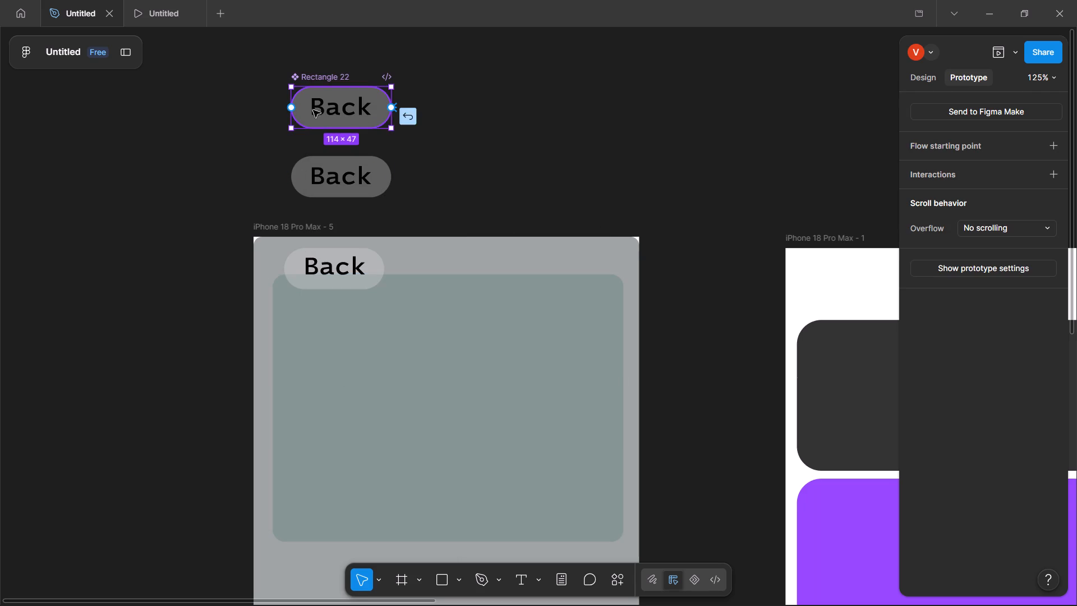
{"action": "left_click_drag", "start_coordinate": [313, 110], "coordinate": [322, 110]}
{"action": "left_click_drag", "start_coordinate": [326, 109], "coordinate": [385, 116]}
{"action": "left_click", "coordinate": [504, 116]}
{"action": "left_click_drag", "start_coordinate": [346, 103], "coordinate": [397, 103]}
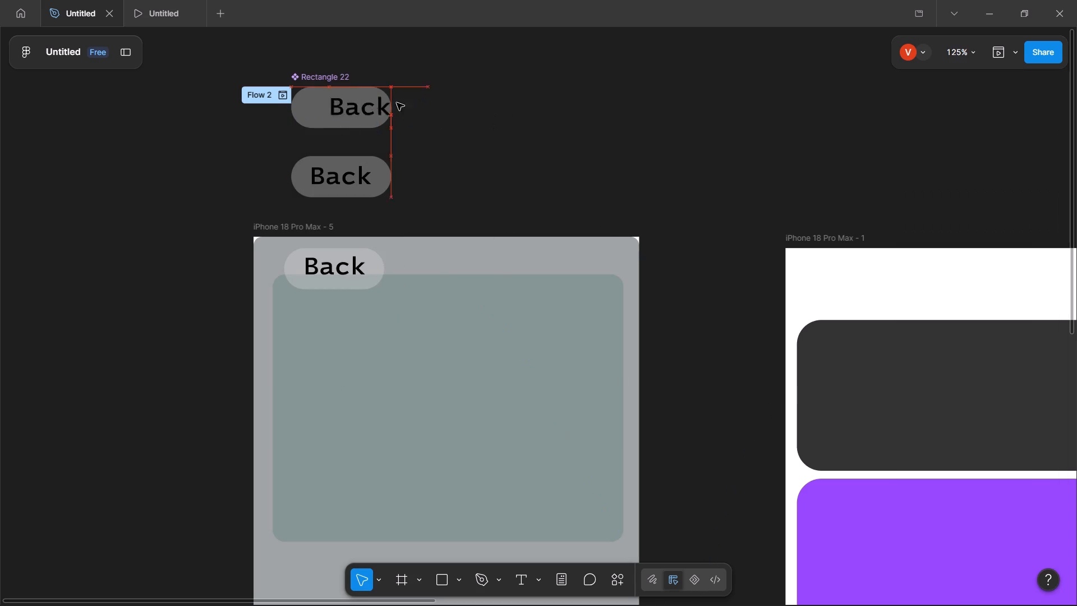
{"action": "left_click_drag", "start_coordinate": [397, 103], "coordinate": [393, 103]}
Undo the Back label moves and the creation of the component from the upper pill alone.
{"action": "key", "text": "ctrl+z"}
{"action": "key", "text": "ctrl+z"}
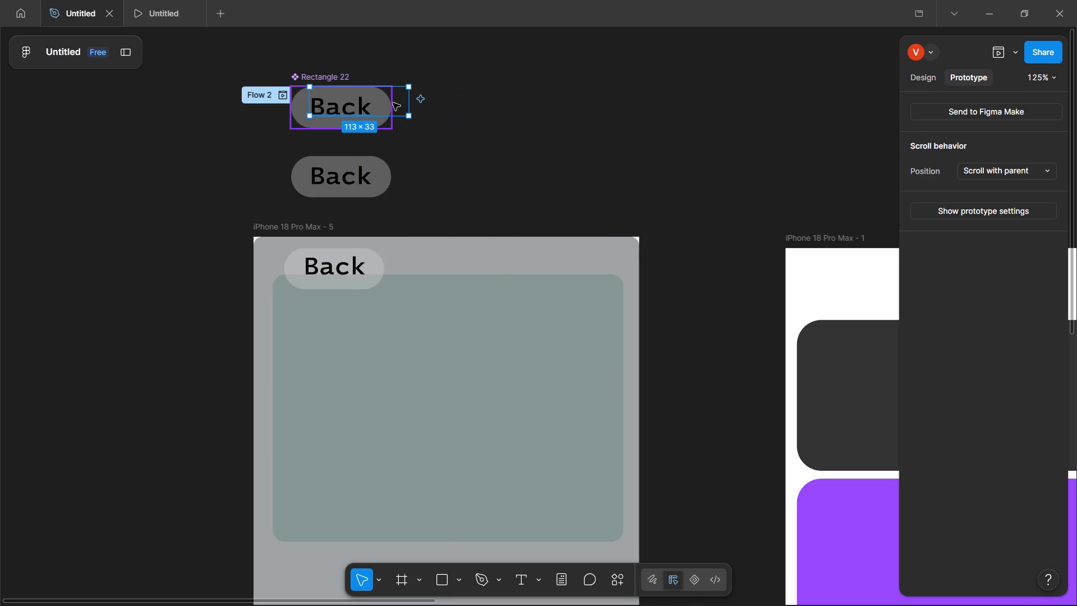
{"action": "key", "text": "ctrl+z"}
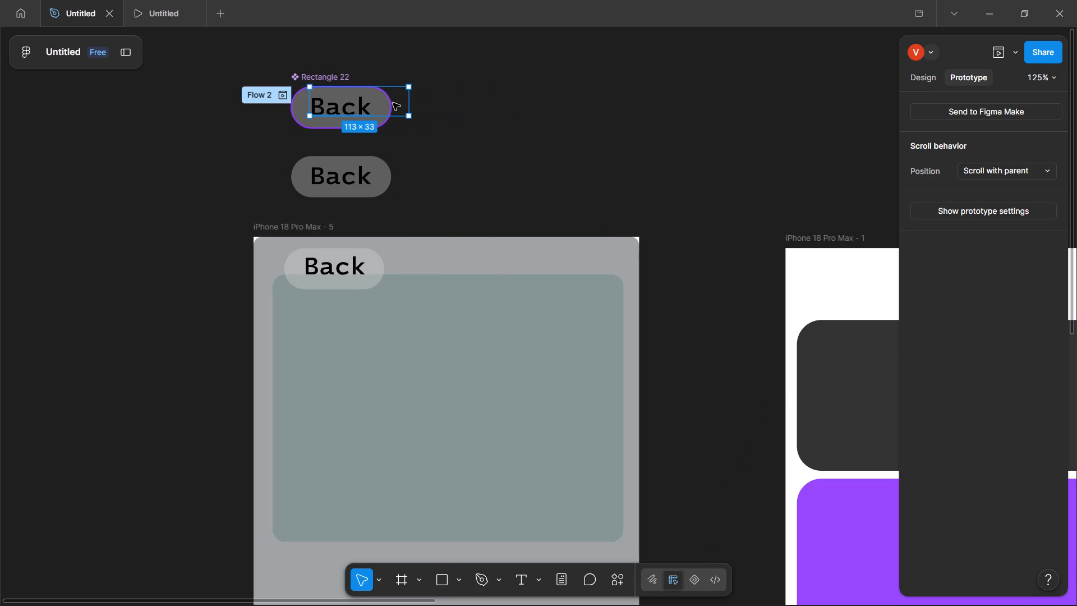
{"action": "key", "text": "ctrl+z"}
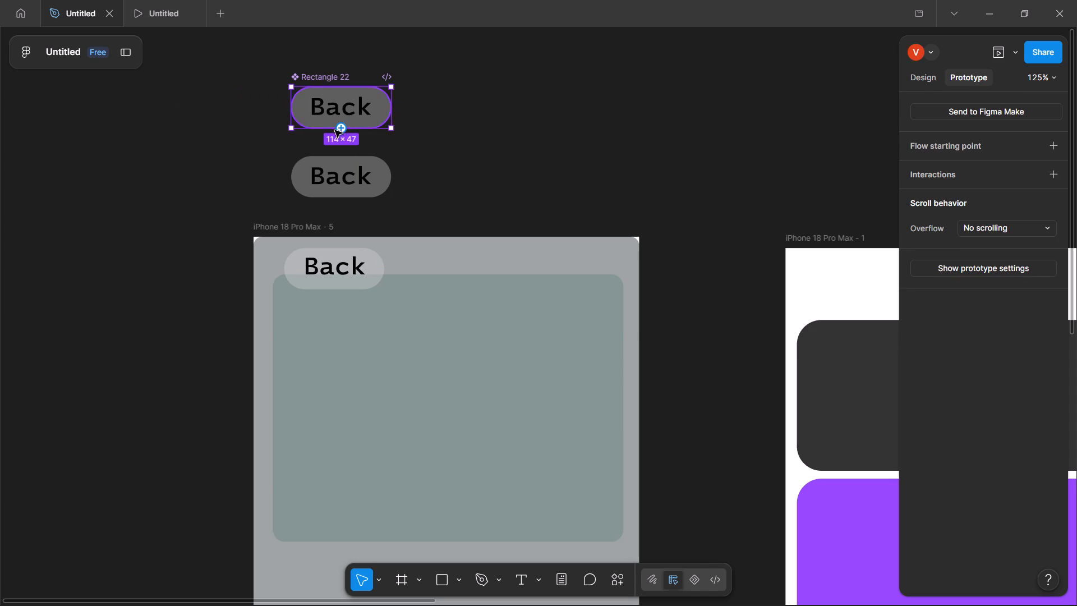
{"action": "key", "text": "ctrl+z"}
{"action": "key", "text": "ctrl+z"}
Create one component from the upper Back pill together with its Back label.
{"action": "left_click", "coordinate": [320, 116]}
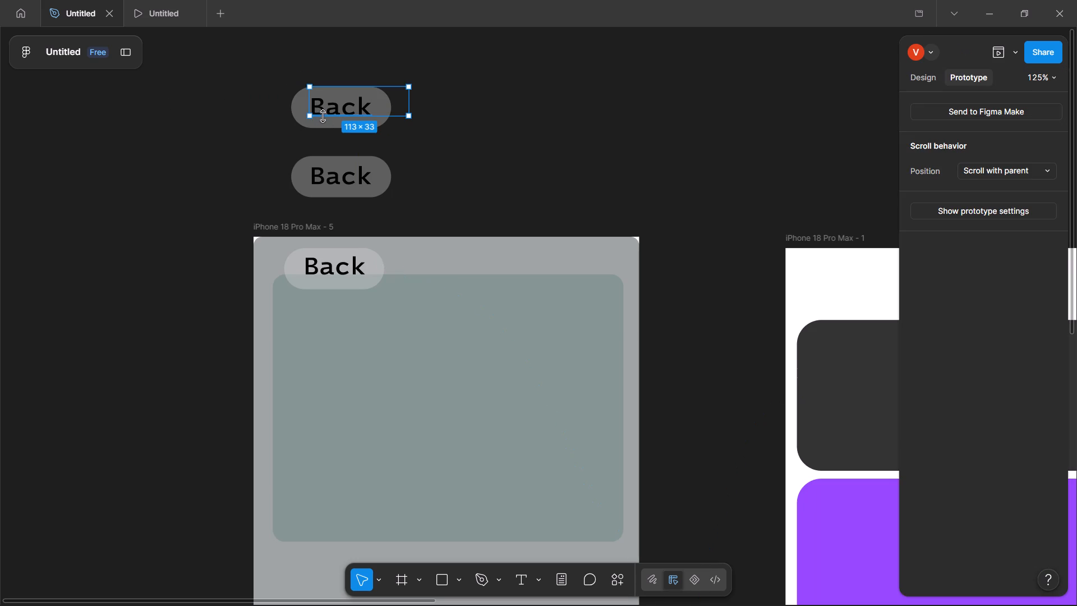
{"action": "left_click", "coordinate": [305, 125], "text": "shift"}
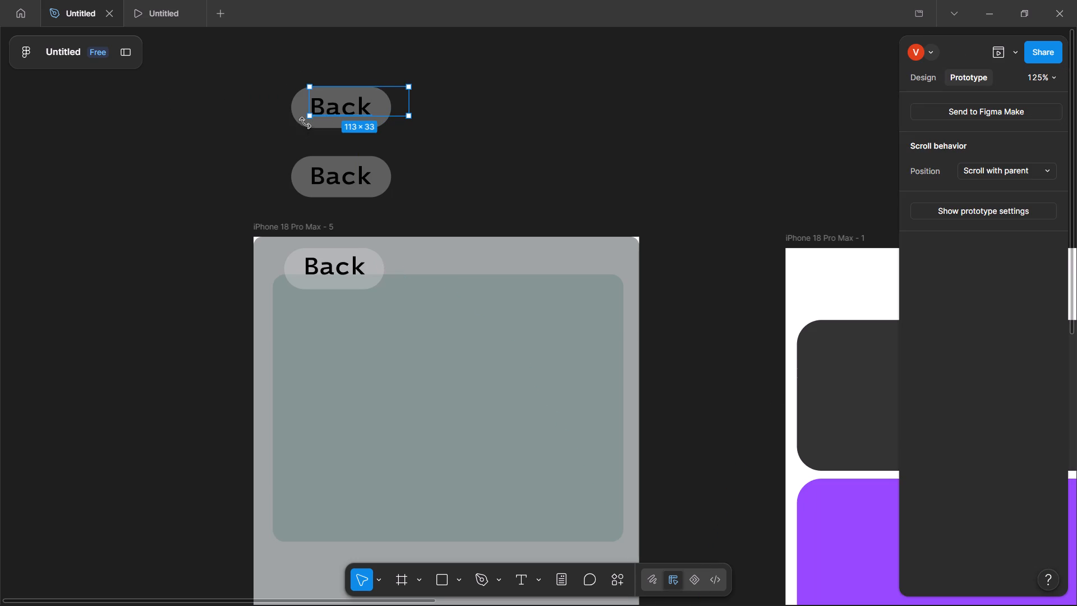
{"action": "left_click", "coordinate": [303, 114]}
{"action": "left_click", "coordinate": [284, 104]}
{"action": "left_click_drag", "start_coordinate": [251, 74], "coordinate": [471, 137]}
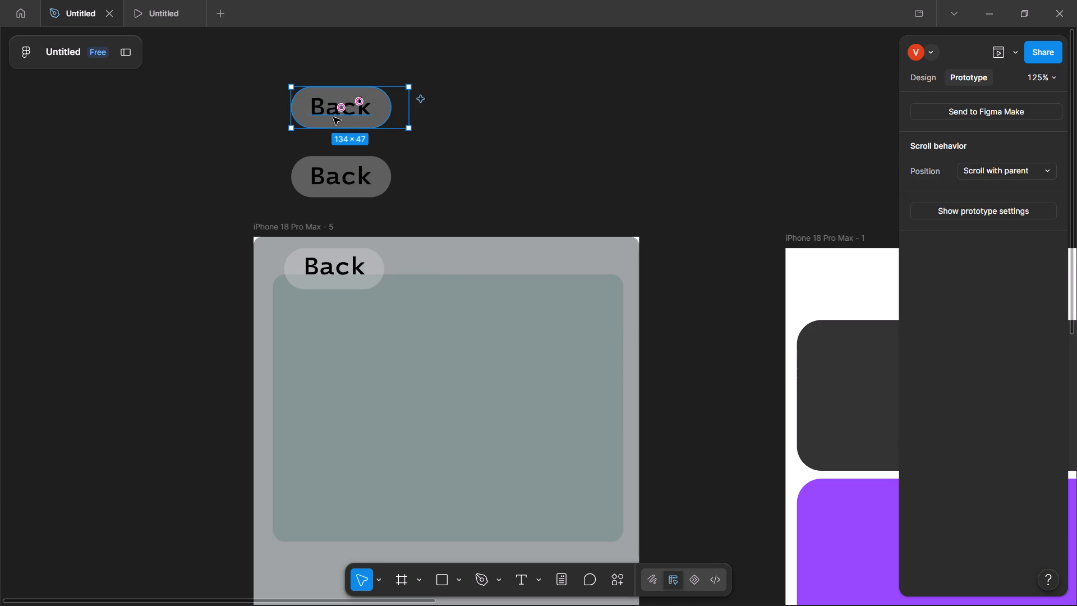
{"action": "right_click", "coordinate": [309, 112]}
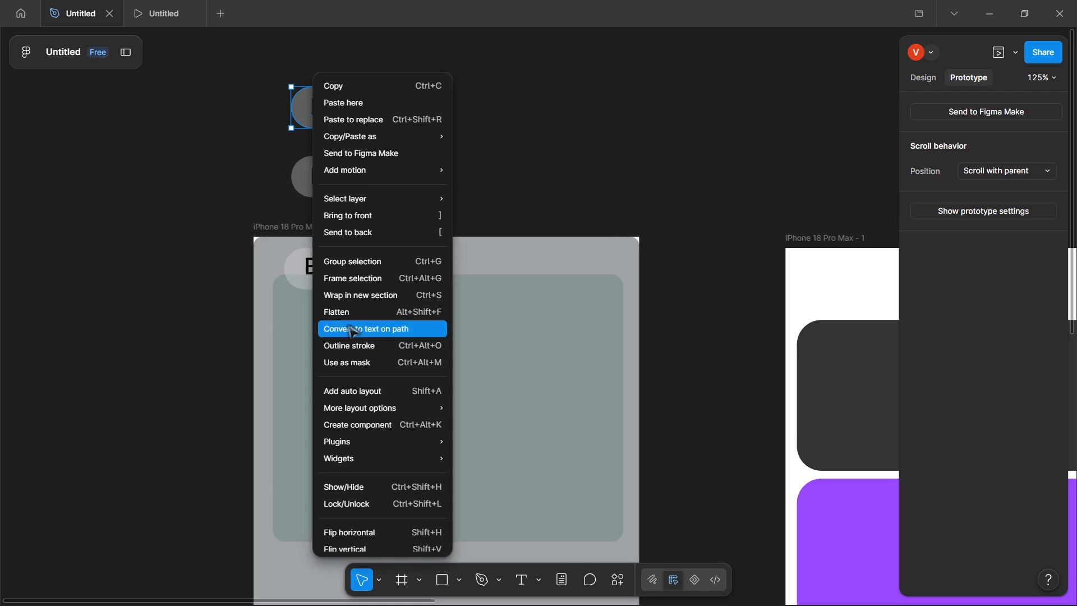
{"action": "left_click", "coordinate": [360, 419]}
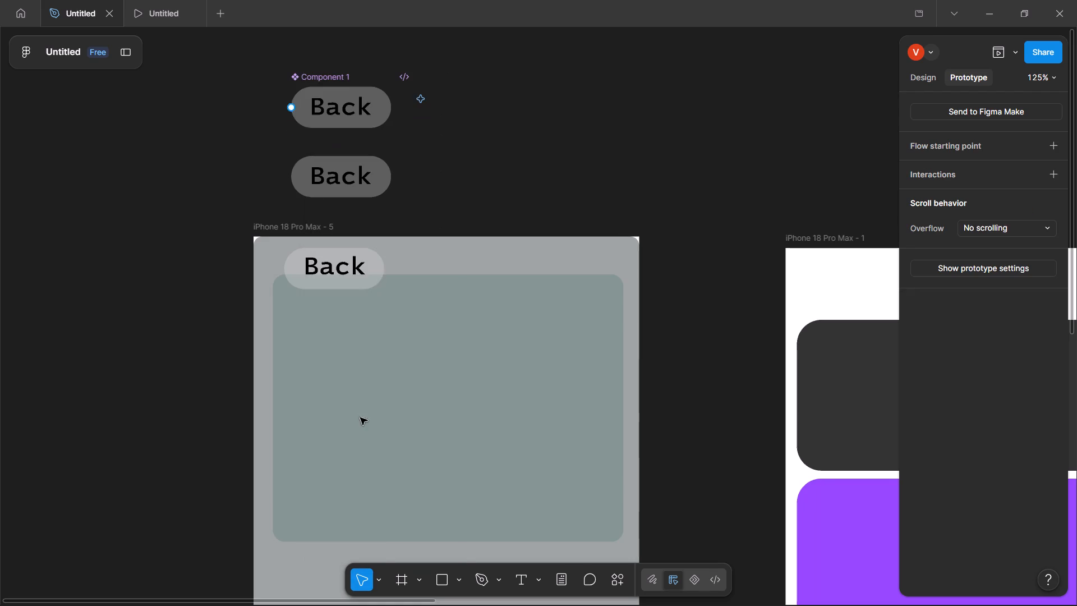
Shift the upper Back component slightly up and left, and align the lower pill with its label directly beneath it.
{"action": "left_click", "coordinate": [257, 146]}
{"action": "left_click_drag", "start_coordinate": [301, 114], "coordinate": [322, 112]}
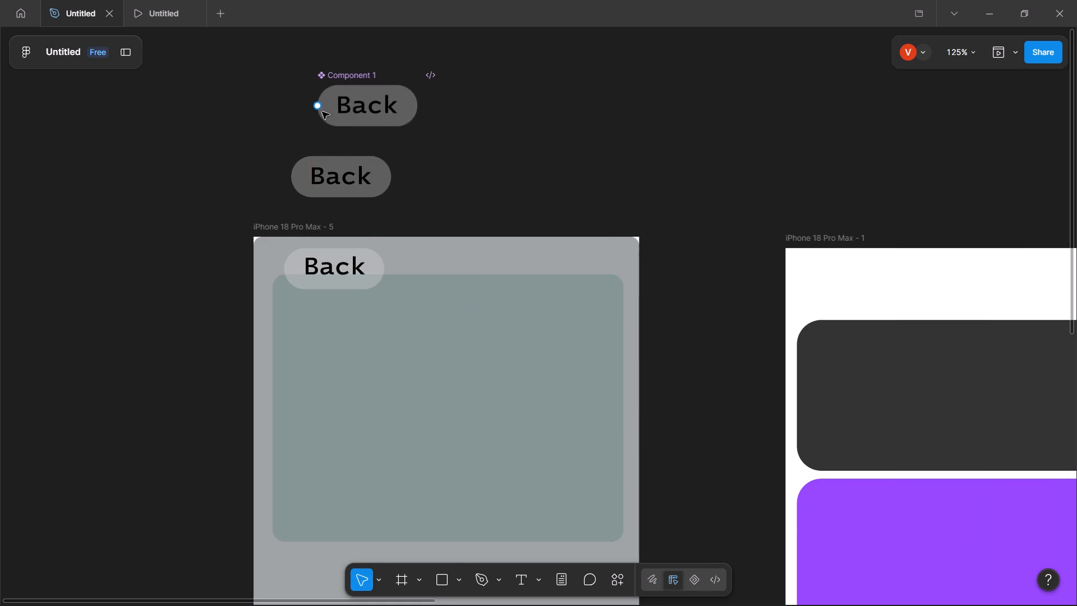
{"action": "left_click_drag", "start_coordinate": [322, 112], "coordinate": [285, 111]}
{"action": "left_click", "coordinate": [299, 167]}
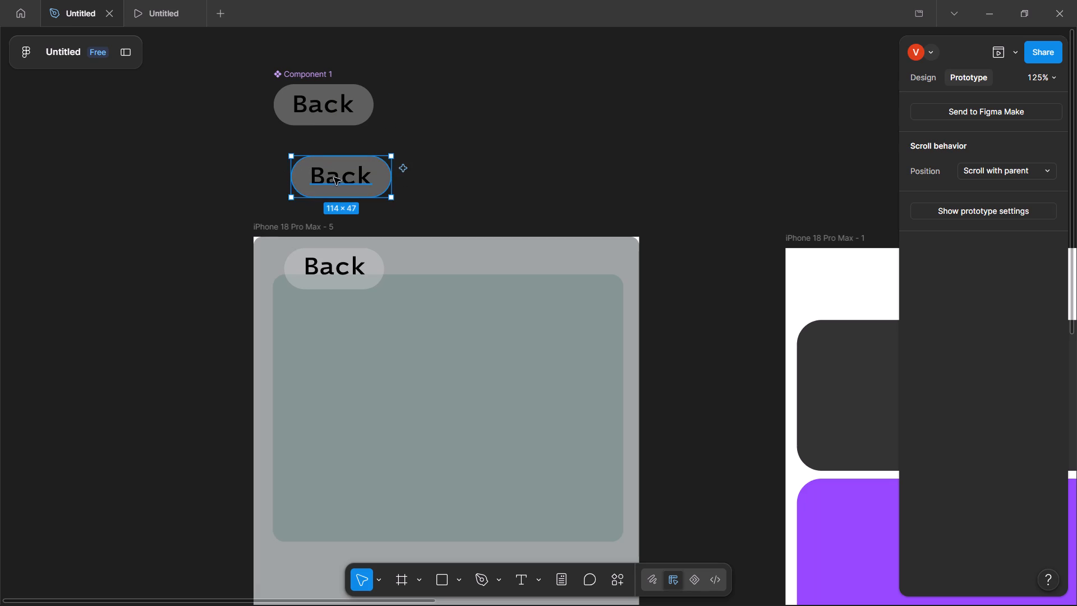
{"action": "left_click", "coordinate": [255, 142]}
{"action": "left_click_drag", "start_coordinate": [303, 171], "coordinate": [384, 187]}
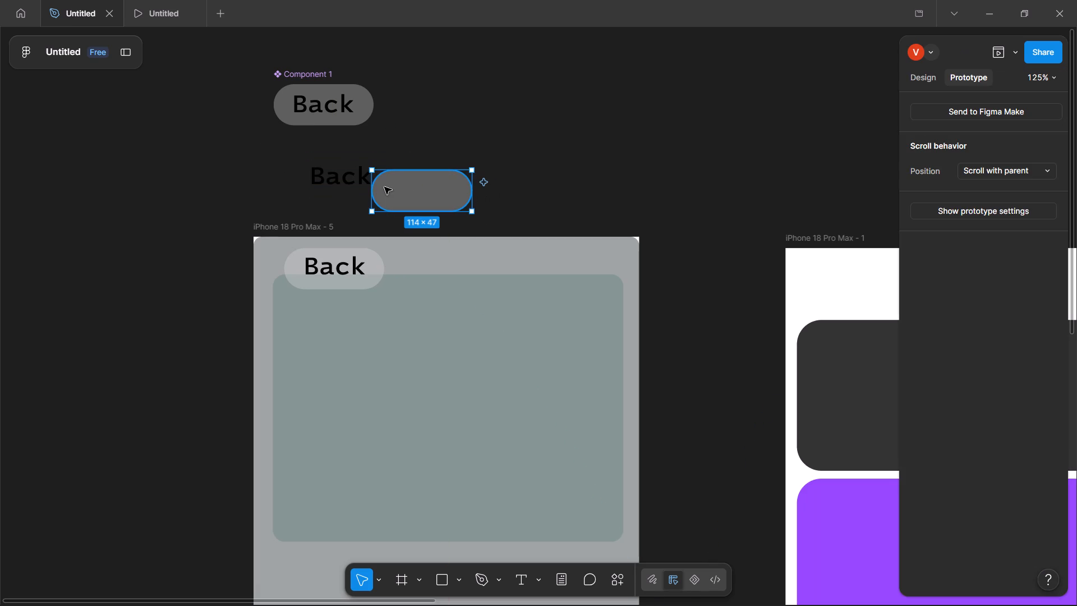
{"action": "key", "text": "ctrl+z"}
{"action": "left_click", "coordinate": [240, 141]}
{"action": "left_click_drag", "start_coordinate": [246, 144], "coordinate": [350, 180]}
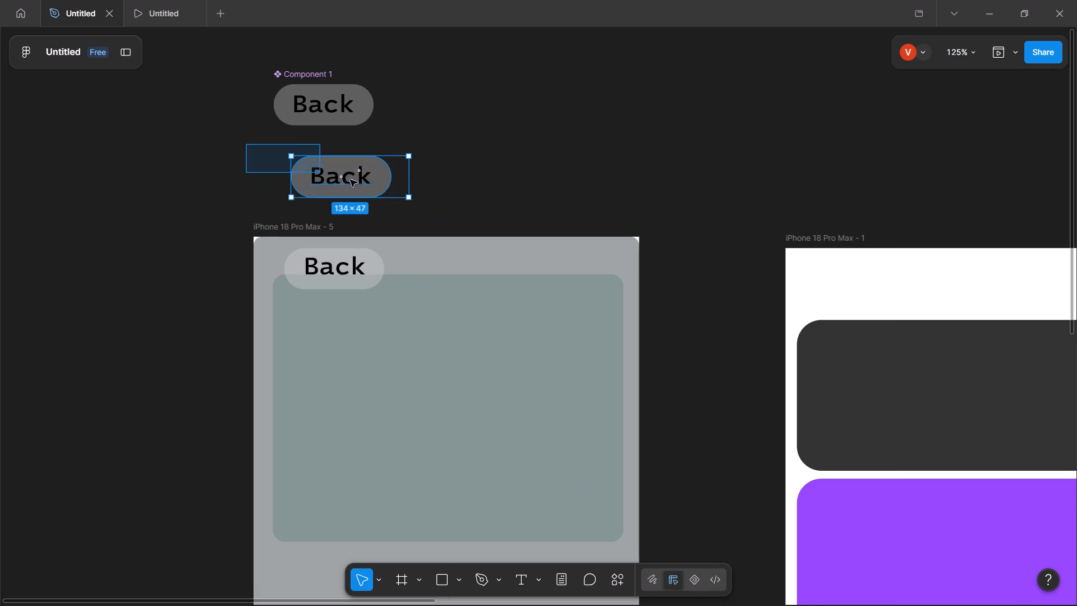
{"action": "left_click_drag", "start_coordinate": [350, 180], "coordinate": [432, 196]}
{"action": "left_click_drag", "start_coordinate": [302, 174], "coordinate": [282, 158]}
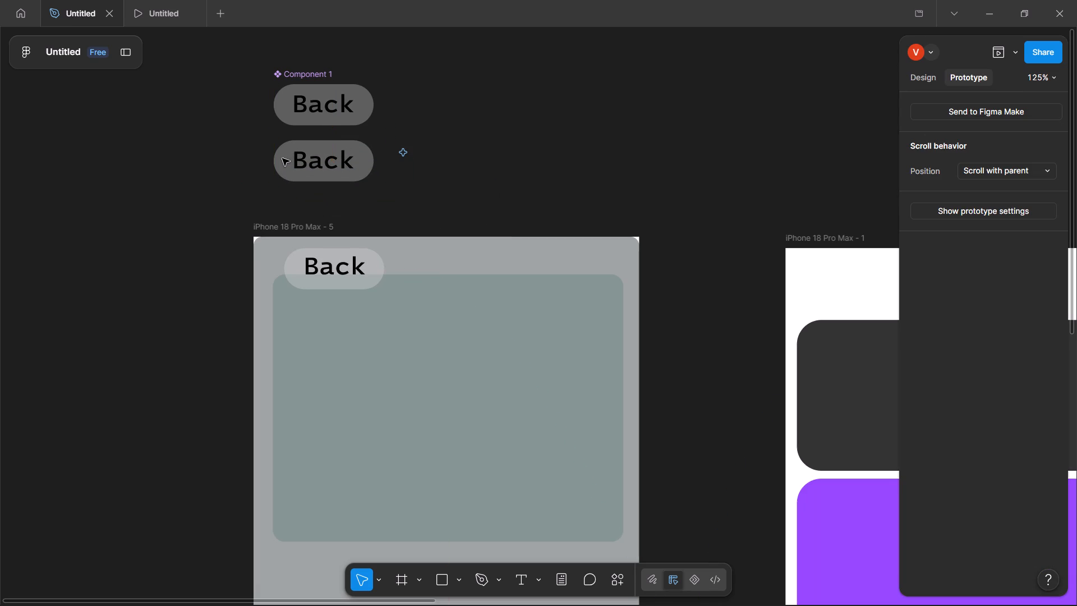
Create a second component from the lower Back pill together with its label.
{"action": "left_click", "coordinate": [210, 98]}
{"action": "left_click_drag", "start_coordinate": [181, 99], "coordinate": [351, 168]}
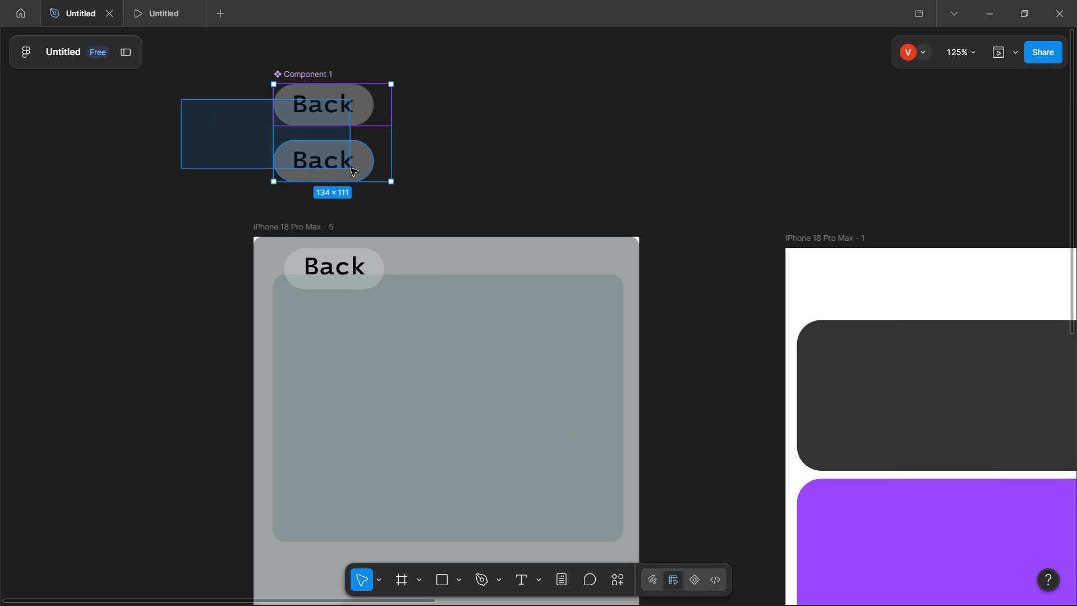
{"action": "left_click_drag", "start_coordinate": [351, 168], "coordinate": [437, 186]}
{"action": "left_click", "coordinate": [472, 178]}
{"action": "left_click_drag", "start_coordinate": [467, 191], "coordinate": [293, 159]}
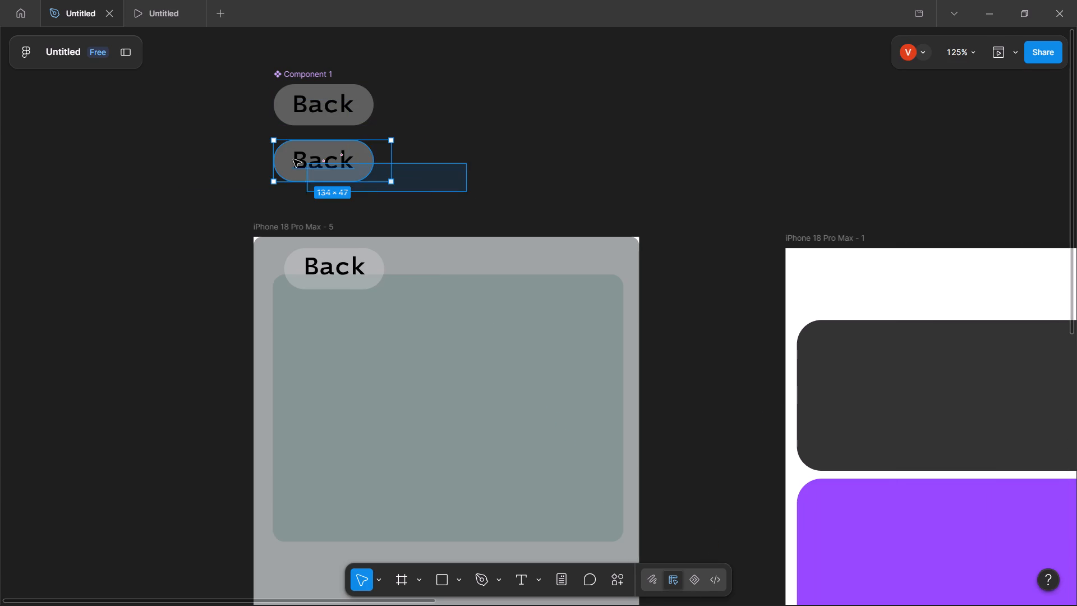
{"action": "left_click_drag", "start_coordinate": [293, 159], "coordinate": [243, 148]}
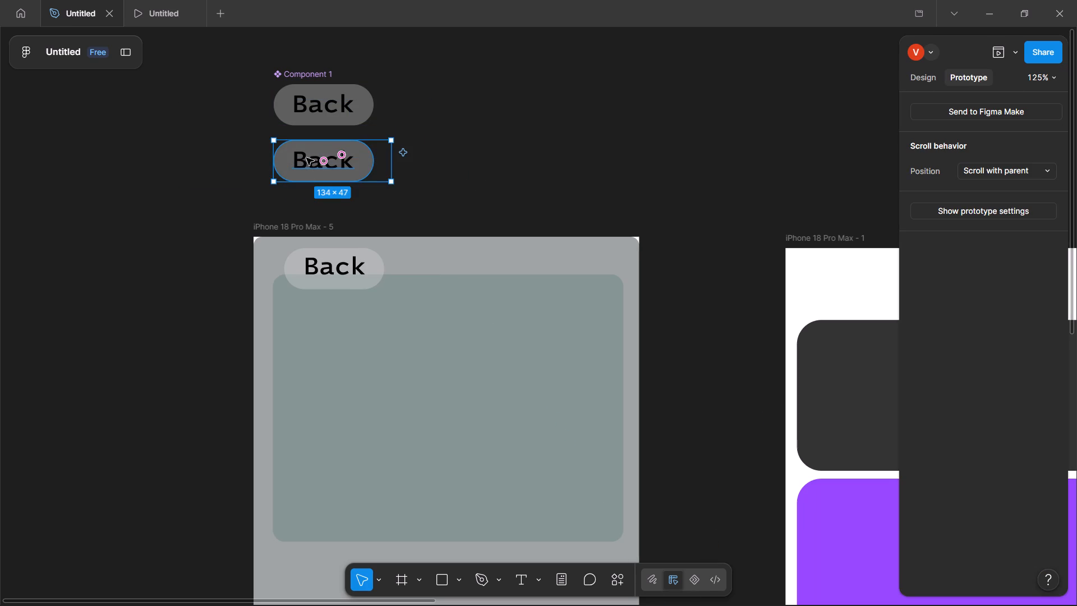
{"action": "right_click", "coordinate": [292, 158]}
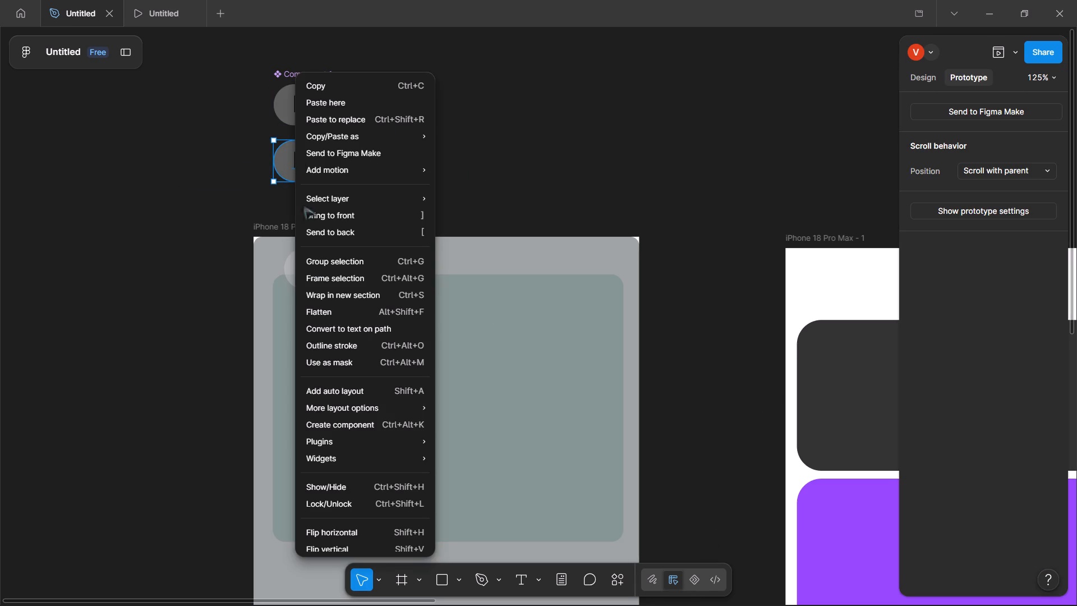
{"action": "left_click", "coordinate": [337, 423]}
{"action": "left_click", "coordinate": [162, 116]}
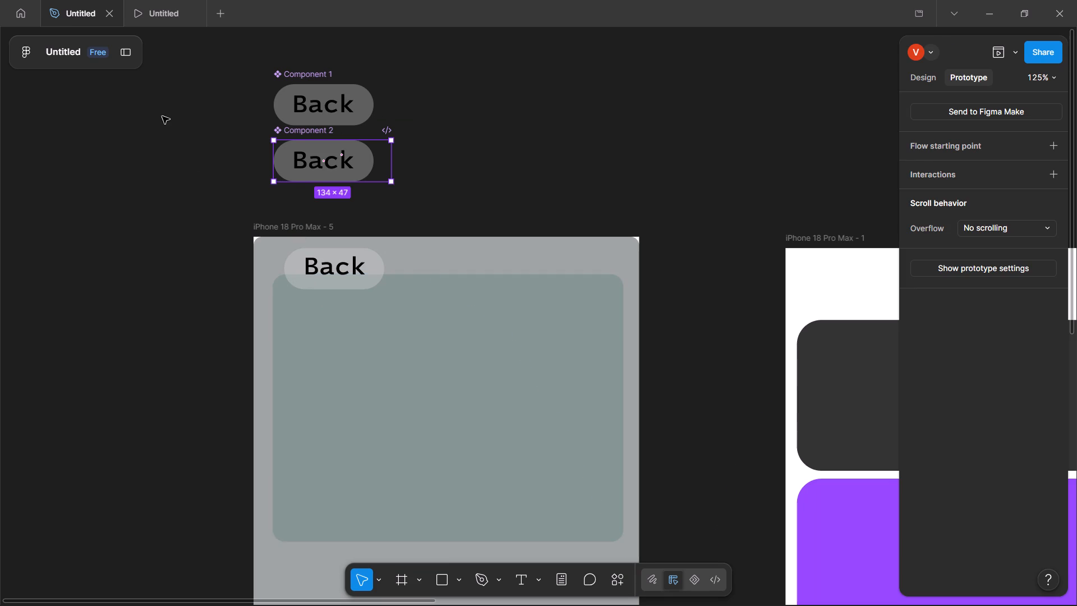
Examine the prototype settings of the two Back components, selected together and individually.
{"action": "left_click_drag", "start_coordinate": [203, 53], "coordinate": [459, 195]}
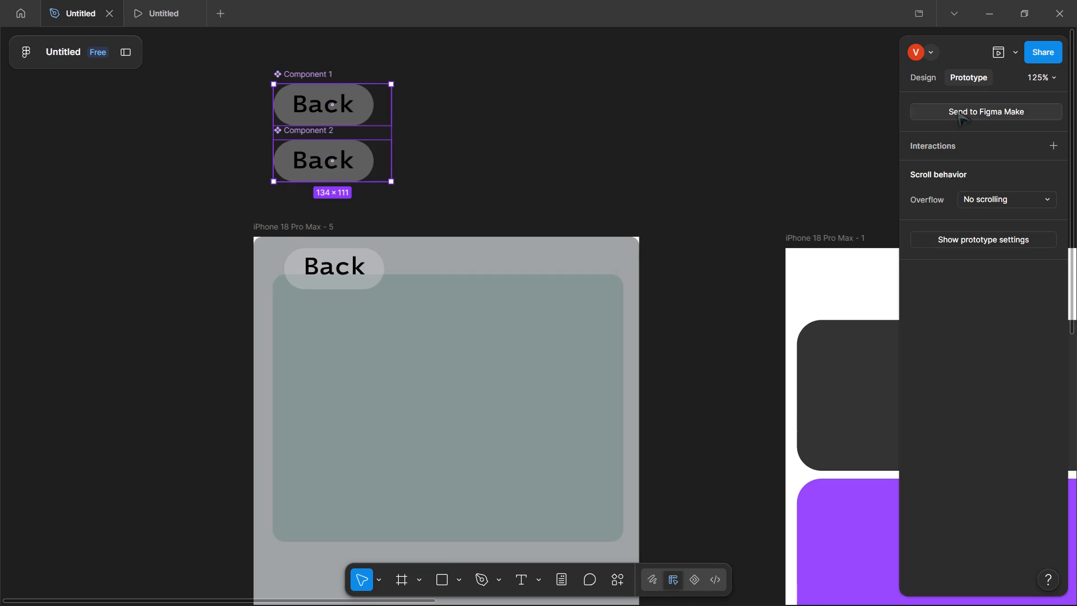
{"action": "left_click", "coordinate": [312, 101]}
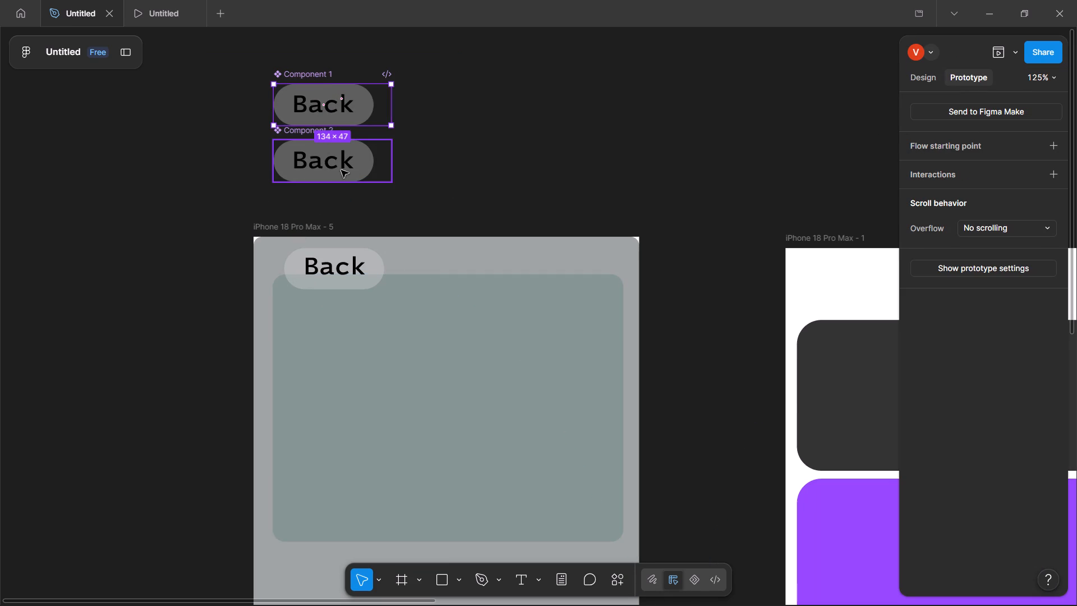
{"action": "left_click", "coordinate": [360, 171], "text": "shift"}
{"action": "left_click", "coordinate": [512, 189]}
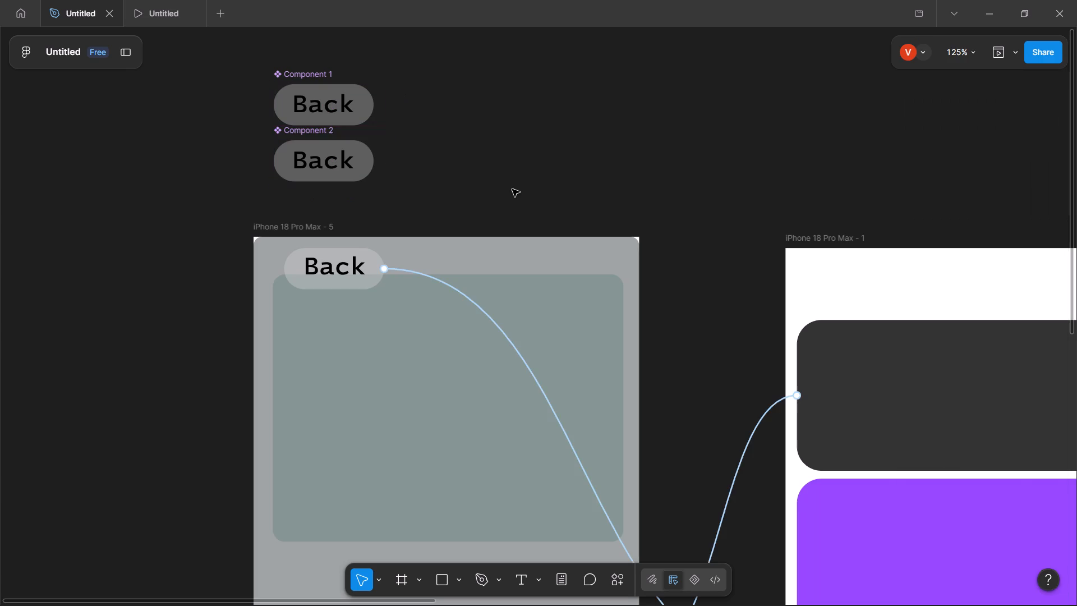
{"action": "left_click", "coordinate": [300, 120]}
{"action": "left_click", "coordinate": [309, 156]}
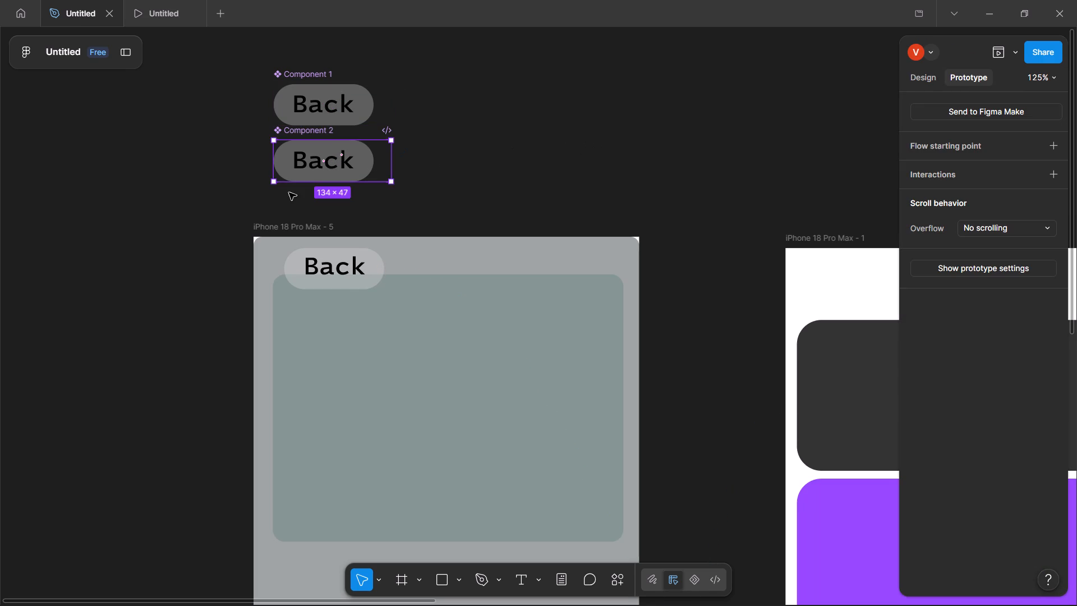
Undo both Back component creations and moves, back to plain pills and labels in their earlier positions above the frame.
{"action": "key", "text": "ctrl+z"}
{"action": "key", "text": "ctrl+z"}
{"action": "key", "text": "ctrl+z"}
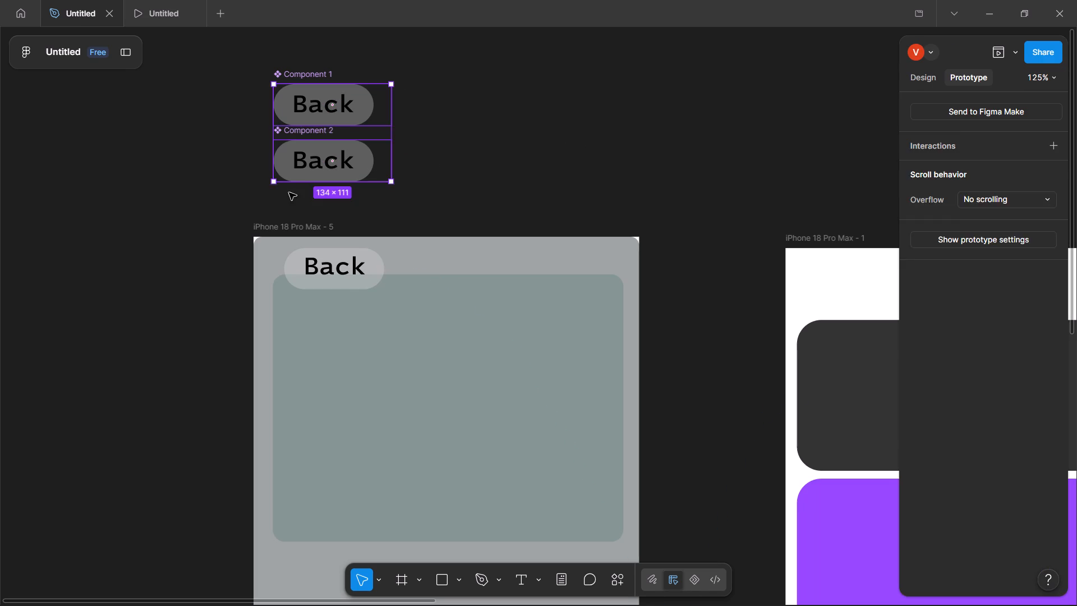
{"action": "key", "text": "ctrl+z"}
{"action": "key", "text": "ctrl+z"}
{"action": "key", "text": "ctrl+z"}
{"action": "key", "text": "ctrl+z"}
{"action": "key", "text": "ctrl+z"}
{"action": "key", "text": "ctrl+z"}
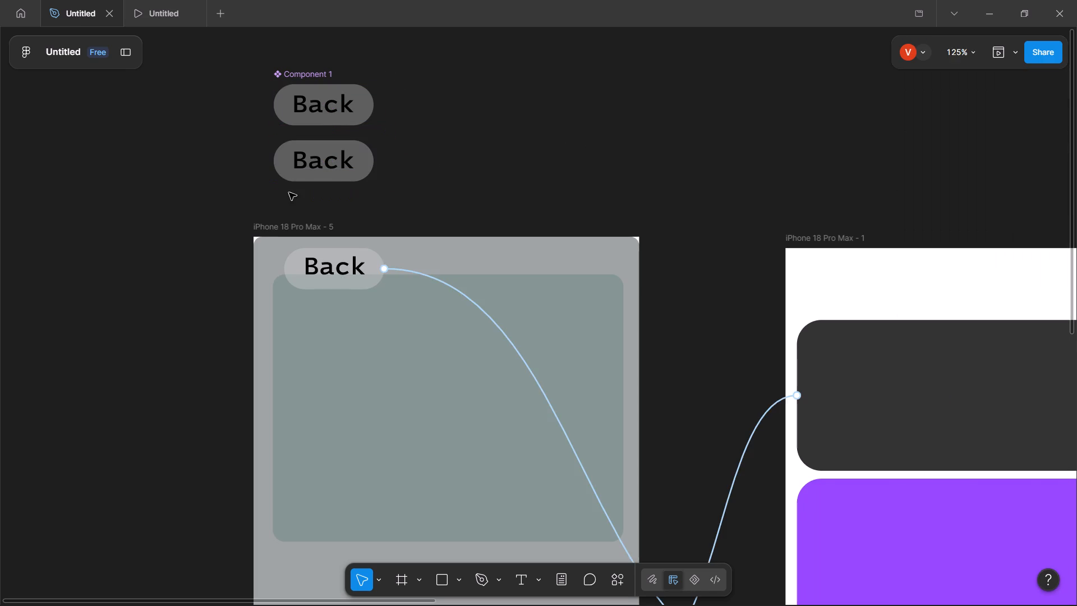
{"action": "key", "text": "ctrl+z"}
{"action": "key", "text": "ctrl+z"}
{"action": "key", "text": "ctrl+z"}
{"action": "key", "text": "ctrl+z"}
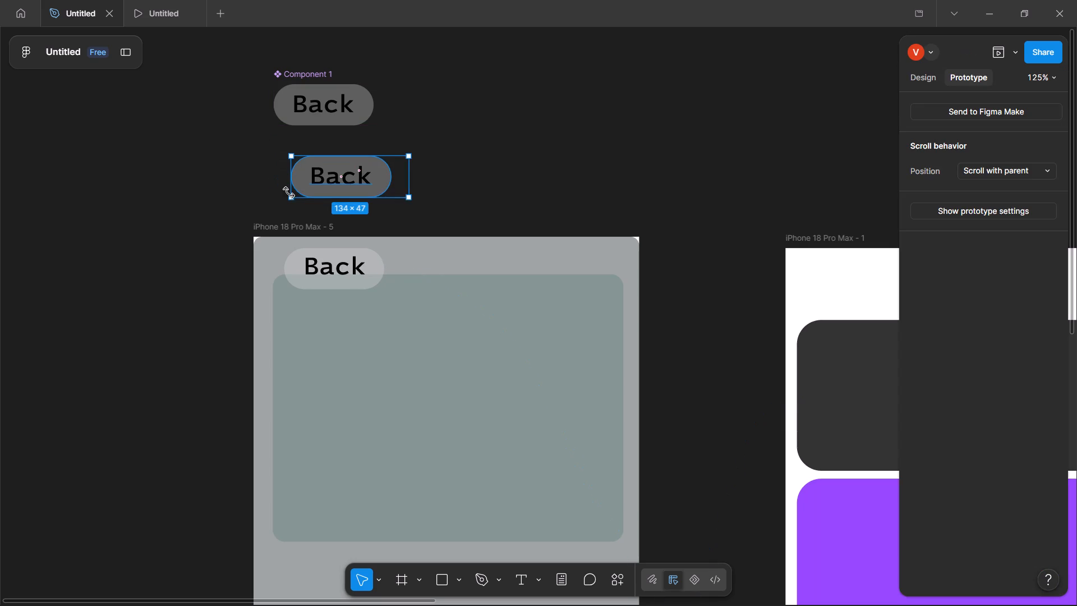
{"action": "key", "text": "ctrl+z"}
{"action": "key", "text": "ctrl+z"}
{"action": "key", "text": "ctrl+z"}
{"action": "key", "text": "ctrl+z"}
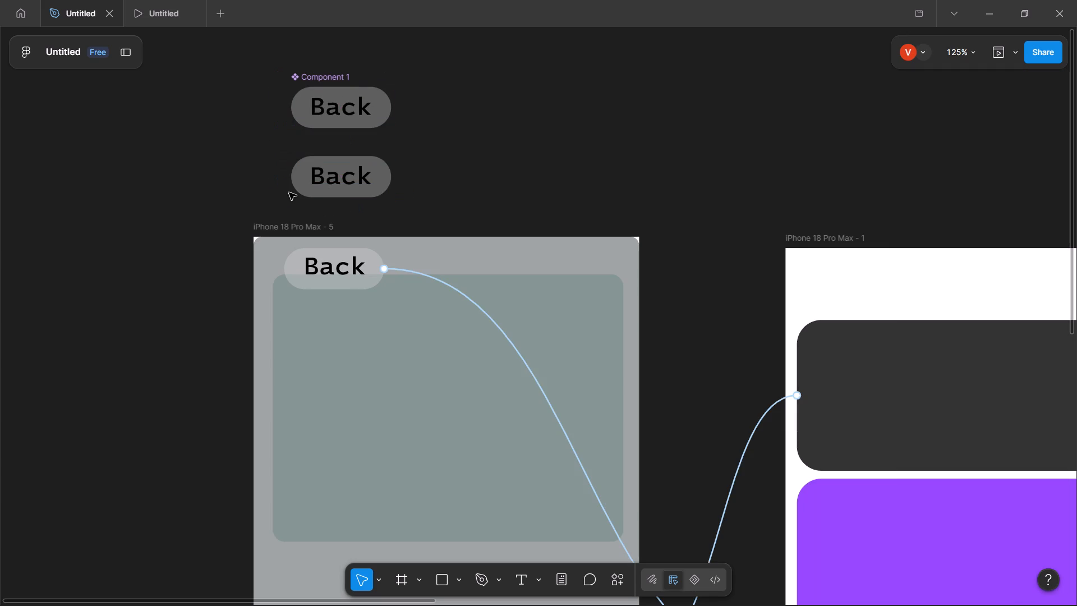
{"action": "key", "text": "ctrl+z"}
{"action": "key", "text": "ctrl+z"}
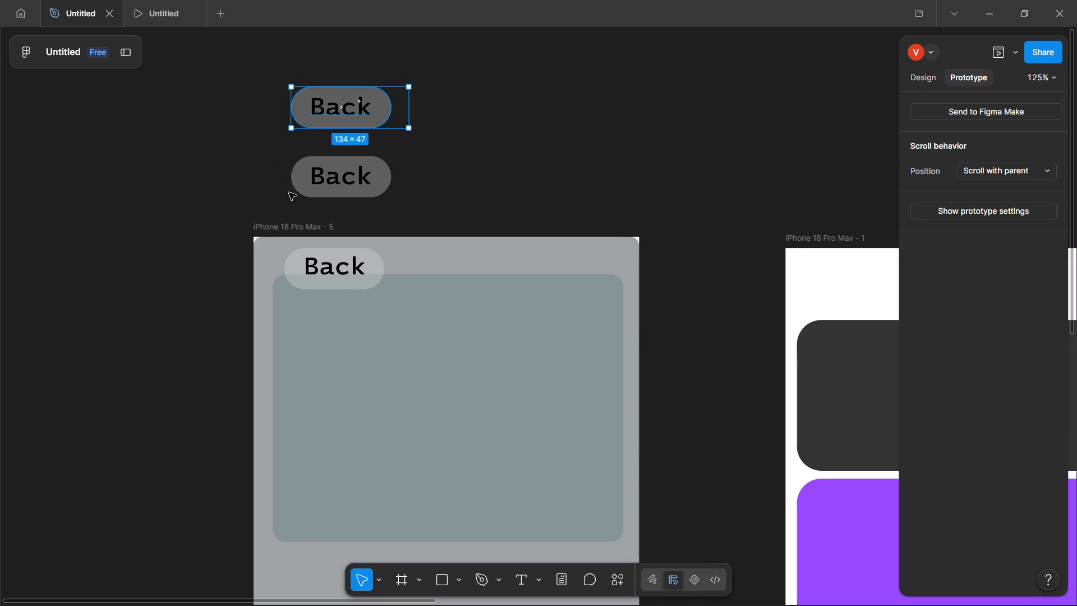
Create a component from the lower Back pill and its label above the iPhone 18 Pro Max - 5 frame.
{"action": "left_click", "coordinate": [273, 186]}
{"action": "left_click_drag", "start_coordinate": [254, 167], "coordinate": [466, 205]}
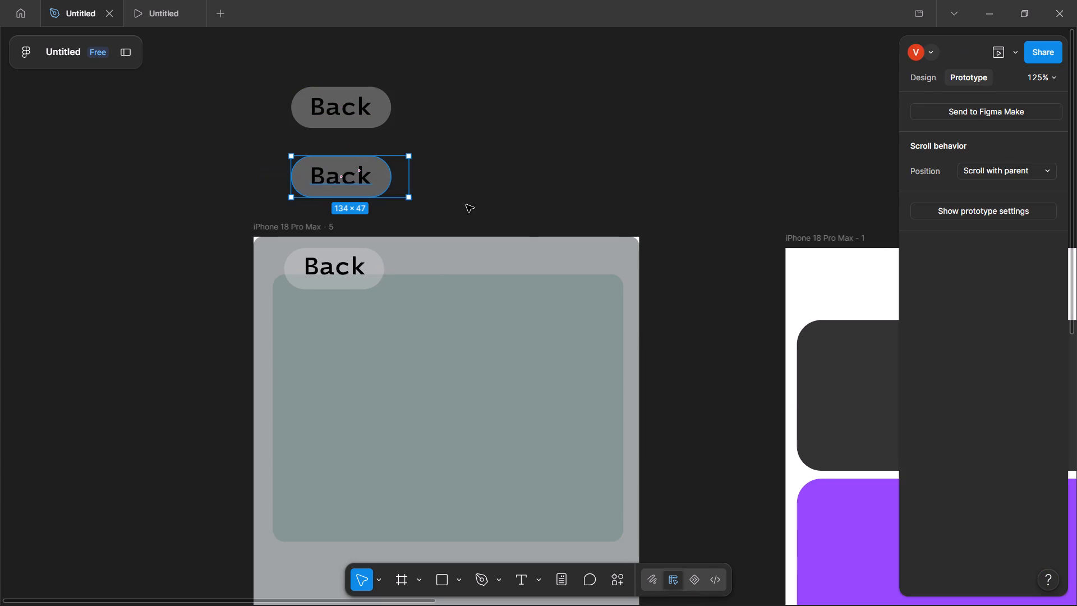
{"action": "right_click", "coordinate": [383, 186]}
{"action": "left_click", "coordinate": [430, 424]}
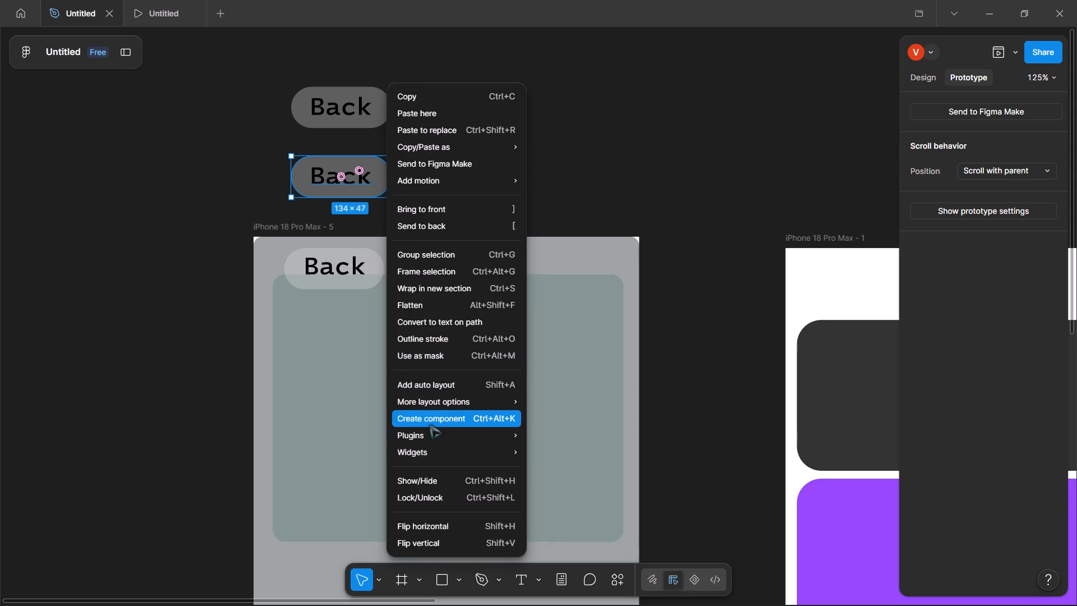
Inspect the prototype settings of the lower Back component and the scroll position options of the upper pill.
{"action": "left_click", "coordinate": [321, 186]}
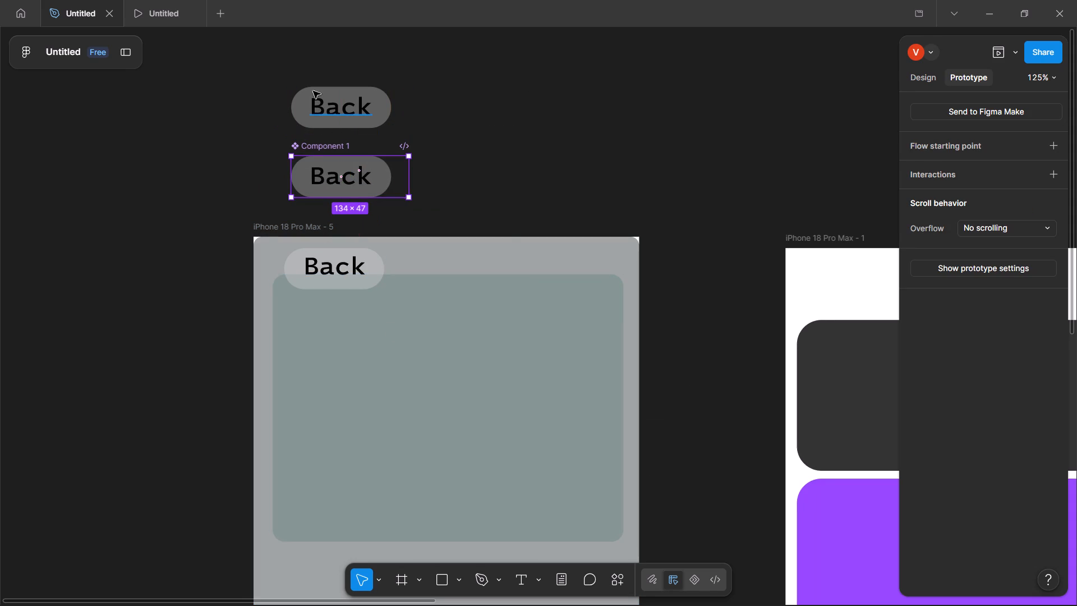
{"action": "left_click", "coordinate": [313, 91]}
{"action": "left_click", "coordinate": [296, 118]}
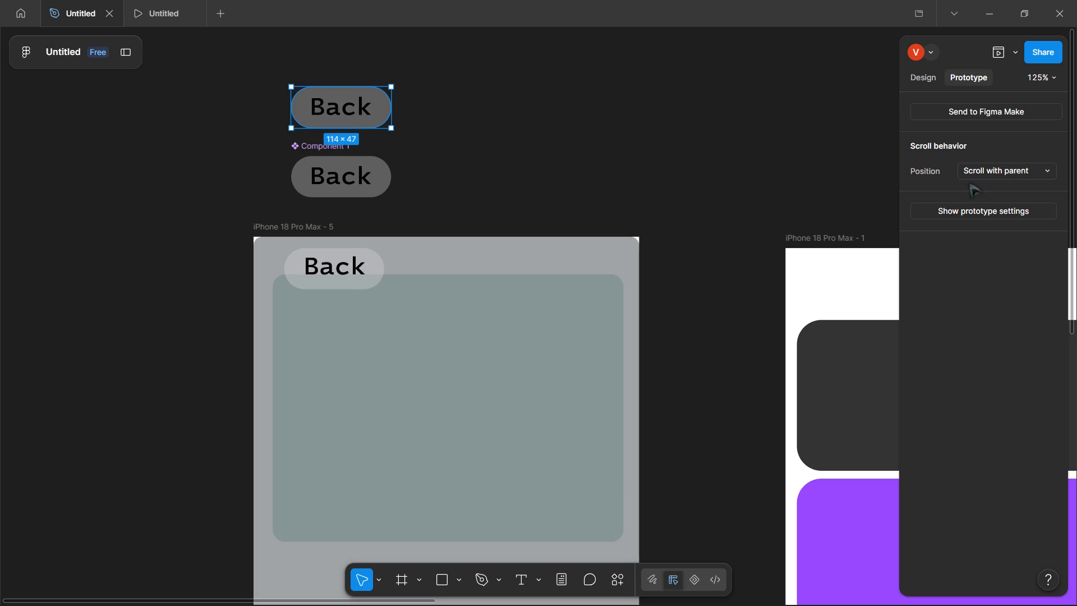
{"action": "left_click", "coordinate": [982, 172]}
{"action": "left_click", "coordinate": [982, 172]}
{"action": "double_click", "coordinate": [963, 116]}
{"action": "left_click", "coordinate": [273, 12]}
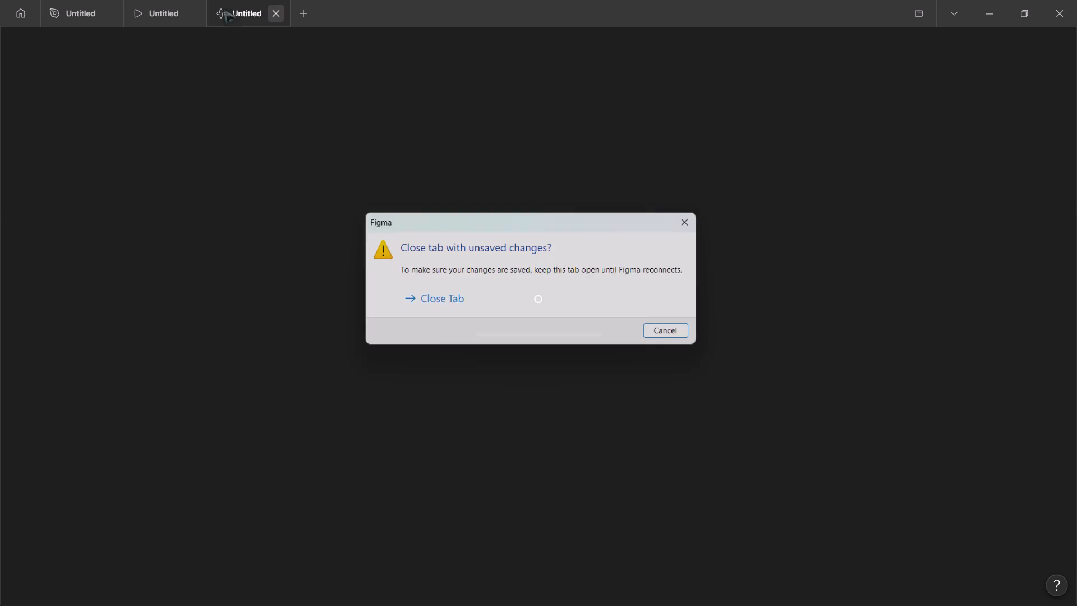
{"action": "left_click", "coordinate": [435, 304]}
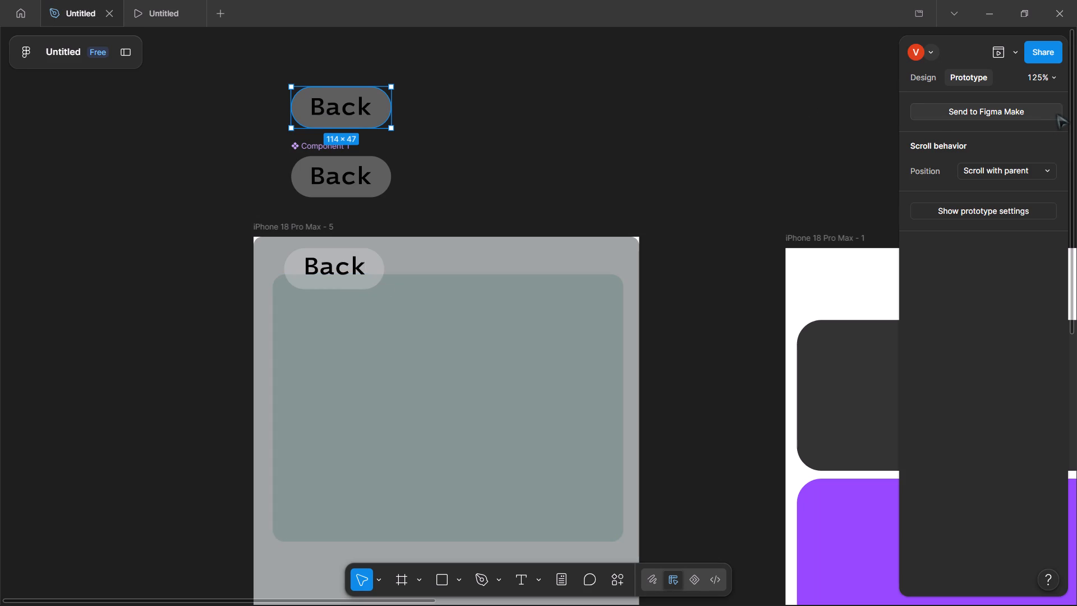
Test the product page's Back pill in the prototype preview, and inspect its interaction settings in the iPhone 18 Pro Max - 5 frame.
{"action": "left_click", "coordinate": [139, 7]}
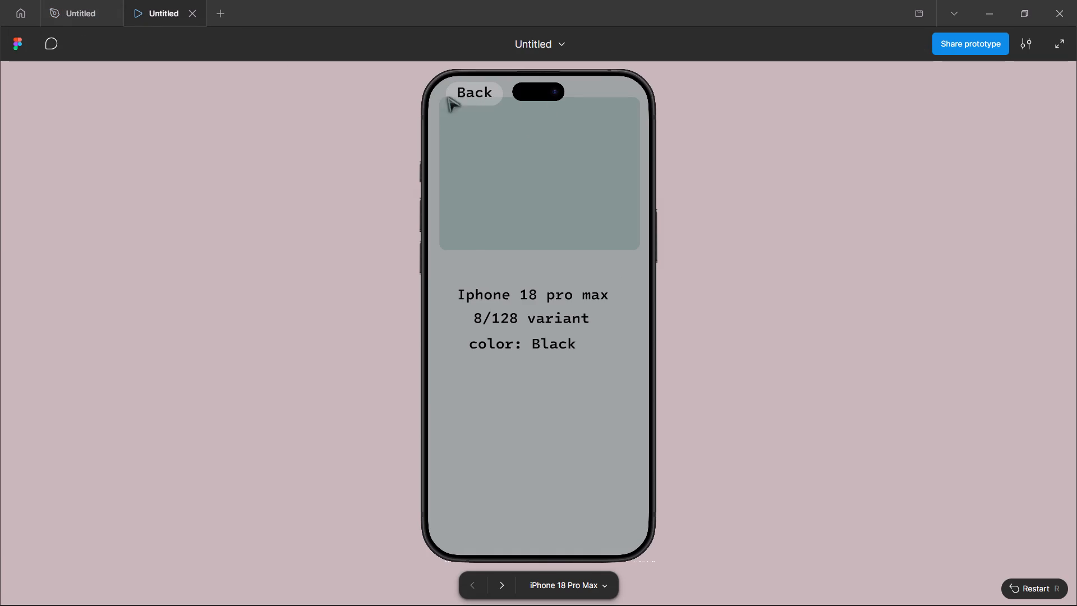
{"action": "left_click", "coordinate": [610, 149]}
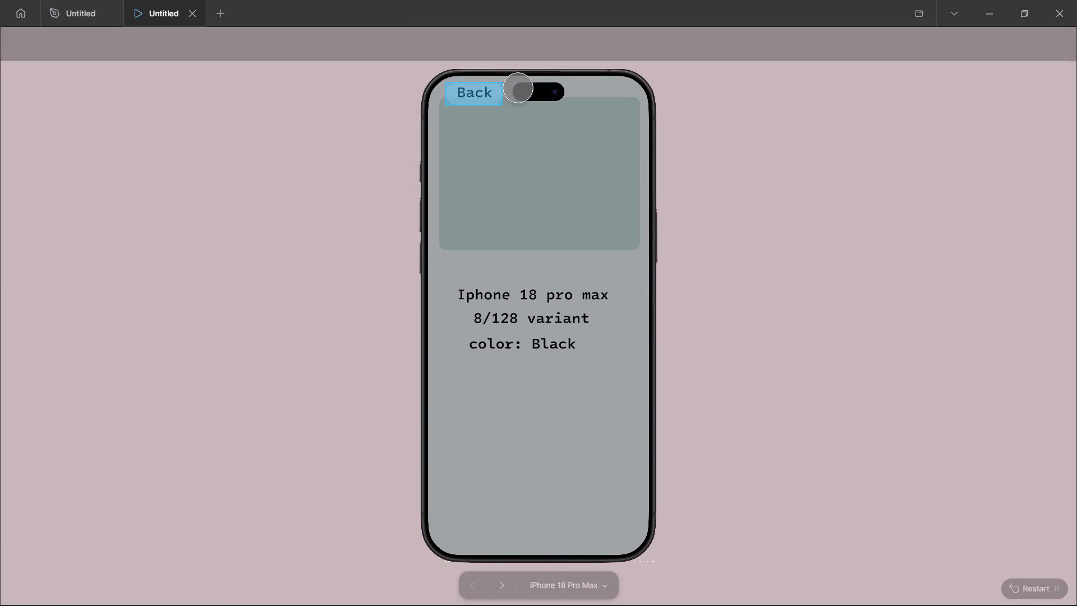
{"action": "left_click", "coordinate": [76, 0]}
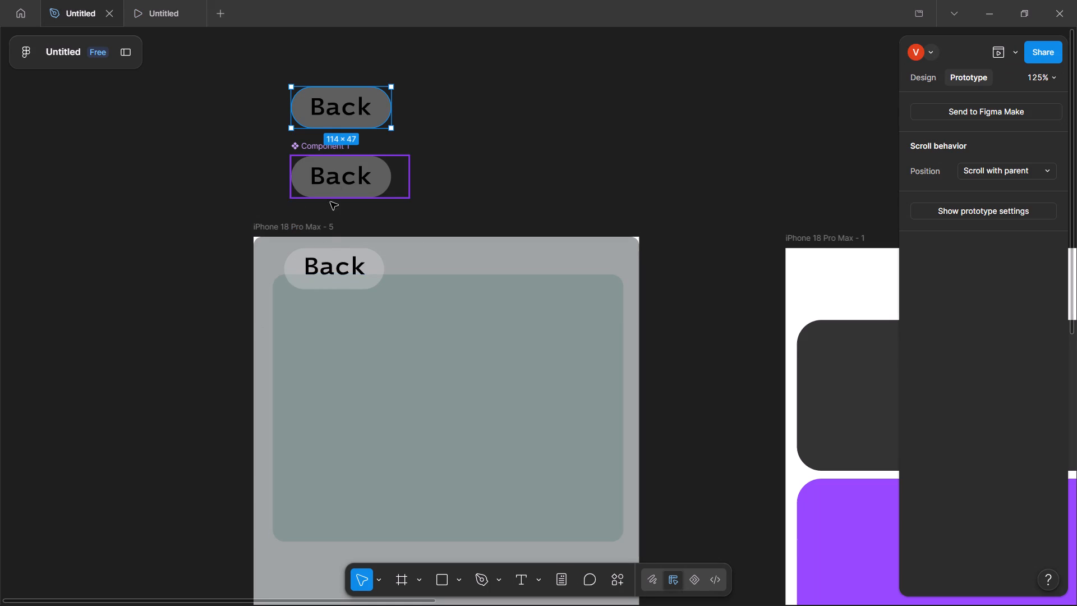
{"action": "left_click", "coordinate": [327, 286]}
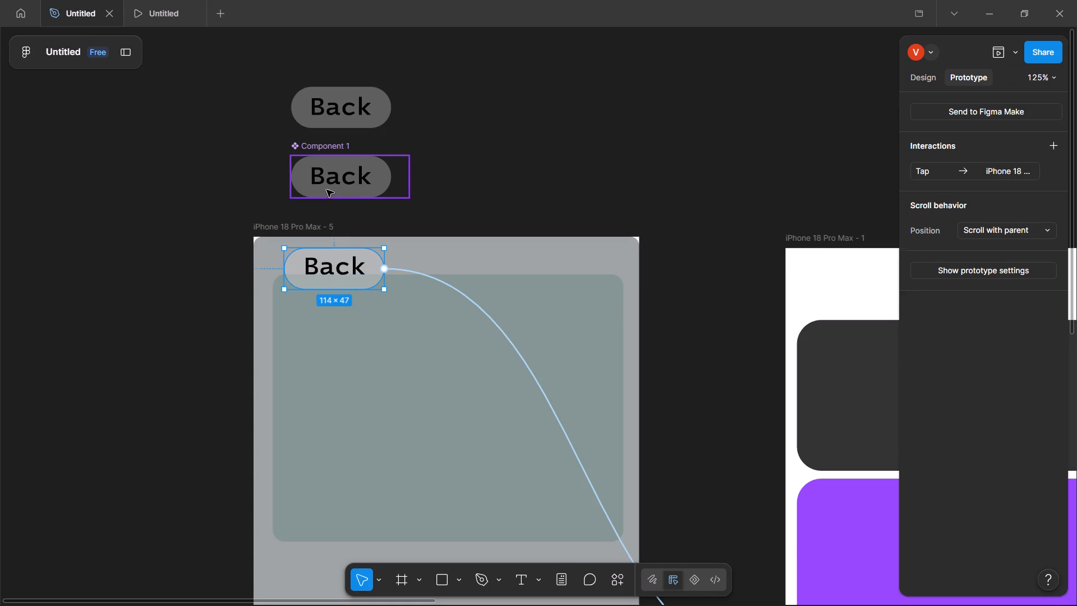
{"action": "left_click", "coordinate": [326, 190]}
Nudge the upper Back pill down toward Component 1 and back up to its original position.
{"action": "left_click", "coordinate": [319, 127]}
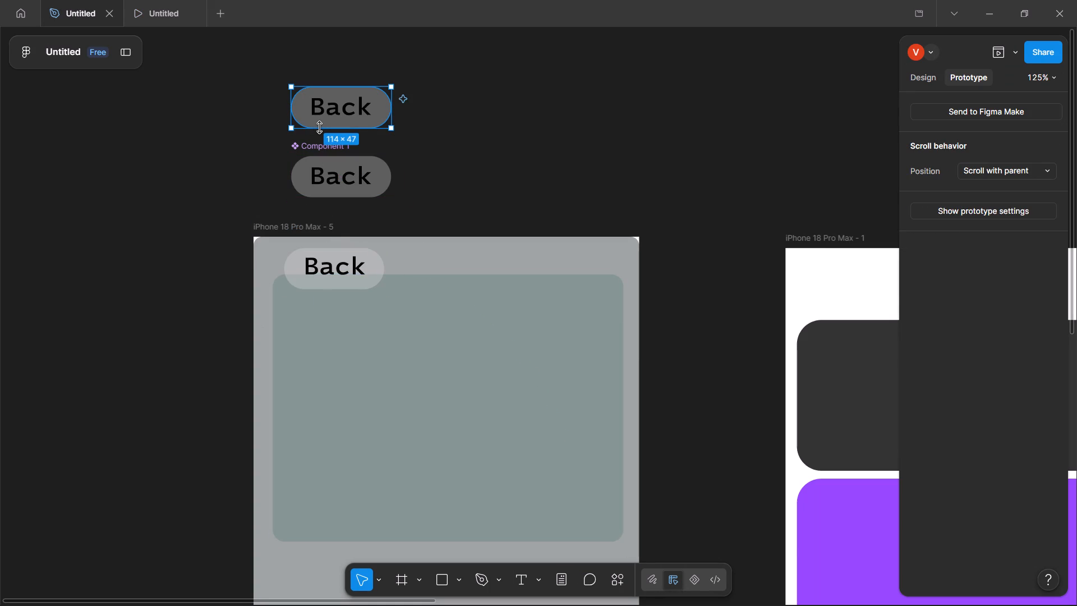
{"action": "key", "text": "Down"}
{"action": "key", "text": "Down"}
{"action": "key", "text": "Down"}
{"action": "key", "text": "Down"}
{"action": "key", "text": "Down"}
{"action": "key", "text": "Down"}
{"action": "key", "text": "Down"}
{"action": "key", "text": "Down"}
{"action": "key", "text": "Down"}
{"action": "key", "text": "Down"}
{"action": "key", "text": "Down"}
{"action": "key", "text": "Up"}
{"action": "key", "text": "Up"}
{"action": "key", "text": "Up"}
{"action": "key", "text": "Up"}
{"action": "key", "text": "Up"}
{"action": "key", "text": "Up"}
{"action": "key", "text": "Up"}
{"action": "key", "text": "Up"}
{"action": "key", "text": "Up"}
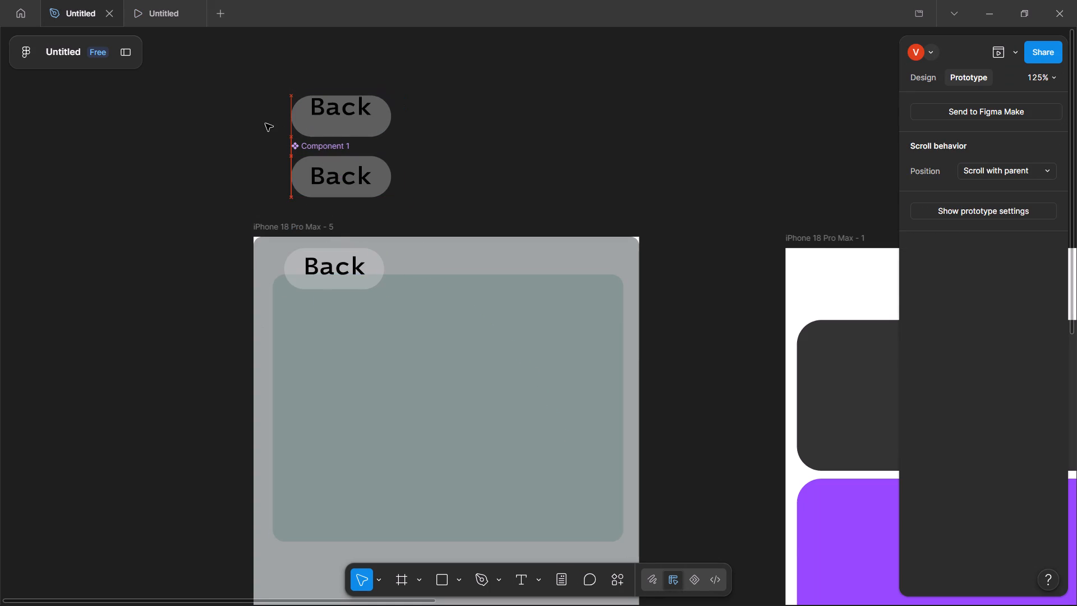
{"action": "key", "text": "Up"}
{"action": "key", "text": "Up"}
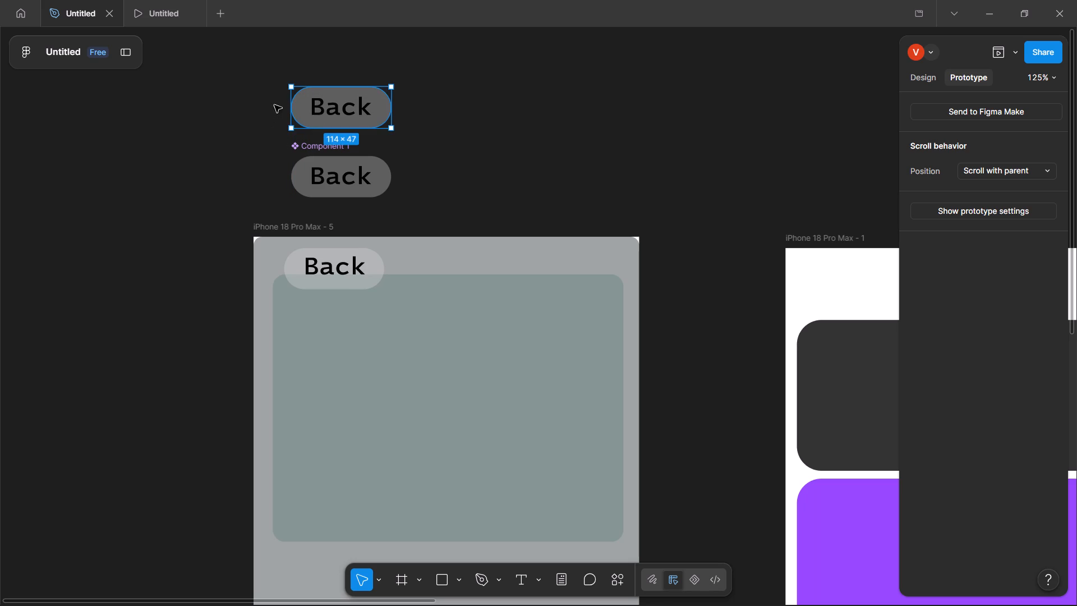
Create a component from the upper Back pill and its label above Component 1.
{"action": "left_click_drag", "start_coordinate": [247, 45], "coordinate": [409, 191]}
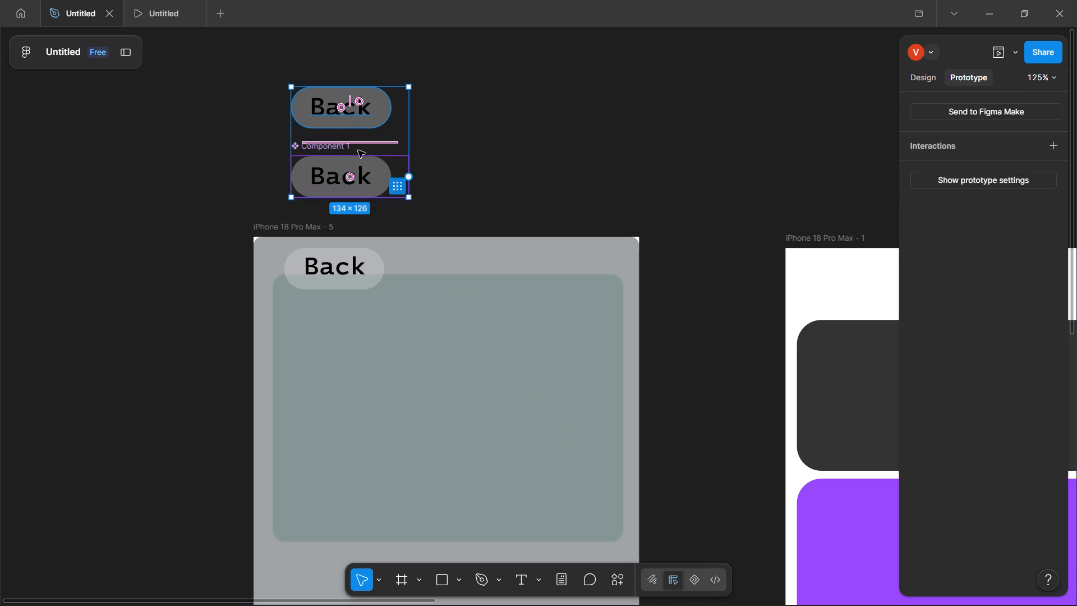
{"action": "left_click", "coordinate": [306, 116]}
{"action": "left_click", "coordinate": [304, 108]}
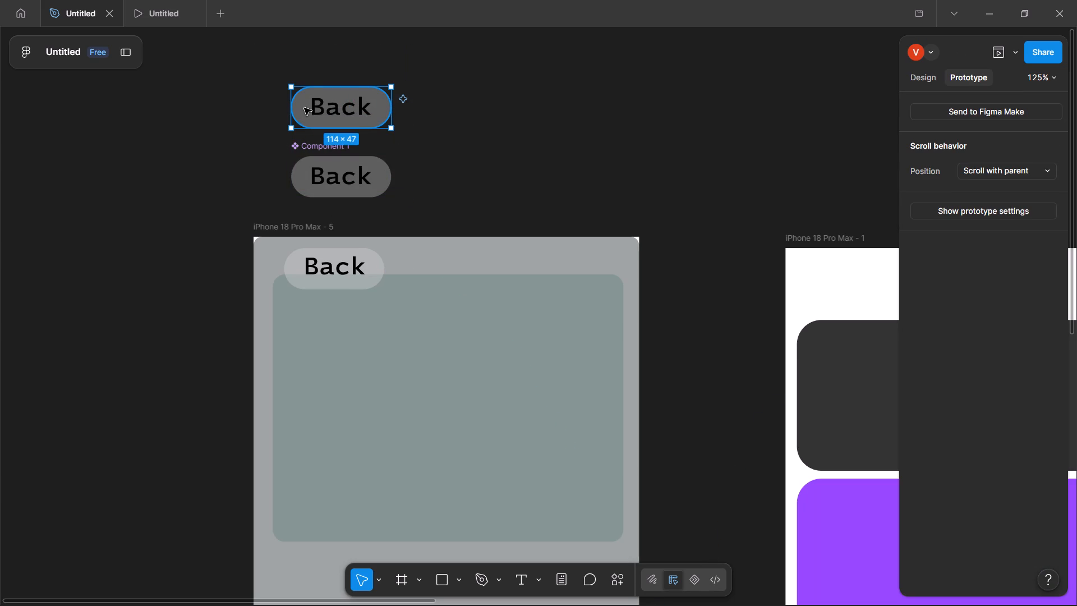
{"action": "left_click", "coordinate": [256, 85]}
{"action": "left_click_drag", "start_coordinate": [255, 85], "coordinate": [454, 130]}
{"action": "right_click", "coordinate": [384, 117]}
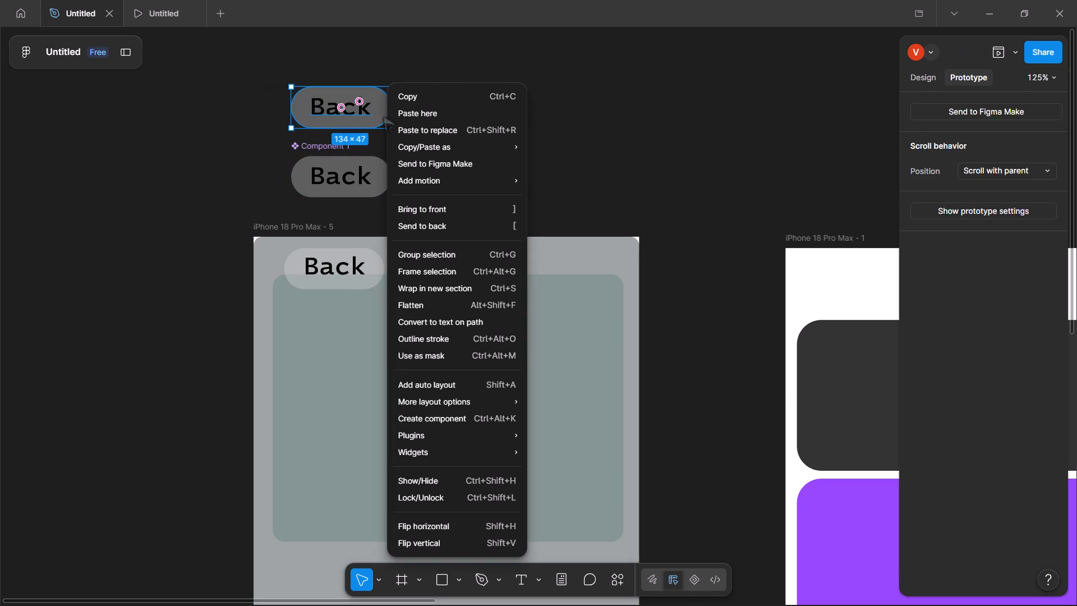
{"action": "left_click", "coordinate": [441, 416]}
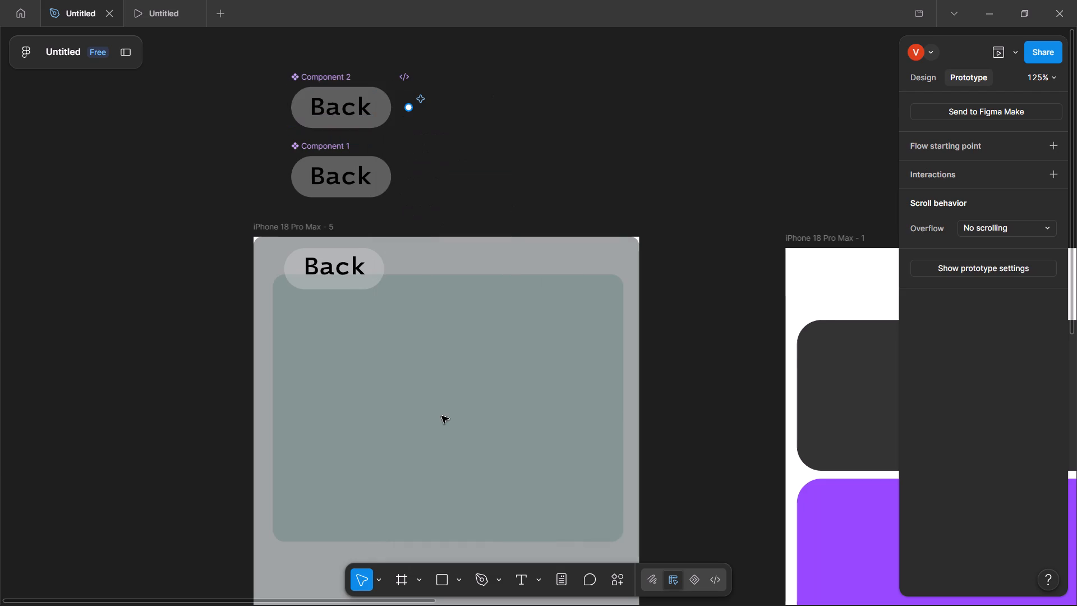
Combine the two Back components above the iPhone 18 Pro Max - 5 frame into one component set as variants.
{"action": "left_click", "coordinate": [219, 113]}
{"action": "left_click_drag", "start_coordinate": [212, 77], "coordinate": [441, 146]}
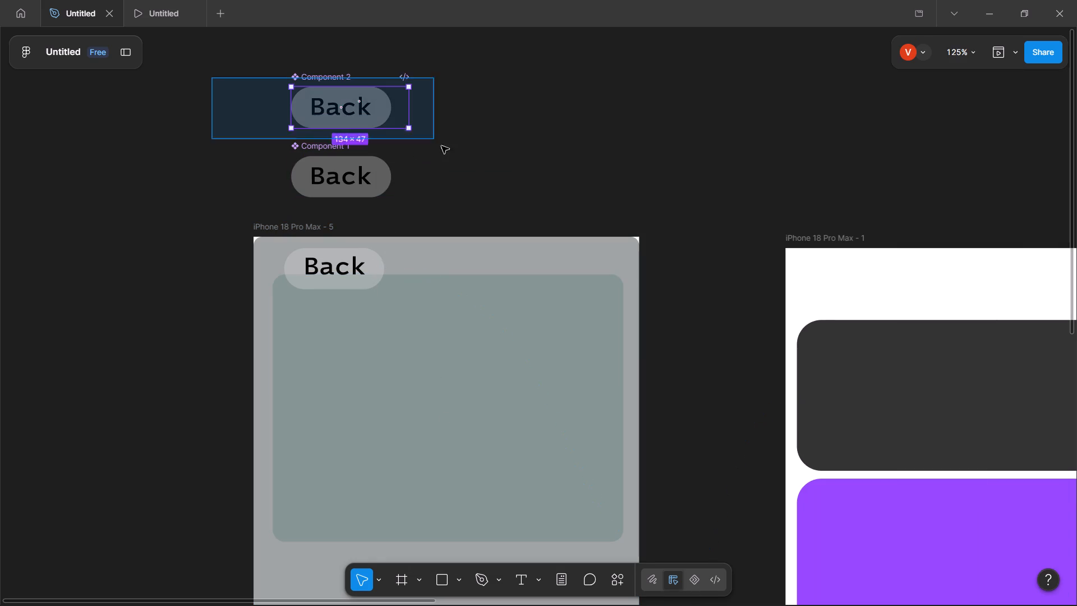
{"action": "left_click_drag", "start_coordinate": [441, 146], "coordinate": [471, 182]}
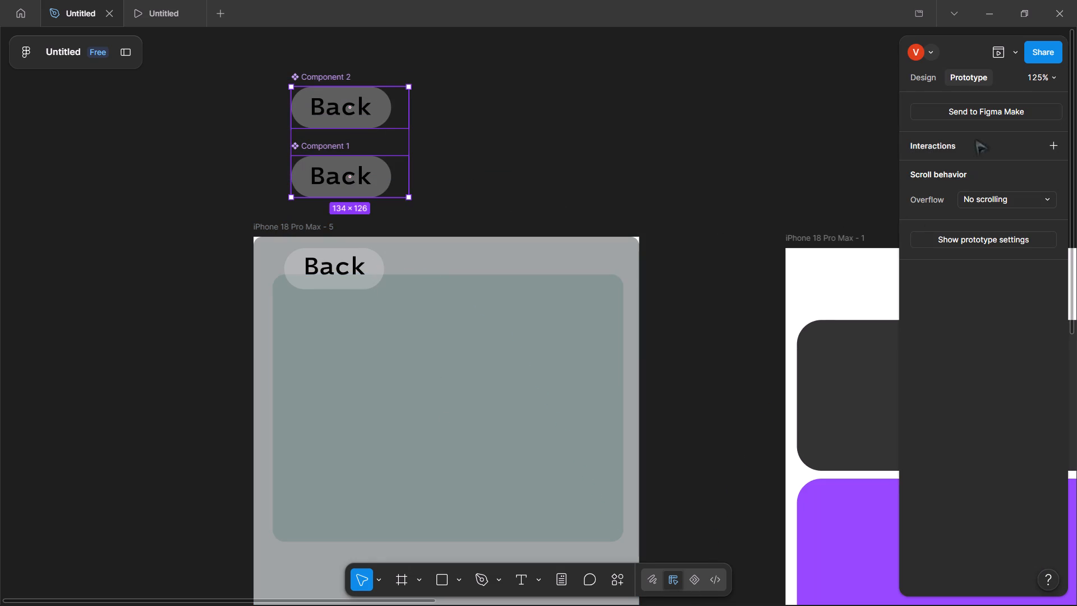
{"action": "left_click", "coordinate": [932, 82]}
{"action": "left_click", "coordinate": [956, 82]}
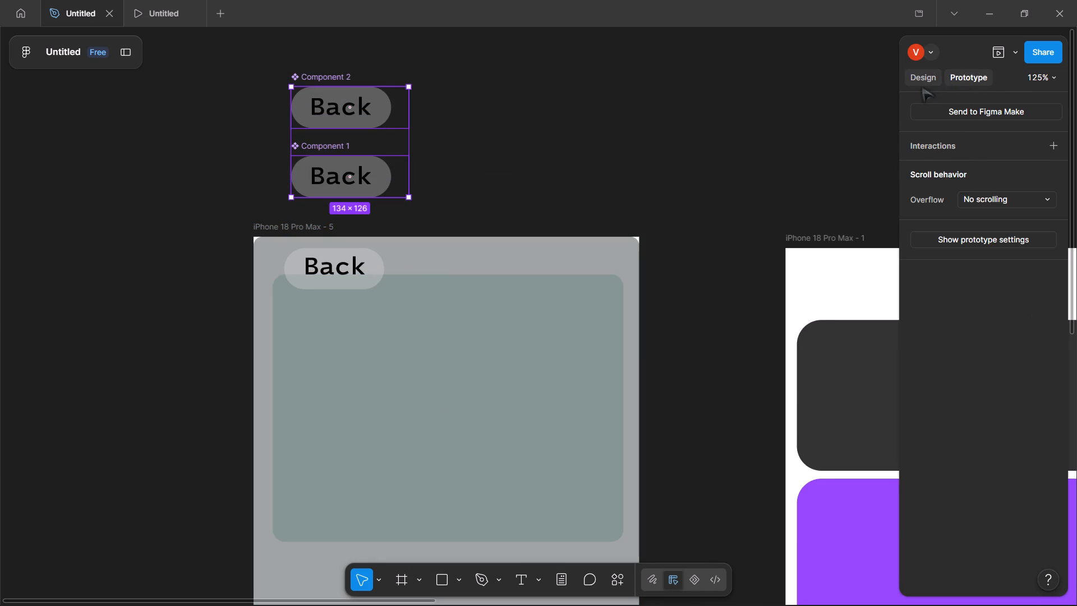
{"action": "left_click", "coordinate": [916, 82]}
{"action": "left_click", "coordinate": [982, 134]}
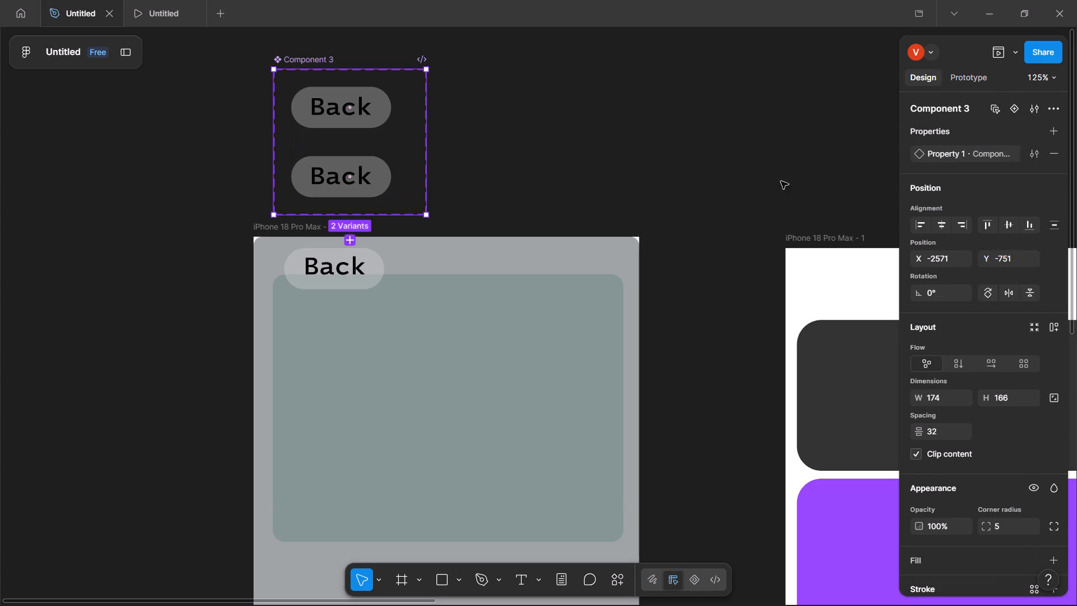
Move the Back component set to about X -2505, Y -760 and narrow it to about 163 wide.
{"action": "left_click_drag", "start_coordinate": [393, 132], "coordinate": [450, 125]}
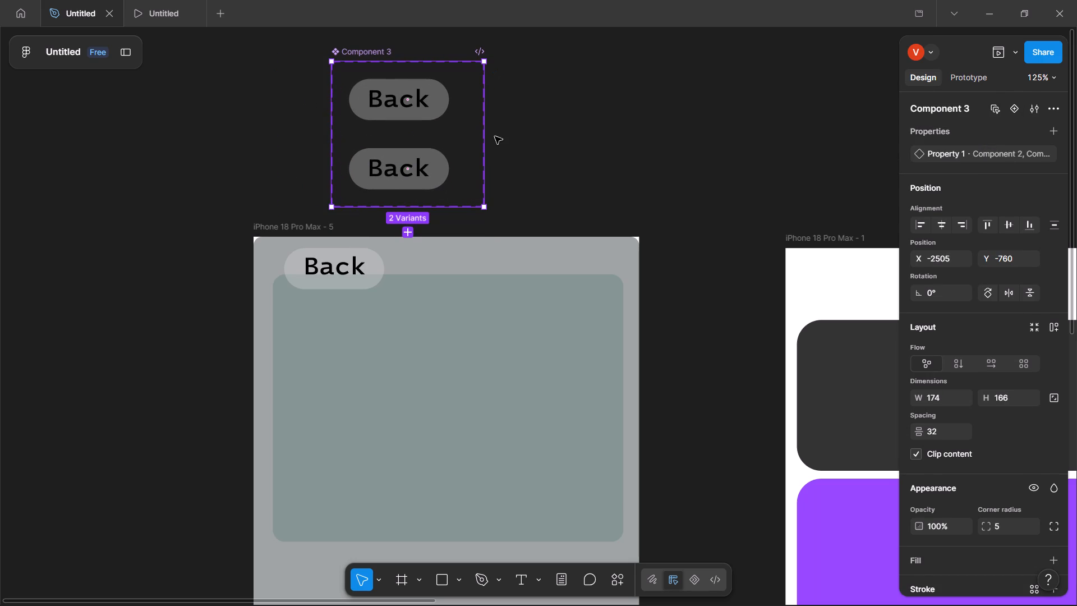
{"action": "left_click_drag", "start_coordinate": [487, 136], "coordinate": [468, 139]}
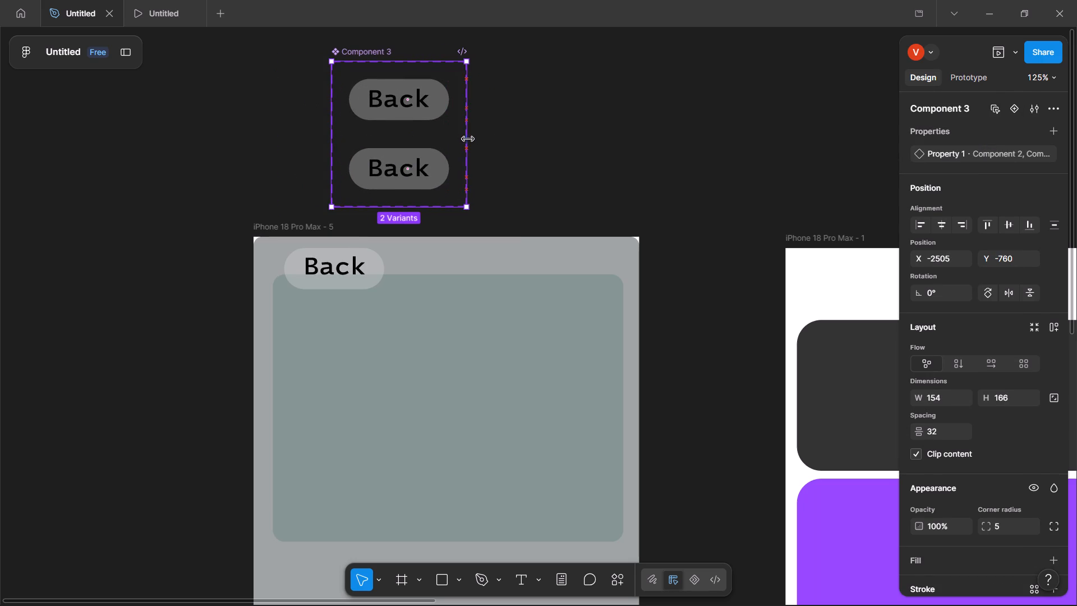
{"action": "left_click_drag", "start_coordinate": [468, 139], "coordinate": [475, 139]}
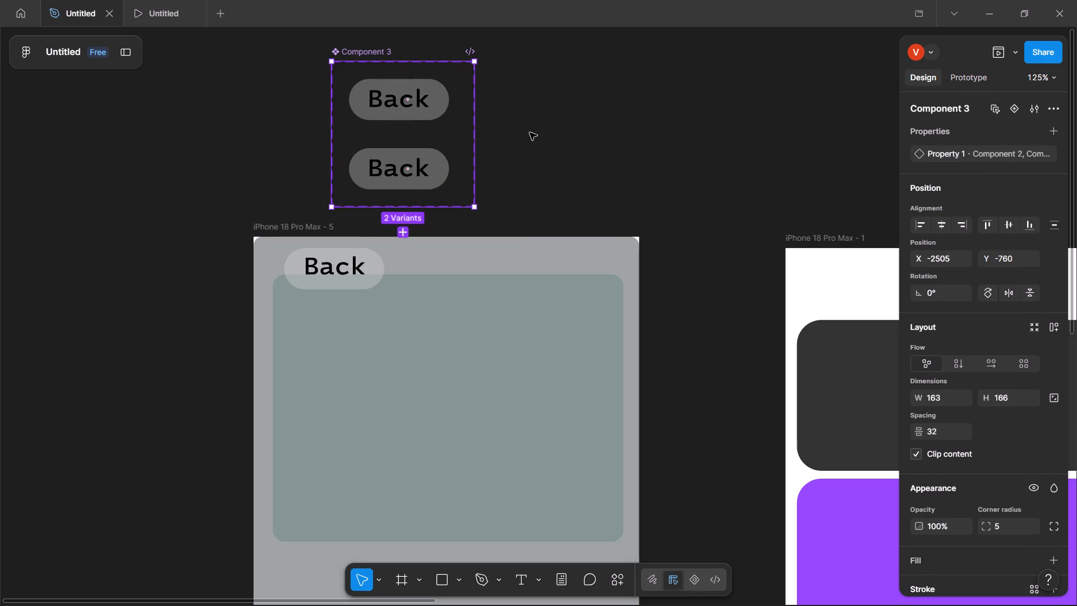
Fill the lower Back variant with the light pink colour DEB4B4.
{"action": "left_click", "coordinate": [363, 178]}
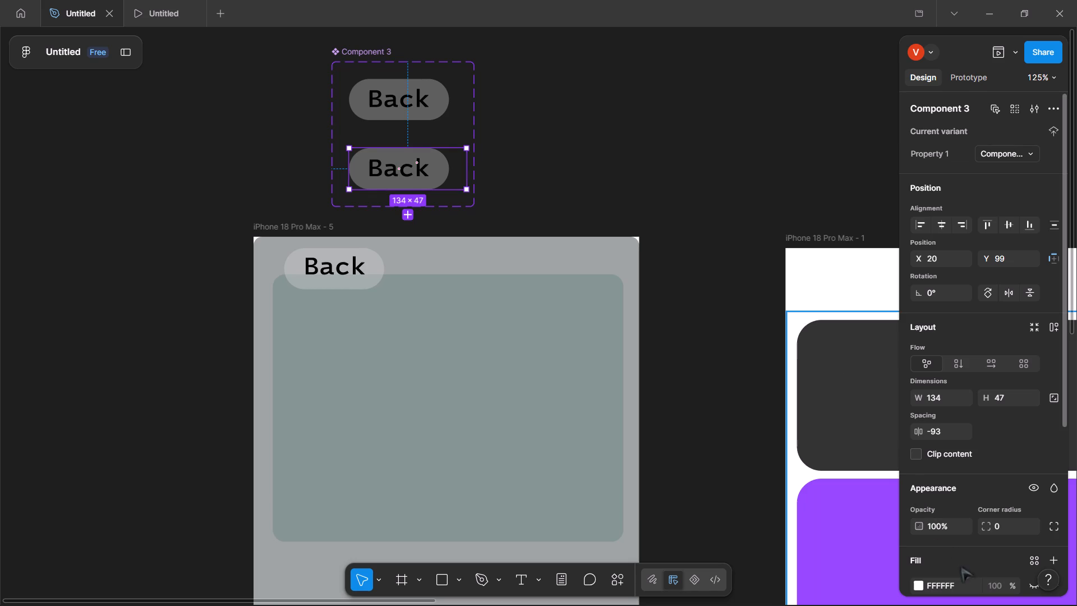
{"action": "left_click", "coordinate": [918, 585]}
{"action": "left_click_drag", "start_coordinate": [749, 319], "coordinate": [762, 318]}
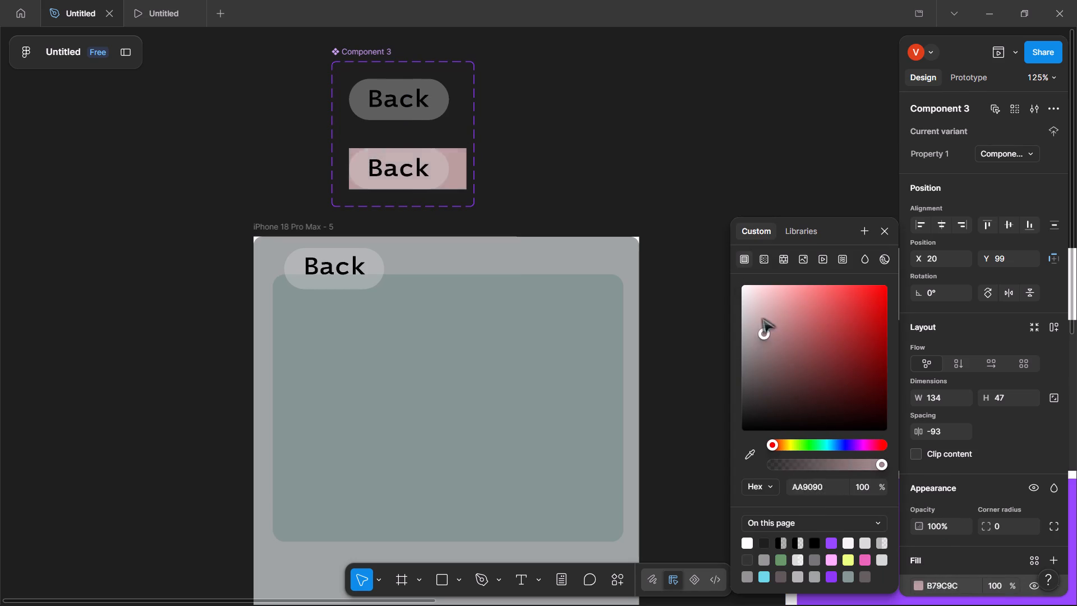
{"action": "left_click_drag", "start_coordinate": [762, 318], "coordinate": [770, 304]}
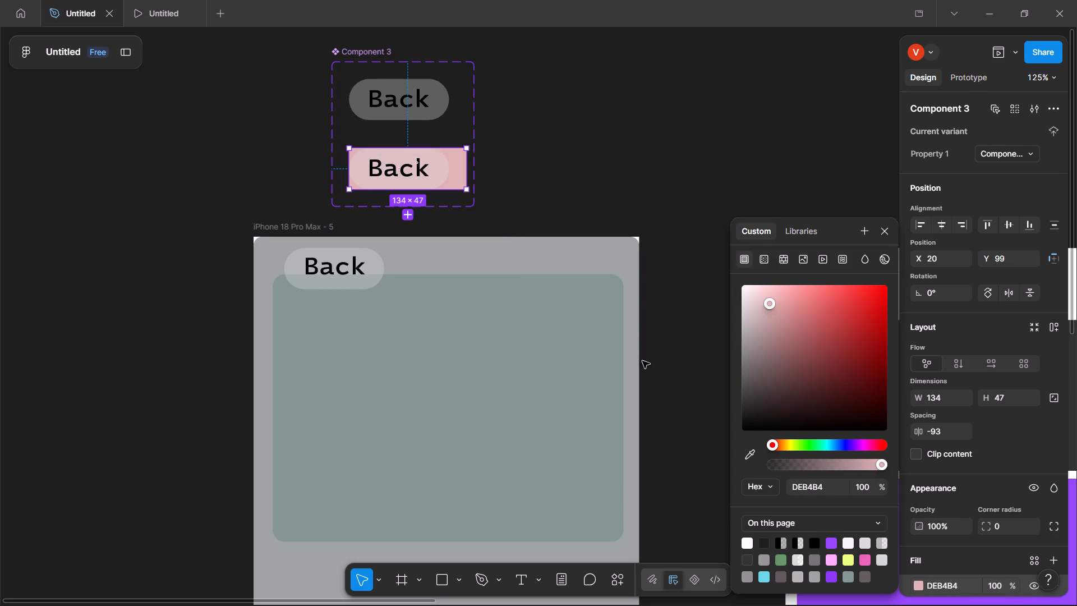
Set the lower Back variant's corner radius to 35.
{"action": "left_click", "coordinate": [1010, 529]}
{"action": "key", "text": "Up"}
{"action": "key", "text": "Up"}
{"action": "key", "text": "Up"}
{"action": "key", "text": "Up"}
{"action": "key", "text": "Up"}
{"action": "key", "text": "Up"}
{"action": "key", "text": "Up"}
{"action": "key", "text": "Up"}
{"action": "key", "text": "Up"}
{"action": "key", "text": "Up"}
{"action": "key", "text": "Up"}
{"action": "key", "text": "Up"}
{"action": "key", "text": "Up"}
{"action": "key", "text": "Up"}
{"action": "key", "text": "Up"}
{"action": "key", "text": "Up"}
{"action": "key", "text": "Up"}
{"action": "key", "text": "Up"}
{"action": "key", "text": "Up"}
{"action": "key", "text": "Up"}
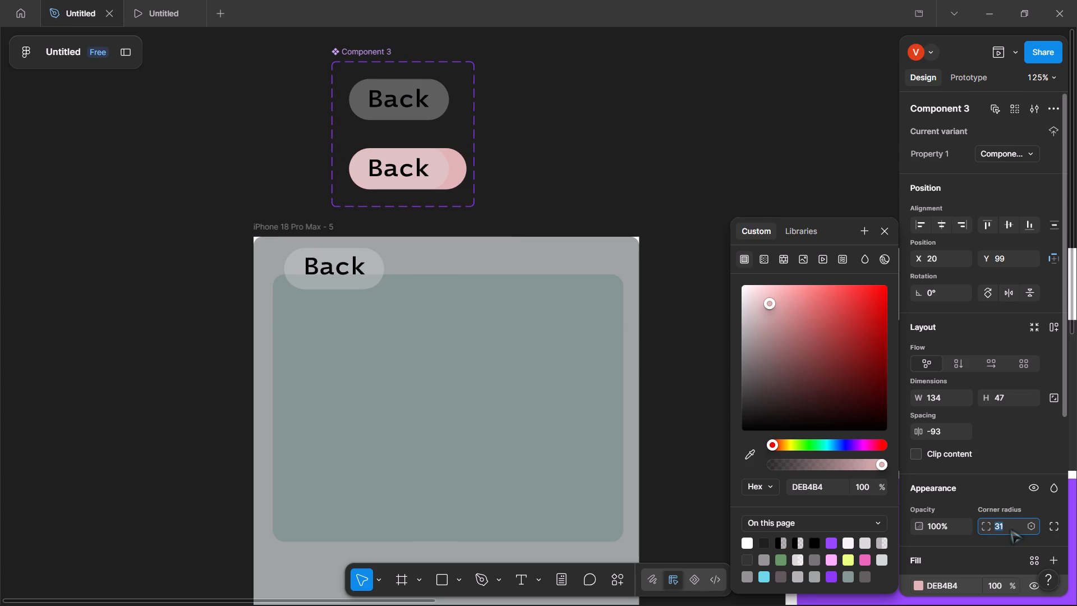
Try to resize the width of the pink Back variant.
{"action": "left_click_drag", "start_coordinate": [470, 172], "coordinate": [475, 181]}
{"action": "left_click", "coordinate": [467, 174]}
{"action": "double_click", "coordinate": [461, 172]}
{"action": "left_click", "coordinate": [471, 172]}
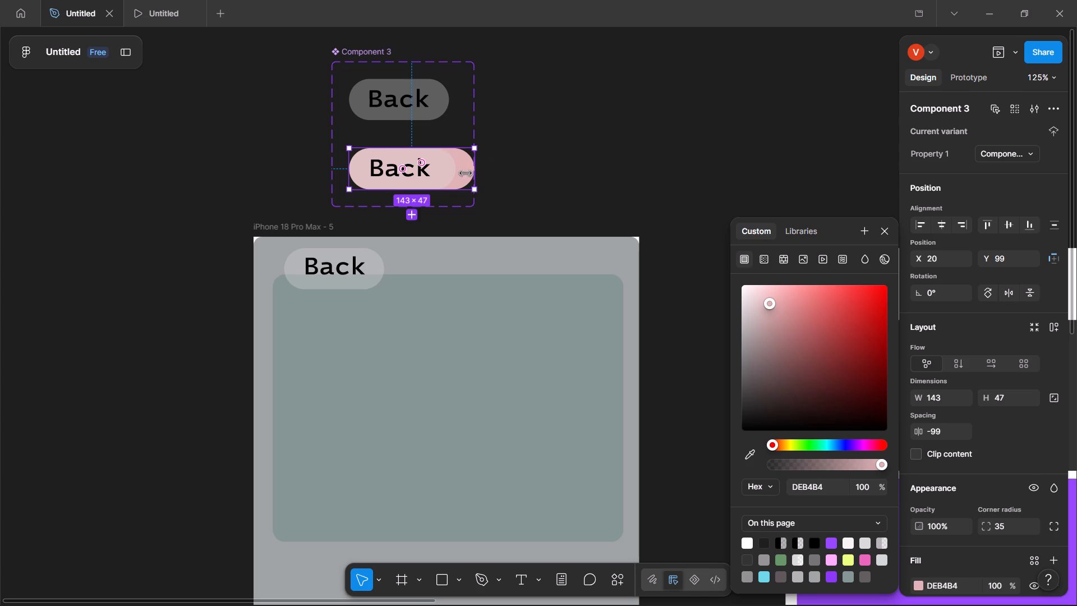
Move the pink Back variant to about X 10, Y 98 within the component set.
{"action": "left_click_drag", "start_coordinate": [435, 170], "coordinate": [422, 167]}
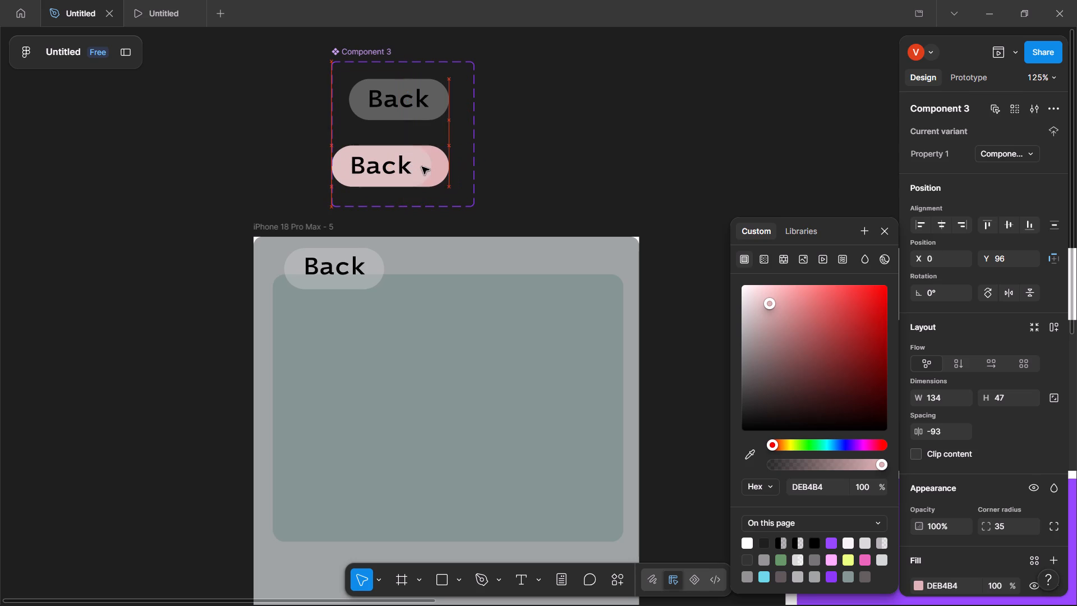
{"action": "left_click_drag", "start_coordinate": [422, 167], "coordinate": [427, 169]}
Examine the layout of the Back label and the inner rounded rectangle within the pink variant.
{"action": "triple_click", "coordinate": [356, 169]}
{"action": "left_click", "coordinate": [356, 169]}
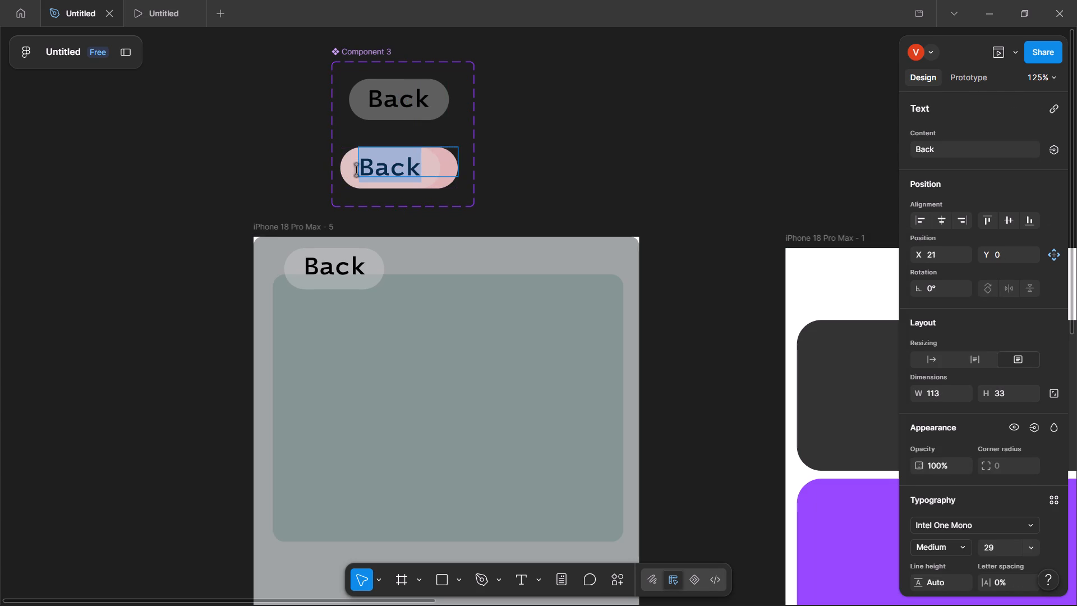
{"action": "left_click", "coordinate": [439, 169]}
{"action": "triple_click", "coordinate": [433, 170]}
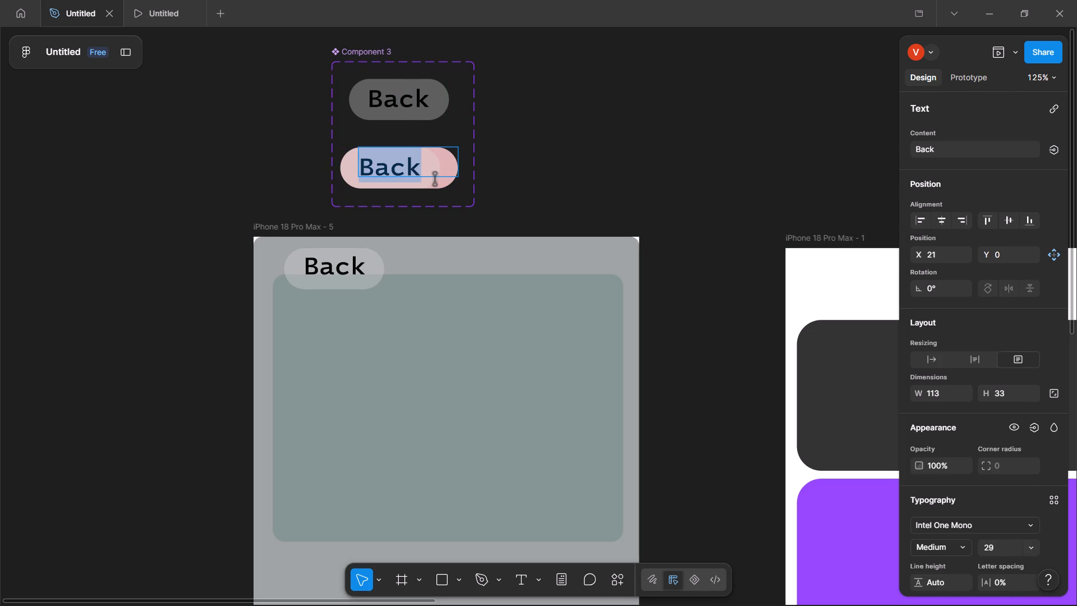
{"action": "double_click", "coordinate": [435, 178]}
{"action": "left_click", "coordinate": [431, 180]}
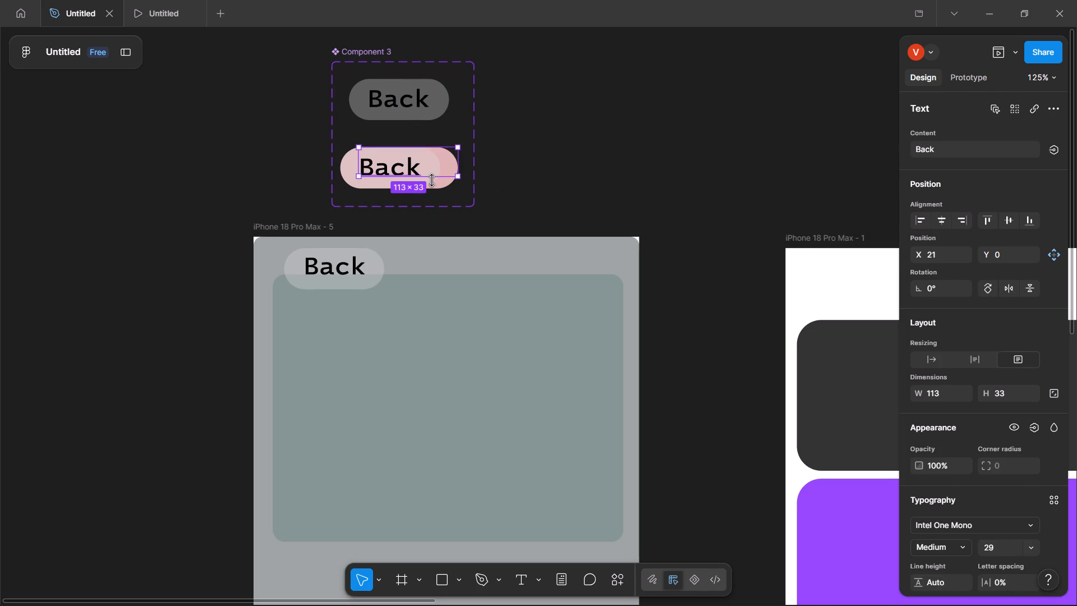
{"action": "left_click", "coordinate": [428, 183]}
{"action": "left_click", "coordinate": [428, 183]}
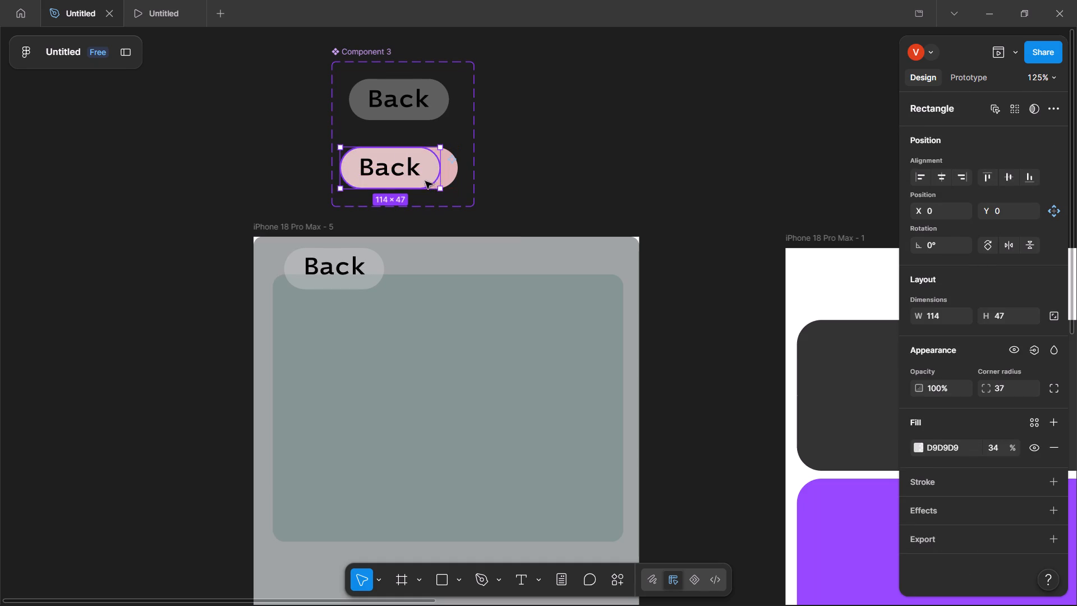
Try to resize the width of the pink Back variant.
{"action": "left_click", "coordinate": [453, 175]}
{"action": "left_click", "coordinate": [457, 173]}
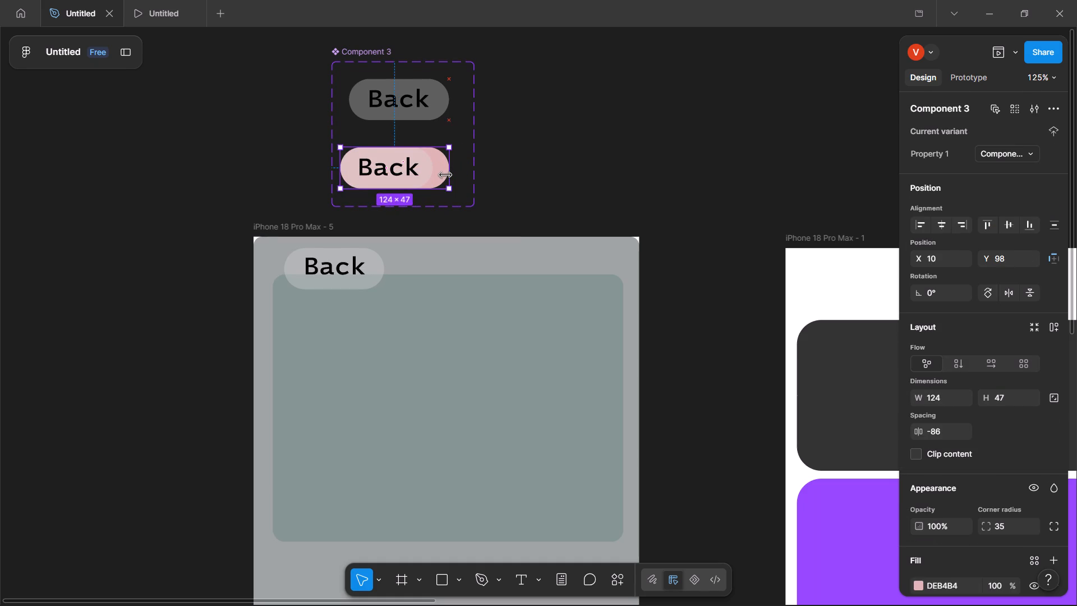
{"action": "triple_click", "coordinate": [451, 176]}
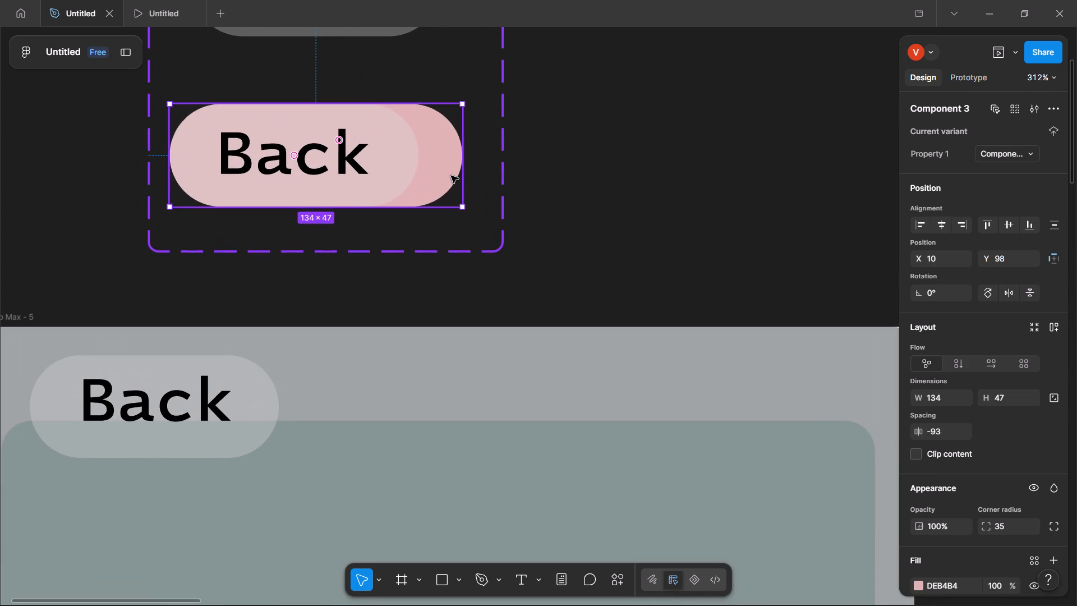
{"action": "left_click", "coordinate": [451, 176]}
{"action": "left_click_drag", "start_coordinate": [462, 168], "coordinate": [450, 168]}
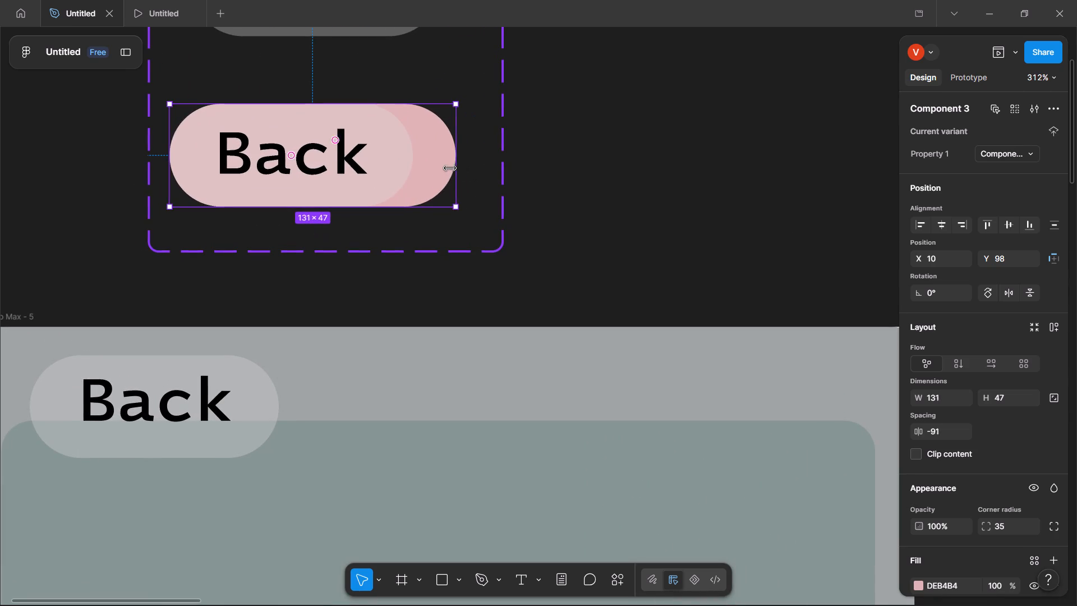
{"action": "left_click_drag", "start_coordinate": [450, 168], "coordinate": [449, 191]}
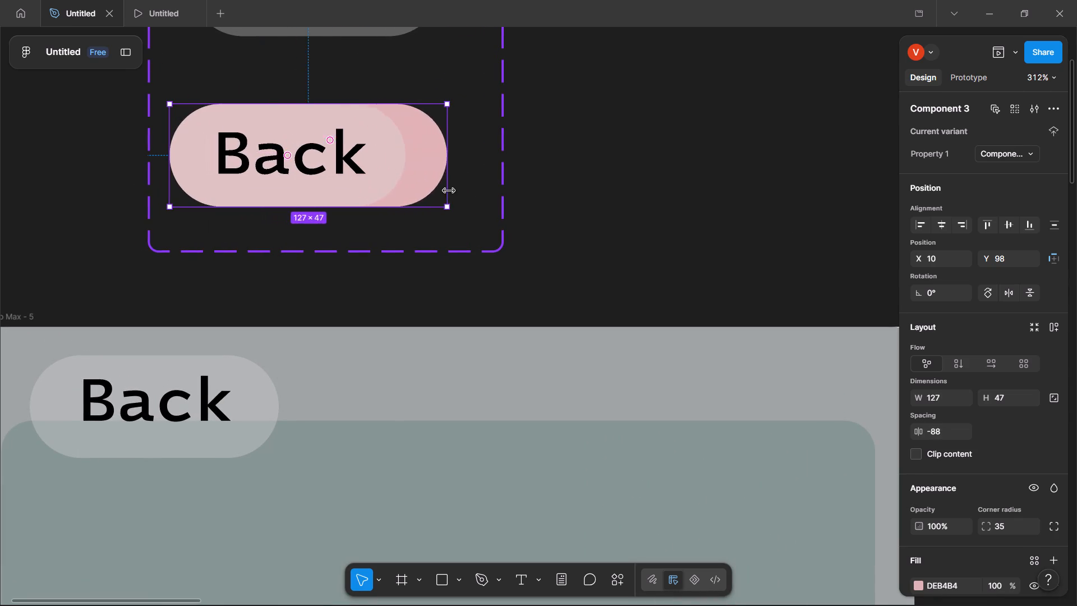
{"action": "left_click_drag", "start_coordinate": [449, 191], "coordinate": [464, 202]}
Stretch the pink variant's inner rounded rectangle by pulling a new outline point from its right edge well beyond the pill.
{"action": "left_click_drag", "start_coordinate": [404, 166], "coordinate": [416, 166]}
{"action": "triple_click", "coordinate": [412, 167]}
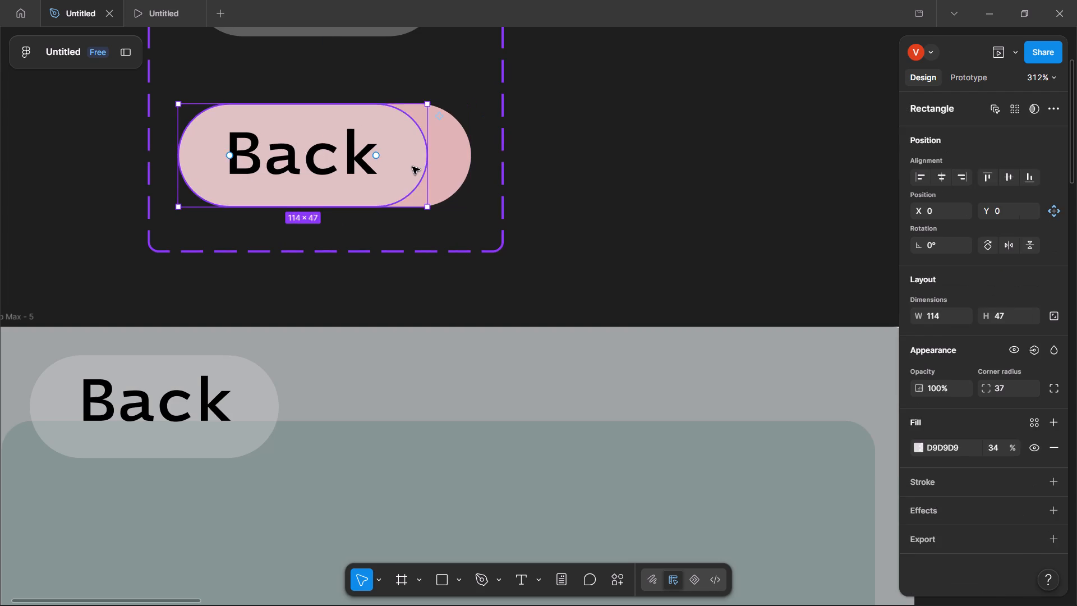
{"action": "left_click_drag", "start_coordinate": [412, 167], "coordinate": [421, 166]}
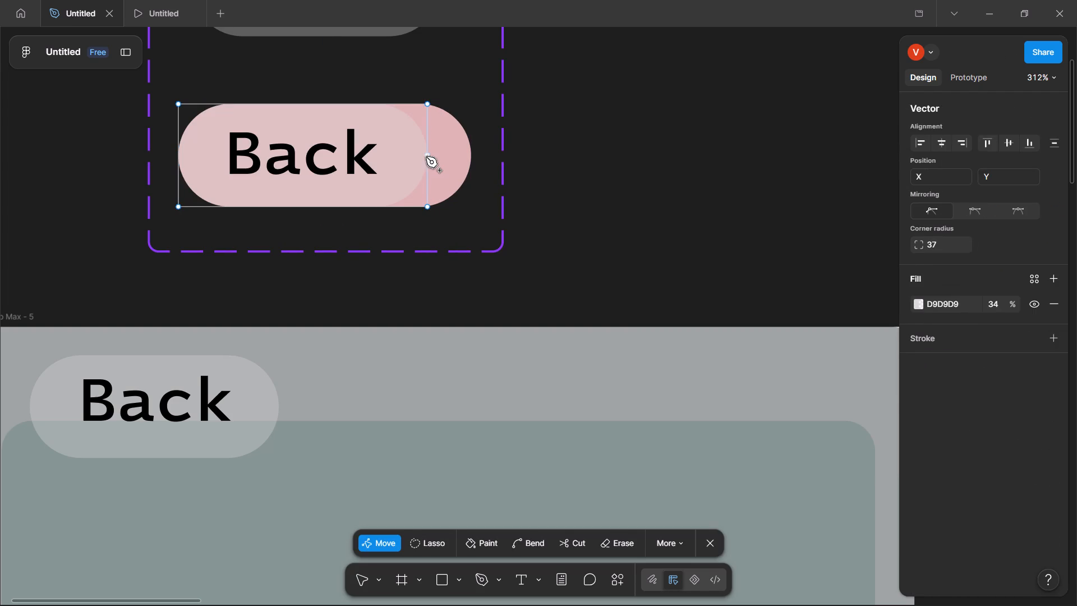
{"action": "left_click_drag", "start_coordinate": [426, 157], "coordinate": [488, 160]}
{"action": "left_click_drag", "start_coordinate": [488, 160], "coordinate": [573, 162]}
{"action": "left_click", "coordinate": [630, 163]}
Delete the inner rounded rectangle's outline segments and remaining points from the pink Back variant.
{"action": "left_click", "coordinate": [525, 189]}
{"action": "left_click", "coordinate": [525, 180]}
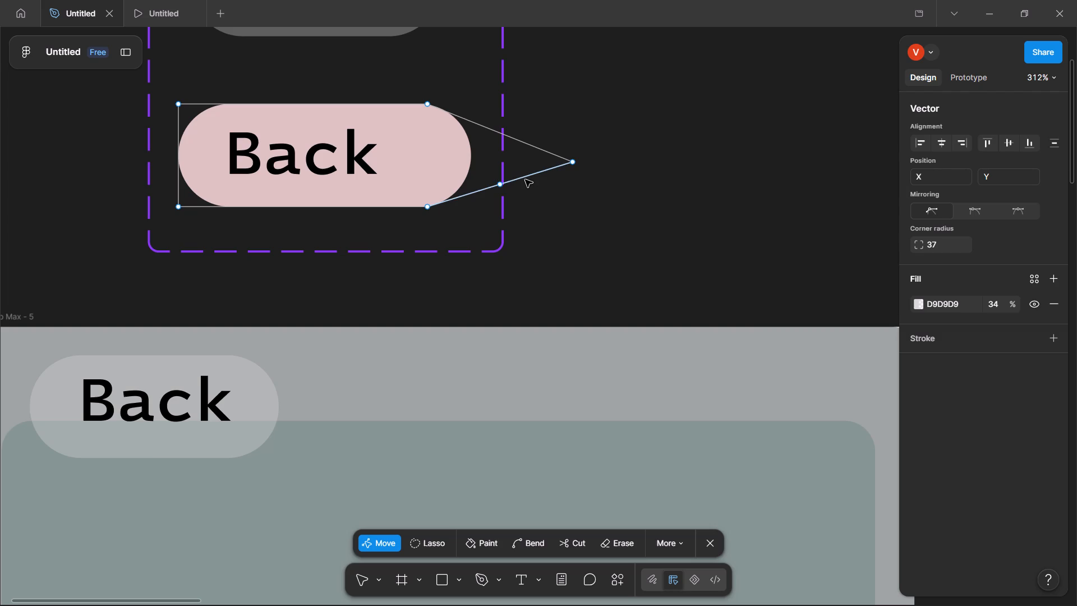
{"action": "key", "text": "BackSpace"}
{"action": "left_click", "coordinate": [487, 130]}
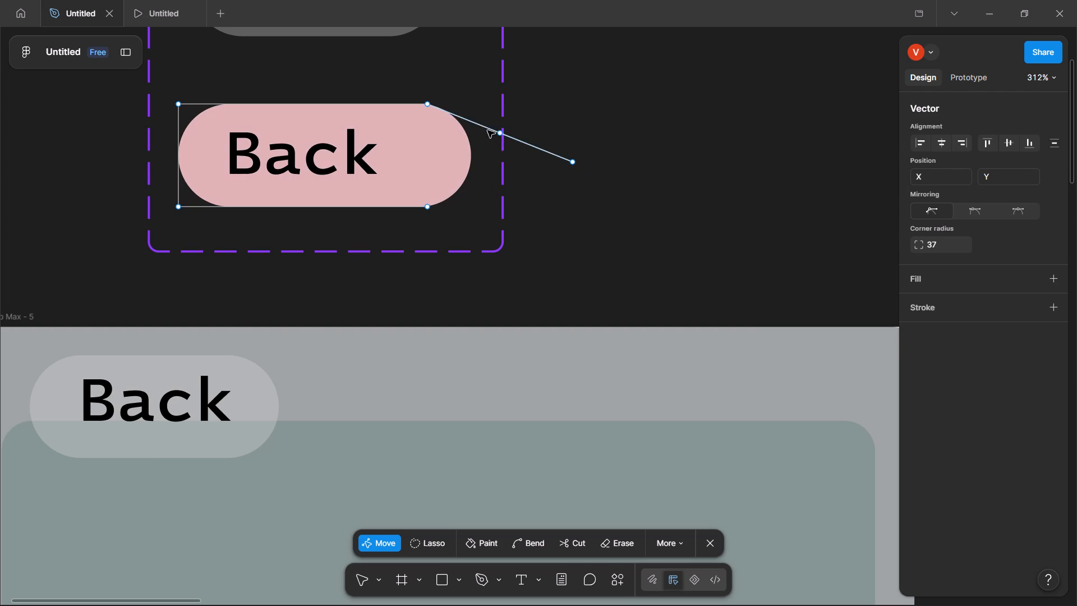
{"action": "key", "text": "BackSpace"}
{"action": "left_click", "coordinate": [431, 208]}
{"action": "key", "text": "BackSpace"}
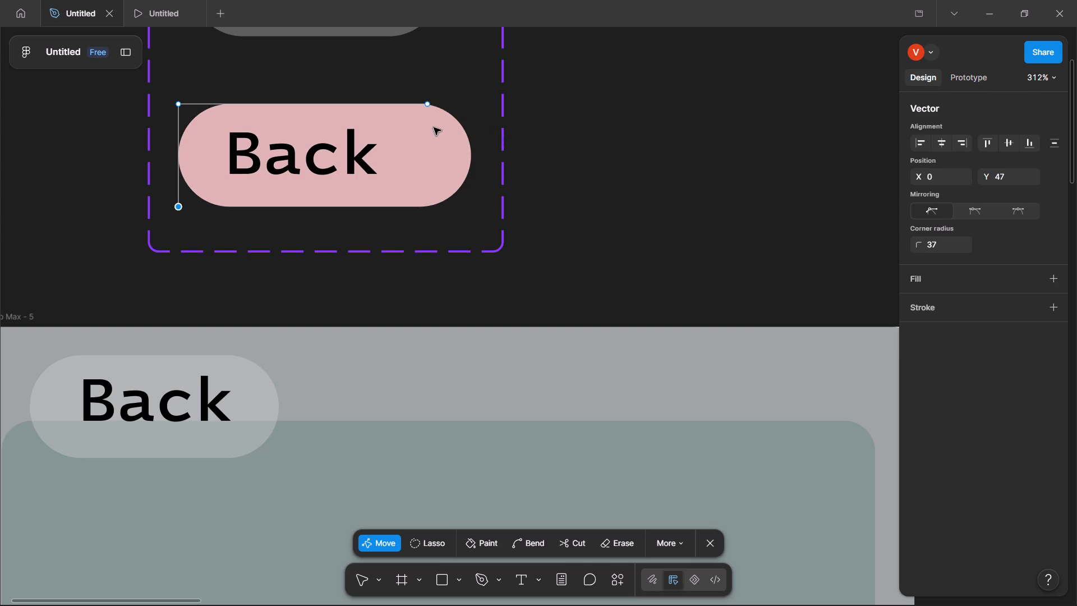
{"action": "left_click", "coordinate": [426, 104]}
{"action": "key", "text": "BackSpace"}
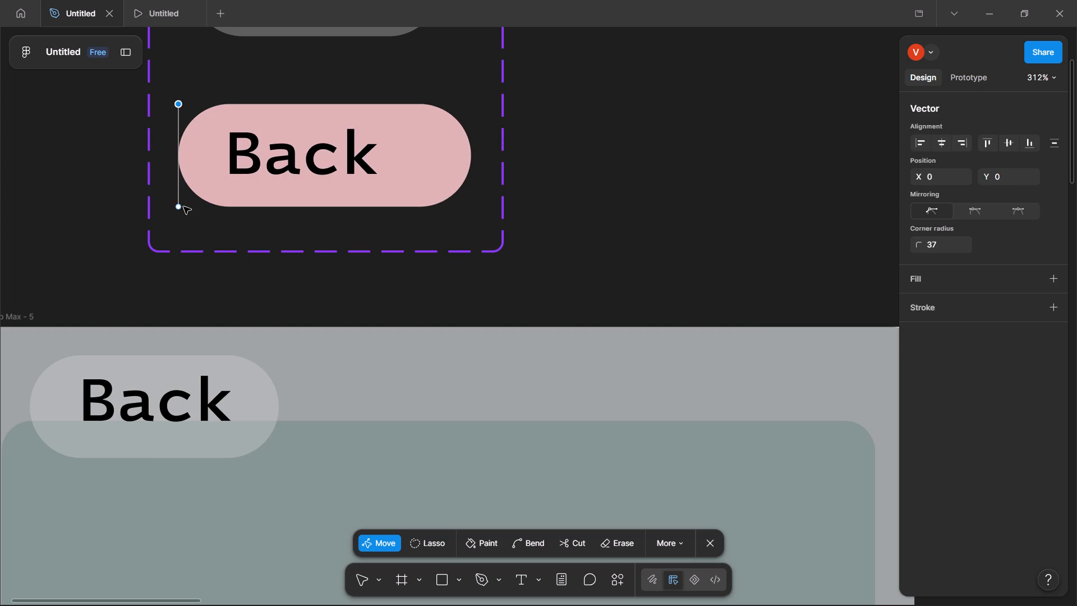
{"action": "left_click", "coordinate": [183, 206]}
{"action": "key", "text": "BackSpace"}
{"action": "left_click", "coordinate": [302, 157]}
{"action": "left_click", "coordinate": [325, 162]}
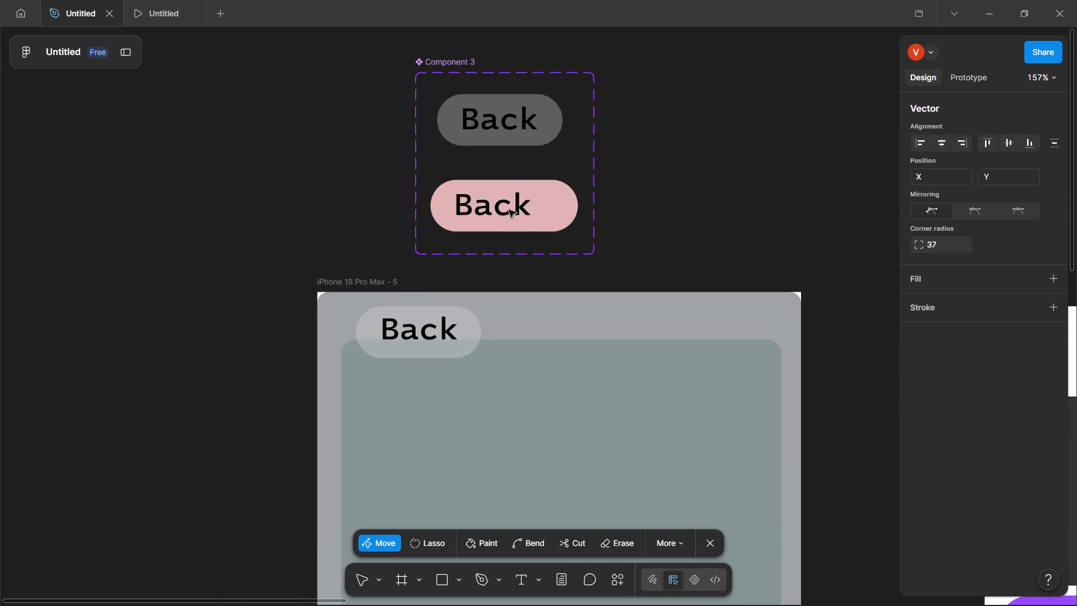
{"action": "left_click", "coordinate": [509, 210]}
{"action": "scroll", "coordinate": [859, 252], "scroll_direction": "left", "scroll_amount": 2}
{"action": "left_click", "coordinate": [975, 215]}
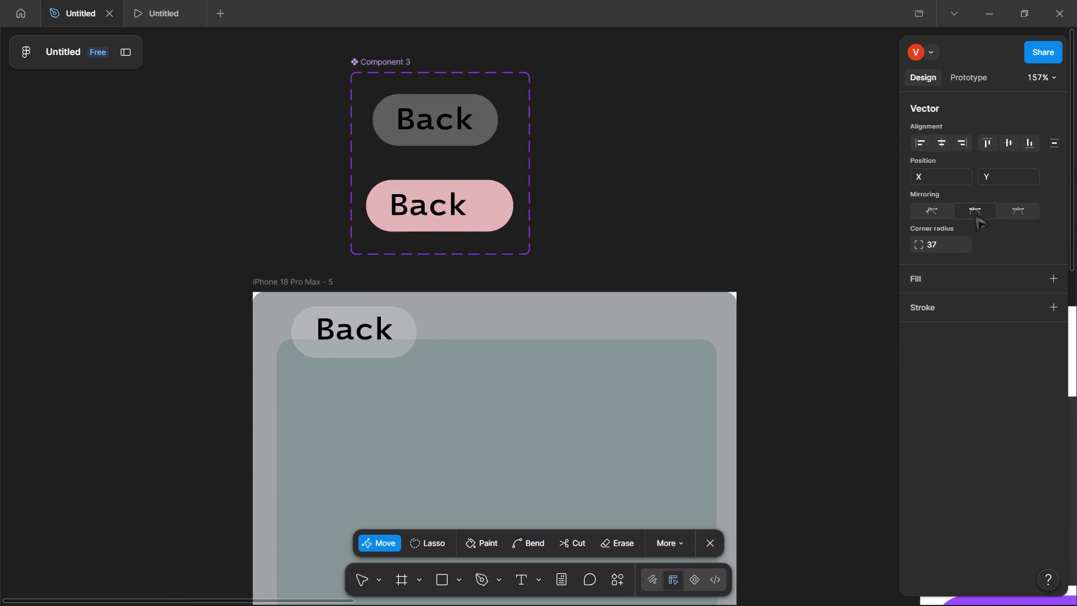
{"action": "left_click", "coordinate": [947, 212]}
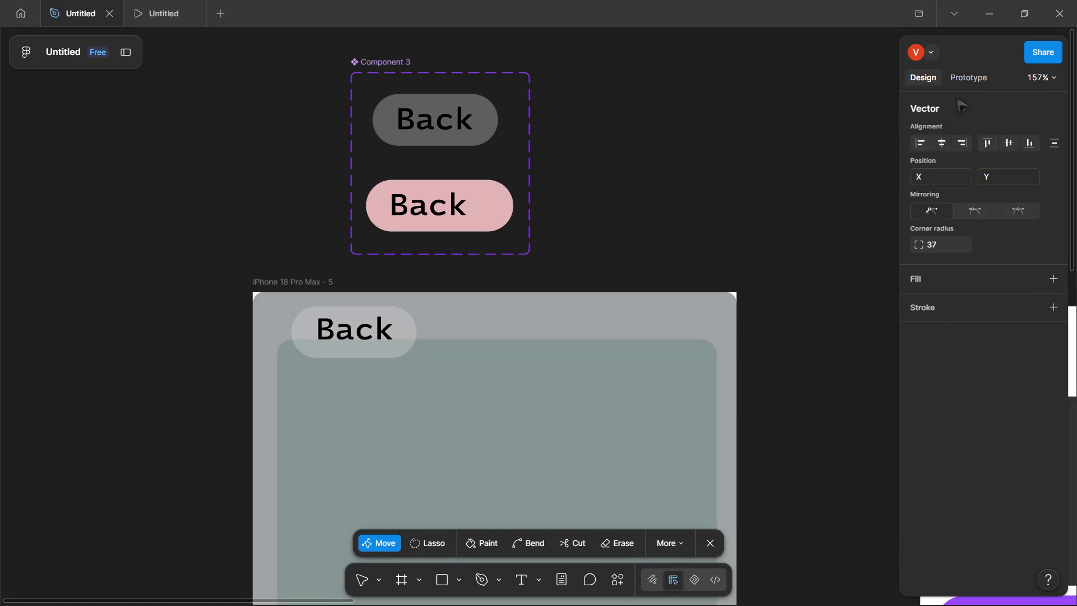
Connect the grey Back variant to the pink one with a While hovering interaction that changes to Component 1.
{"action": "left_click", "coordinate": [957, 84]}
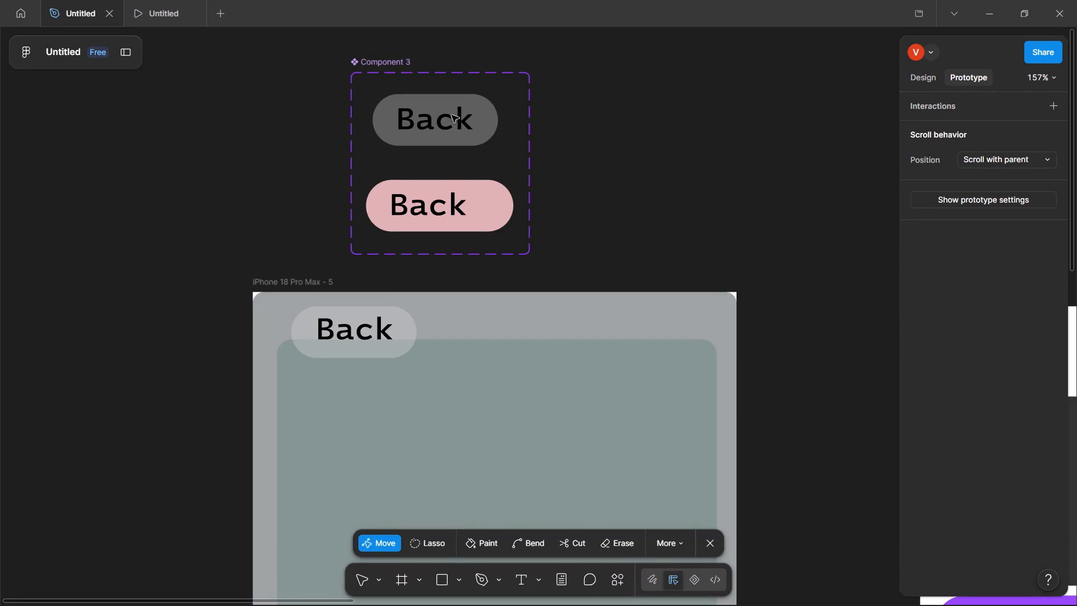
{"action": "left_click", "coordinate": [437, 115]}
{"action": "triple_click", "coordinate": [437, 117]}
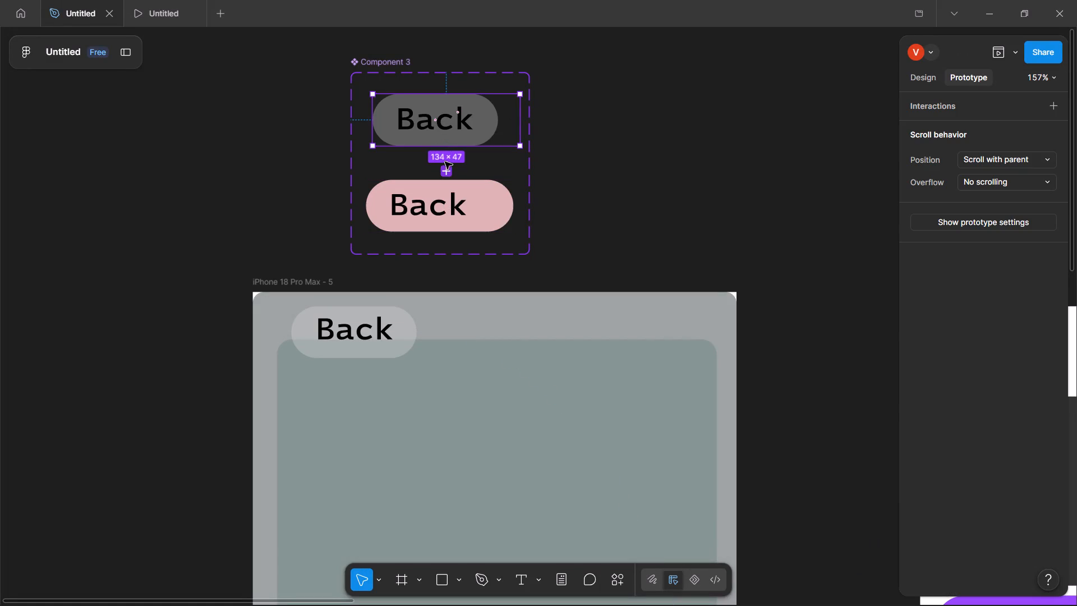
{"action": "left_click_drag", "start_coordinate": [444, 147], "coordinate": [461, 162]}
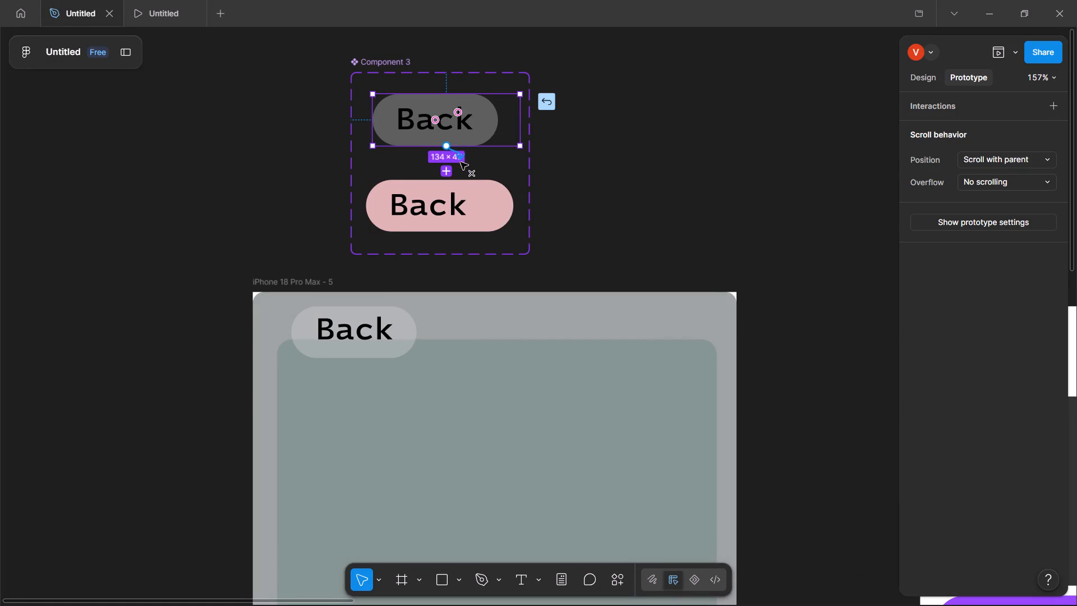
{"action": "left_click_drag", "start_coordinate": [461, 162], "coordinate": [464, 186]}
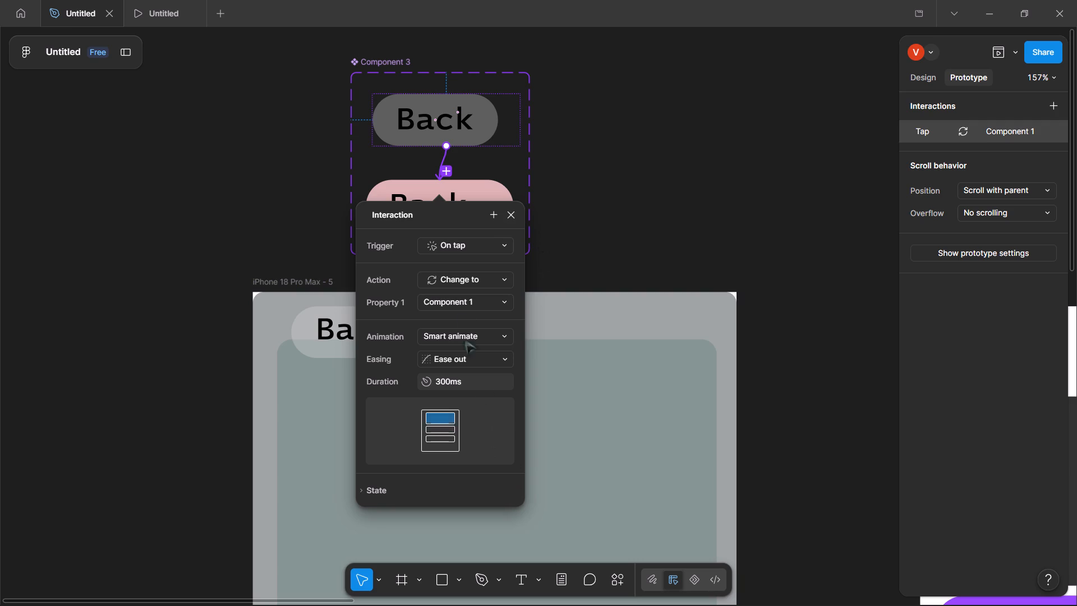
{"action": "left_click", "coordinate": [450, 237]}
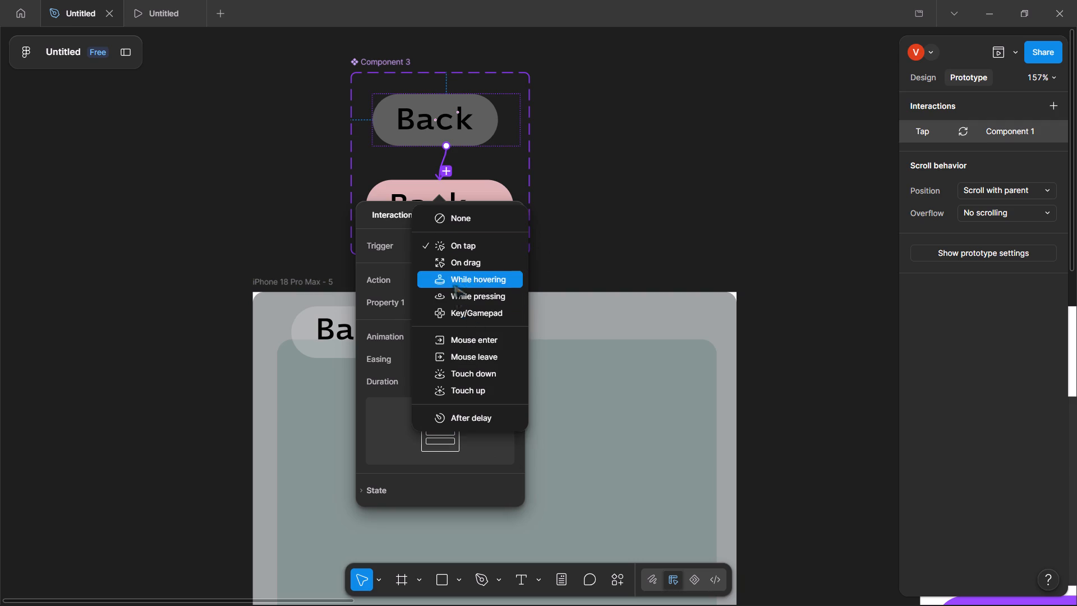
{"action": "left_click", "coordinate": [454, 284]}
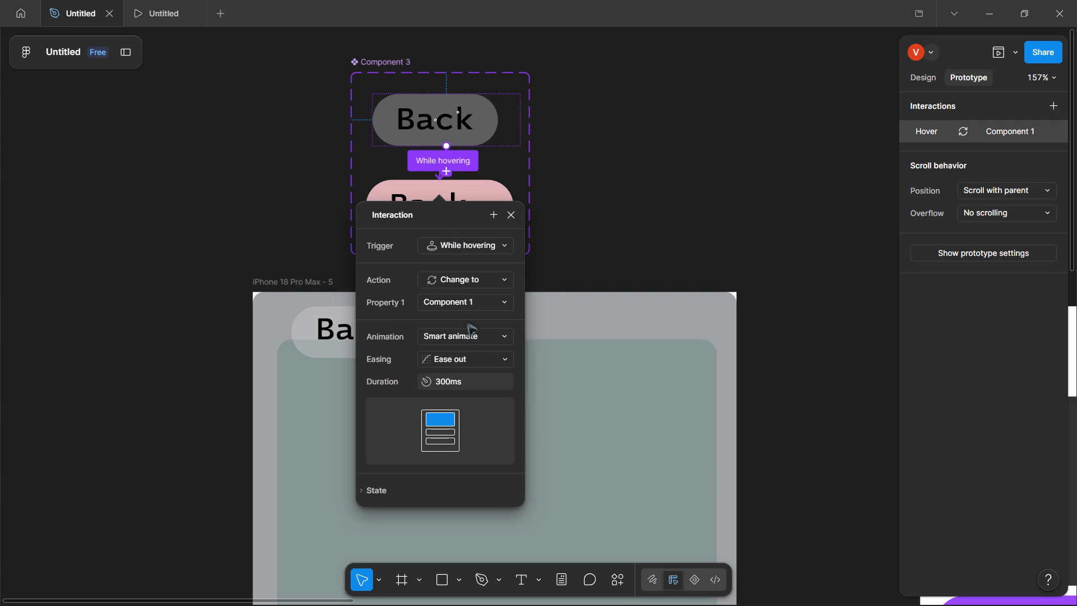
{"action": "left_click", "coordinate": [619, 268]}
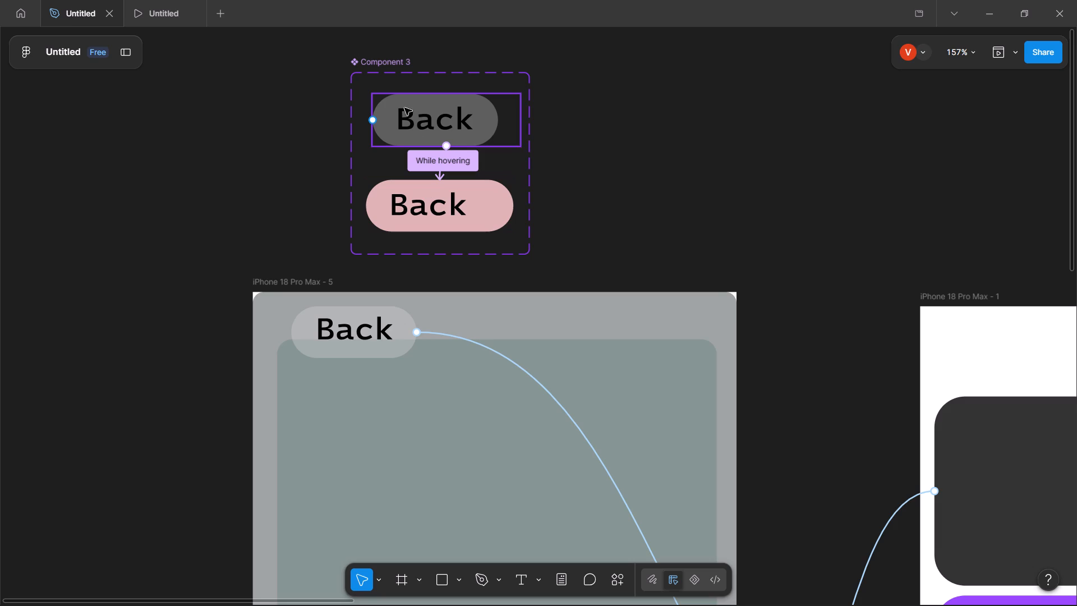
Inspect the component set and the Back label and pill on the iPhone 18 Pro Max - 5 frame.
{"action": "left_click", "coordinate": [359, 148]}
{"action": "left_click", "coordinate": [350, 144]}
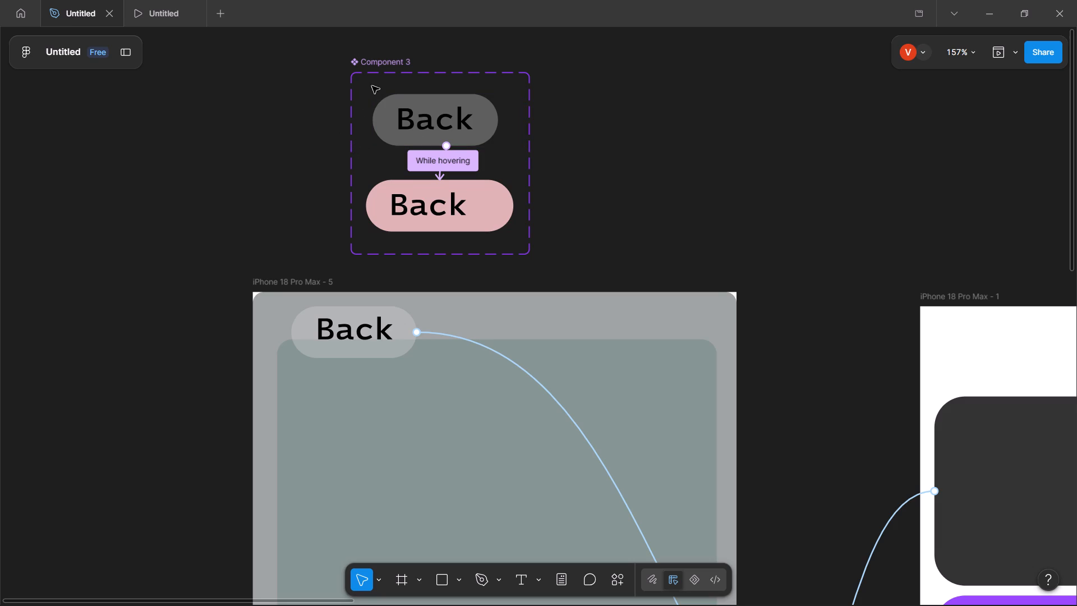
{"action": "left_click", "coordinate": [372, 73]}
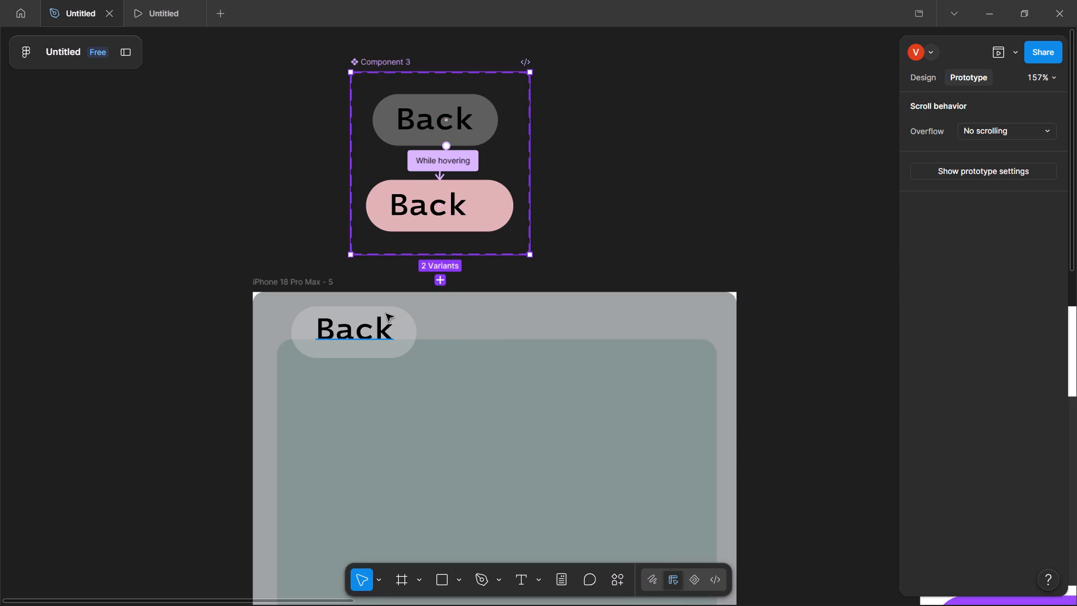
{"action": "left_click", "coordinate": [365, 318]}
{"action": "left_click", "coordinate": [956, 80]}
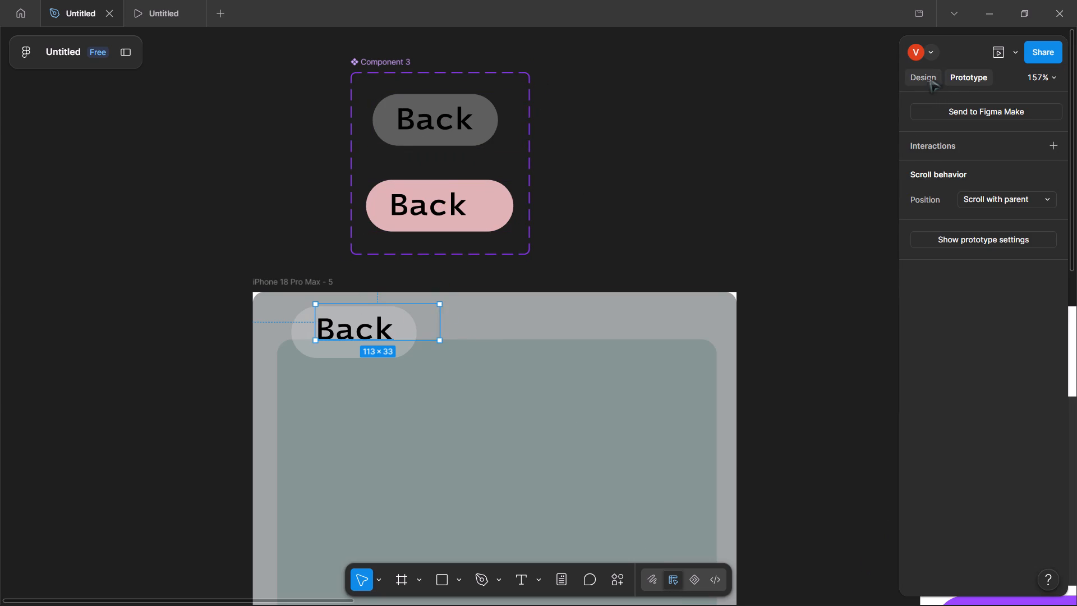
{"action": "left_click", "coordinate": [928, 78]}
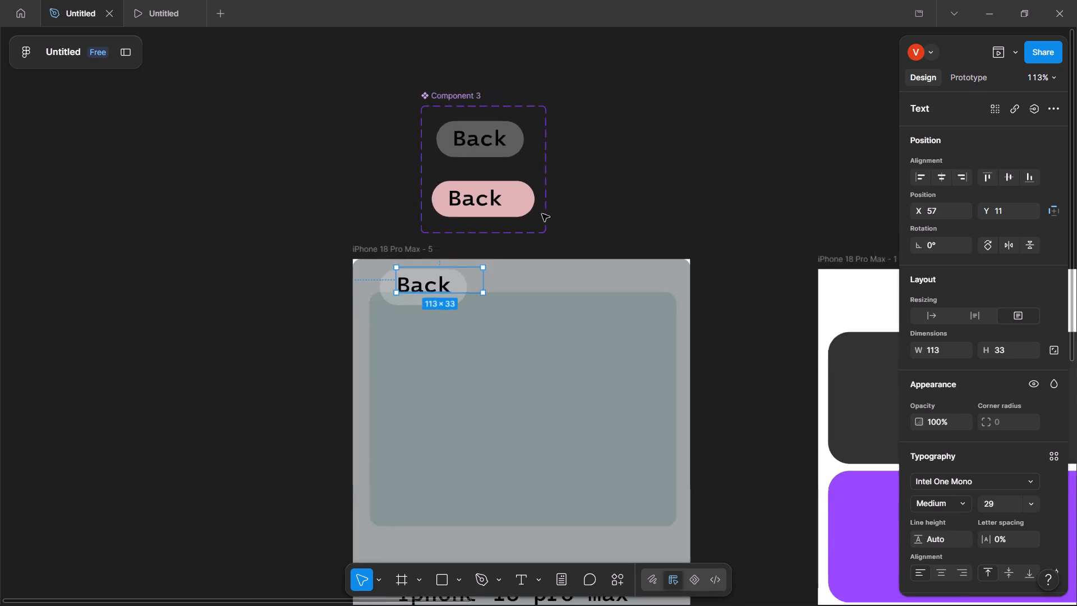
{"action": "left_click", "coordinate": [427, 291]}
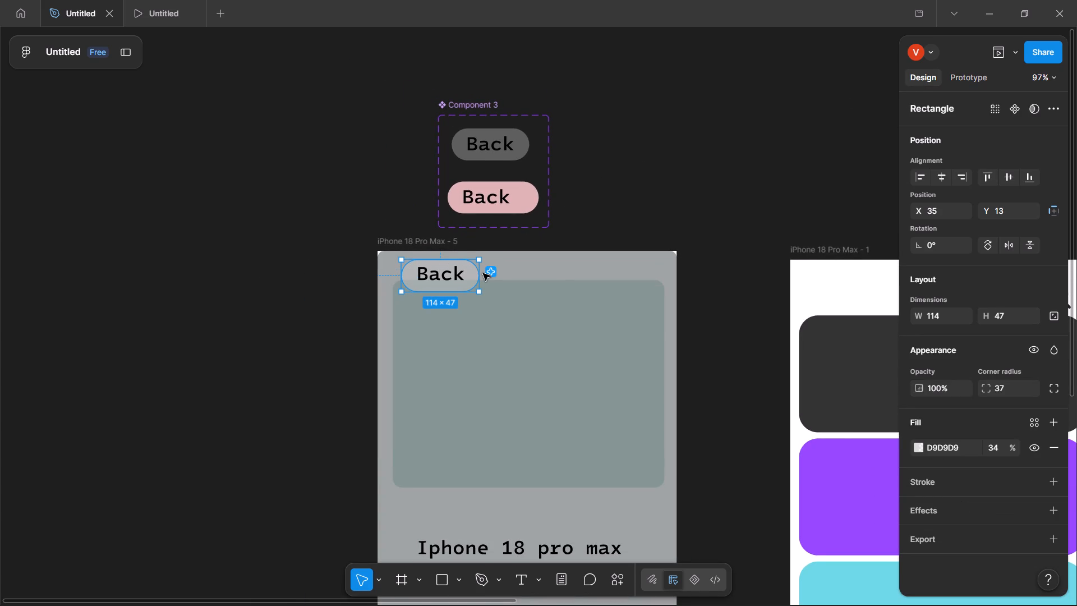
{"action": "left_click", "coordinate": [449, 229]}
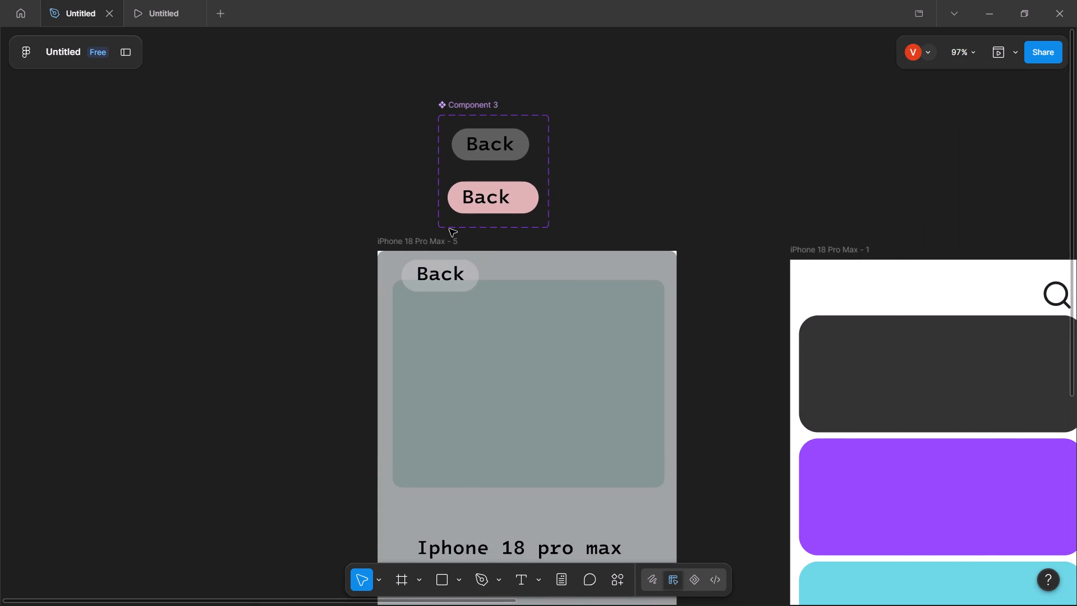
{"action": "left_click", "coordinate": [478, 223]}
Switch to the prototype preview and test the Back pill on the iPhone 18 pro max product screen.
{"action": "left_click", "coordinate": [89, 0]}
{"action": "left_click", "coordinate": [121, 3]}
{"action": "left_click", "coordinate": [151, 10]}
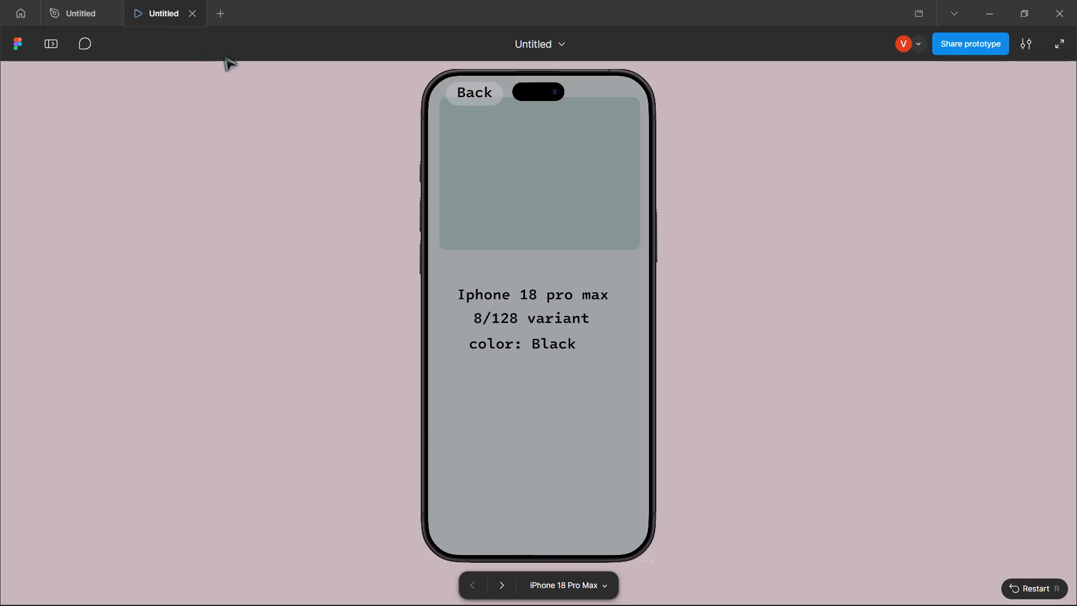
{"action": "left_click", "coordinate": [439, 80]}
{"action": "right_click", "coordinate": [459, 182]}
{"action": "right_click", "coordinate": [459, 182]}
{"action": "right_click", "coordinate": [459, 182]}
{"action": "double_click", "coordinate": [459, 182]}
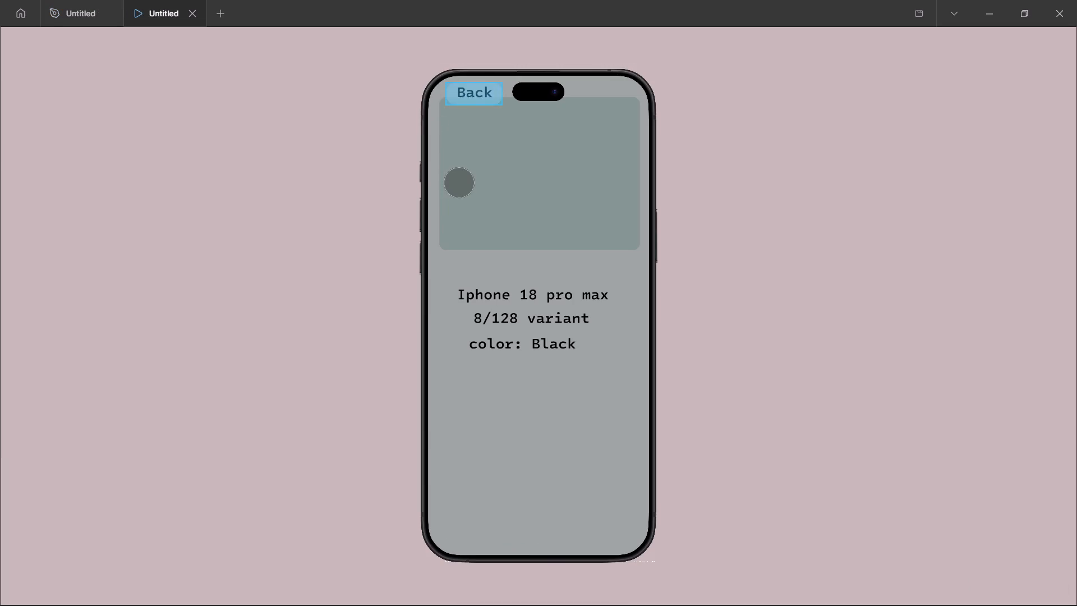
{"action": "triple_click", "coordinate": [271, 182]}
{"action": "scroll", "coordinate": [459, 246], "scroll_direction": "up", "scroll_amount": 20}
{"action": "scroll", "coordinate": [459, 246], "scroll_direction": "up", "scroll_amount": 20}
{"action": "scroll", "coordinate": [459, 246], "scroll_direction": "up", "scroll_amount": 20}
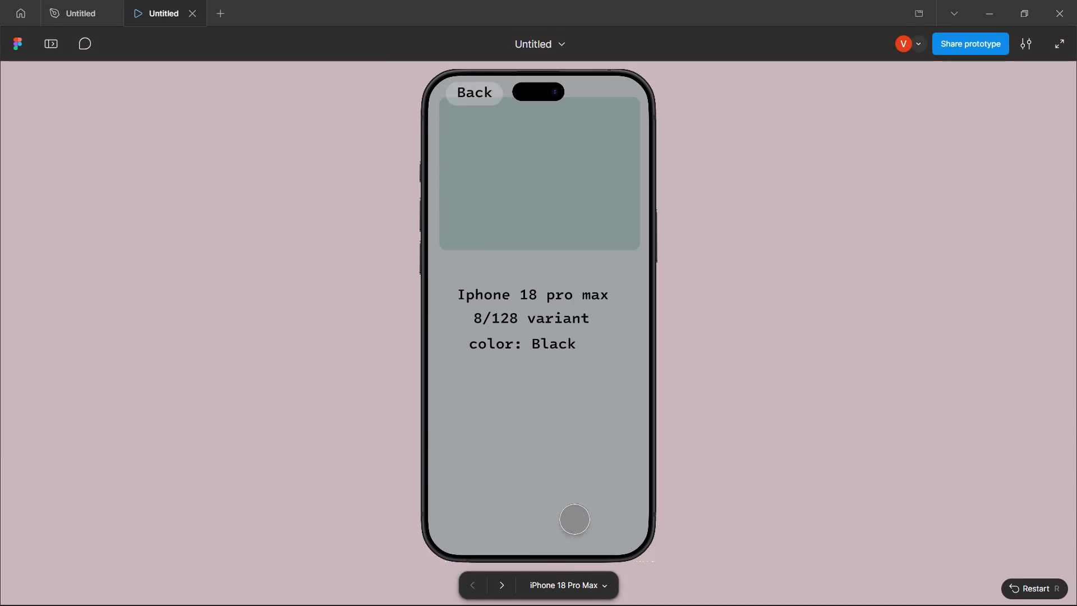
{"action": "left_click", "coordinate": [471, 90]}
{"action": "left_click", "coordinate": [524, 437]}
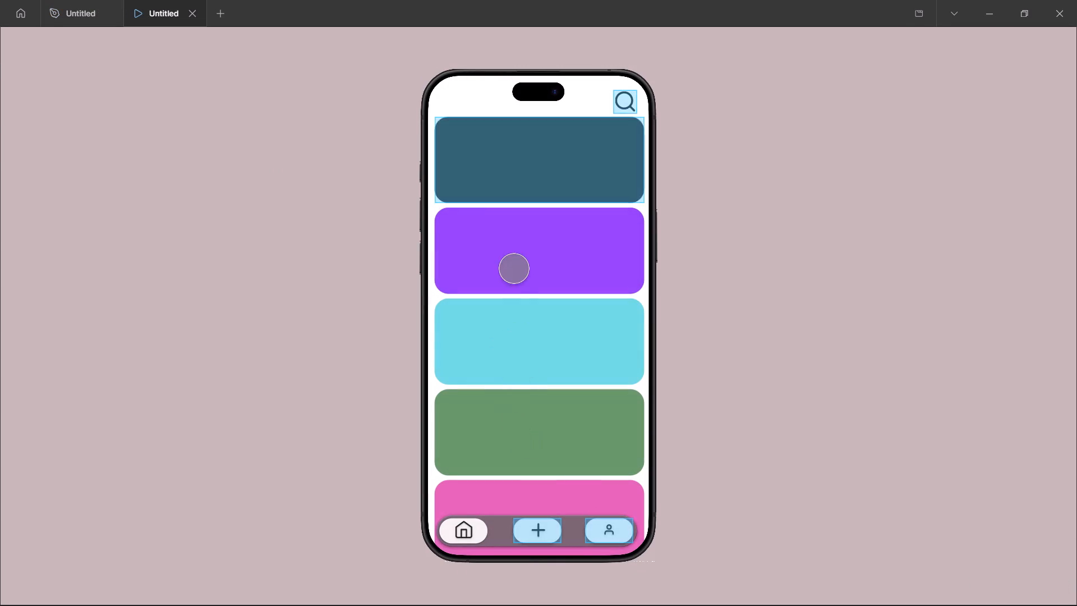
{"action": "scroll", "coordinate": [514, 268], "scroll_direction": "down", "scroll_amount": 20}
{"action": "scroll", "coordinate": [514, 268], "scroll_direction": "down", "scroll_amount": 20}
{"action": "scroll", "coordinate": [514, 268], "scroll_direction": "down", "scroll_amount": 20}
{"action": "scroll", "coordinate": [539, 347], "scroll_direction": "up", "scroll_amount": 20}
{"action": "scroll", "coordinate": [539, 347], "scroll_direction": "up", "scroll_amount": 20}
{"action": "scroll", "coordinate": [539, 347], "scroll_direction": "up", "scroll_amount": 20}
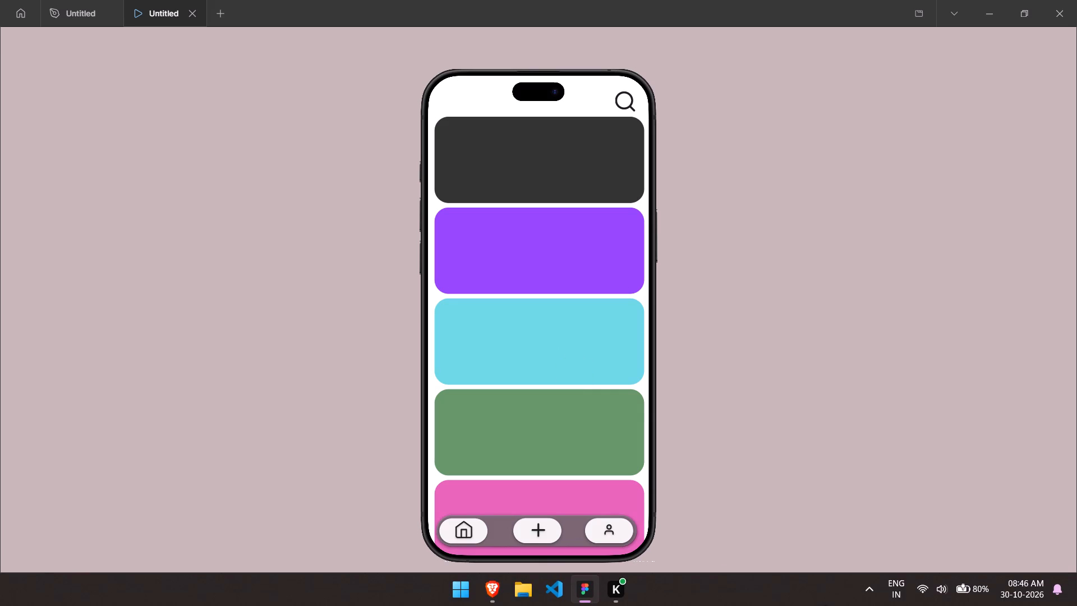
Restart the prototype preview.
{"action": "left_click", "coordinate": [814, 422]}
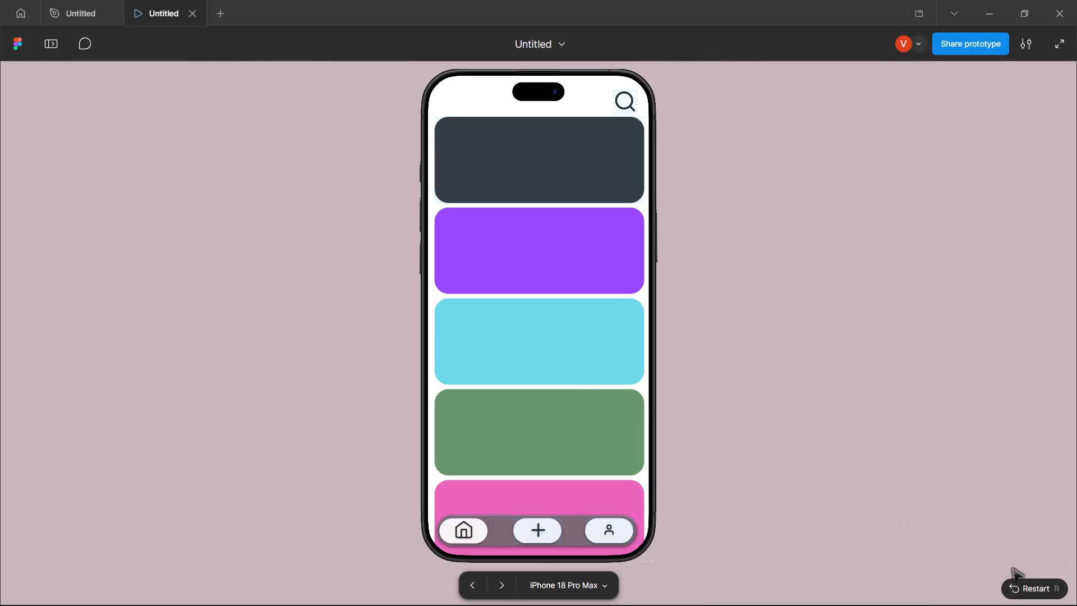
{"action": "left_click", "coordinate": [1007, 582]}
{"action": "triple_click", "coordinate": [1010, 587]}
{"action": "left_click", "coordinate": [1010, 587]}
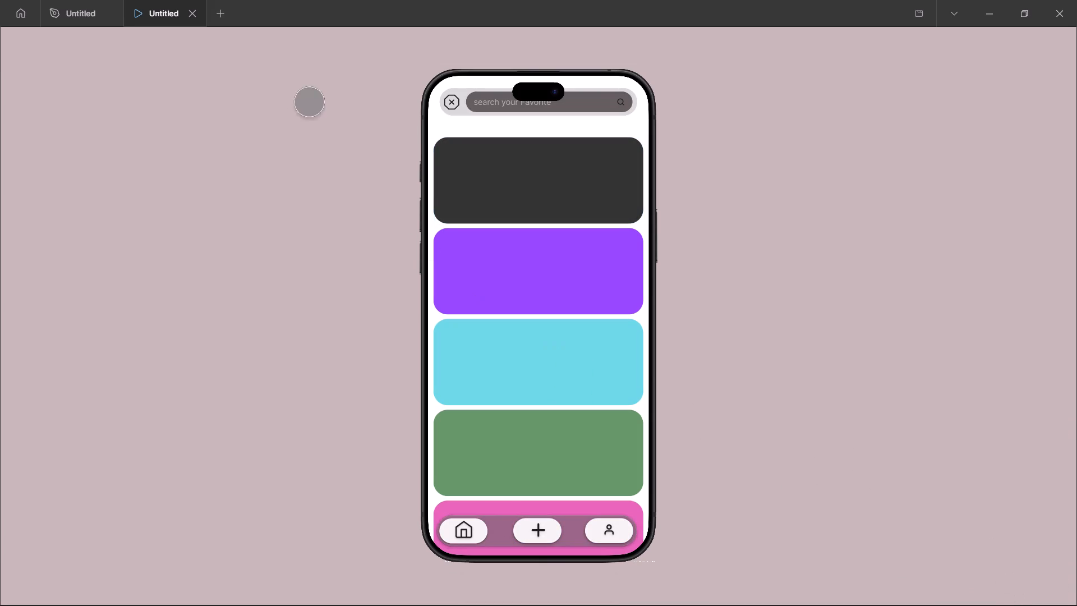
Close the search bar in the preview, open the dark product card, and test its Back pill.
{"action": "left_click", "coordinate": [457, 99]}
{"action": "left_click", "coordinate": [525, 148]}
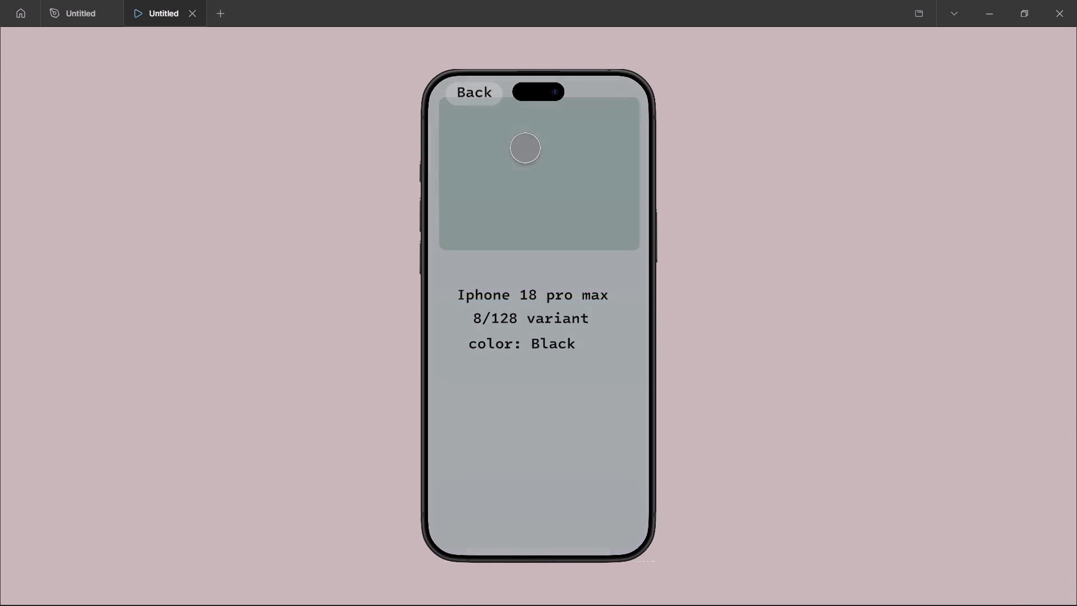
{"action": "left_click_drag", "start_coordinate": [485, 97], "coordinate": [517, 161]}
{"action": "left_click", "coordinate": [487, 90]}
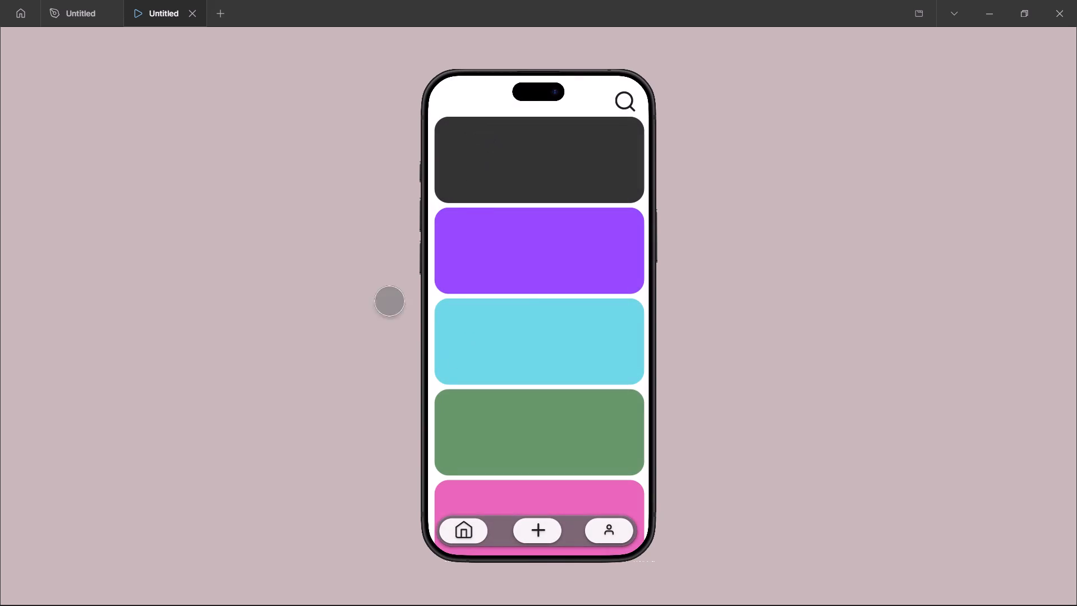
Return to the design file and set the grey Back variant's Property 1 to Component 1.
{"action": "left_click", "coordinate": [44, 0]}
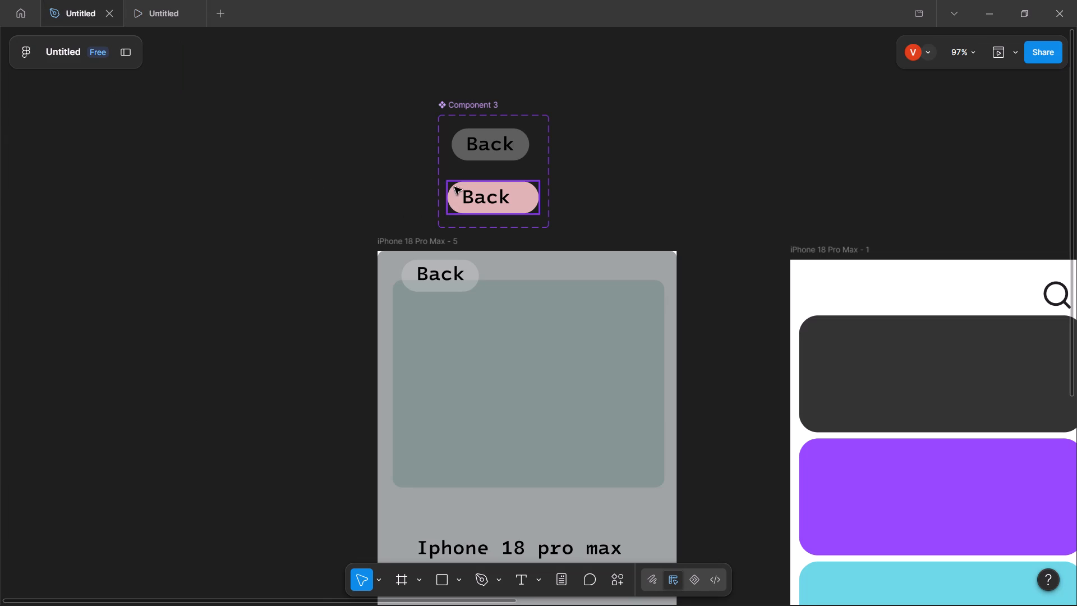
{"action": "scroll", "coordinate": [454, 187], "scroll_direction": "left", "scroll_amount": 1}
{"action": "left_click", "coordinate": [443, 165]}
{"action": "left_click", "coordinate": [409, 115]}
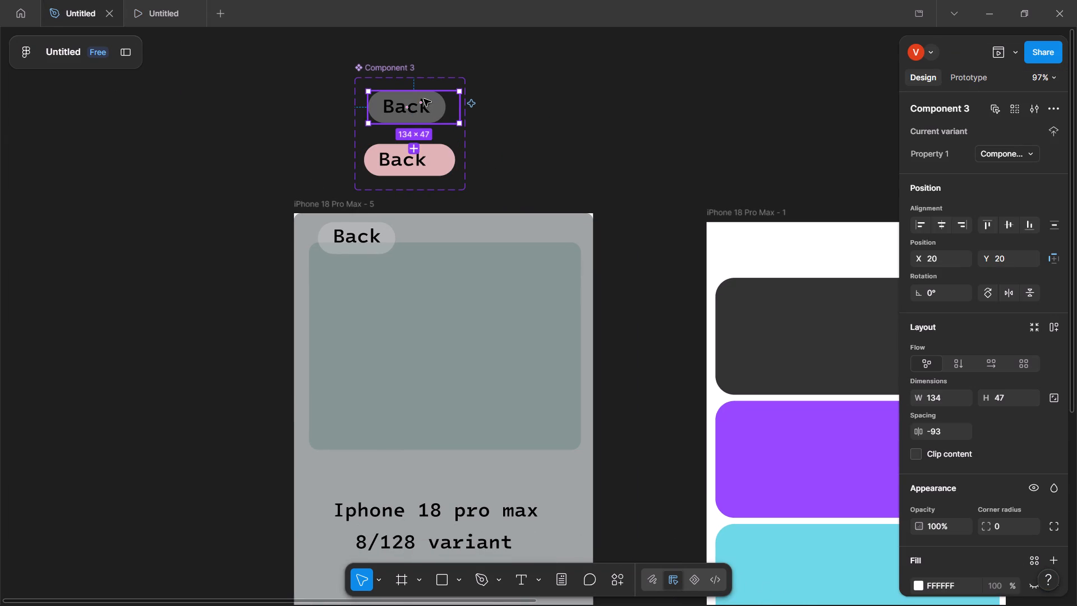
{"action": "left_click", "coordinate": [1006, 160]}
{"action": "left_click", "coordinate": [1020, 153]}
{"action": "left_click", "coordinate": [1024, 152]}
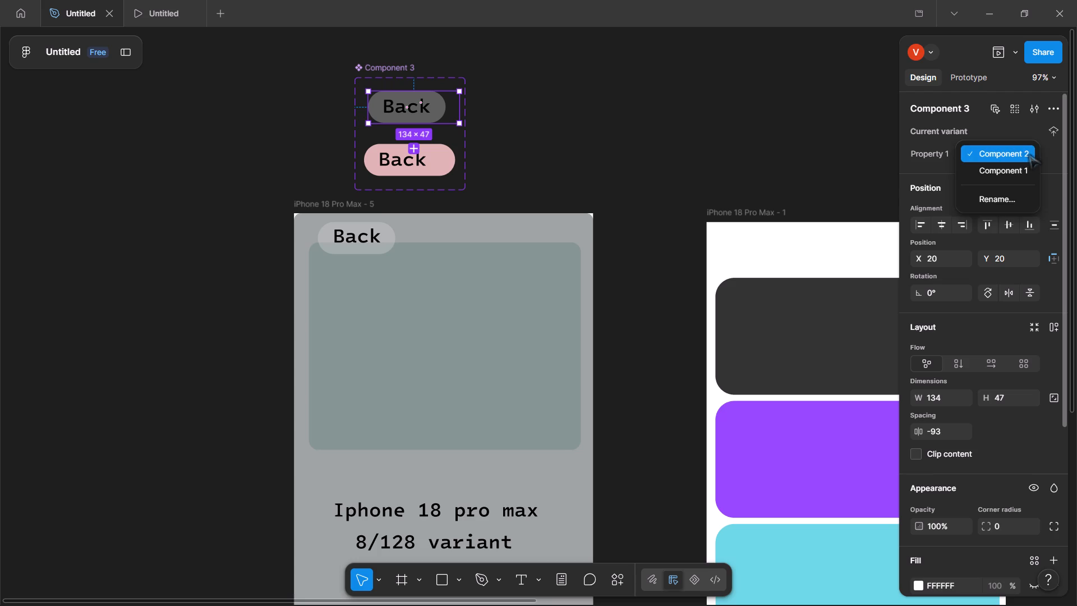
{"action": "left_click", "coordinate": [1029, 154]}
{"action": "left_click", "coordinate": [1054, 152]}
{"action": "left_click", "coordinate": [1033, 152]}
{"action": "left_click", "coordinate": [1014, 164]}
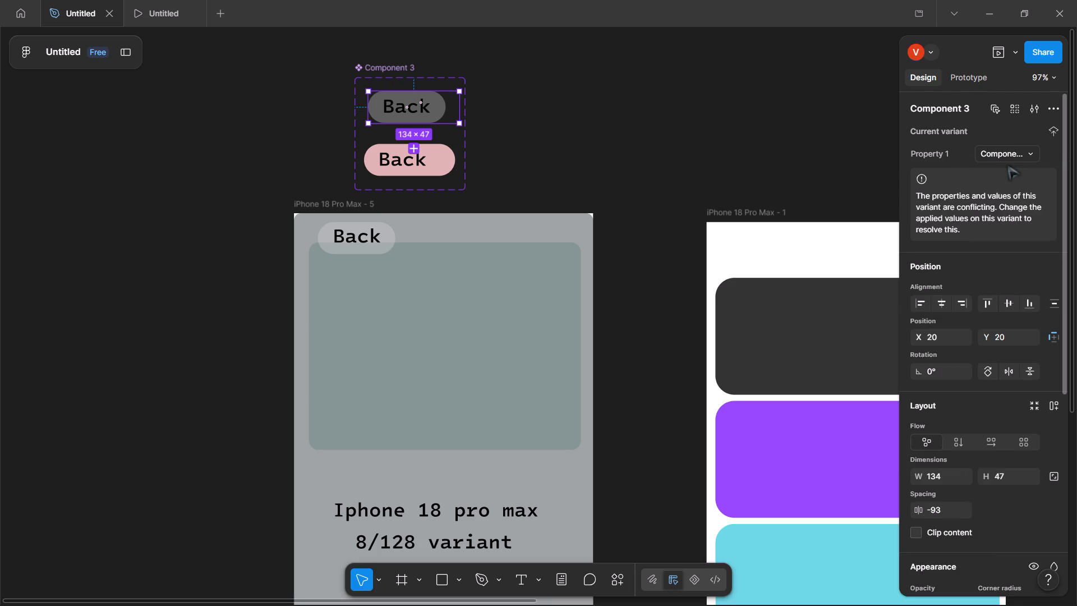
{"action": "left_click", "coordinate": [937, 104]}
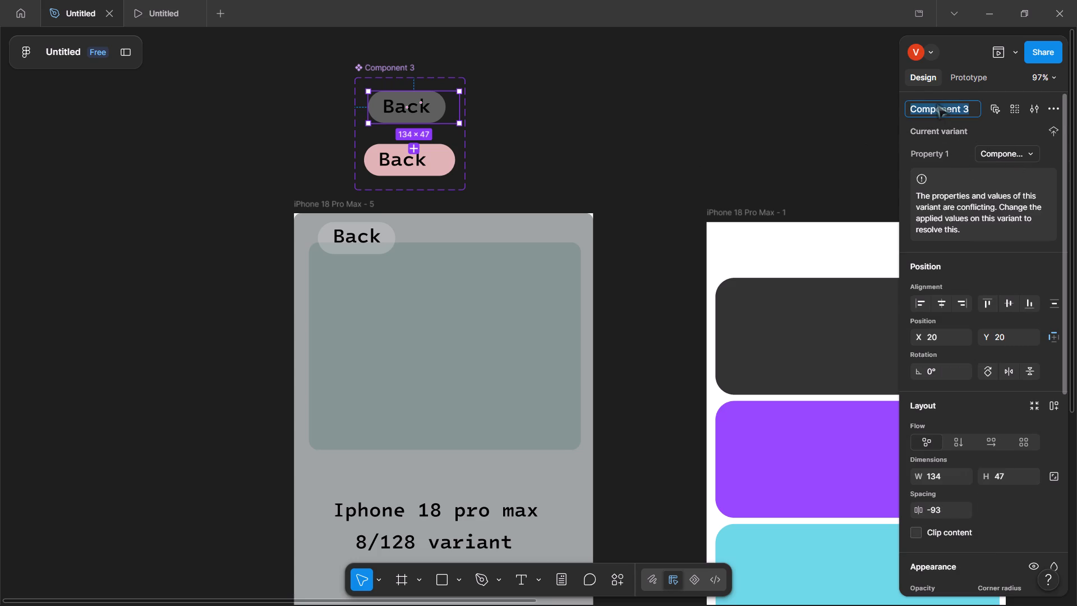
{"action": "left_click", "coordinate": [791, 101]}
{"action": "left_click", "coordinate": [433, 80]}
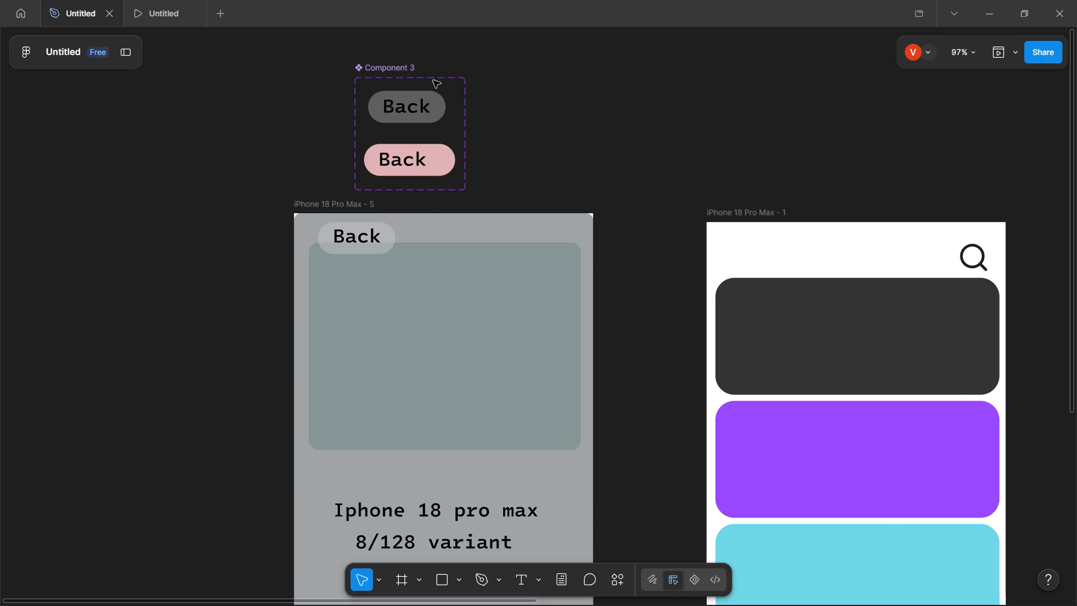
Enlarge the Component 3 set to 168 × 173 and move it to about X -2542, Y -799.
{"action": "left_click", "coordinate": [409, 68]}
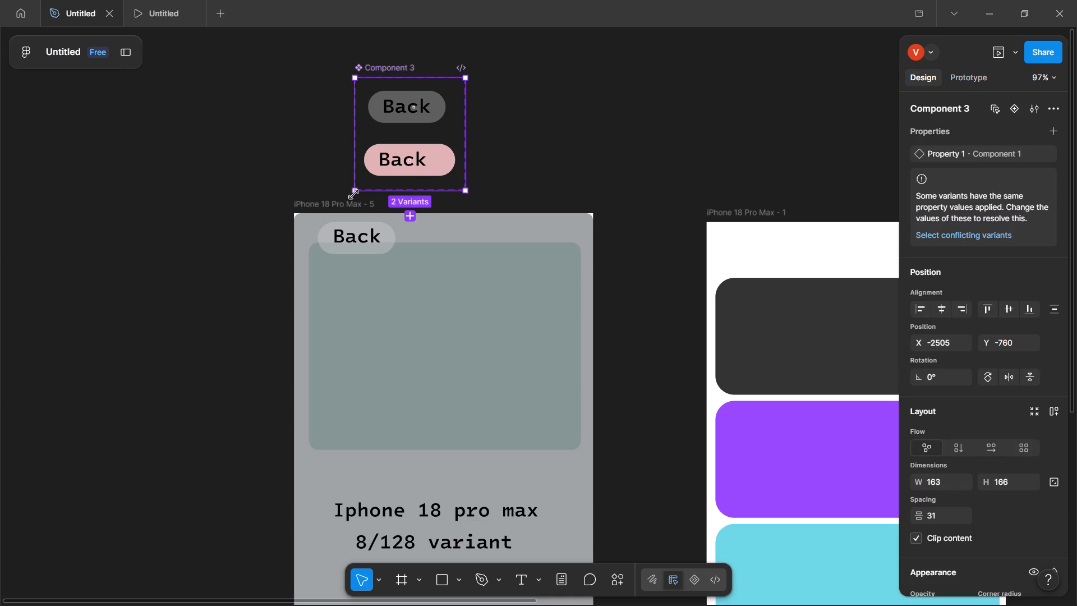
{"action": "left_click", "coordinate": [354, 191]}
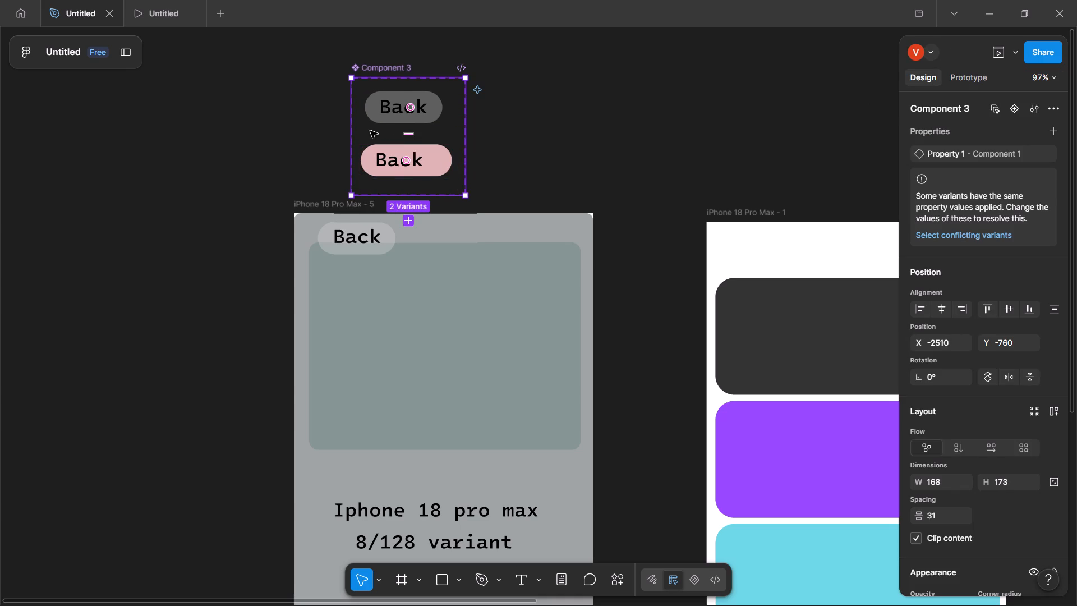
{"action": "left_click_drag", "start_coordinate": [370, 131], "coordinate": [349, 104]}
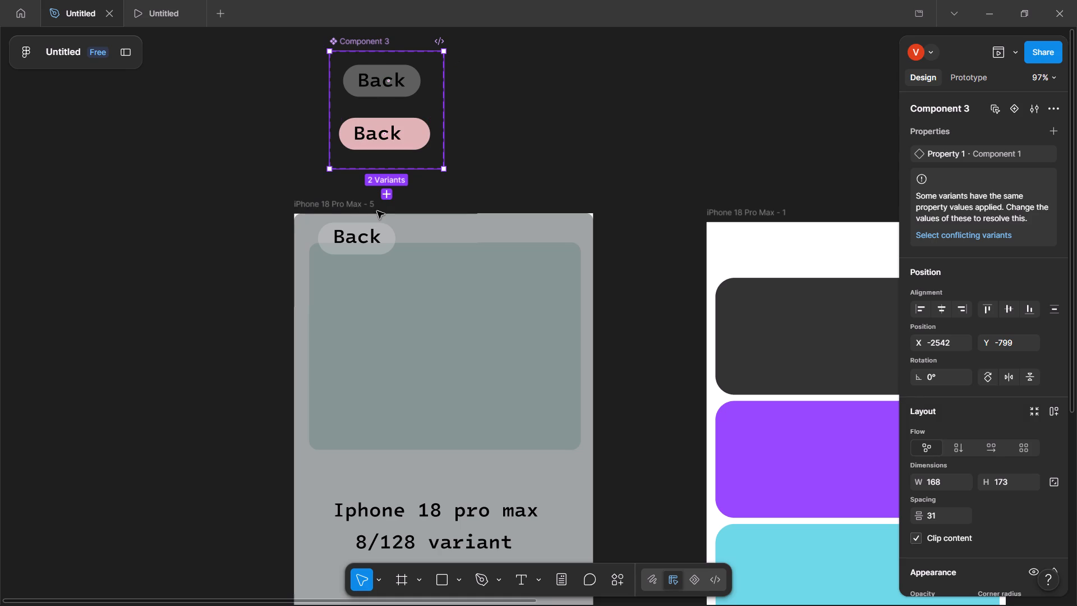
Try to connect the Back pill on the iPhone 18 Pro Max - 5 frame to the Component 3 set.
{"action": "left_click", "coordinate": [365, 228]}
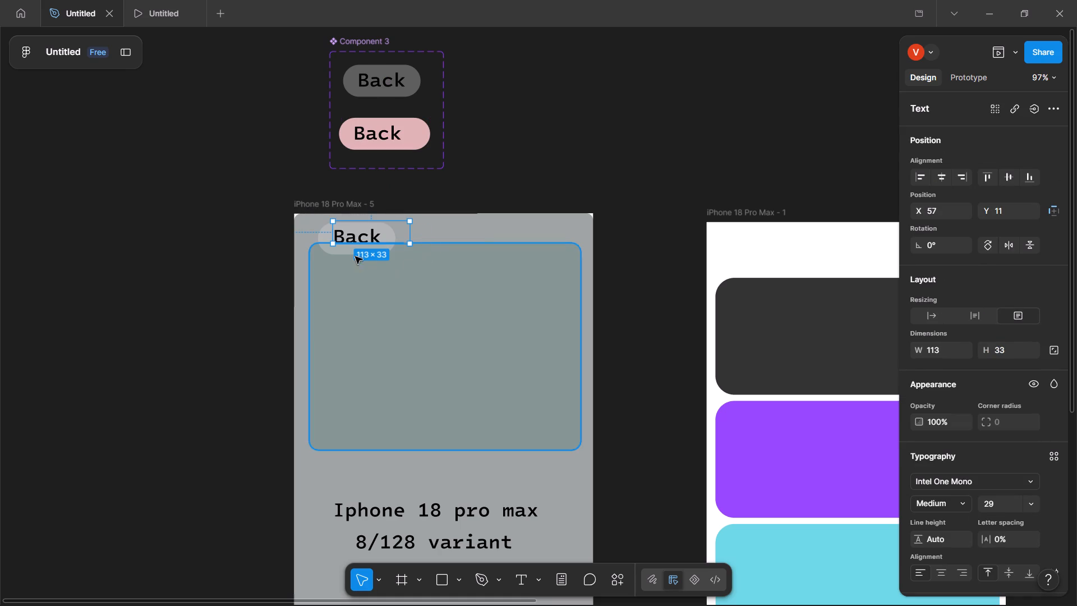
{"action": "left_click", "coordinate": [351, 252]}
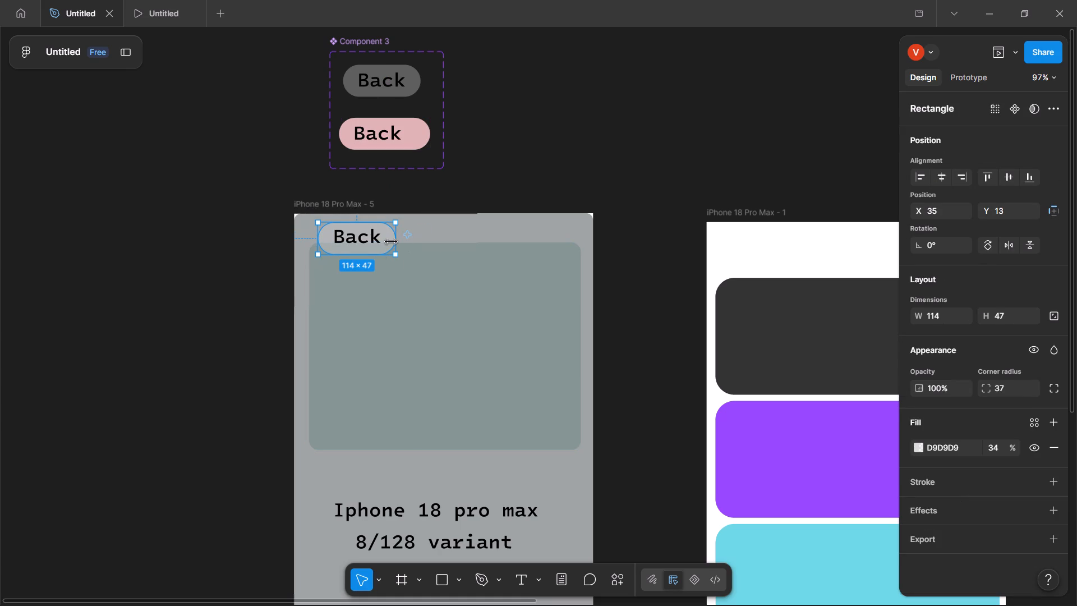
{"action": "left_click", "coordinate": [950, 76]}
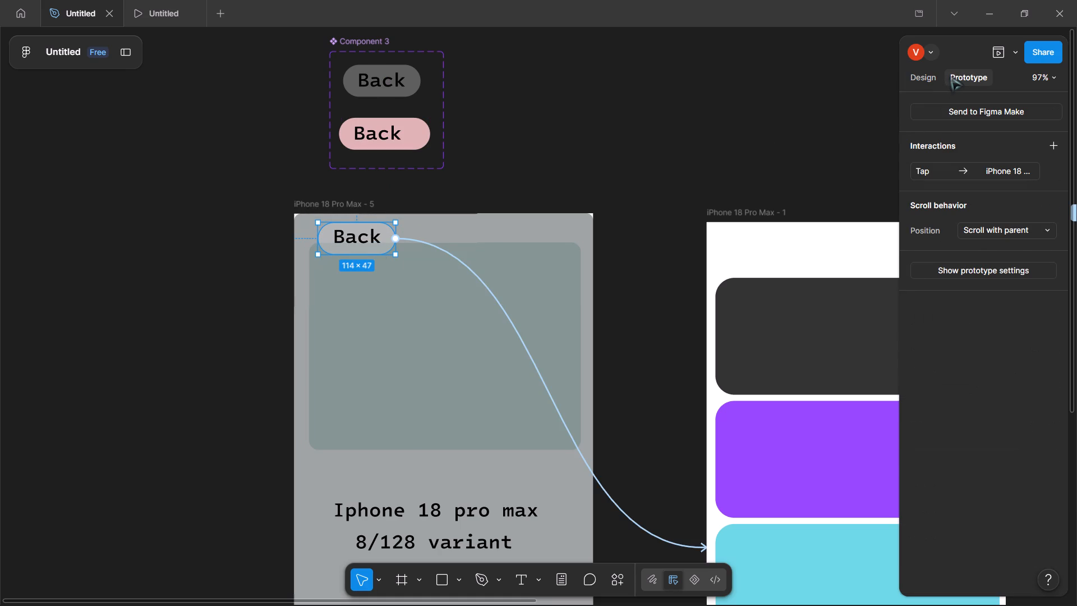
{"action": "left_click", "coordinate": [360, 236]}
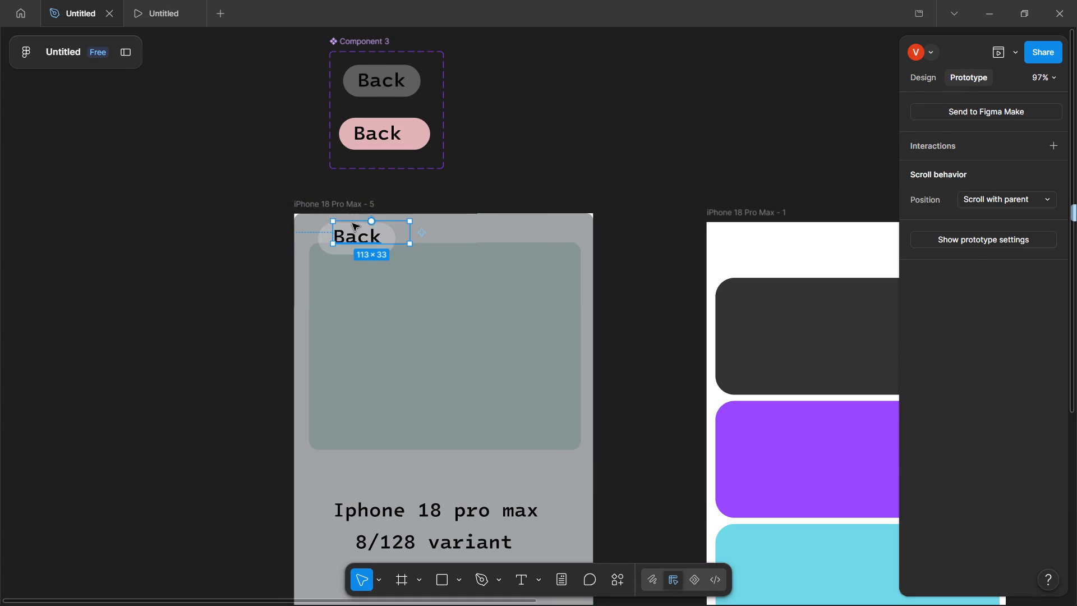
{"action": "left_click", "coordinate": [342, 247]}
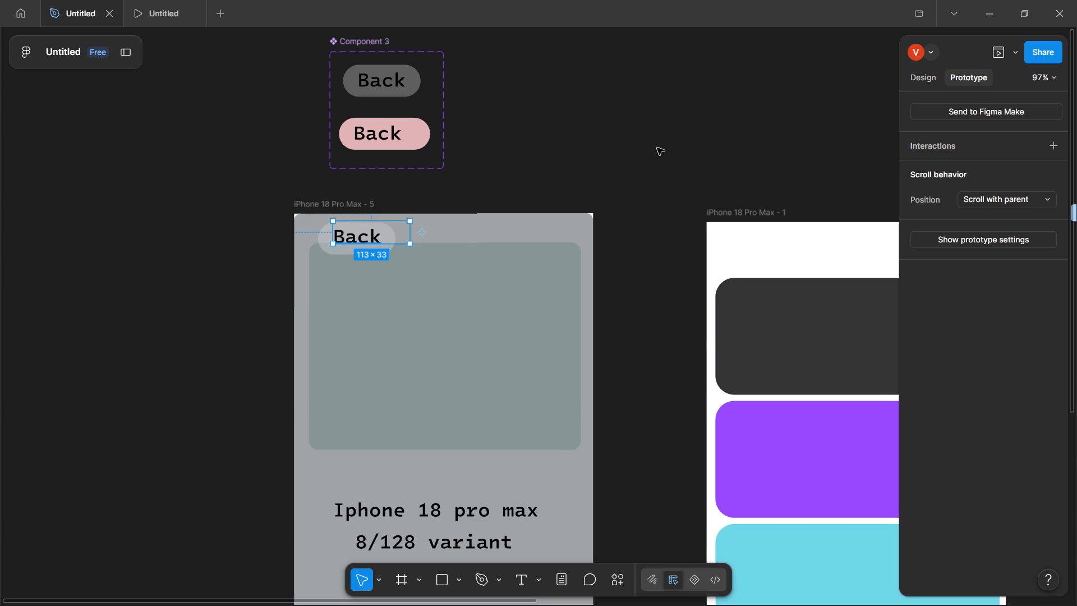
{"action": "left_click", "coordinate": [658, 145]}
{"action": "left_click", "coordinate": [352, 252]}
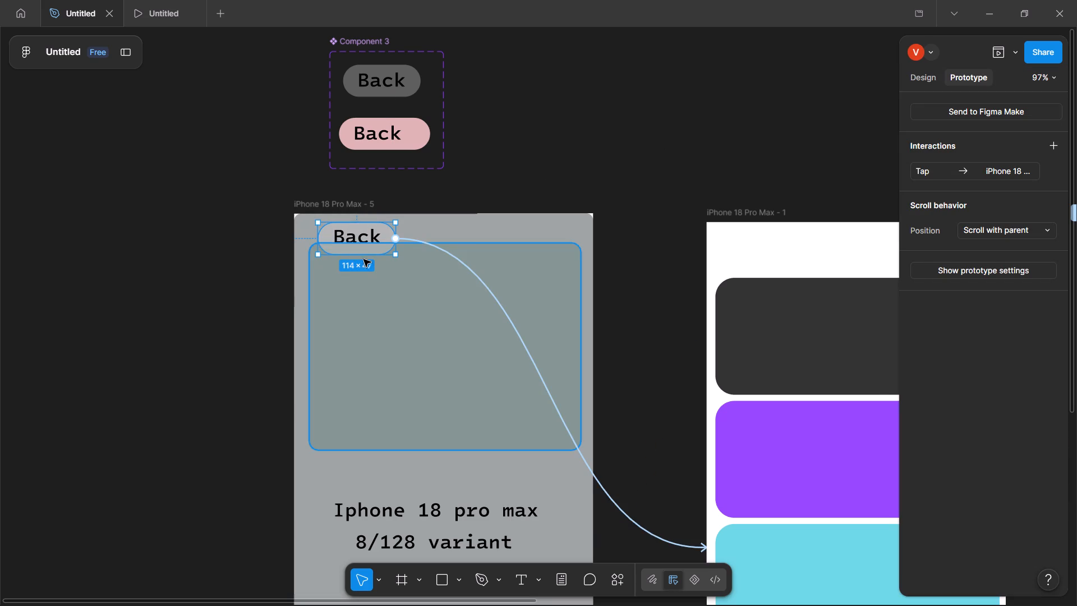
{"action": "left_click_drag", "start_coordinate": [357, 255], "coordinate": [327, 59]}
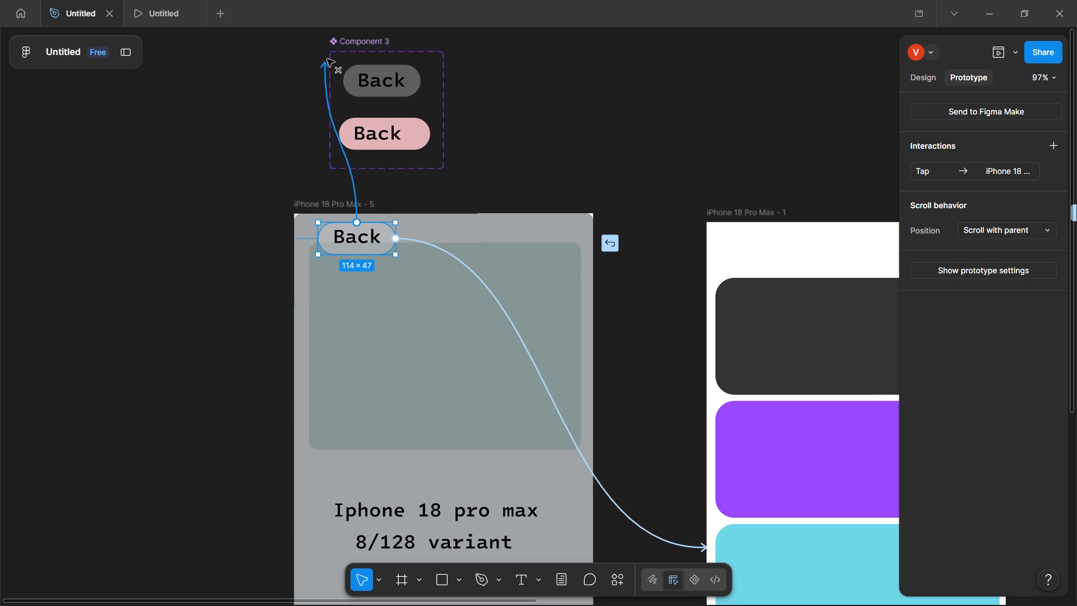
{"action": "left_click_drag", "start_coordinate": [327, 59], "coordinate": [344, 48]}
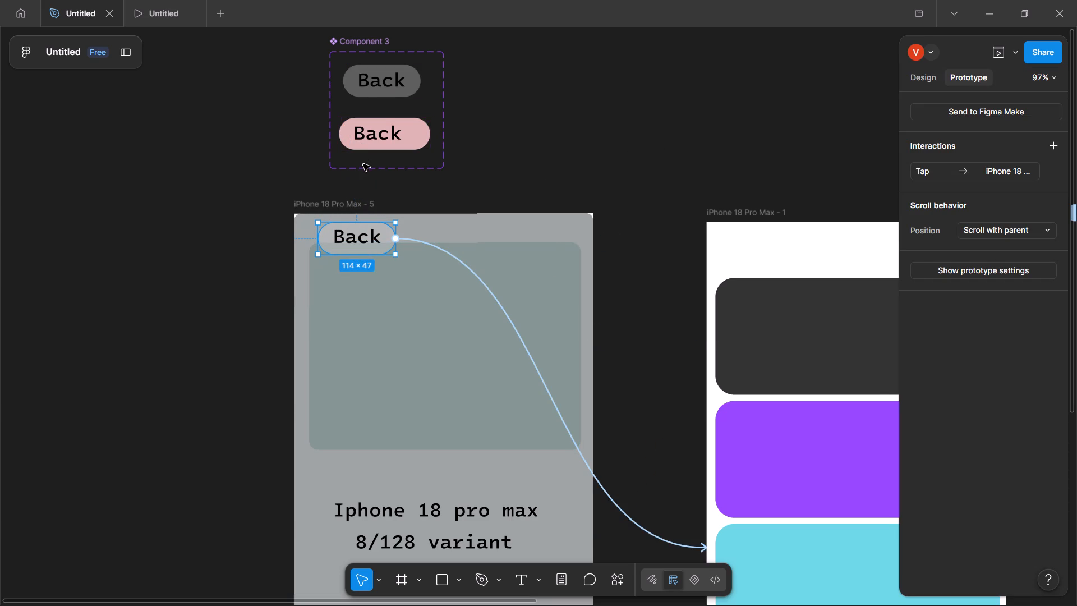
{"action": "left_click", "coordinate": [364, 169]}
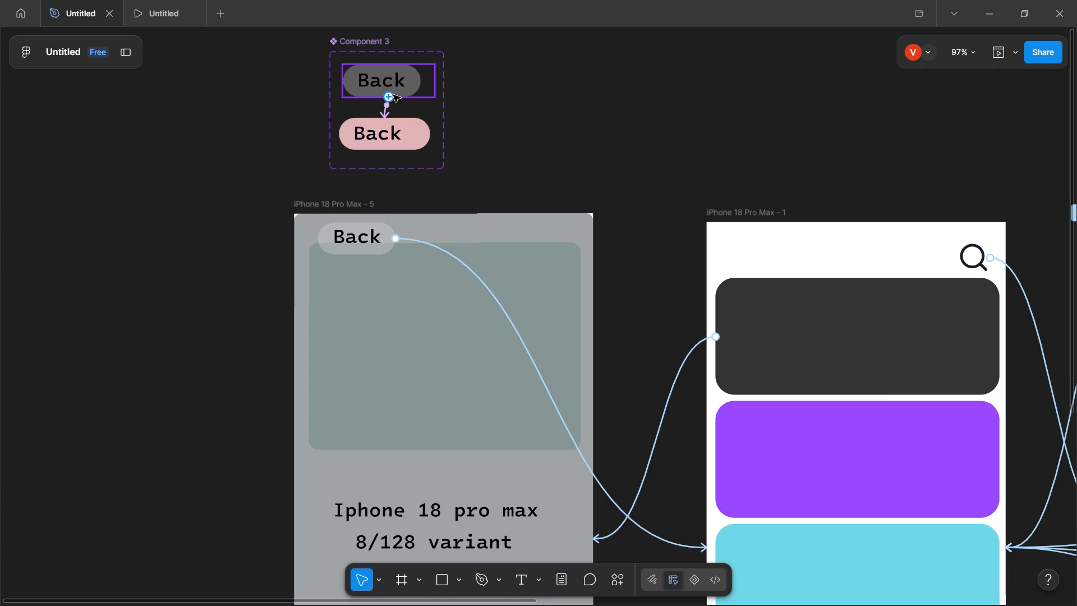
Connect the grey Back variant to the iPhone 18 Pro Max - 5 frame with an On tap, Navigate to interaction.
{"action": "left_click_drag", "start_coordinate": [392, 94], "coordinate": [365, 228]}
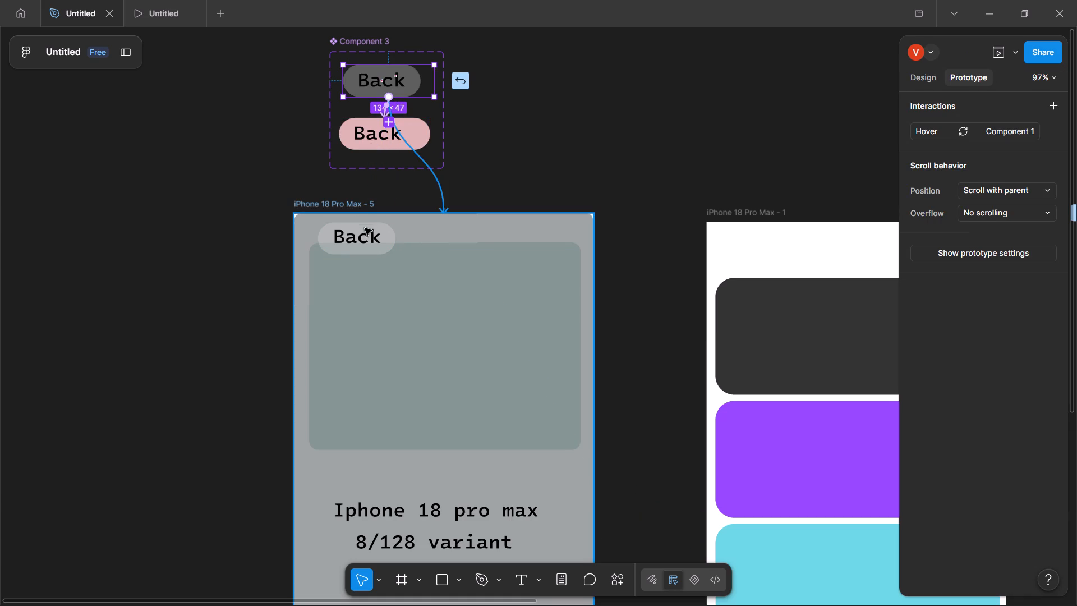
{"action": "left_click_drag", "start_coordinate": [365, 228], "coordinate": [354, 224]}
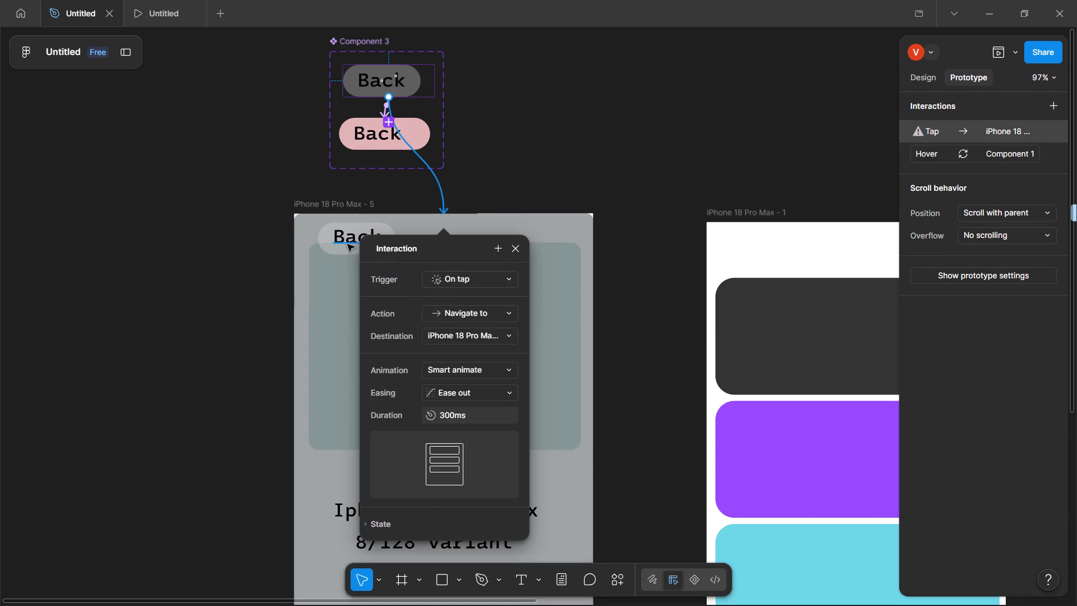
{"action": "left_click", "coordinate": [342, 249]}
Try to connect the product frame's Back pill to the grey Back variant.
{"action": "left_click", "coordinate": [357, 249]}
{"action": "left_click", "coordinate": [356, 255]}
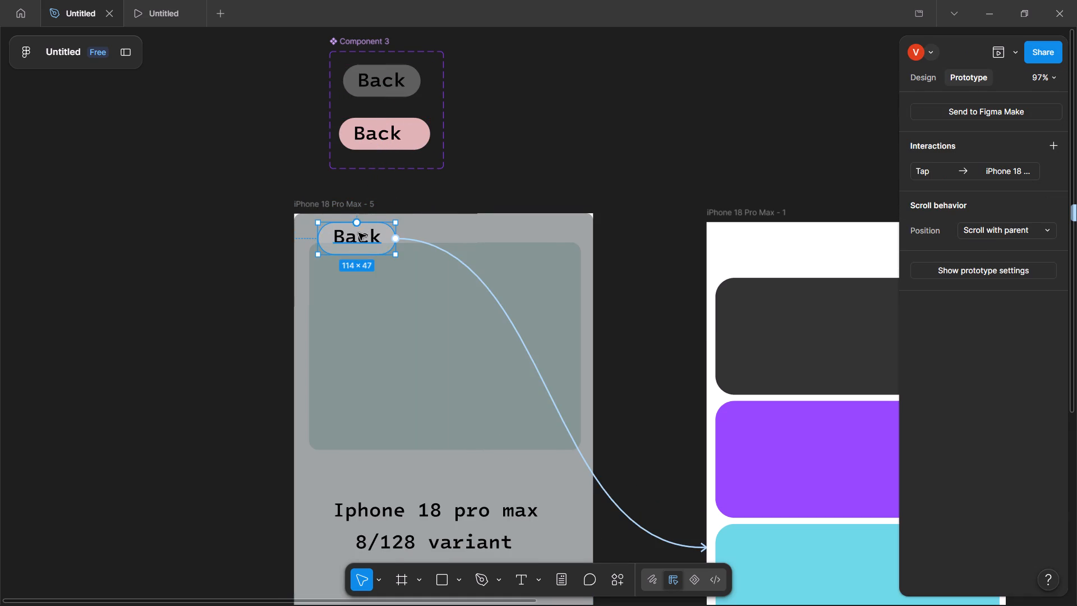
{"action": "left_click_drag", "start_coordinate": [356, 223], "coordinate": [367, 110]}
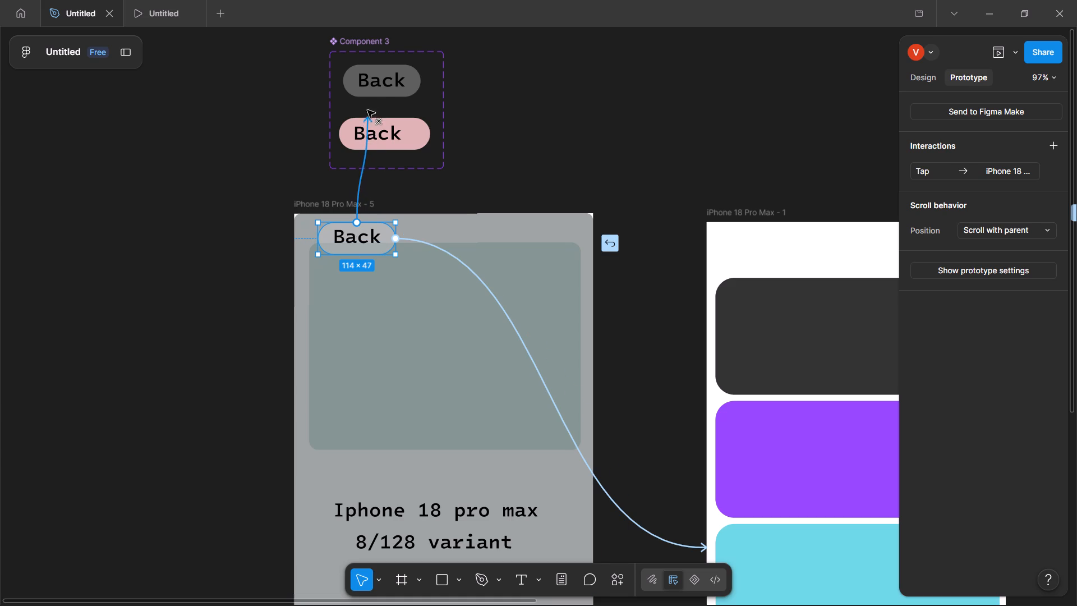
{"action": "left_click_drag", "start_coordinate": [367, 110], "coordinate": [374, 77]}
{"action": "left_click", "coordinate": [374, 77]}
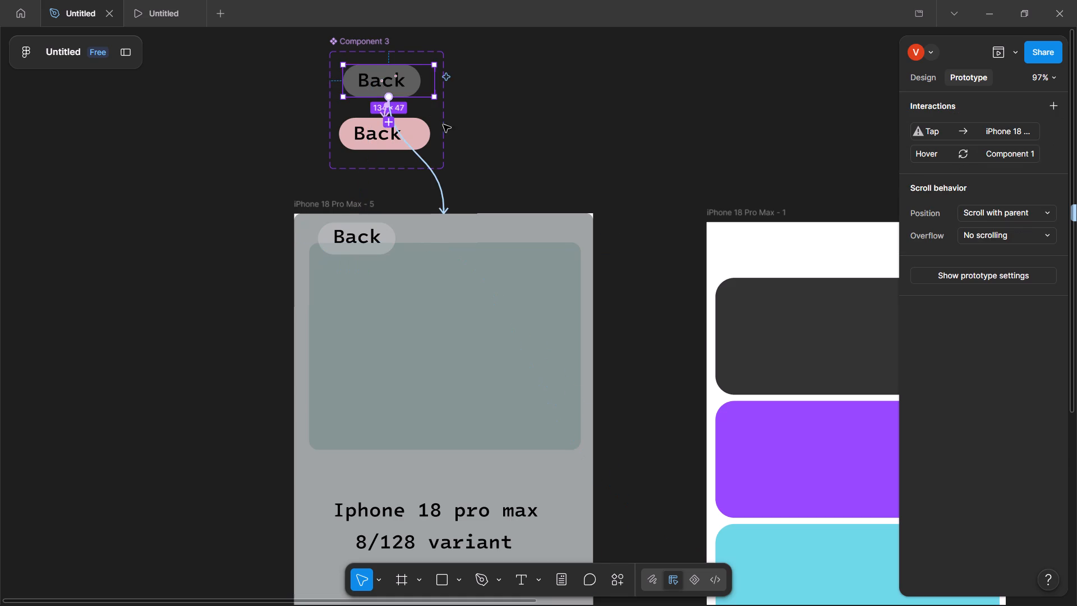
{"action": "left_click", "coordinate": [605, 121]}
Switch to the prototype preview, open the dark product card, and test the Back pill.
{"action": "left_click", "coordinate": [157, 0]}
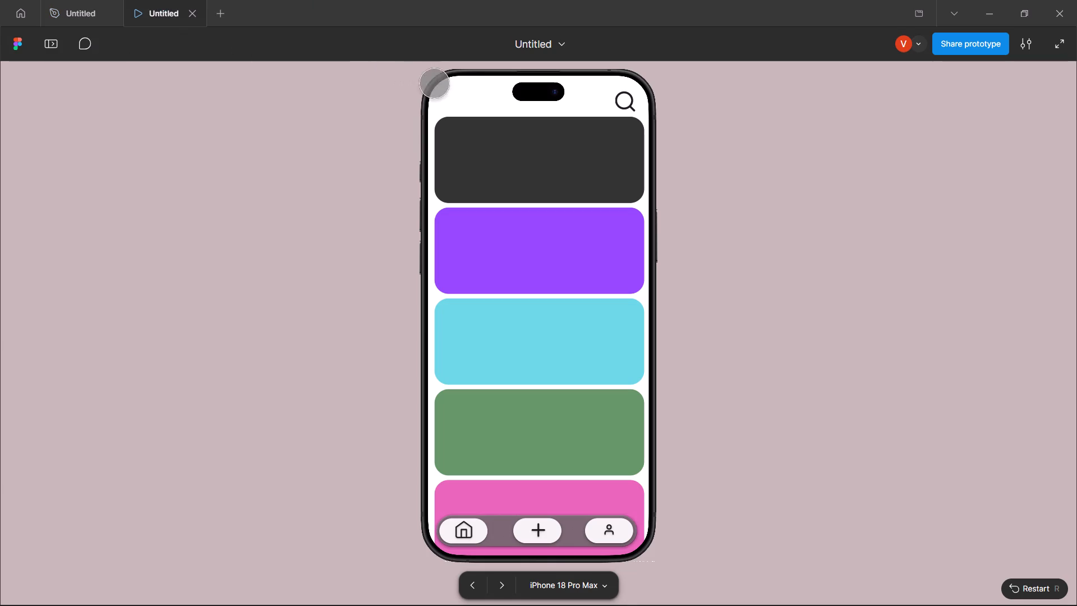
{"action": "left_click", "coordinate": [505, 146]}
{"action": "left_click", "coordinate": [466, 88]}
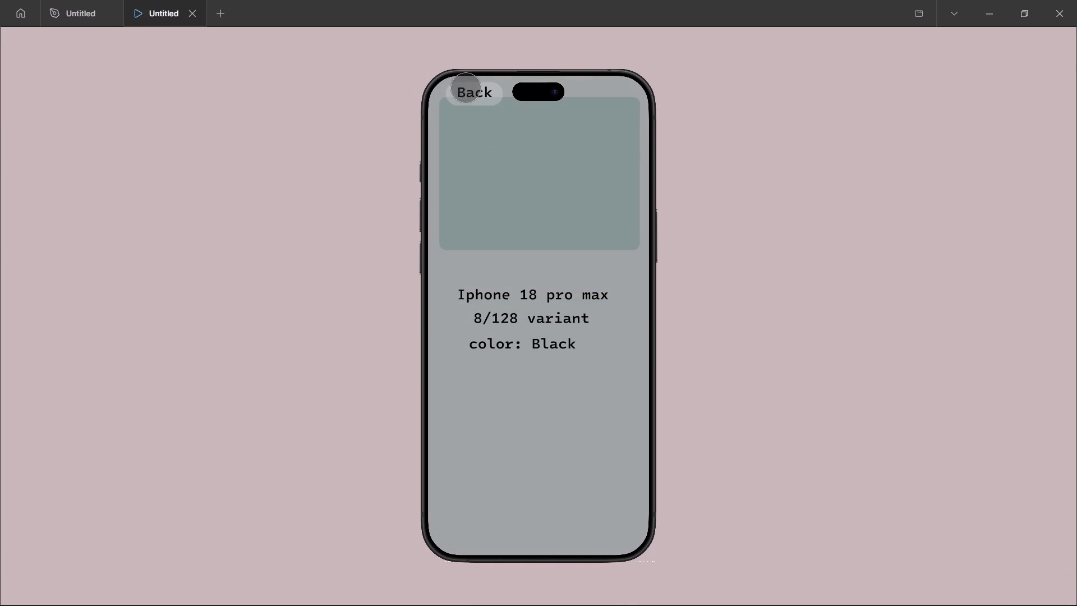
Test the bottom navigation by visiting the upload and profile screens and returning to the home screen.
{"action": "left_click", "coordinate": [523, 531]}
{"action": "left_click", "coordinate": [637, 531]}
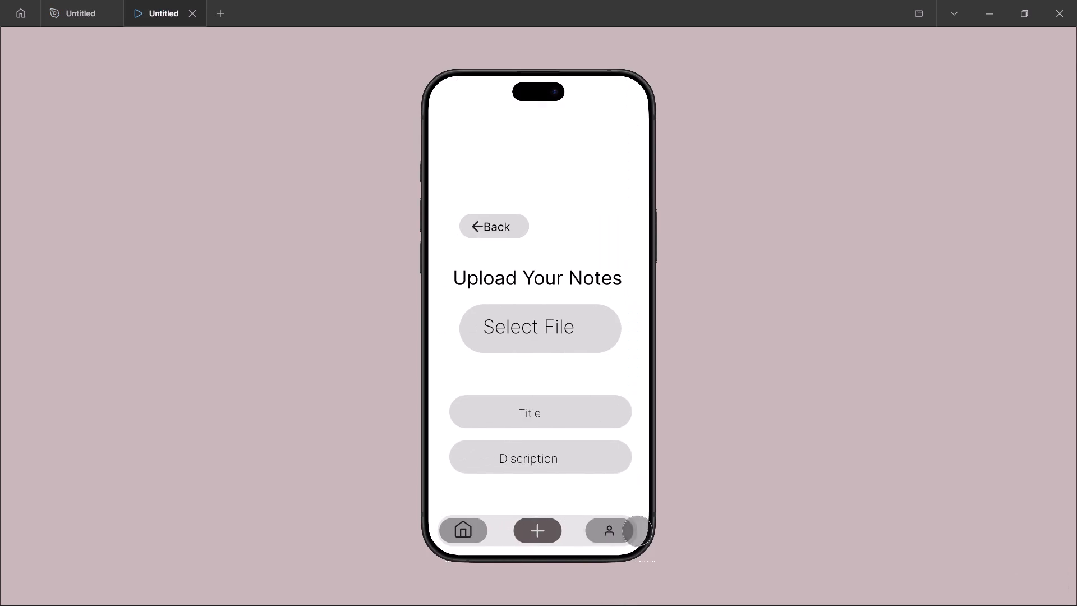
{"action": "left_click", "coordinate": [493, 532]}
{"action": "double_click", "coordinate": [600, 532]}
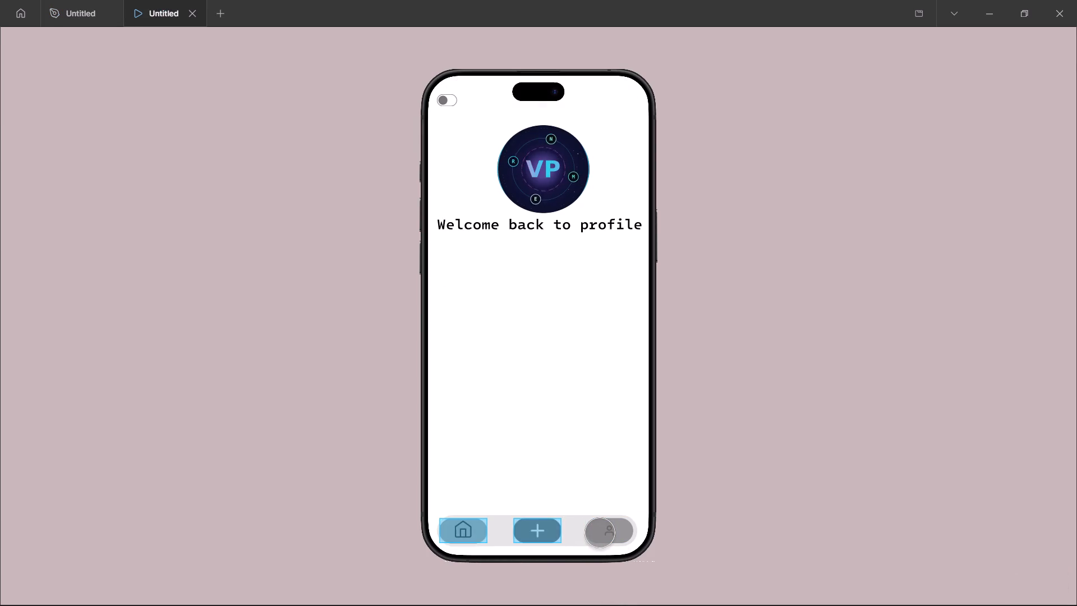
{"action": "double_click", "coordinate": [600, 532]}
{"action": "left_click", "coordinate": [527, 191]}
{"action": "left_click_drag", "start_coordinate": [527, 167], "coordinate": [570, 270]}
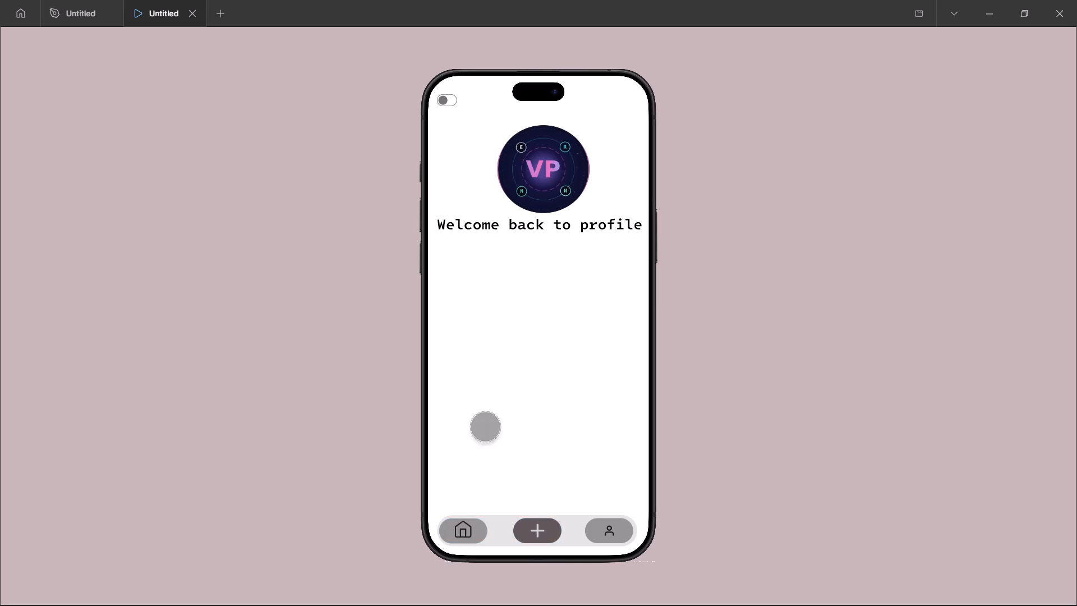
{"action": "left_click", "coordinate": [473, 540]}
Reopen the dark product card in the preview and test the Back pill again.
{"action": "left_click", "coordinate": [503, 171]}
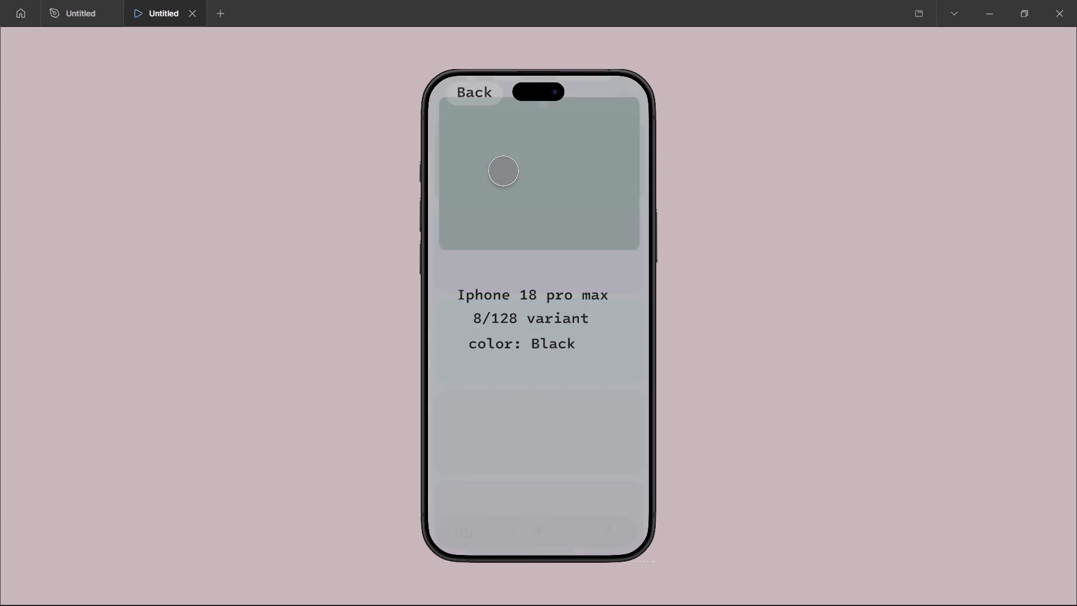
{"action": "left_click", "coordinate": [481, 98]}
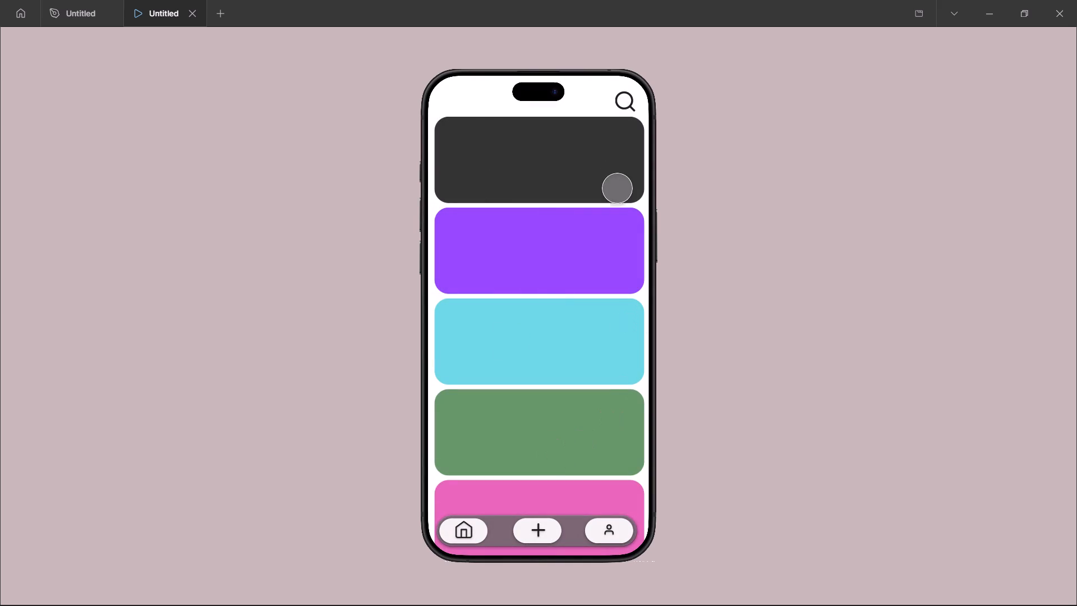
Test the home screen's search bar in the preview by opening, closing and reopening it.
{"action": "left_click", "coordinate": [625, 103]}
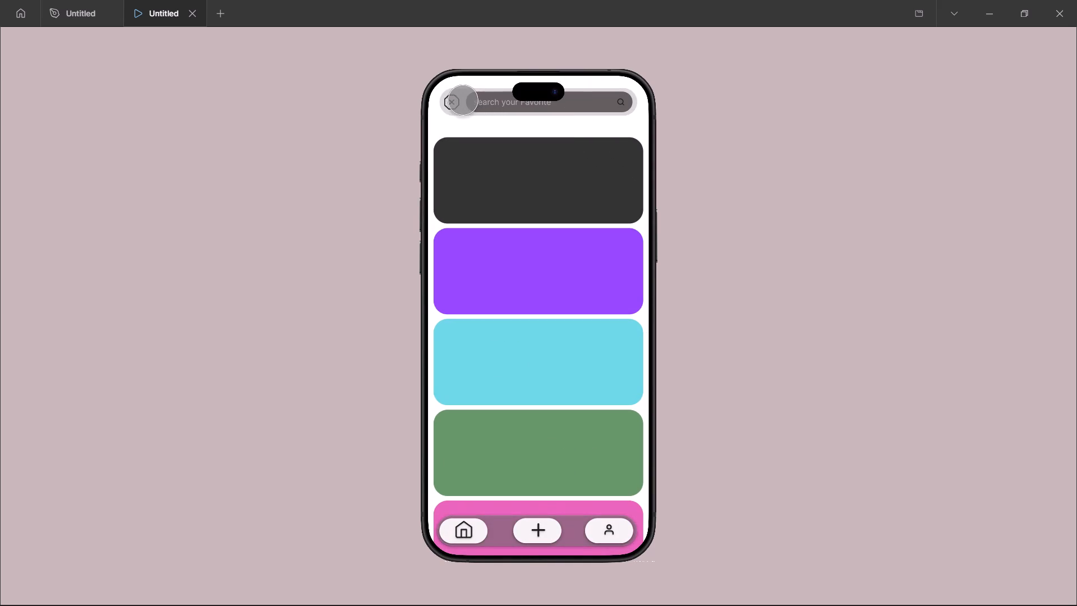
{"action": "left_click", "coordinate": [454, 99]}
{"action": "left_click", "coordinate": [624, 103]}
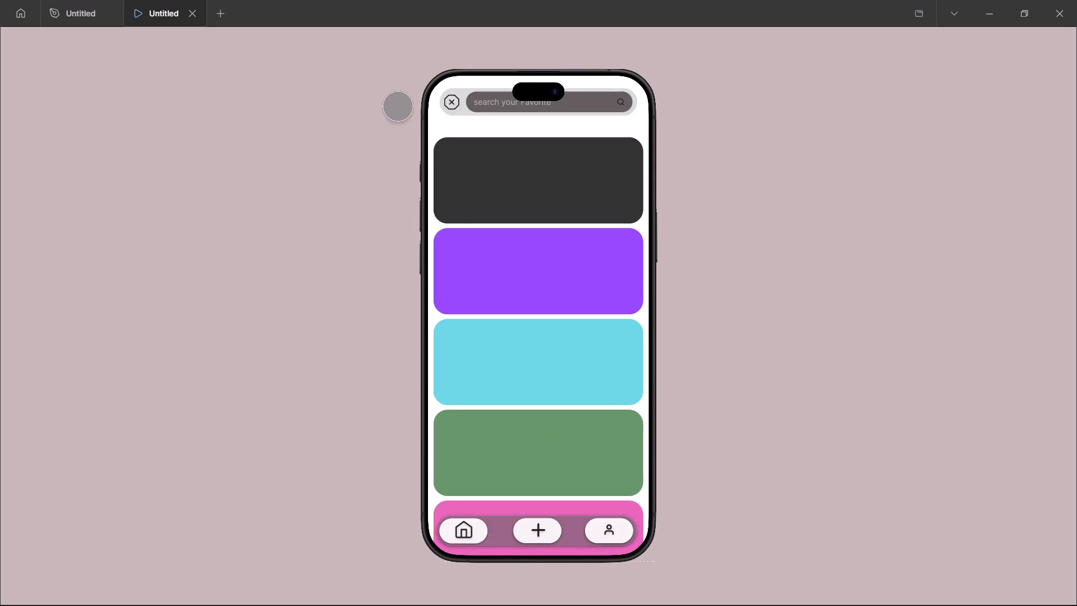
Close the search bar in the preview and test switching back and forth between the upload and home screens.
{"action": "left_click", "coordinate": [453, 100]}
{"action": "left_click", "coordinate": [534, 526]}
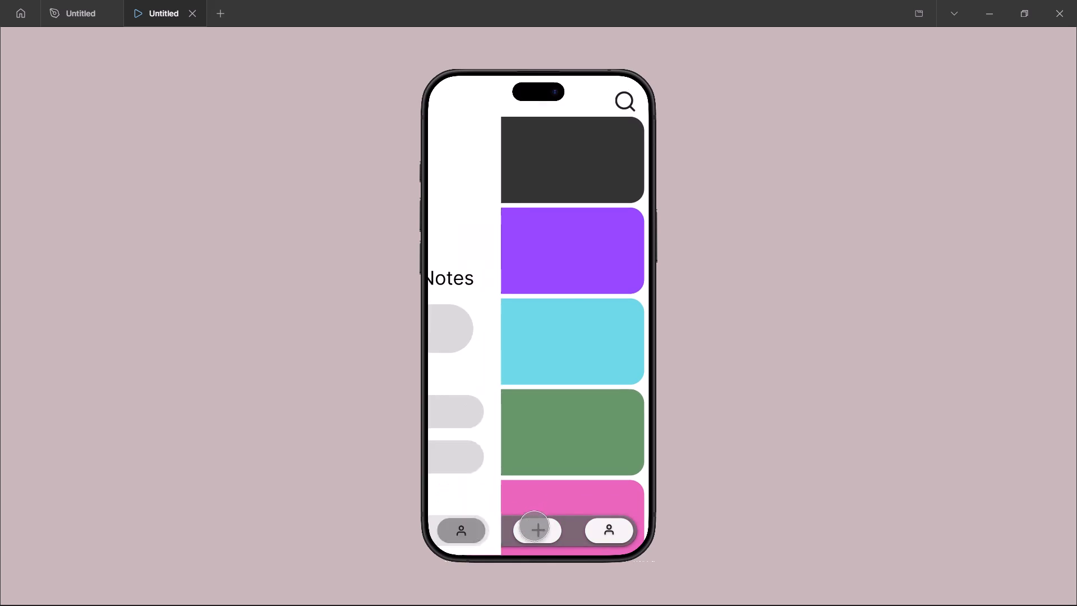
{"action": "left_click", "coordinate": [459, 536]}
{"action": "left_click", "coordinate": [459, 533]}
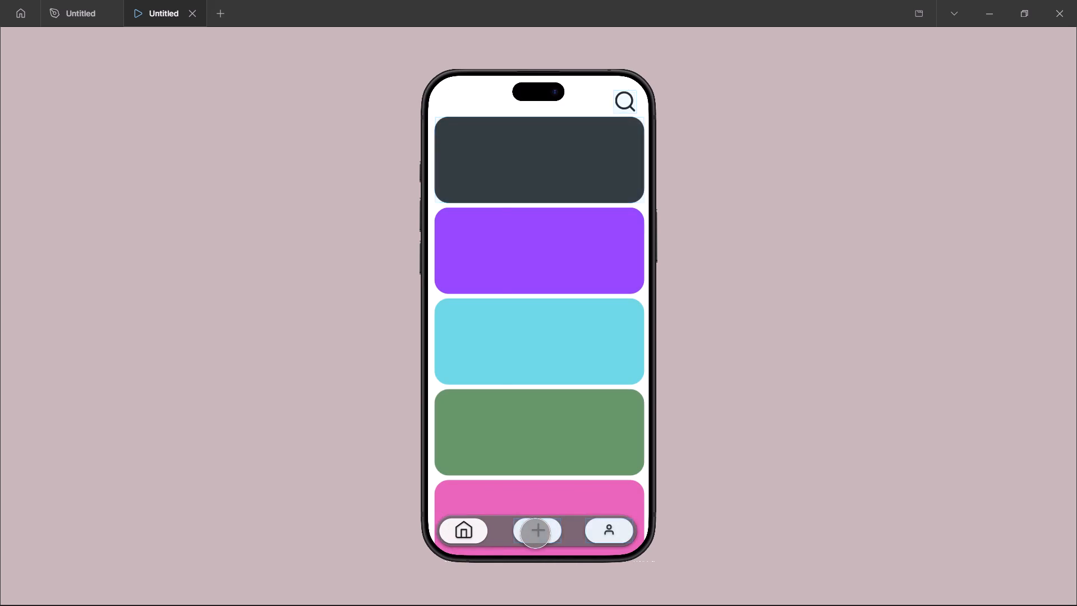
{"action": "left_click", "coordinate": [535, 533]}
{"action": "left_click", "coordinate": [467, 531]}
{"action": "left_click", "coordinate": [535, 535]}
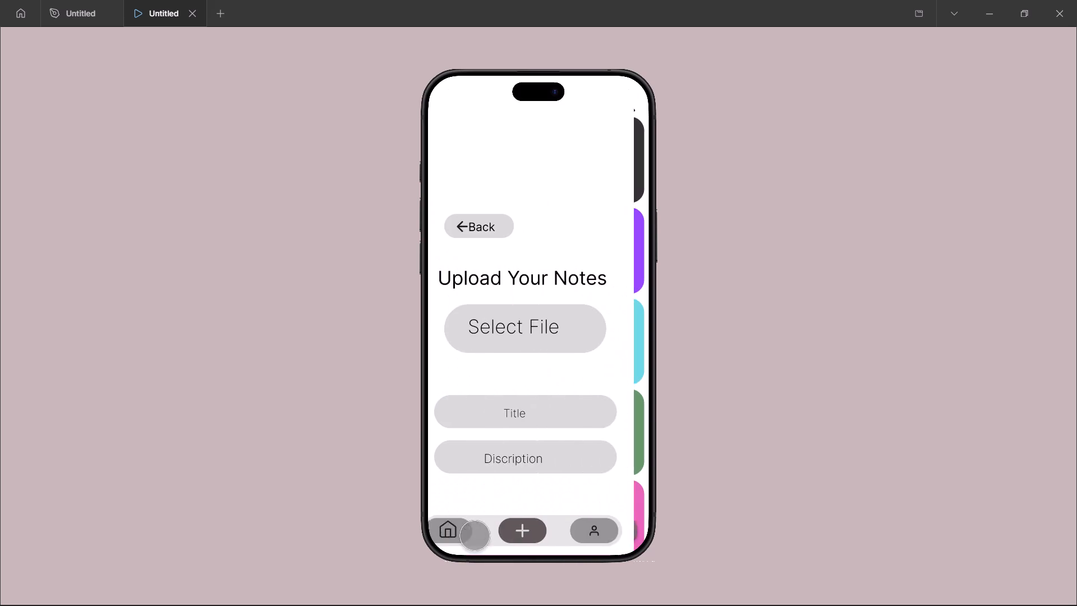
{"action": "left_click", "coordinate": [463, 535]}
Open the dark product card in the preview and test returning home through its Back pill.
{"action": "left_click", "coordinate": [464, 166]}
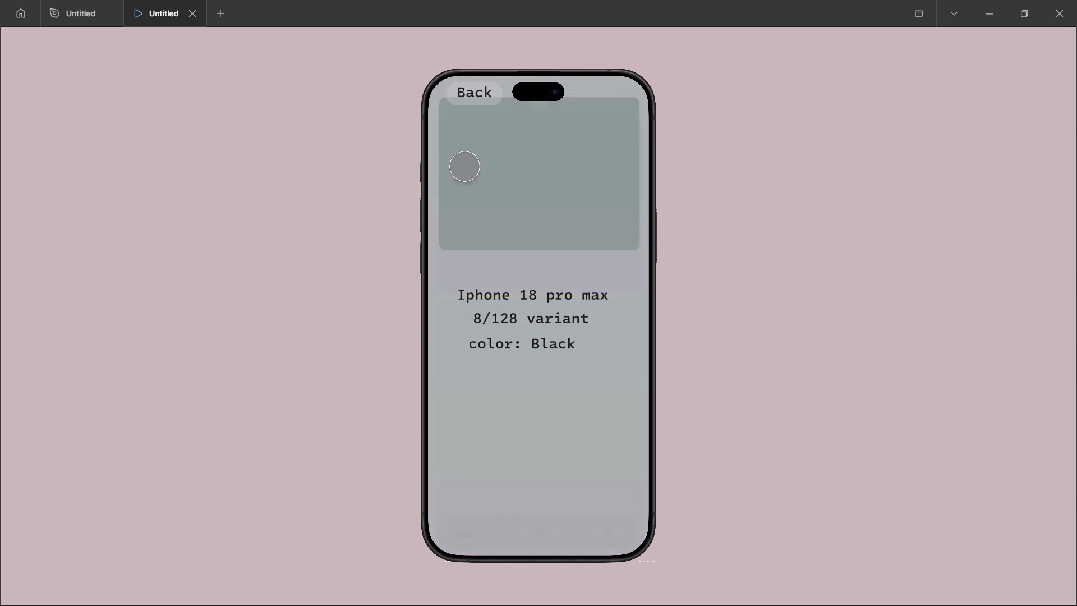
{"action": "left_click", "coordinate": [483, 87]}
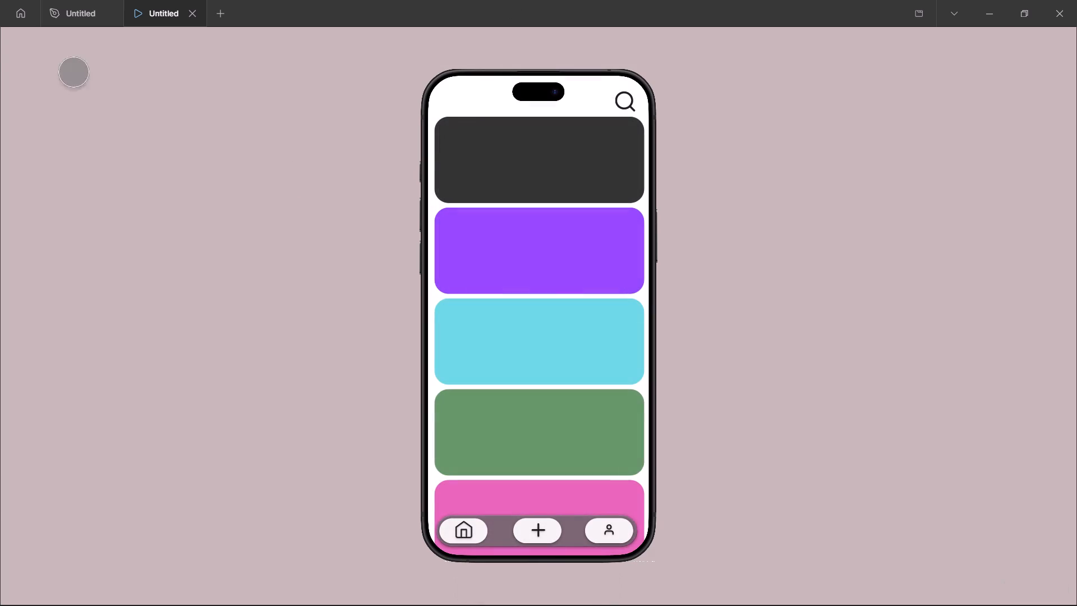
Switch to the Brave browser and open the "Create AMAZING Button Hover Effect in Figma" short from the YouTube results.
{"action": "left_click", "coordinate": [99, 0]}
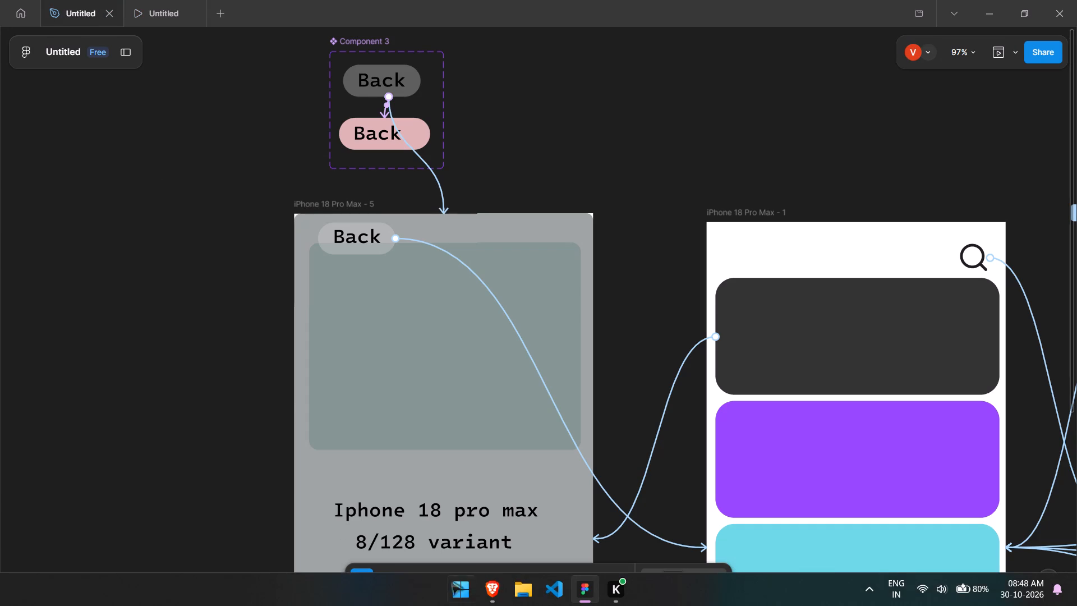
{"action": "left_click", "coordinate": [495, 589]}
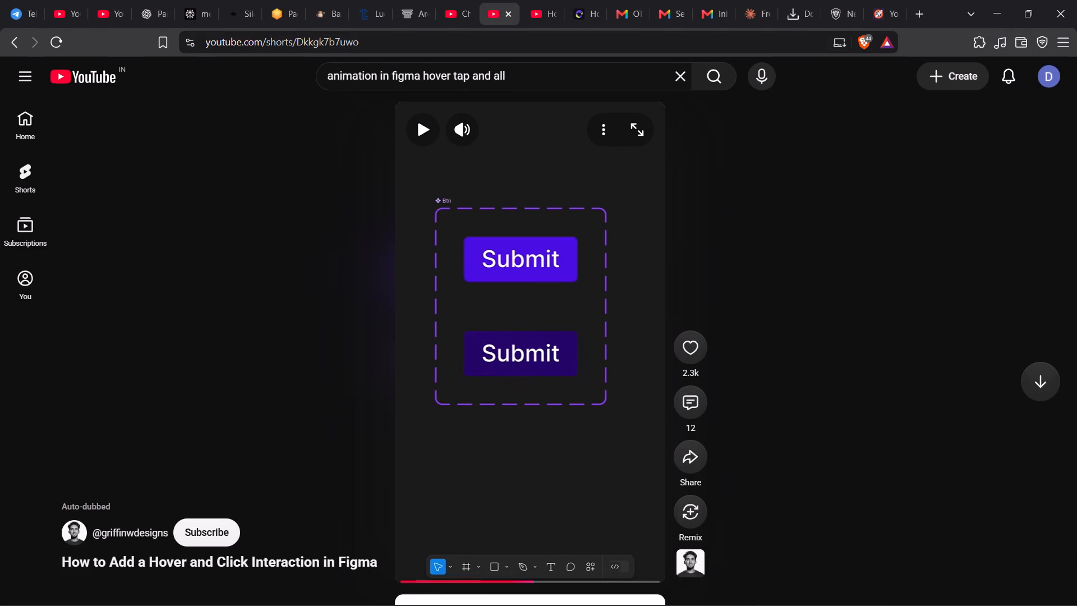
{"action": "left_click", "coordinate": [450, 15]}
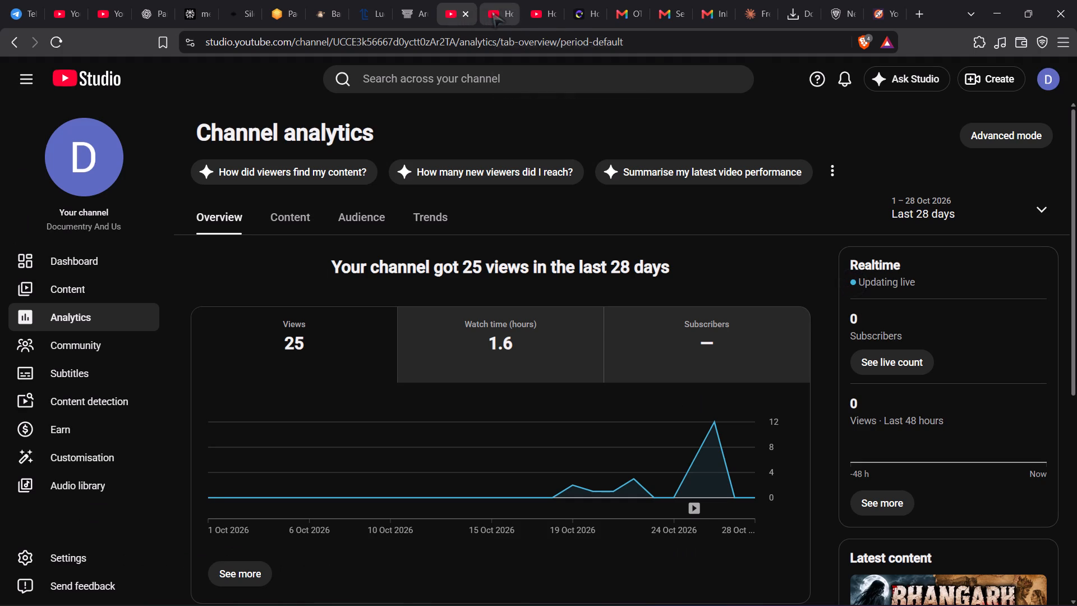
{"action": "left_click", "coordinate": [504, 13]}
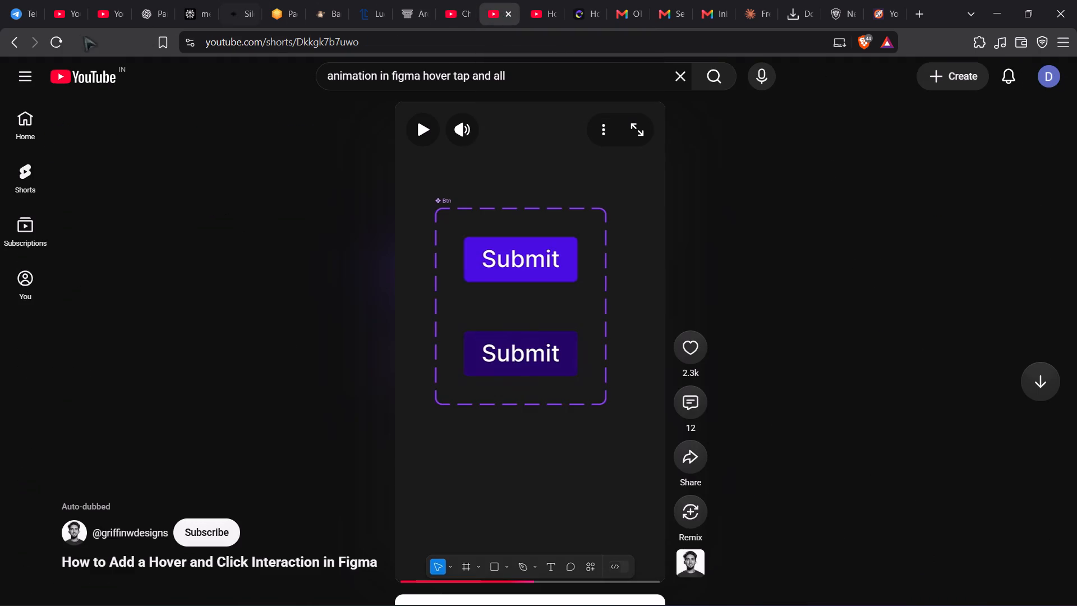
{"action": "left_click", "coordinate": [13, 45]}
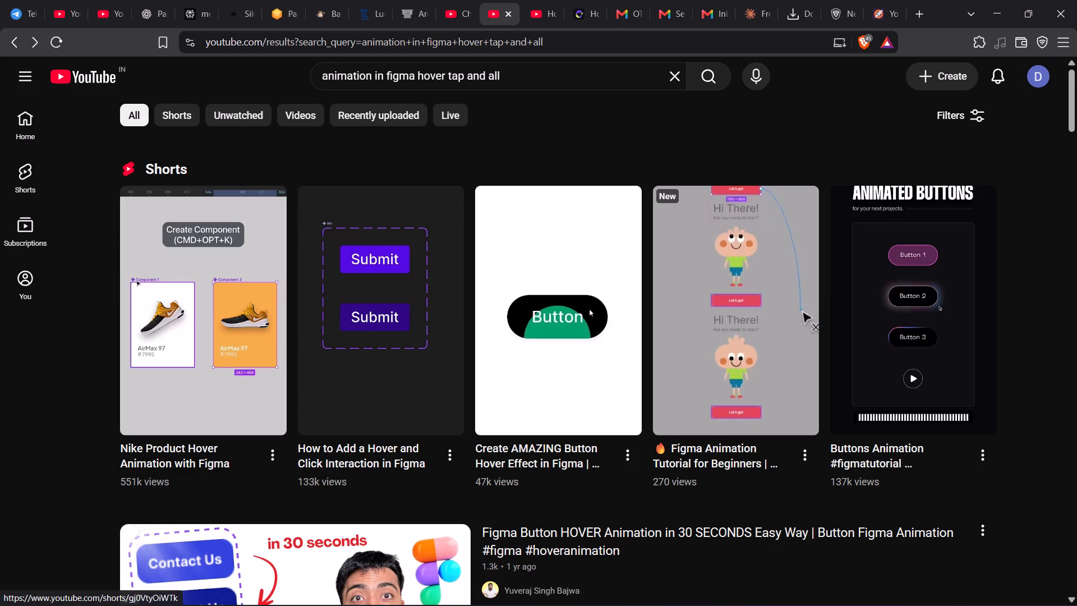
{"action": "left_click", "coordinate": [561, 286]}
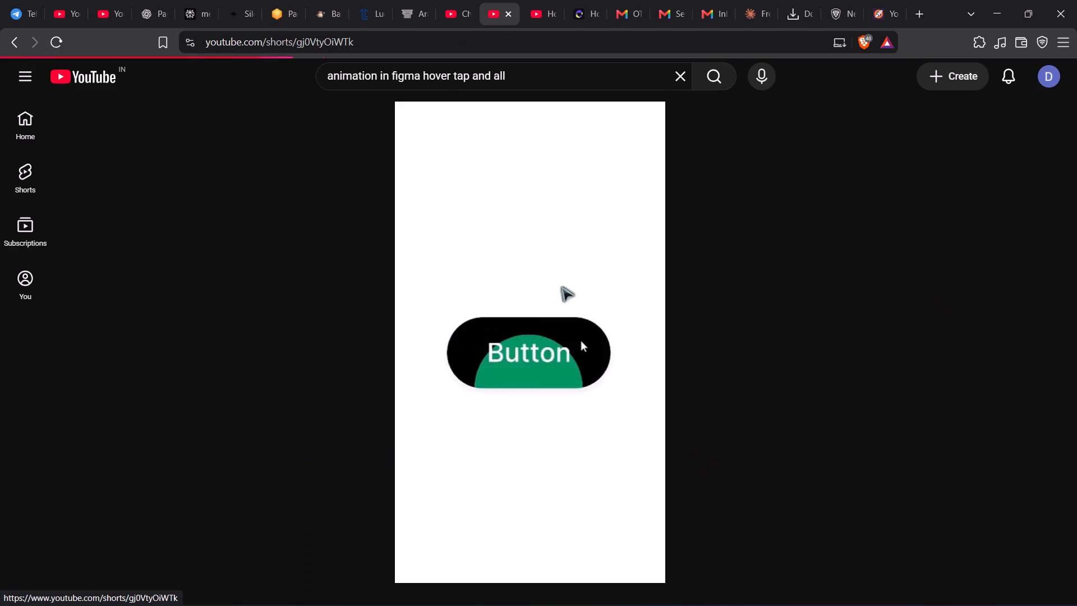
Watch the button hover tutorial, skipping ahead through the button creation, component variant and animation parts to the test.
{"action": "left_click", "coordinate": [420, 495]}
{"action": "left_click", "coordinate": [467, 519]}
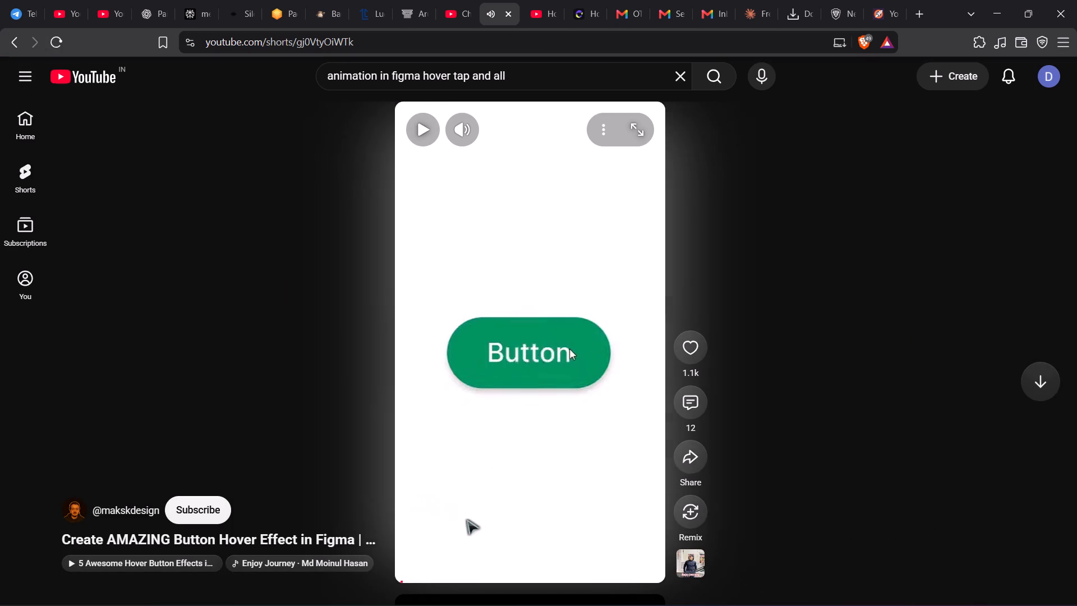
{"action": "key", "text": "Right"}
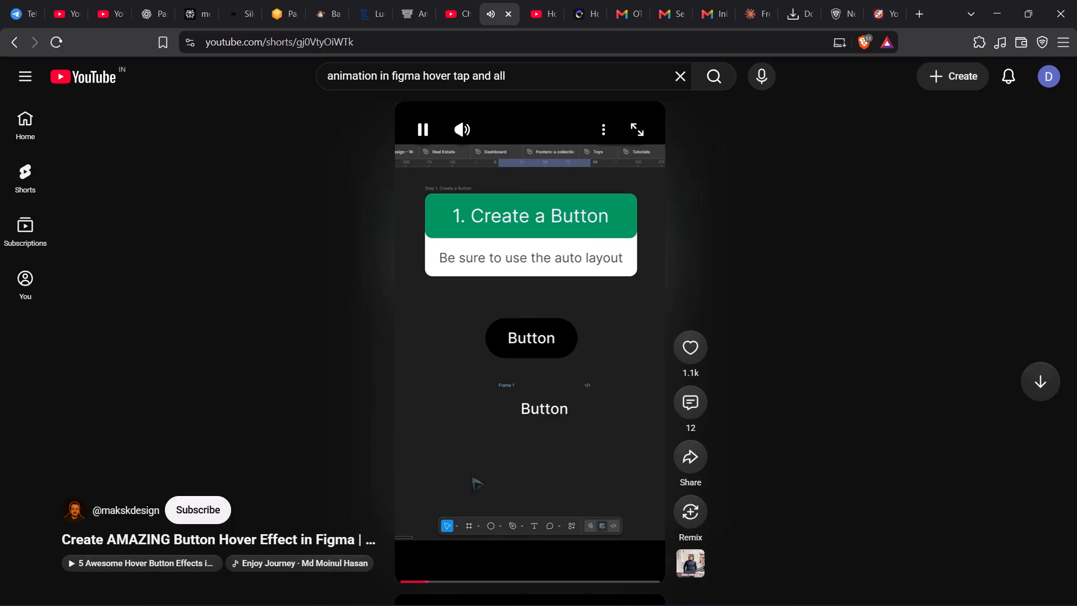
{"action": "left_click", "coordinate": [473, 439]}
{"action": "left_click", "coordinate": [473, 439]}
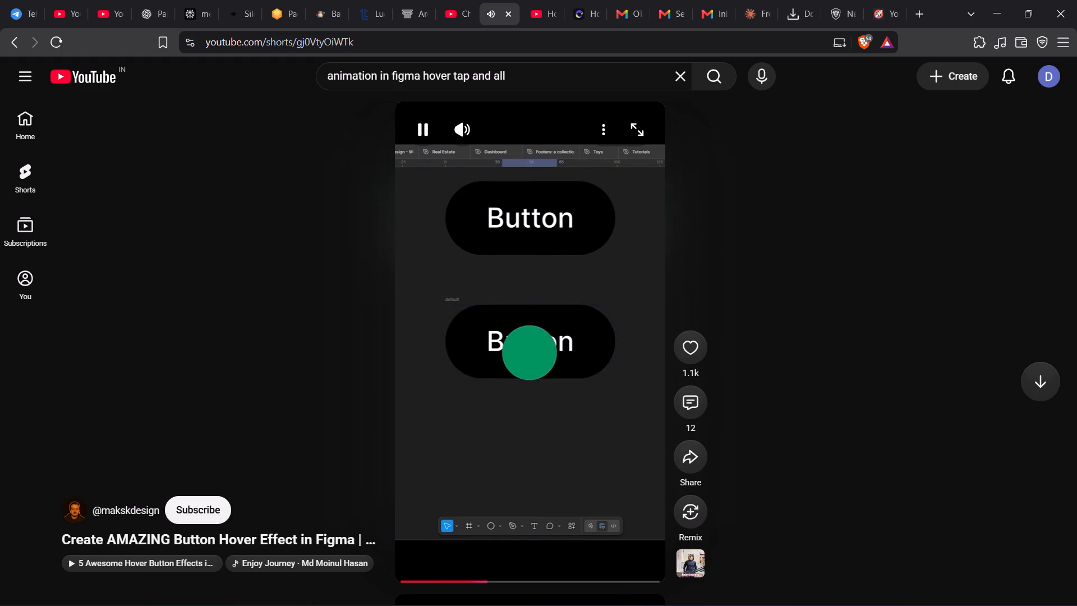
{"action": "key", "text": "Right"}
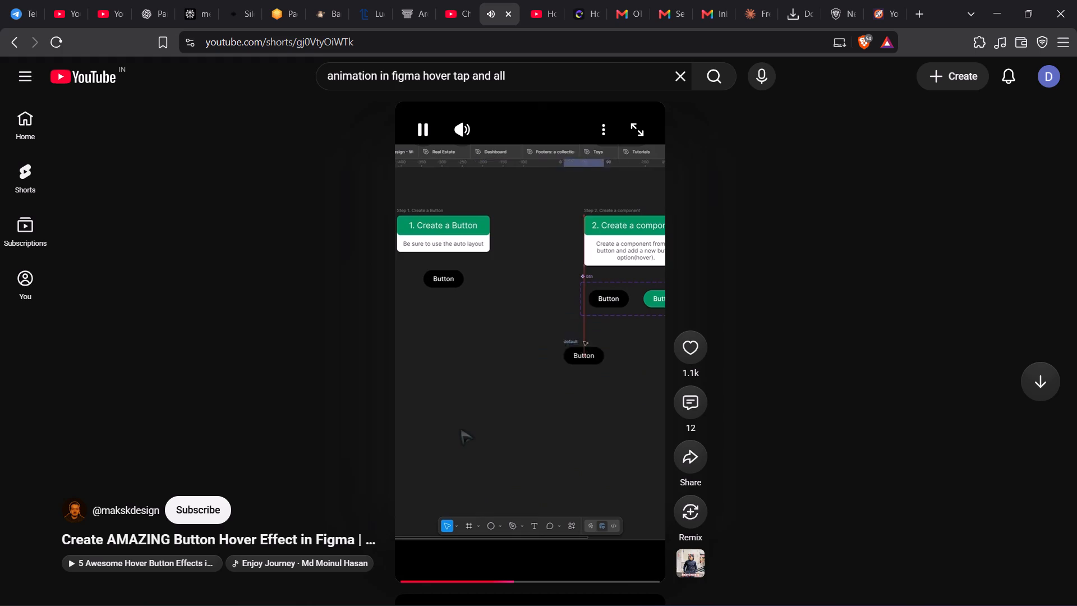
{"action": "key", "text": "Right"}
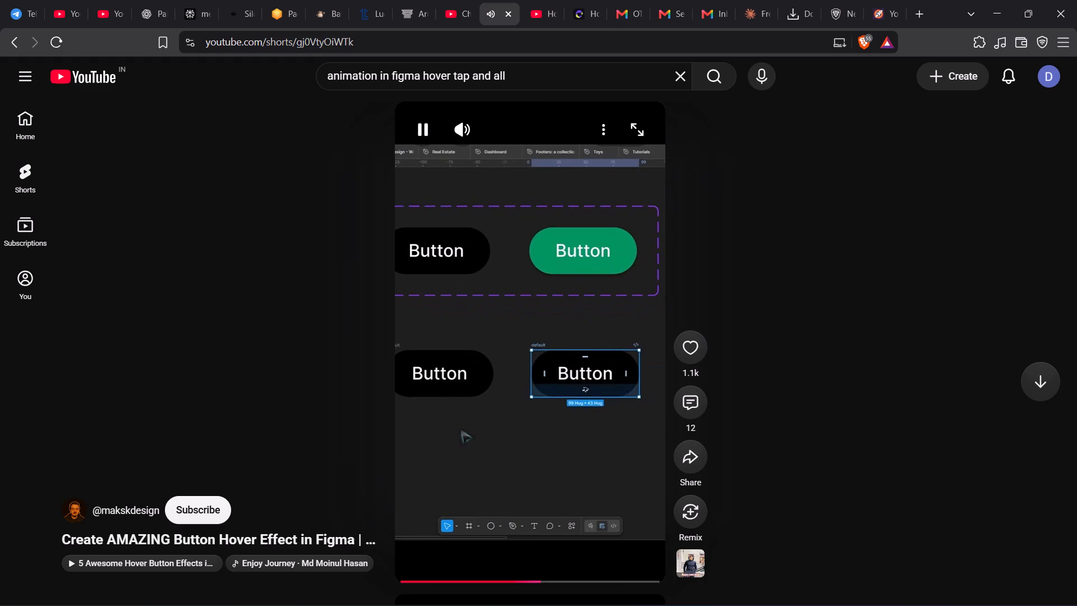
{"action": "key", "text": "Left"}
{"action": "key", "text": "Right"}
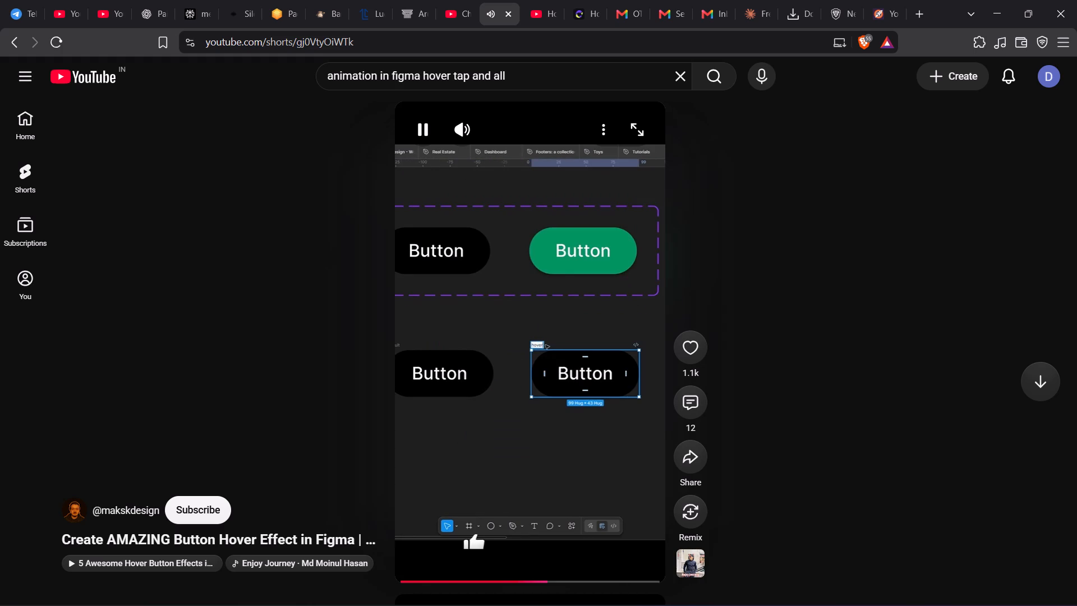
{"action": "key", "text": "Right"}
{"action": "key", "text": "Right"}
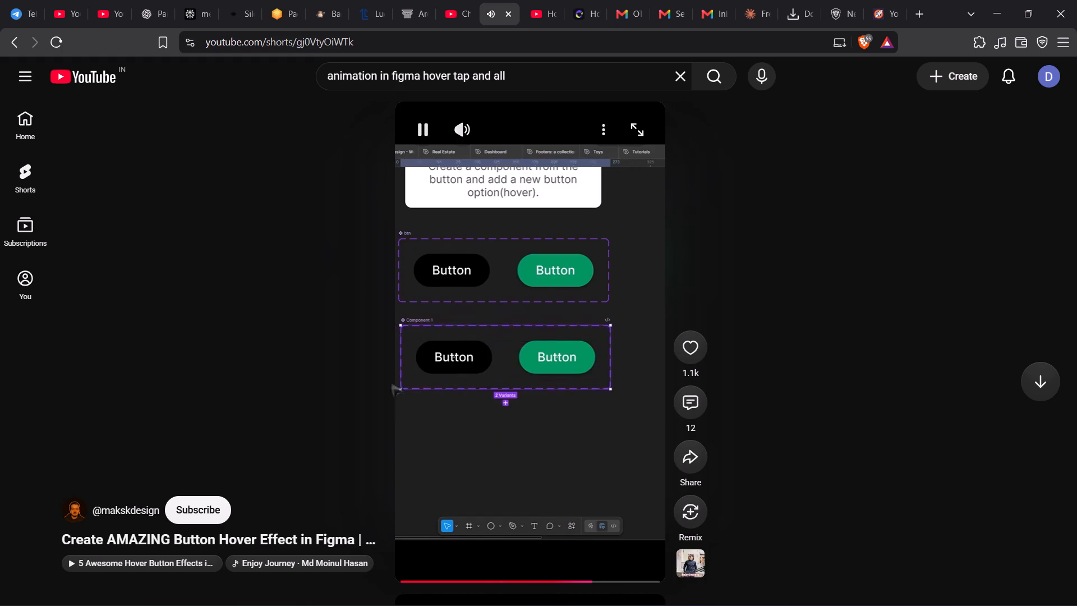
{"action": "key", "text": "Right"}
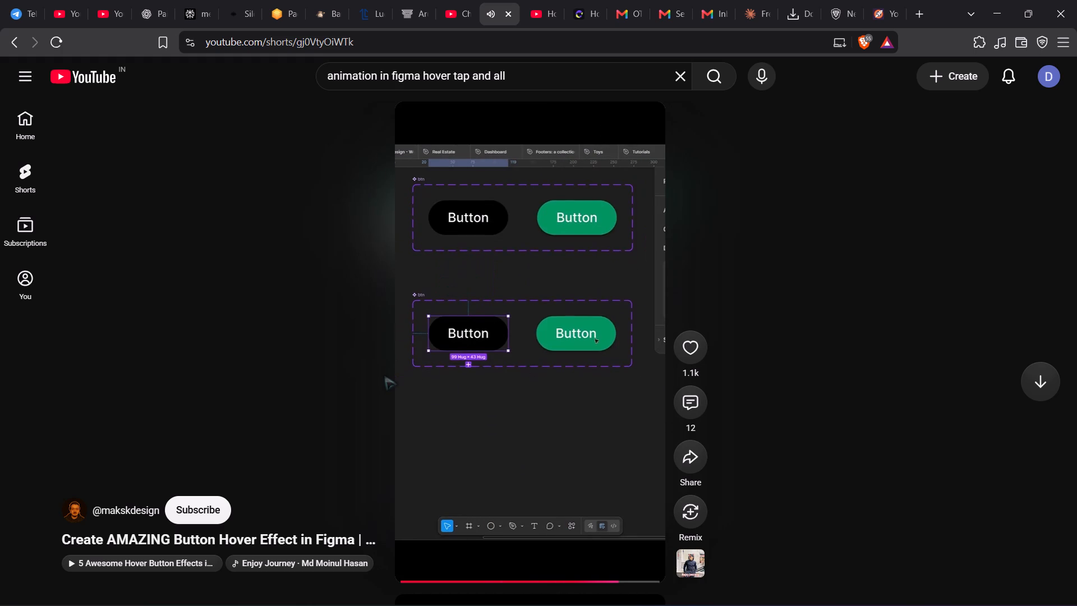
{"action": "key", "text": "Right"}
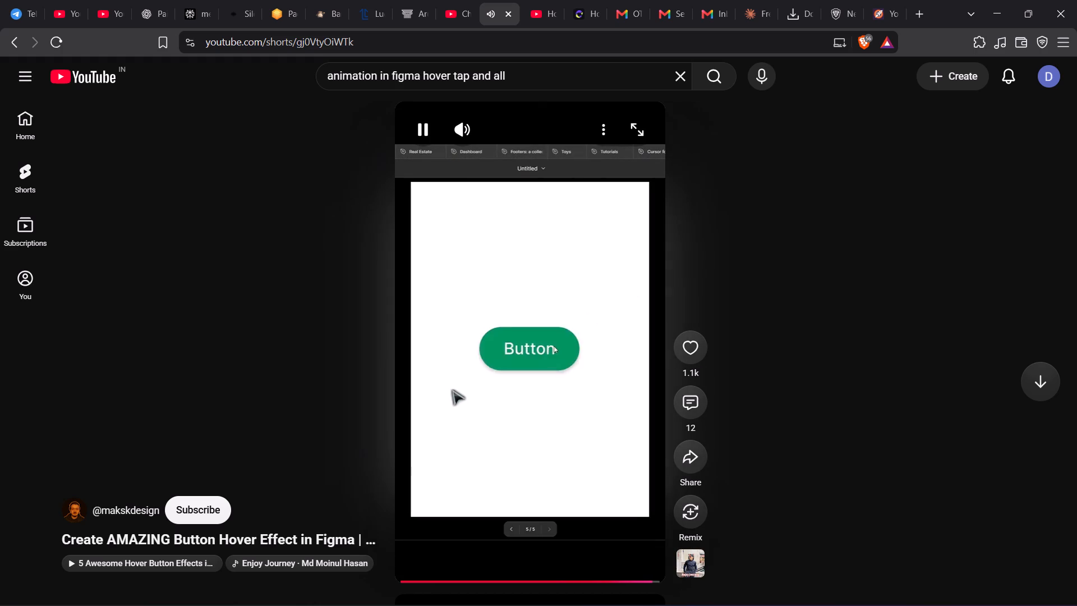
Replay the tutorial's animation part and examine its hover interaction settings and how the button is placed in the test frame.
{"action": "key", "text": "Left"}
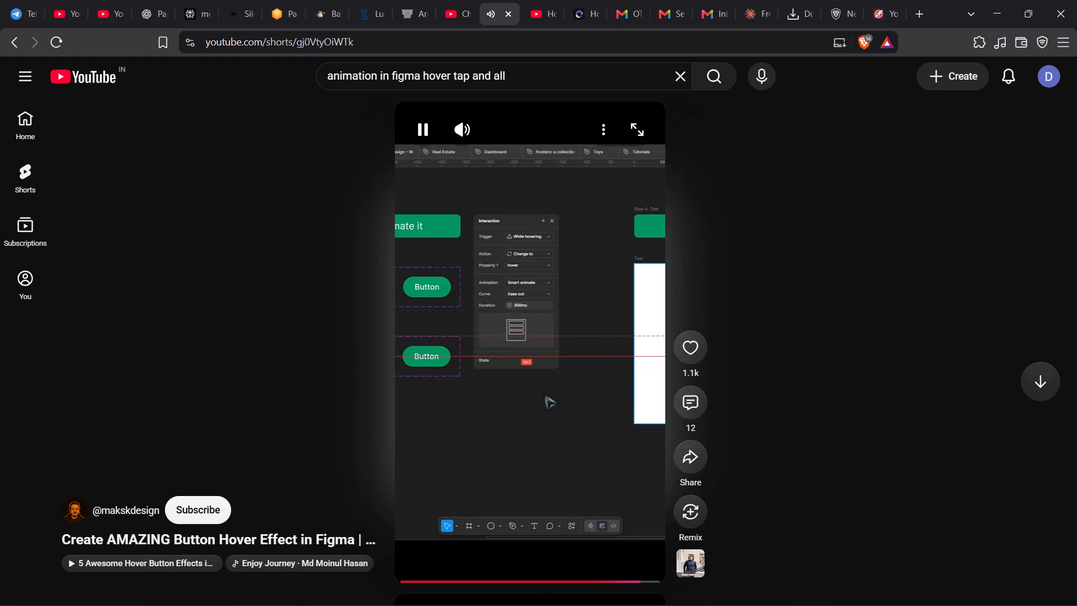
{"action": "key", "text": "Left"}
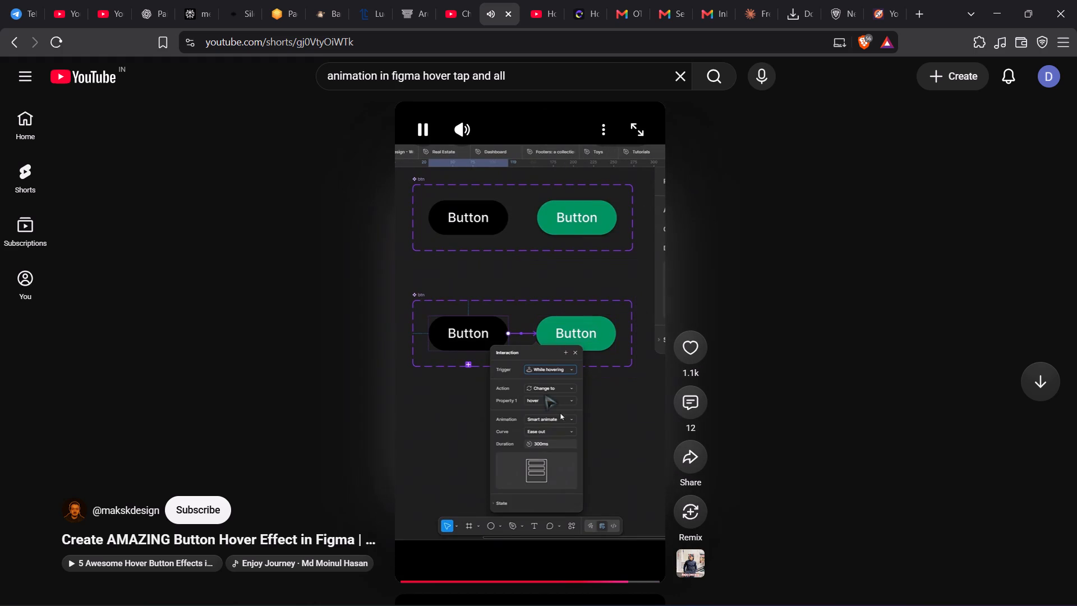
{"action": "left_click", "coordinate": [545, 394]}
{"action": "left_click", "coordinate": [545, 394]}
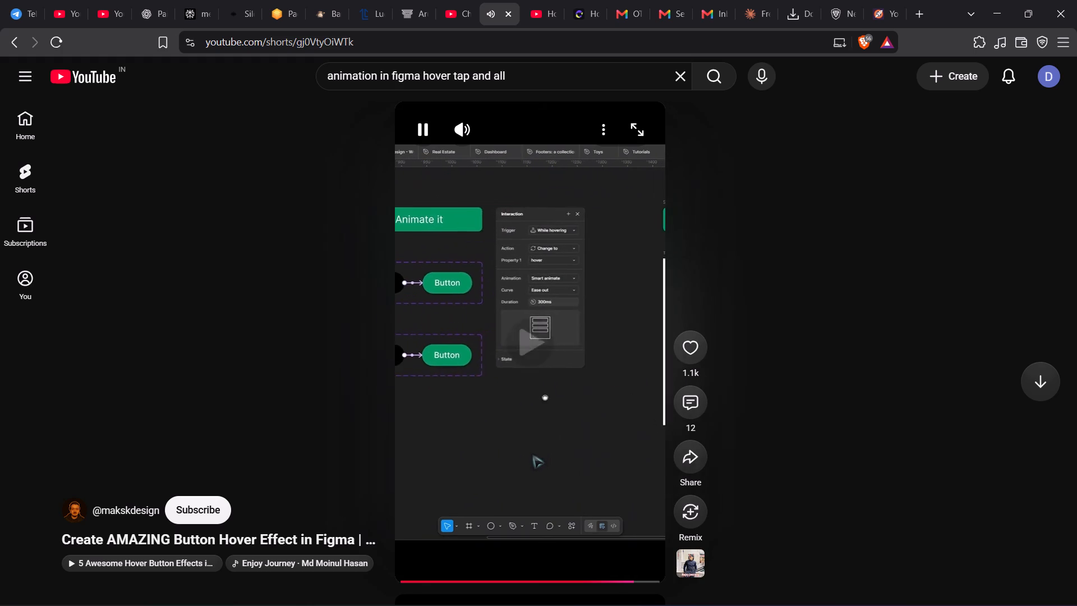
{"action": "double_click", "coordinate": [532, 454]}
{"action": "left_click", "coordinate": [532, 454]}
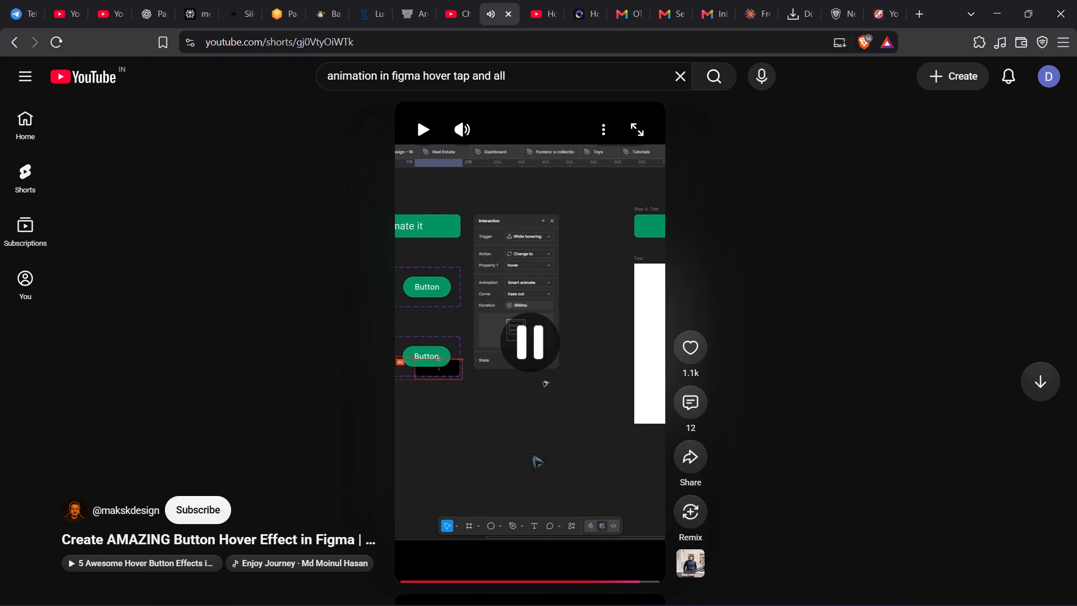
{"action": "left_click", "coordinate": [532, 454]}
{"action": "left_click", "coordinate": [524, 452]}
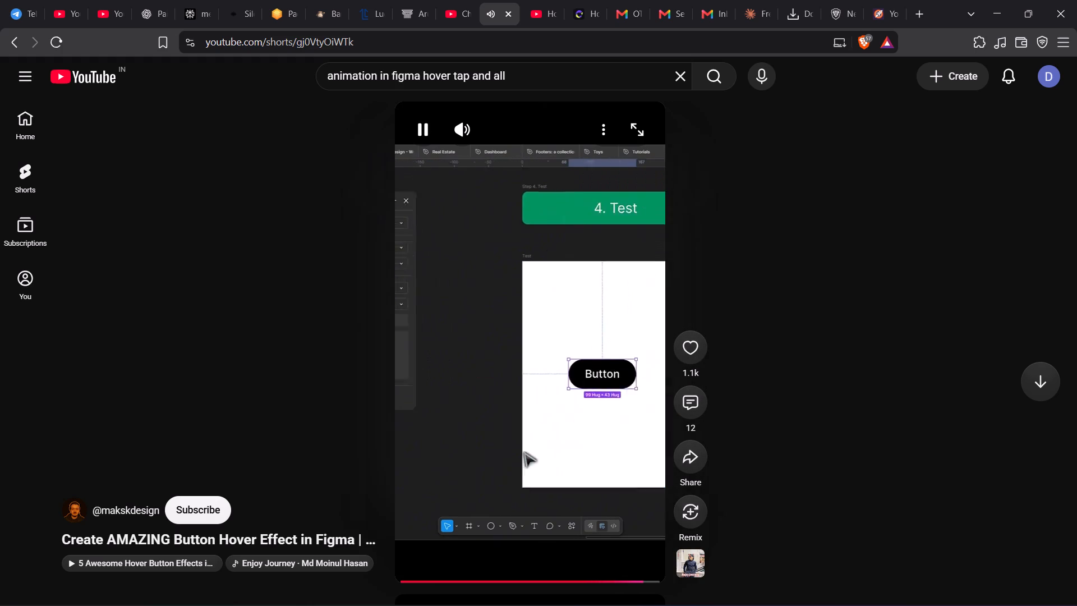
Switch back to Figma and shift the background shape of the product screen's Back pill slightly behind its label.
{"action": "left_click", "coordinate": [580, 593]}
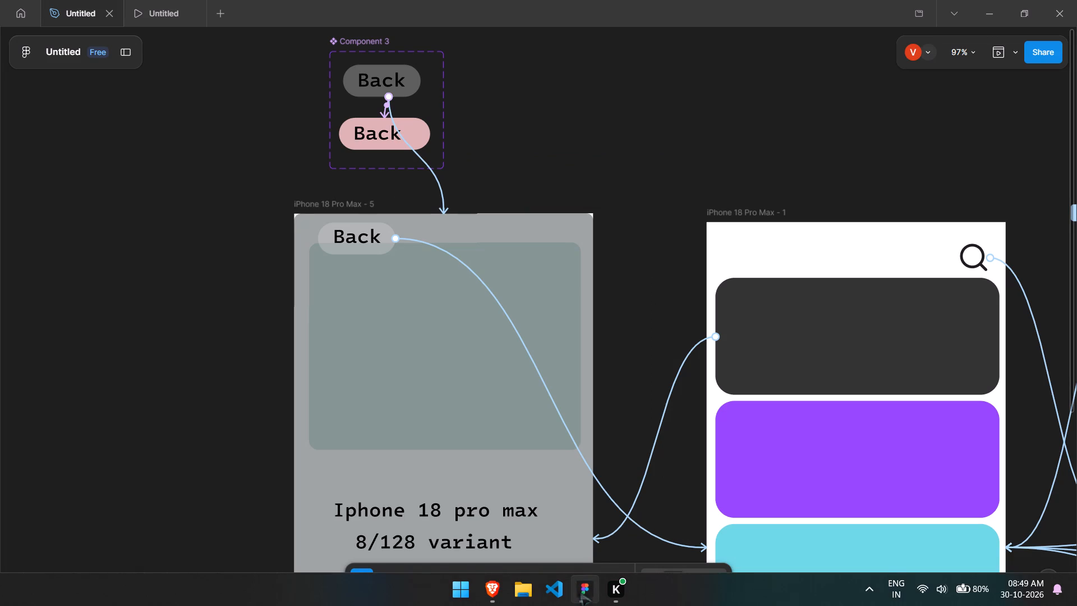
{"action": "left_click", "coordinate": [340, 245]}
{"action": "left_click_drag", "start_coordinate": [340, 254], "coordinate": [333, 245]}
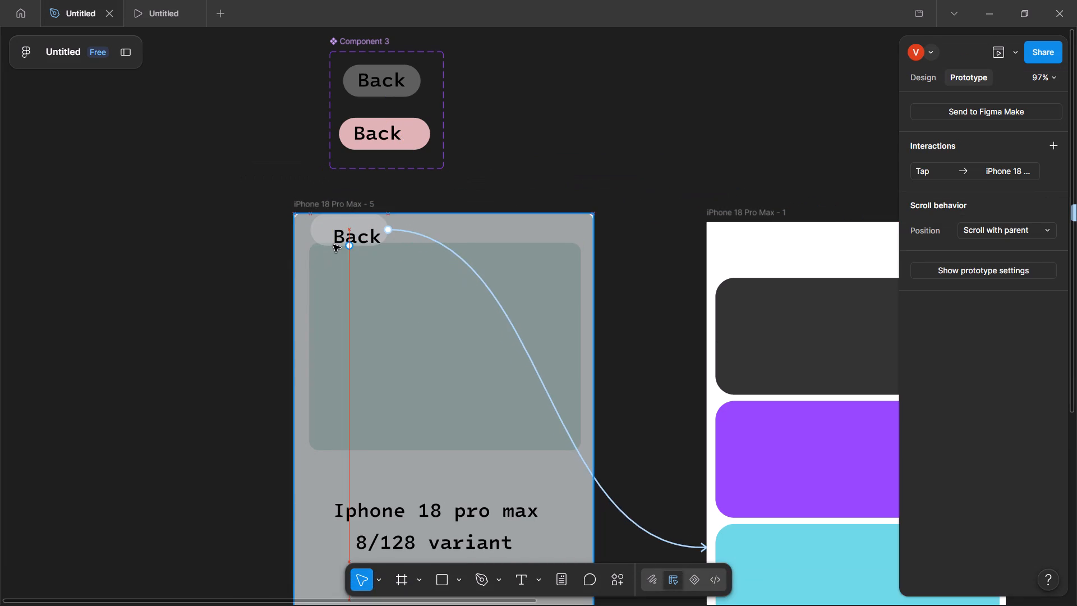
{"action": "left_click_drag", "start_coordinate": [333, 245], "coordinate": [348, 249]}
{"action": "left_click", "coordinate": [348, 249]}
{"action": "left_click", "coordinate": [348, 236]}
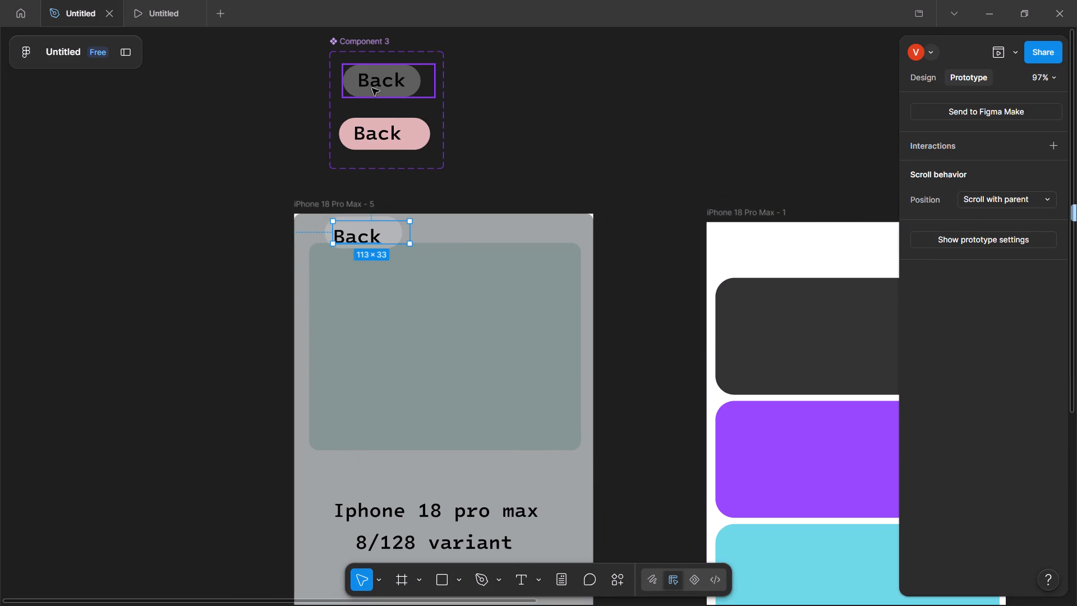
Move the grey pill shape out of Component 3 onto the product screen, directly below the existing Back pill.
{"action": "double_click", "coordinate": [371, 84]}
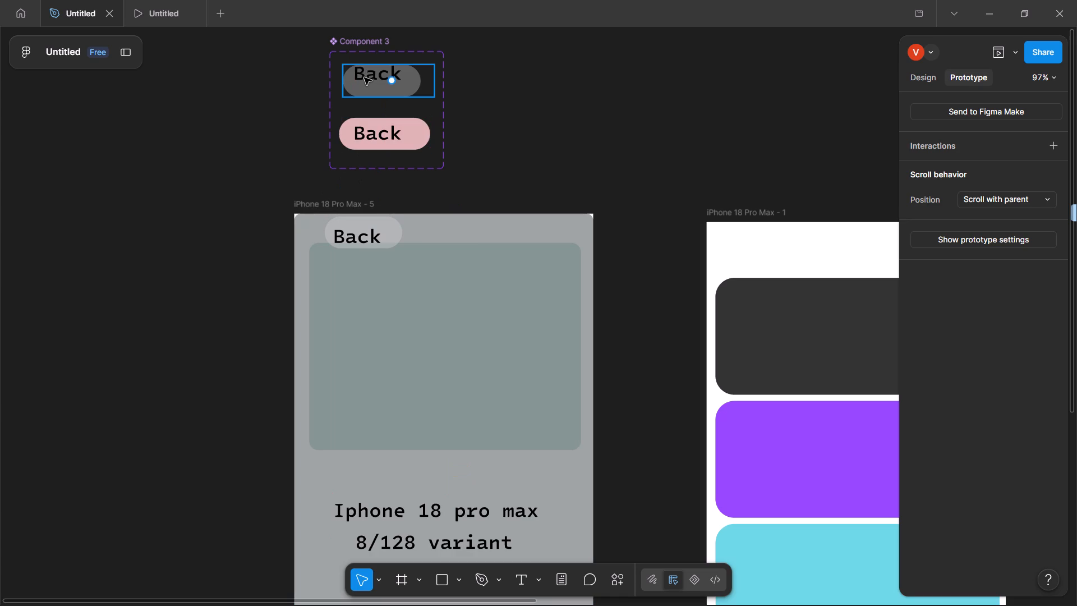
{"action": "left_click", "coordinate": [358, 84]}
{"action": "left_click", "coordinate": [352, 95]}
{"action": "left_click", "coordinate": [346, 89]}
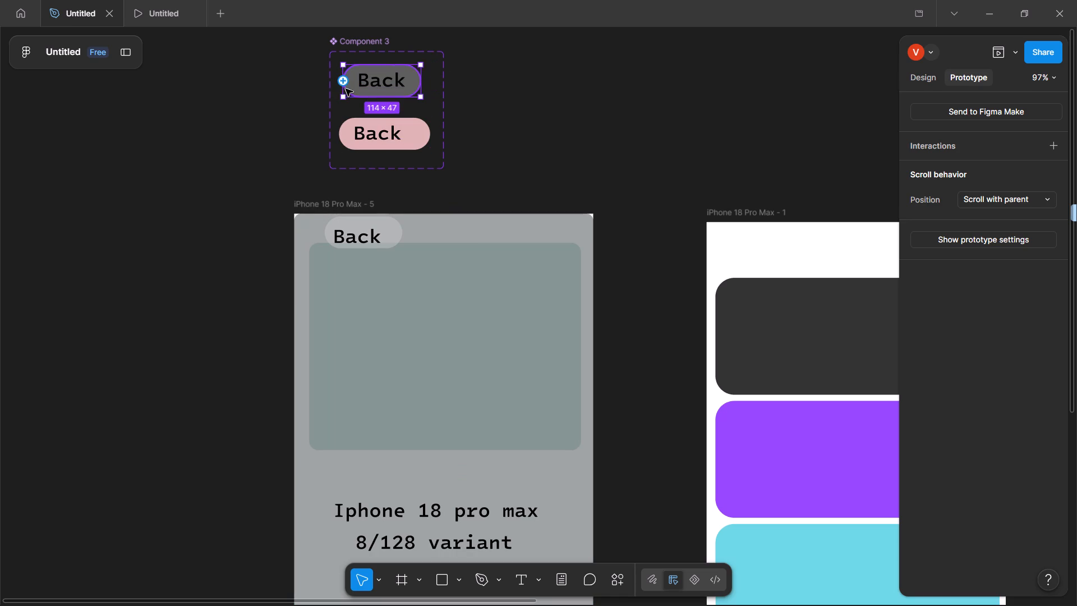
{"action": "left_click_drag", "start_coordinate": [353, 92], "coordinate": [334, 293]}
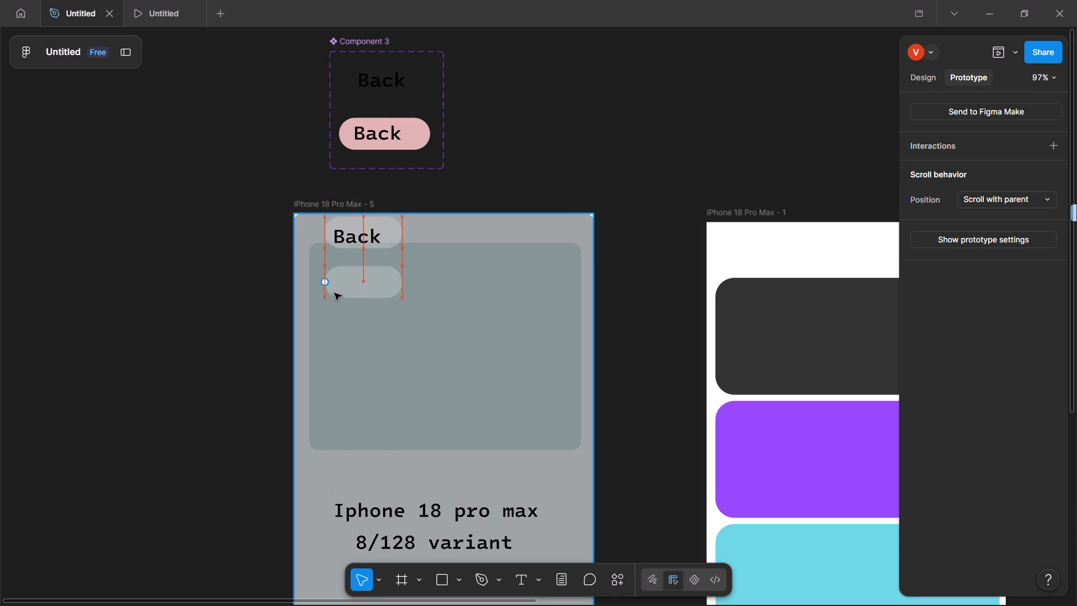
{"action": "left_click_drag", "start_coordinate": [334, 293], "coordinate": [332, 276]}
{"action": "right_click", "coordinate": [337, 272]}
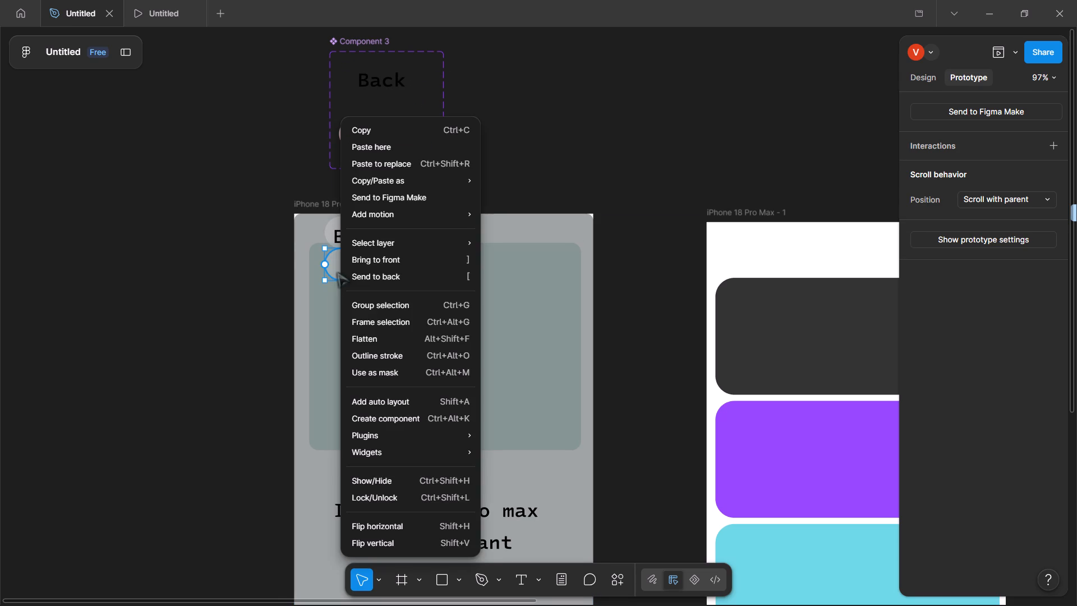
{"action": "left_click", "coordinate": [342, 79]}
Move the grey variant's remaining Back label from Component 3 onto the relocated pill shape on the product screen.
{"action": "left_click_drag", "start_coordinate": [364, 77], "coordinate": [359, 262]}
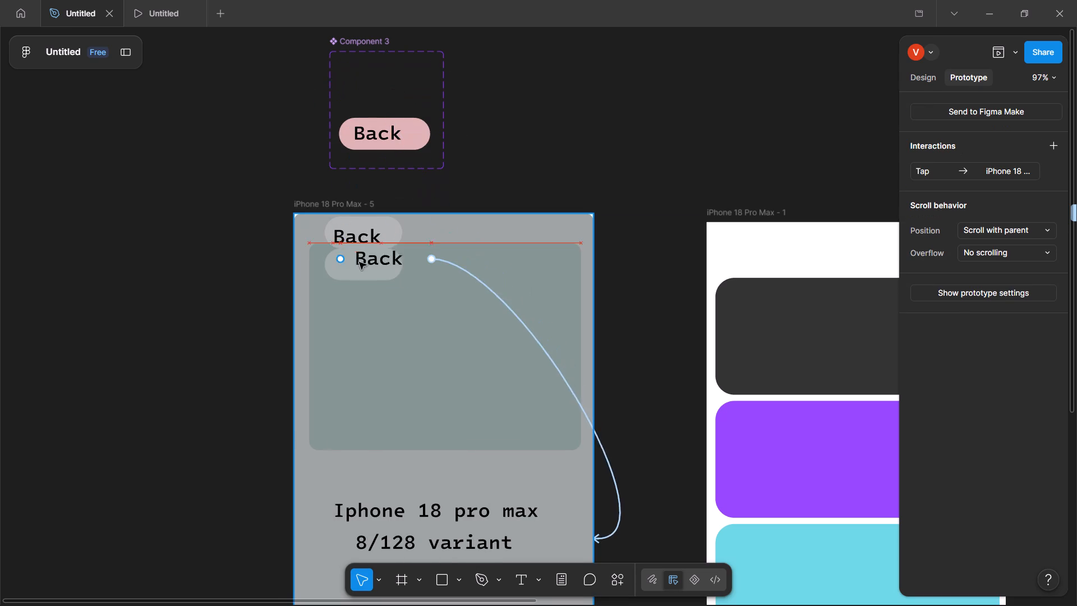
{"action": "left_click_drag", "start_coordinate": [359, 262], "coordinate": [342, 263]}
Delete the original Back pill's shape and label above the relocated pill on the product screen.
{"action": "left_click", "coordinate": [342, 214]}
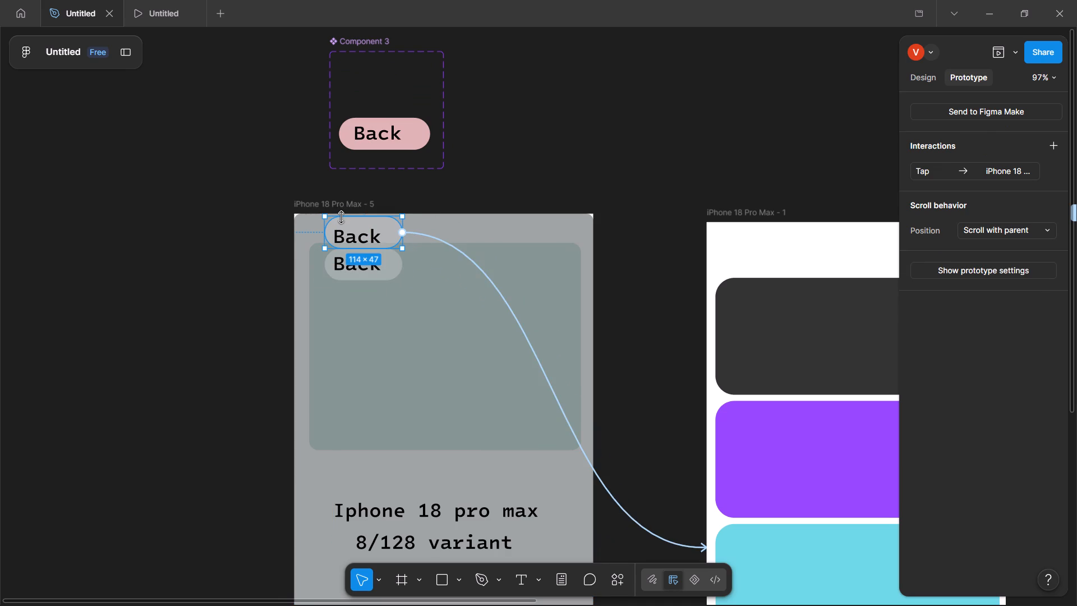
{"action": "key", "text": "BackSpace"}
{"action": "left_click", "coordinate": [346, 232]}
{"action": "key", "text": "BackSpace"}
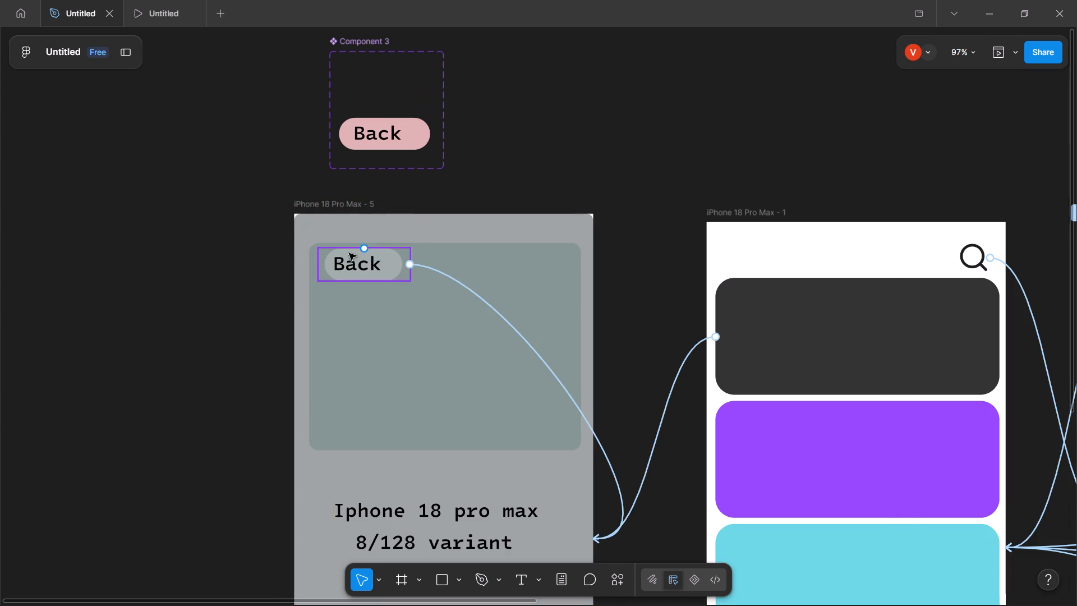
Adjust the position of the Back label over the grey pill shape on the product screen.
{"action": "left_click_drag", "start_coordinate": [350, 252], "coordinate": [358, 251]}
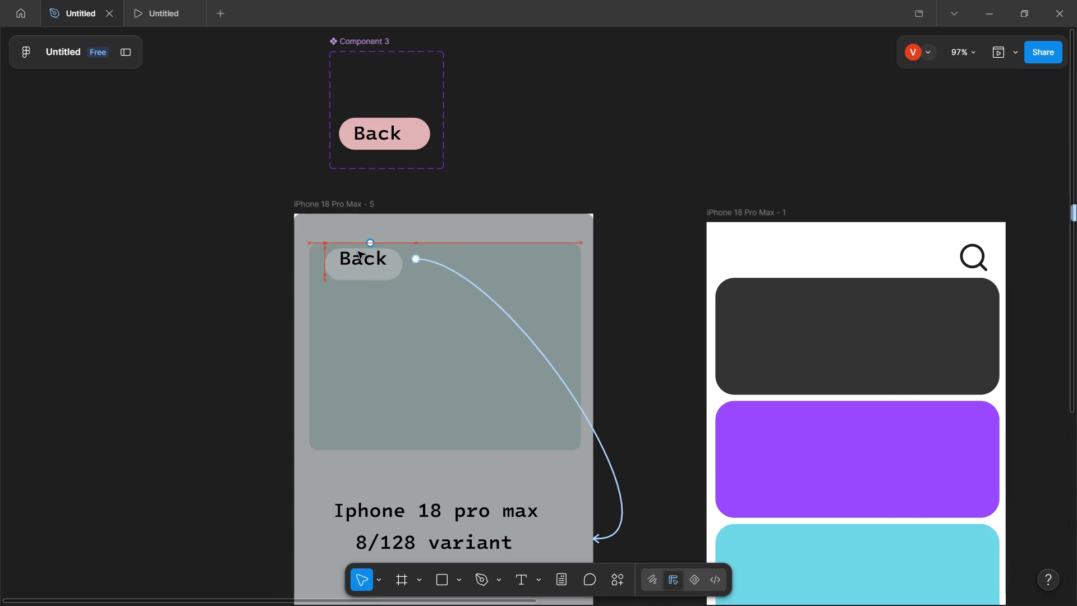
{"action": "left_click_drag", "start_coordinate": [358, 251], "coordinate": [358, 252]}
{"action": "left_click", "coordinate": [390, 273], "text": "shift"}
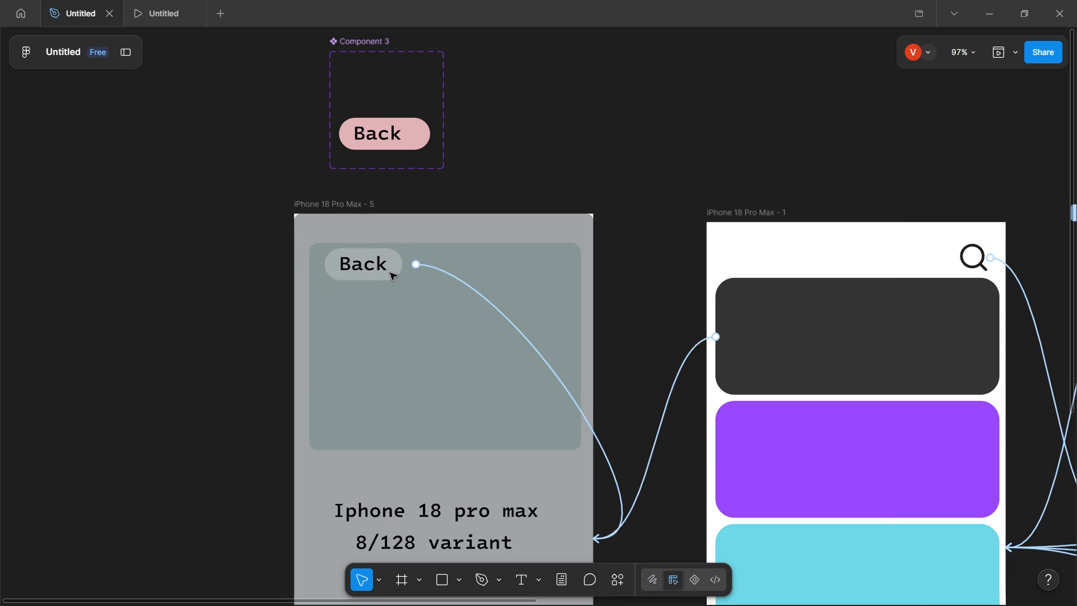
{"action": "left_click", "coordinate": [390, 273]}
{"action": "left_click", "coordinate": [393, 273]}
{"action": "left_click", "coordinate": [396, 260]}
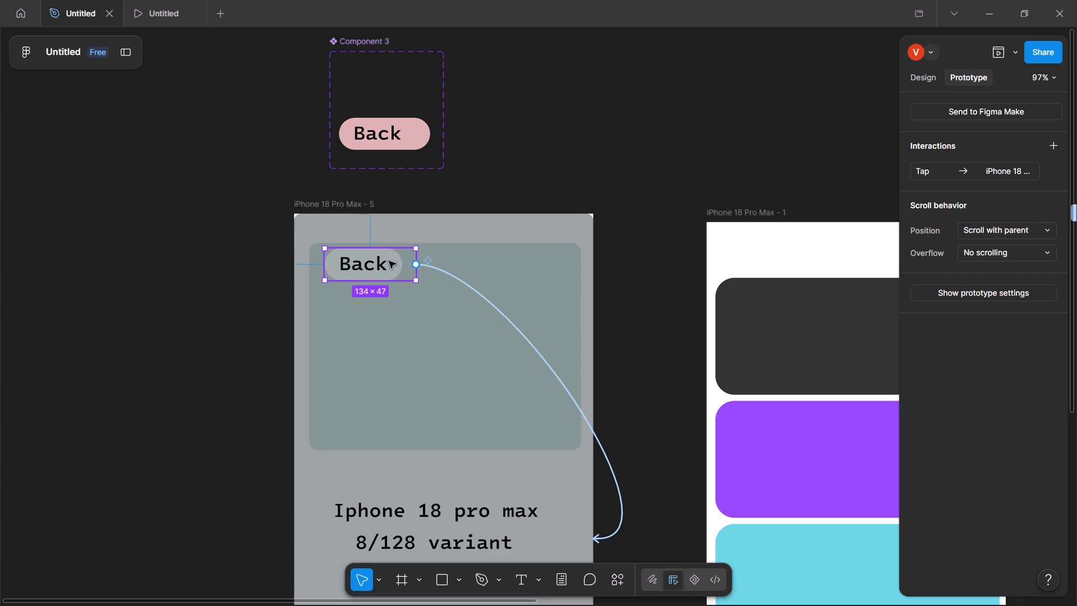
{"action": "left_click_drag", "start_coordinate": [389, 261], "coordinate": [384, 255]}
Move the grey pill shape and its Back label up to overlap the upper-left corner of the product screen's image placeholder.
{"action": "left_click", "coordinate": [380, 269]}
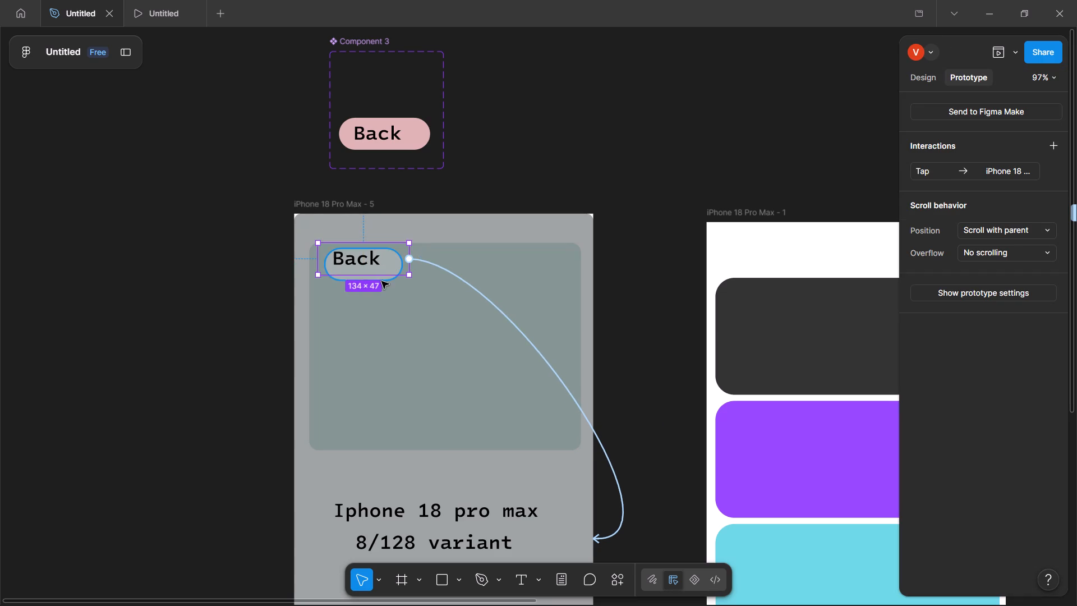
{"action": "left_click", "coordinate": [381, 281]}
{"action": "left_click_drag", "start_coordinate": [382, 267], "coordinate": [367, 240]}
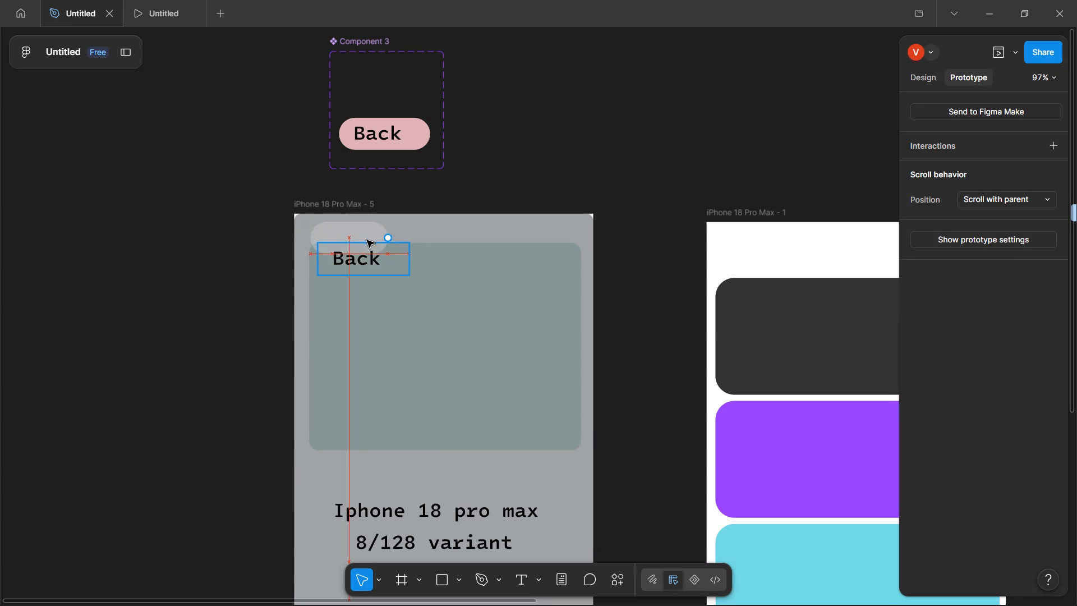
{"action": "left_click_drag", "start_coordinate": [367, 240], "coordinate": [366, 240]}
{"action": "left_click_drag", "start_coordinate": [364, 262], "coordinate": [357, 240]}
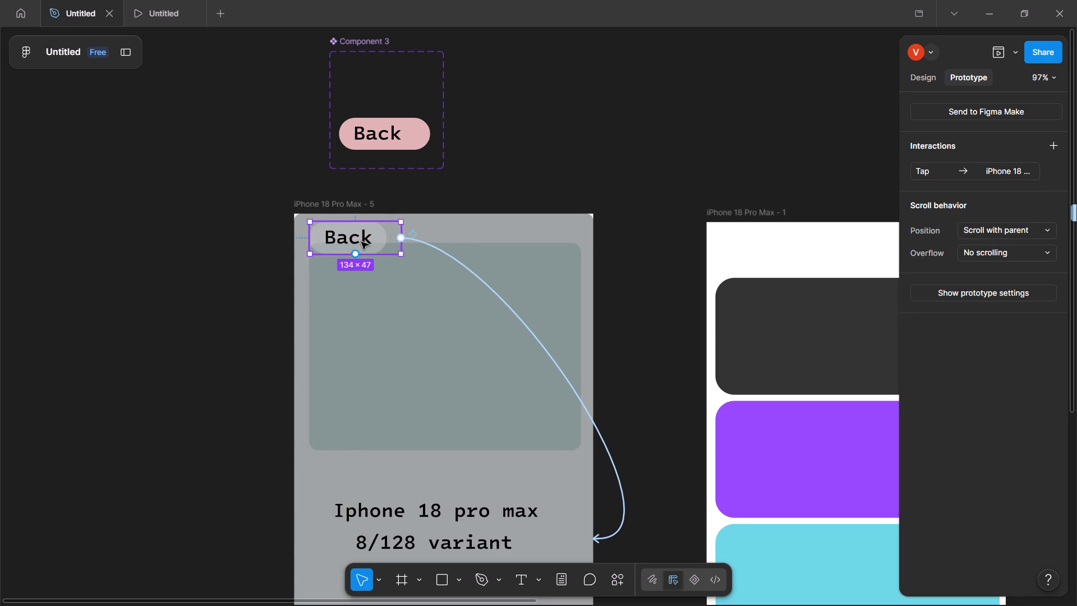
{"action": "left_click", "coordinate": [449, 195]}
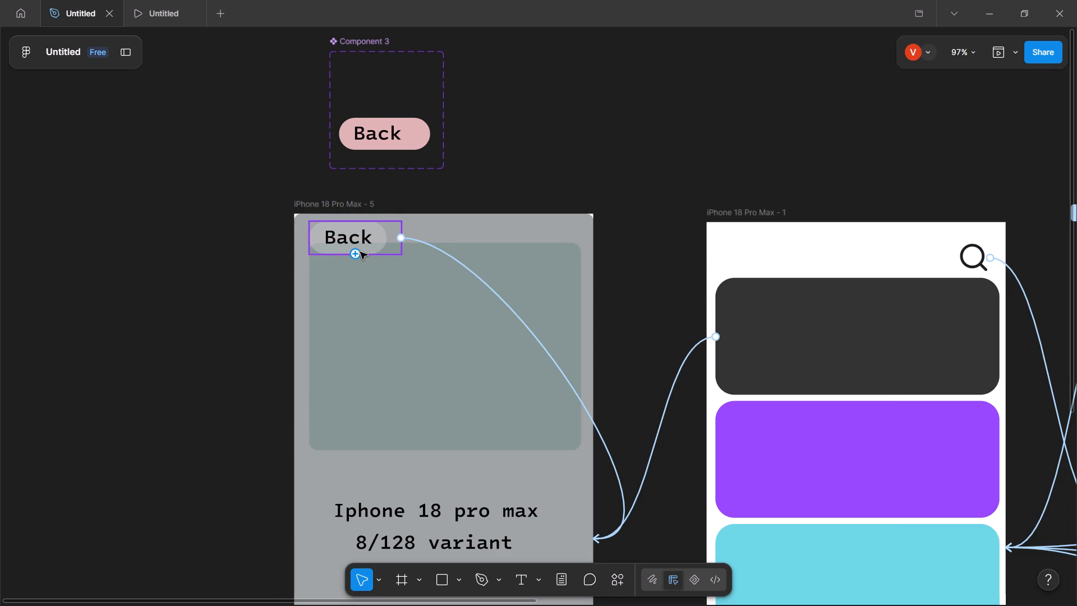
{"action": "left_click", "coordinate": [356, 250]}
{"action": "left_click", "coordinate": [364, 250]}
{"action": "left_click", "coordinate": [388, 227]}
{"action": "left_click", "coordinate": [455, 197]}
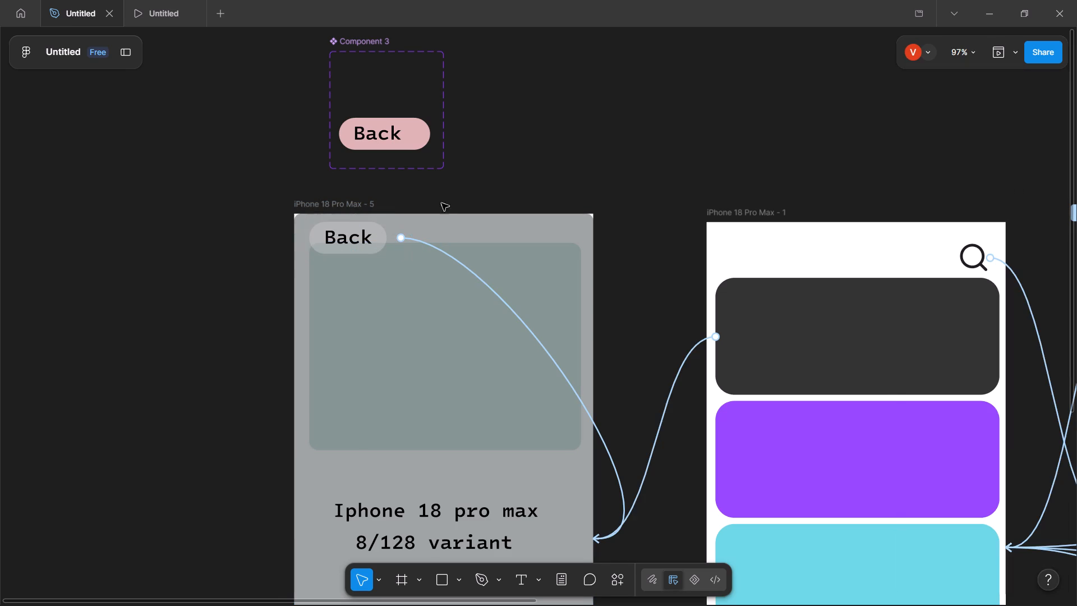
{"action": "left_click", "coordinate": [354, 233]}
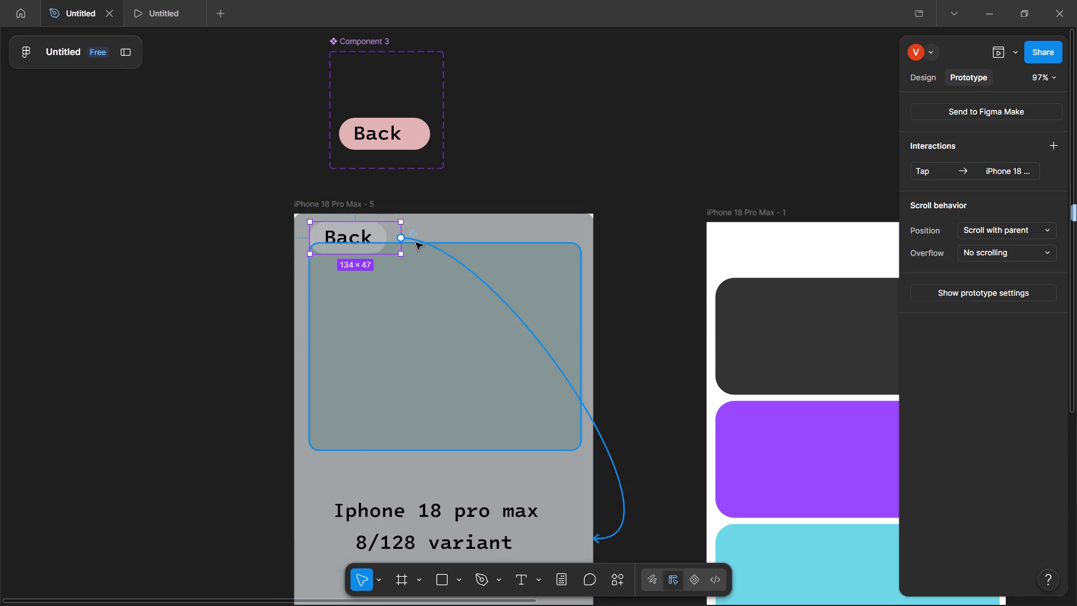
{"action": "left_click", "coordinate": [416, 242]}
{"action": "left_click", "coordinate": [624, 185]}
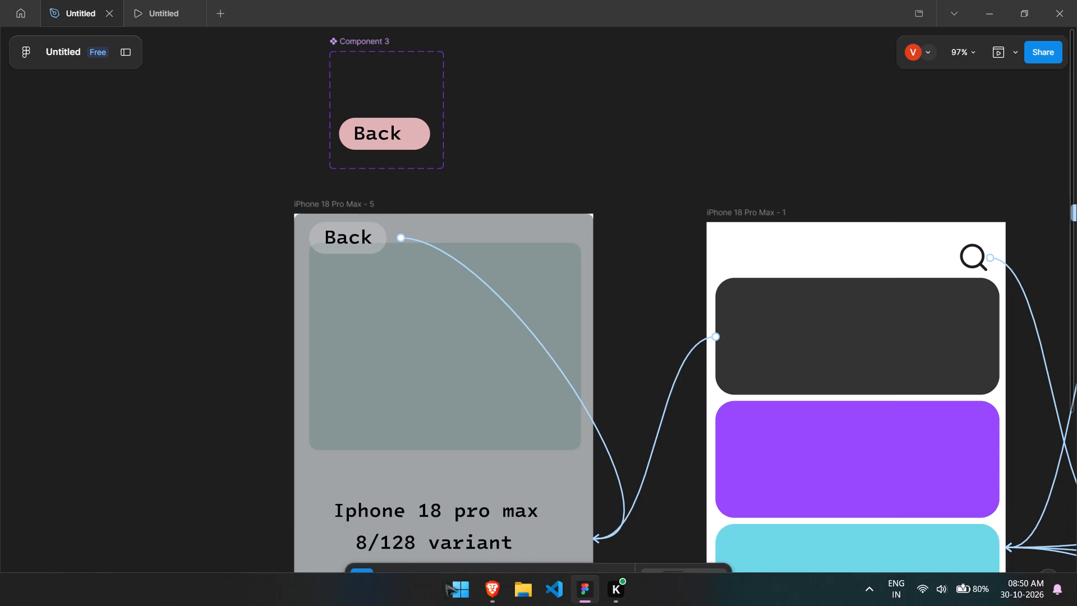
Open the dark product card in the prototype preview and test the Back pill on the product screen.
{"action": "left_click", "coordinate": [173, 0]}
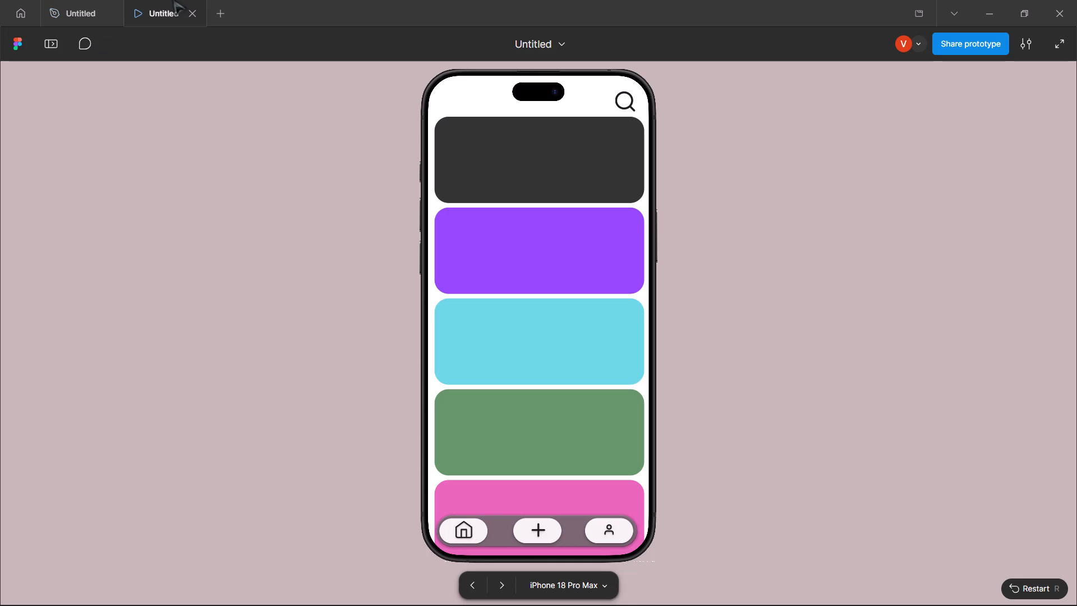
{"action": "left_click", "coordinate": [485, 160]}
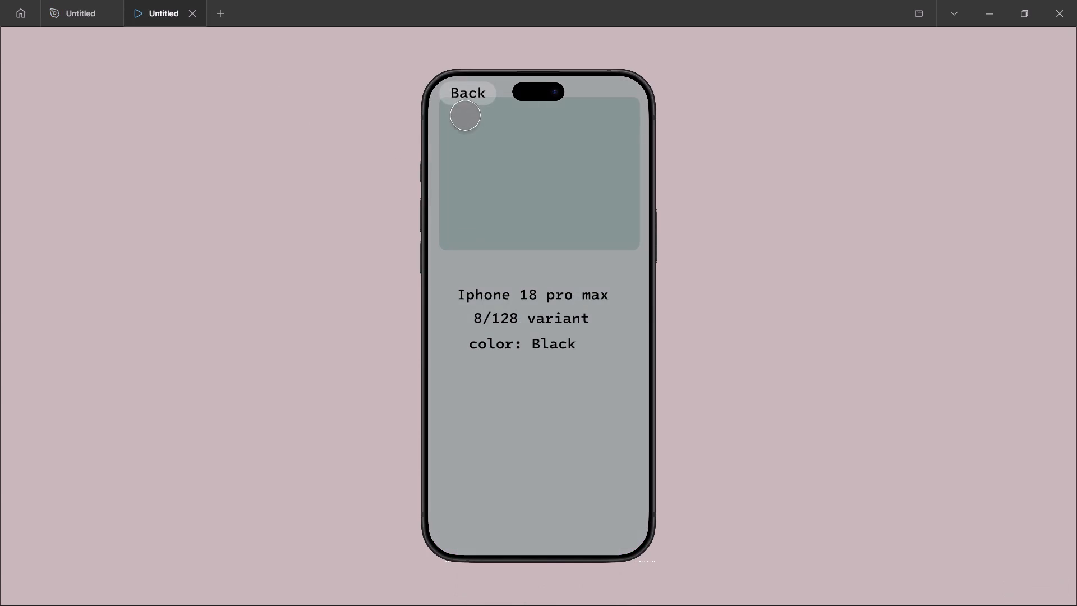
{"action": "left_click", "coordinate": [462, 90]}
{"action": "left_click", "coordinate": [462, 90]}
{"action": "left_click", "coordinate": [465, 89]}
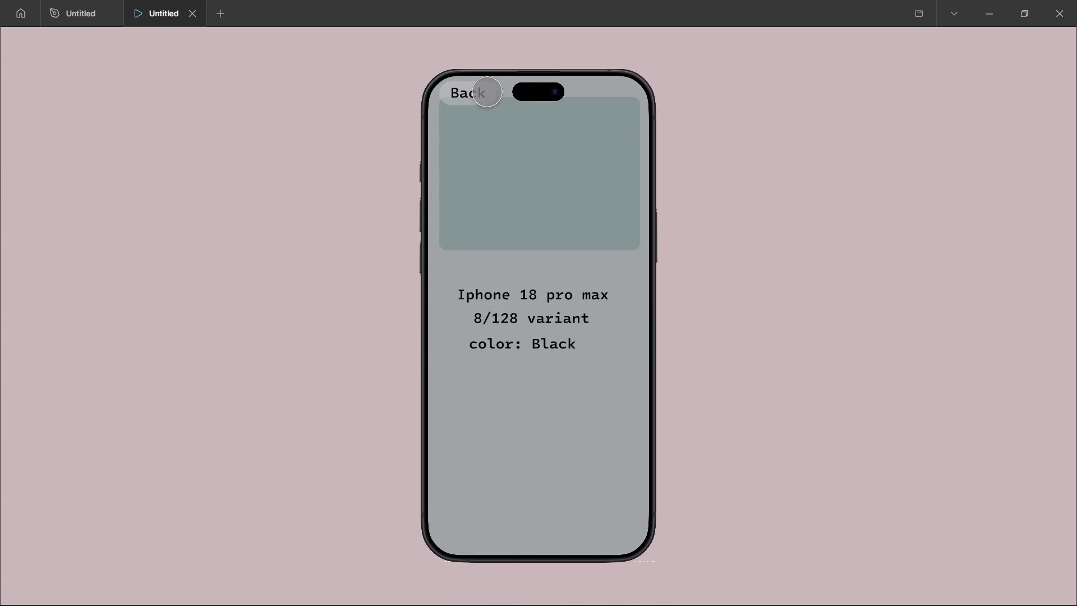
{"action": "left_click", "coordinate": [480, 87]}
{"action": "double_click", "coordinate": [480, 93]}
{"action": "scroll", "coordinate": [480, 93], "scroll_direction": "up", "scroll_amount": 3}
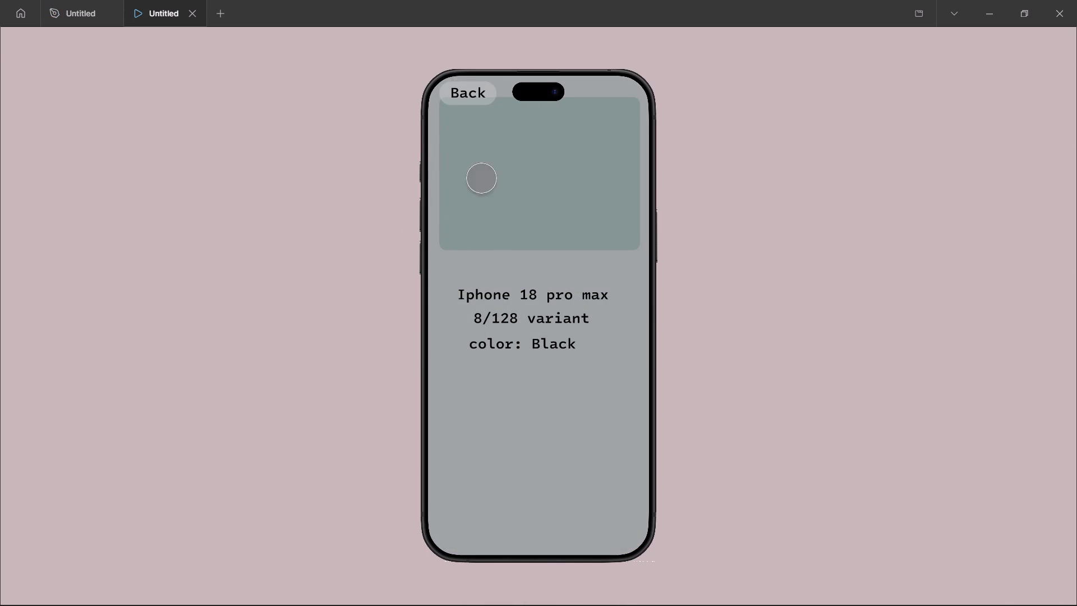
{"action": "left_click", "coordinate": [481, 177]}
{"action": "left_click", "coordinate": [463, 112]}
{"action": "left_click", "coordinate": [462, 102]}
{"action": "left_click", "coordinate": [462, 99]}
{"action": "triple_click", "coordinate": [463, 95]}
{"action": "double_click", "coordinate": [464, 92]}
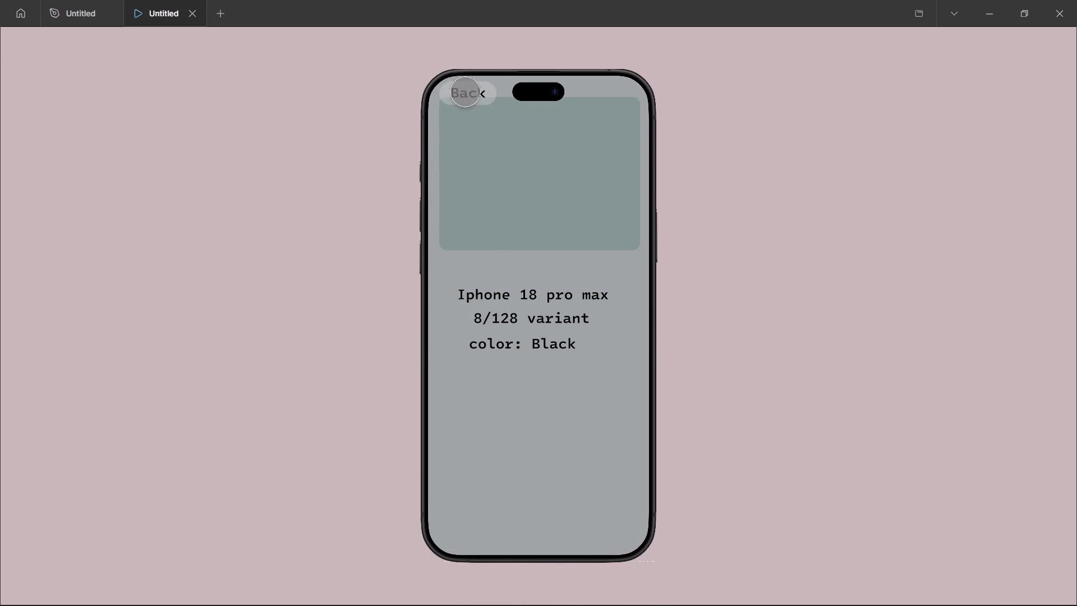
{"action": "triple_click", "coordinate": [468, 90]}
{"action": "triple_click", "coordinate": [469, 90]}
Return to the design file and undo the Back pill changes back to before the grey variant was taken out of Component 3.
{"action": "left_click", "coordinate": [25, 0]}
{"action": "left_click", "coordinate": [50, 0]}
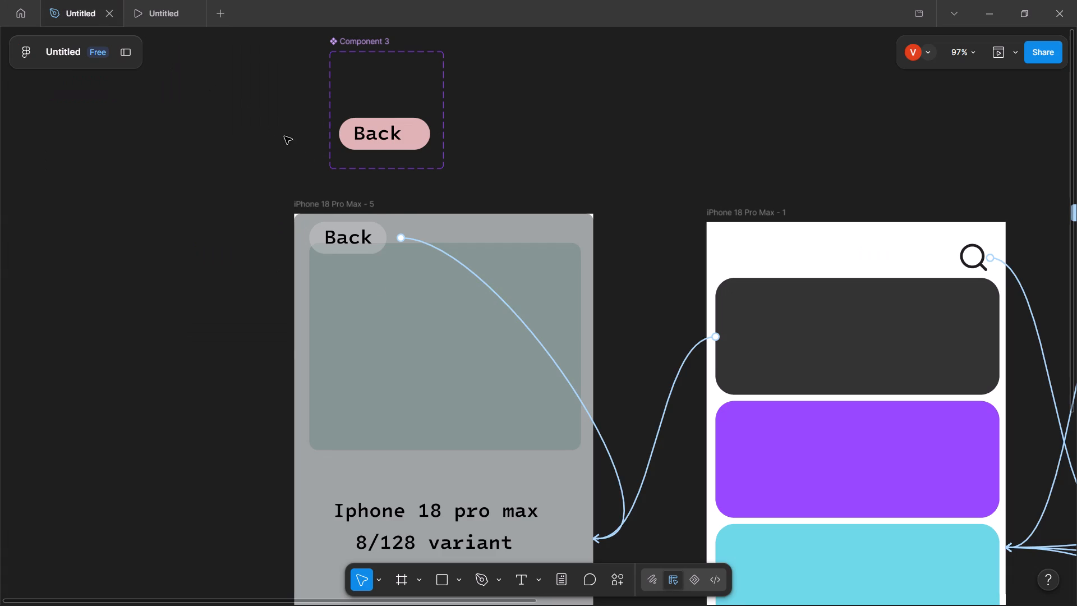
{"action": "left_click", "coordinate": [397, 429]}
{"action": "key", "text": "ctrl+z"}
{"action": "key", "text": "ctrl+z"}
{"action": "key", "text": "ctrl+z"}
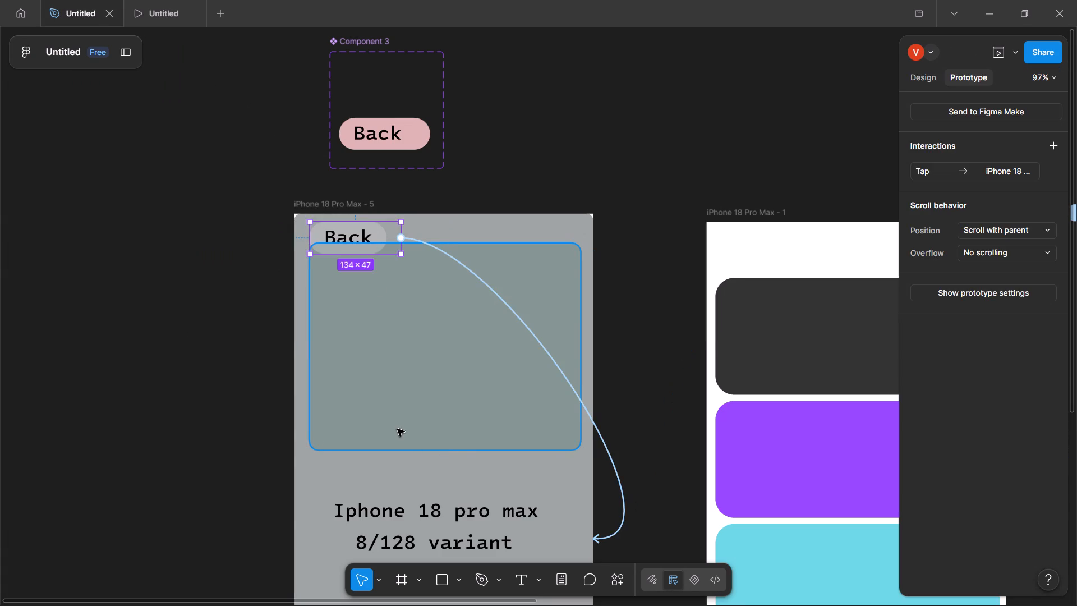
{"action": "key", "text": "ctrl+z"}
{"action": "key", "text": "ctrl+z"}
{"action": "key", "text": "ctrl+z"}
{"action": "key", "text": "ctrl+z"}
{"action": "key", "text": "ctrl+z"}
{"action": "key", "text": "ctrl+z"}
{"action": "key", "text": "ctrl+z"}
{"action": "key", "text": "ctrl+z"}
{"action": "key", "text": "ctrl+z"}
{"action": "key", "text": "ctrl+z"}
{"action": "key", "text": "ctrl+z"}
{"action": "key", "text": "ctrl+z"}
{"action": "key", "text": "ctrl+z"}
{"action": "key", "text": "ctrl+z"}
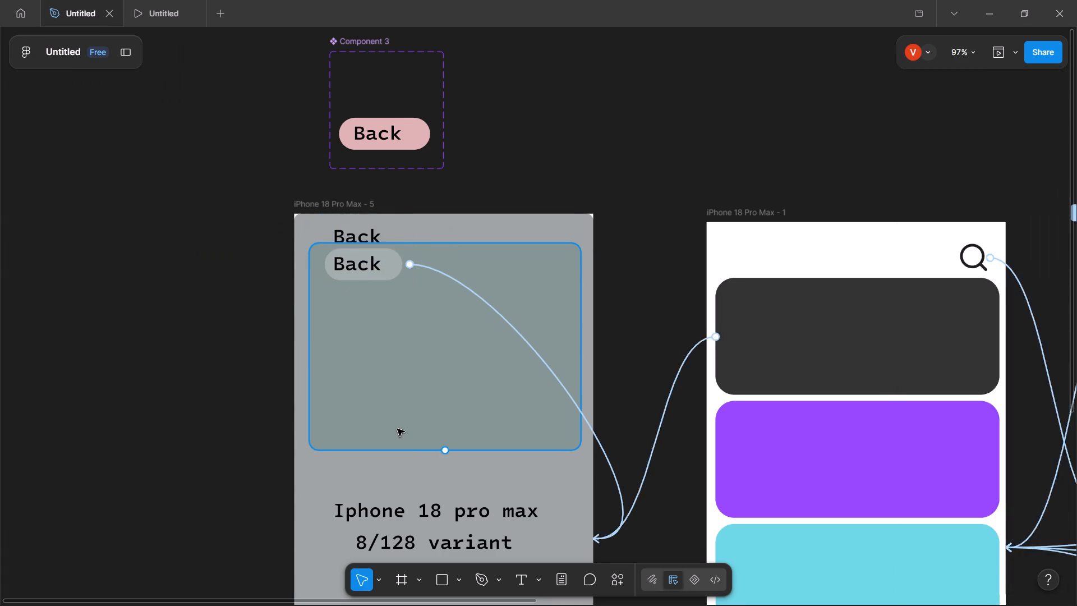
{"action": "key", "text": "ctrl+z"}
{"action": "key", "text": "ctrl+z"}
{"action": "key", "text": "ctrl+z"}
{"action": "key", "text": "ctrl+z"}
{"action": "key", "text": "ctrl+z"}
{"action": "key", "text": "ctrl+z"}
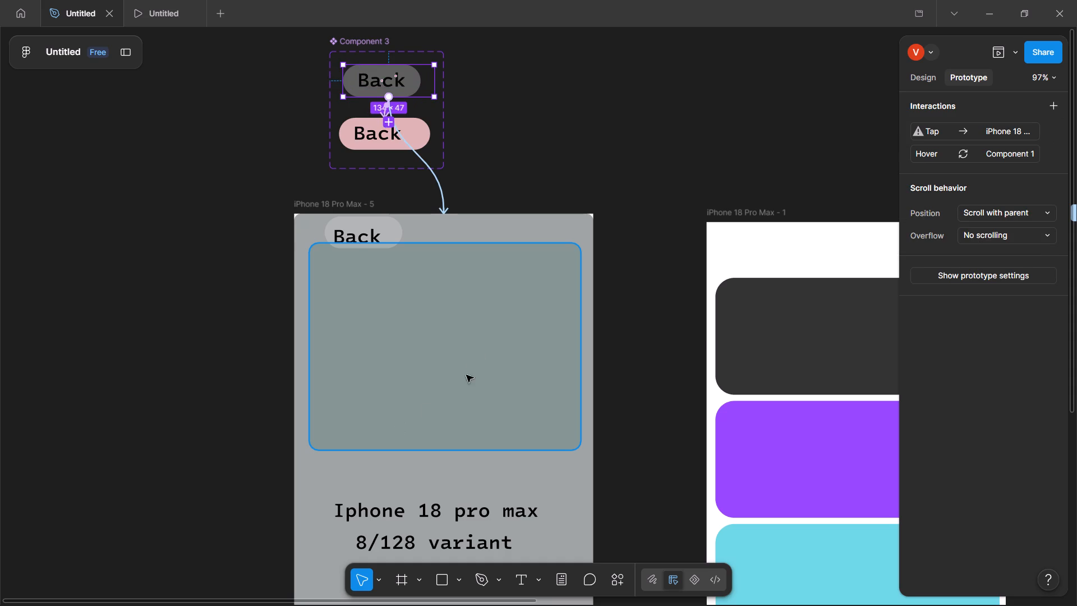
Delete the prototype connection from Component 3's grey Back variant to the iPhone 18 Pro Max - 5 frame.
{"action": "left_click", "coordinate": [424, 234]}
{"action": "left_click", "coordinate": [434, 187]}
{"action": "left_click", "coordinate": [444, 182]}
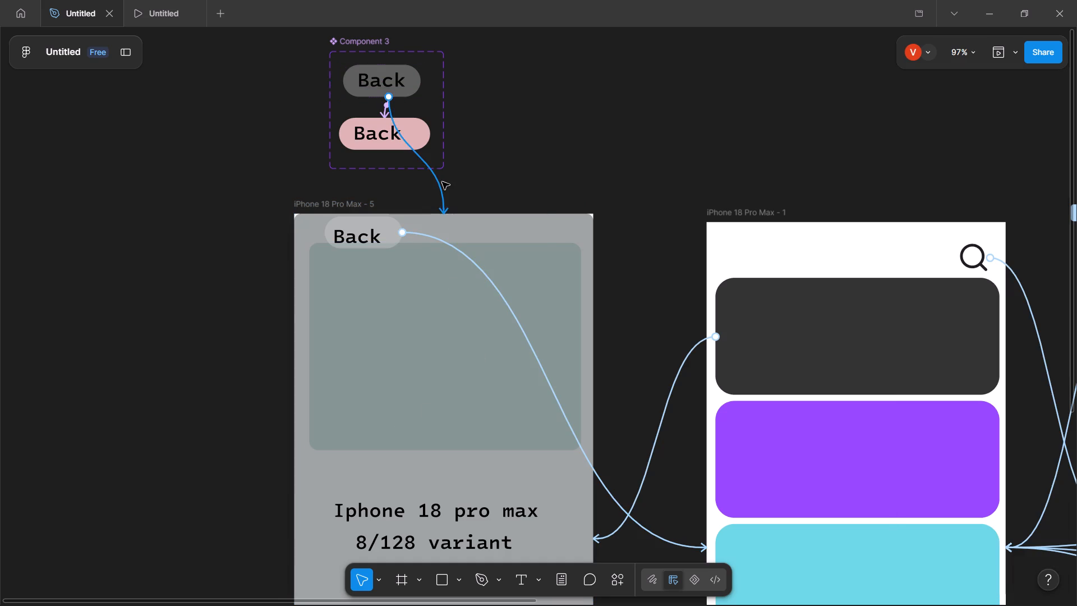
{"action": "left_click", "coordinate": [442, 182]}
{"action": "key", "text": "BackSpace"}
{"action": "left_click", "coordinate": [510, 145]}
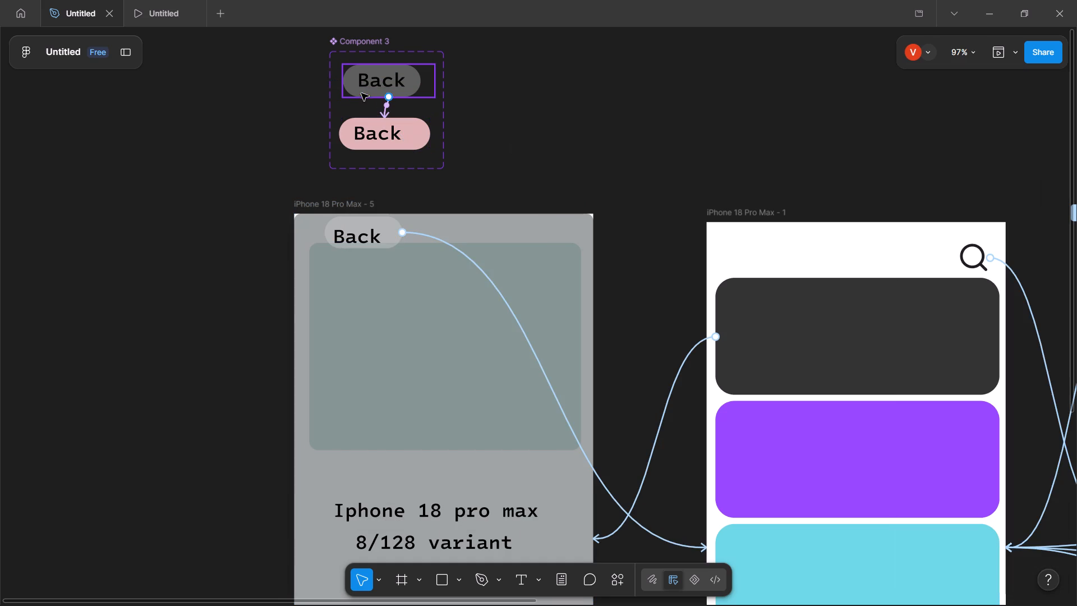
{"action": "left_click", "coordinate": [361, 90]}
{"action": "left_click", "coordinate": [519, 95]}
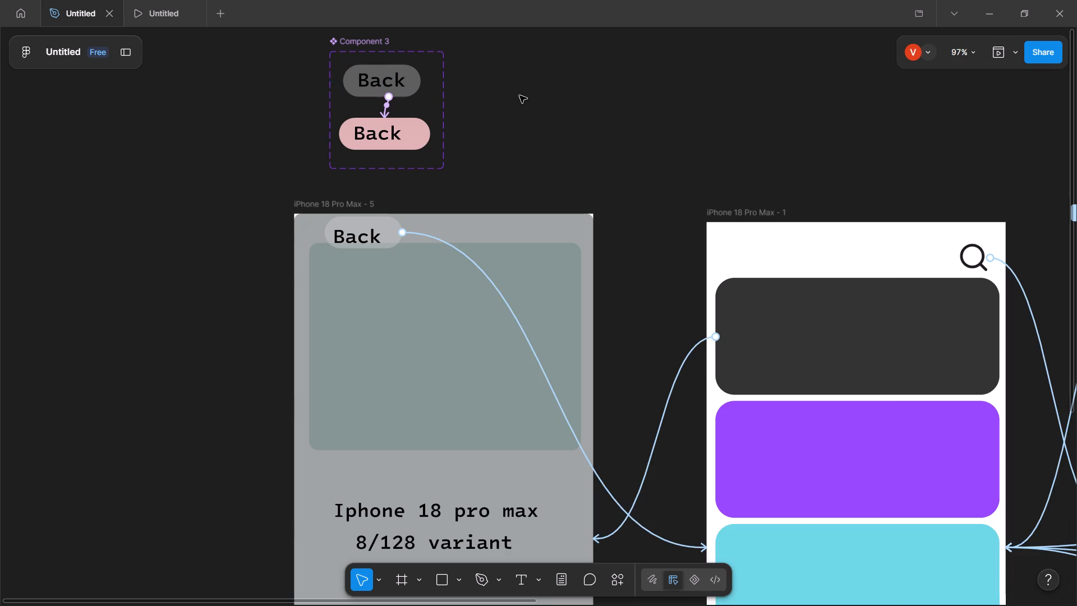
Select both Back variants in Component 3, preview the prototype from search to the home screen, and close the preview.
{"action": "left_click_drag", "start_coordinate": [301, 36], "coordinate": [521, 148]}
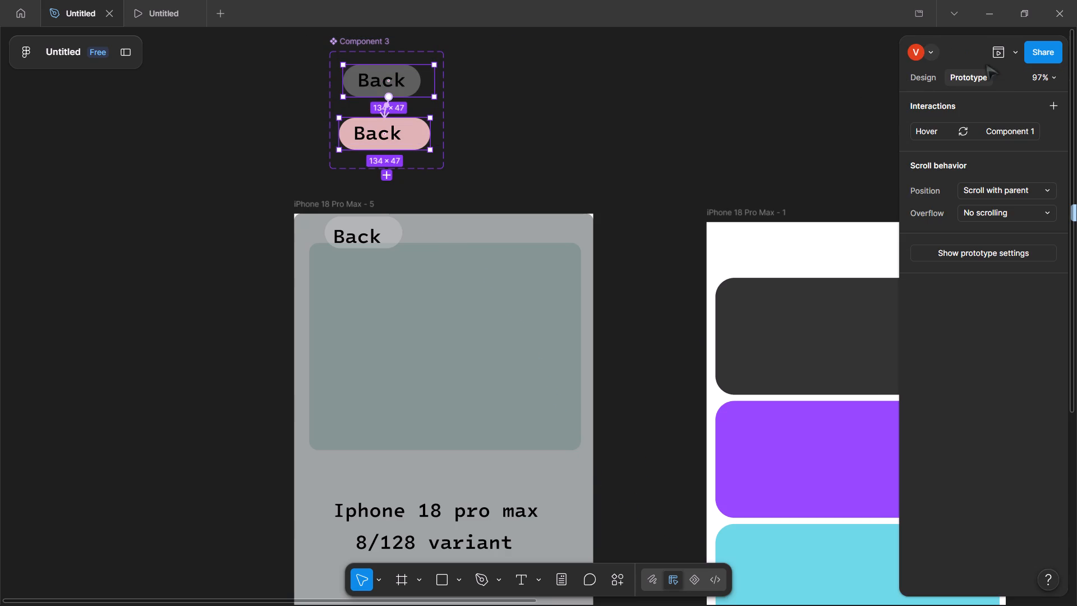
{"action": "left_click", "coordinate": [999, 53]}
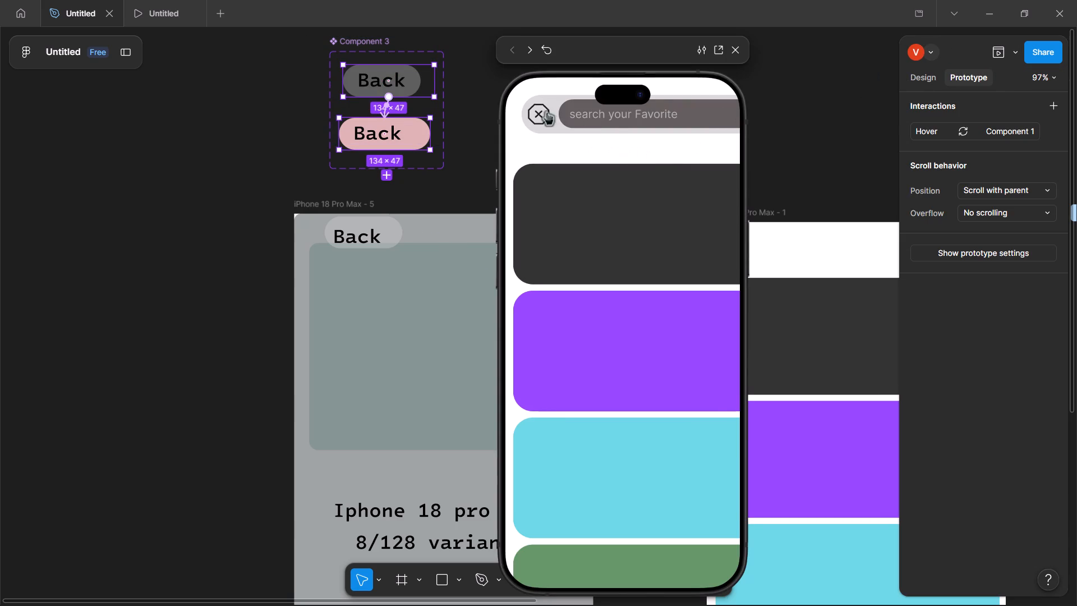
{"action": "left_click", "coordinate": [546, 111]}
{"action": "left_click_drag", "start_coordinate": [582, 199], "coordinate": [522, 201]}
{"action": "scroll", "coordinate": [522, 201], "scroll_direction": "up", "scroll_amount": 1}
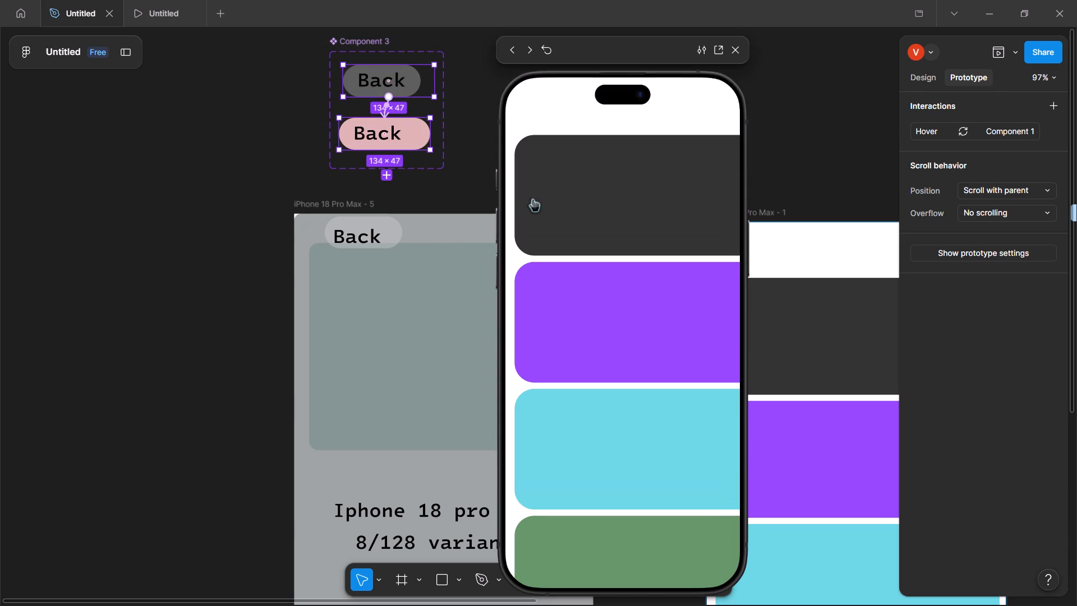
{"action": "scroll", "coordinate": [532, 198], "scroll_direction": "up", "scroll_amount": 1}
{"action": "left_click_drag", "start_coordinate": [611, 197], "coordinate": [708, 199]}
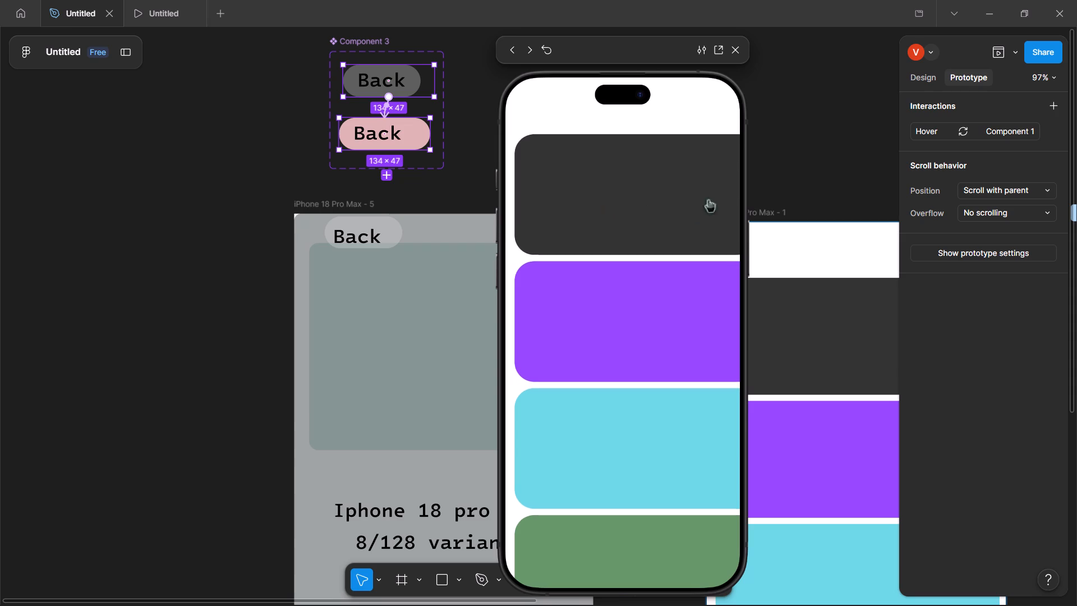
{"action": "left_click_drag", "start_coordinate": [708, 199], "coordinate": [717, 197]}
{"action": "left_click", "coordinate": [733, 51]}
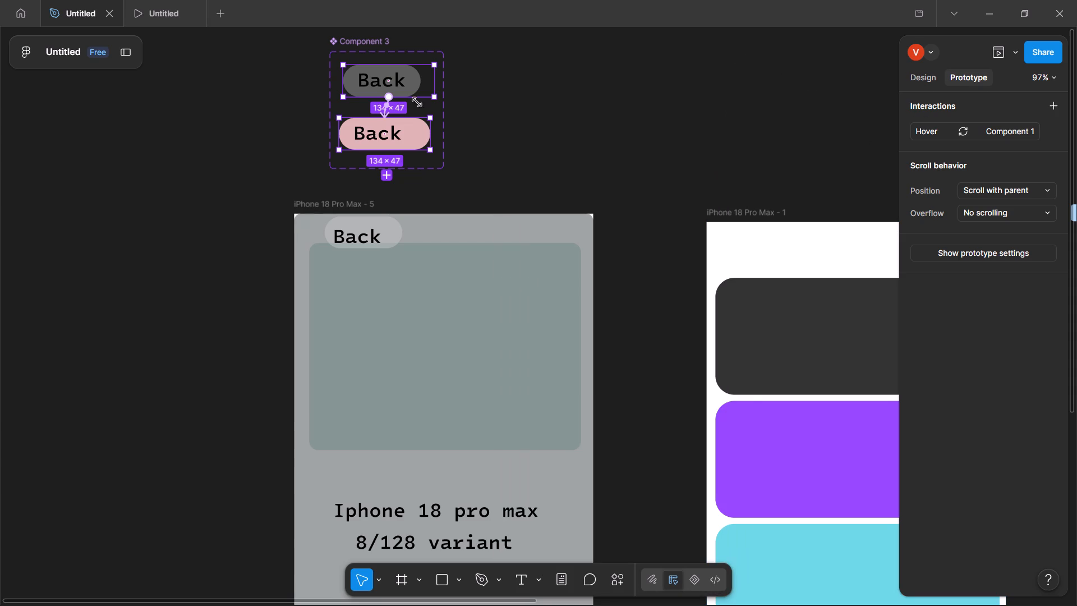
Open the hover interaction of the selected Back variants, review its action options, and set the Change to target's Property 1 to Component 1.
{"action": "scroll", "coordinate": [650, 324], "scroll_direction": "up", "scroll_amount": 1}
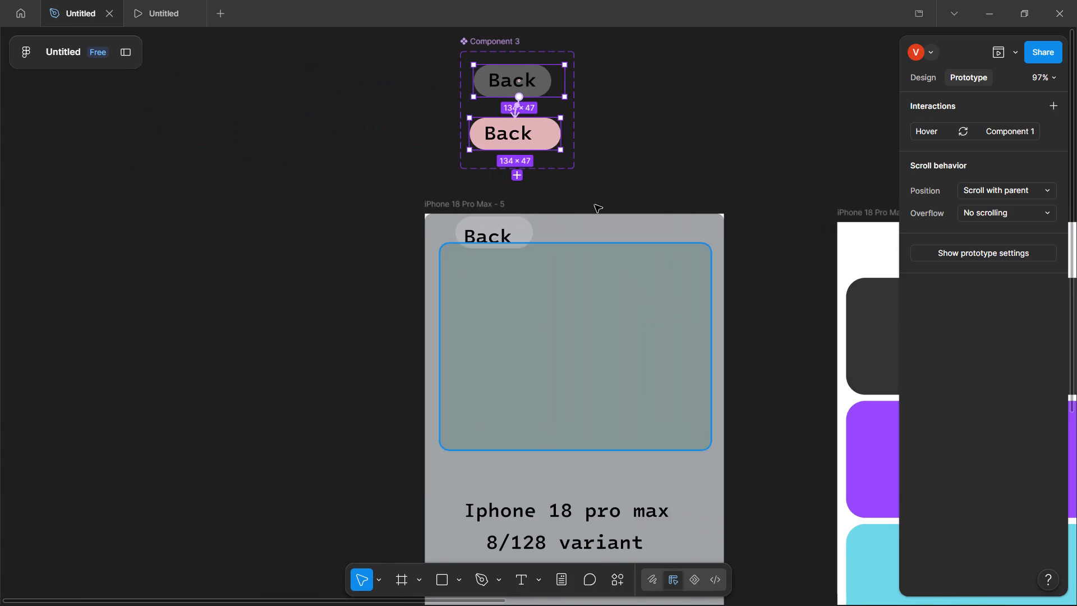
{"action": "left_click", "coordinate": [965, 130]}
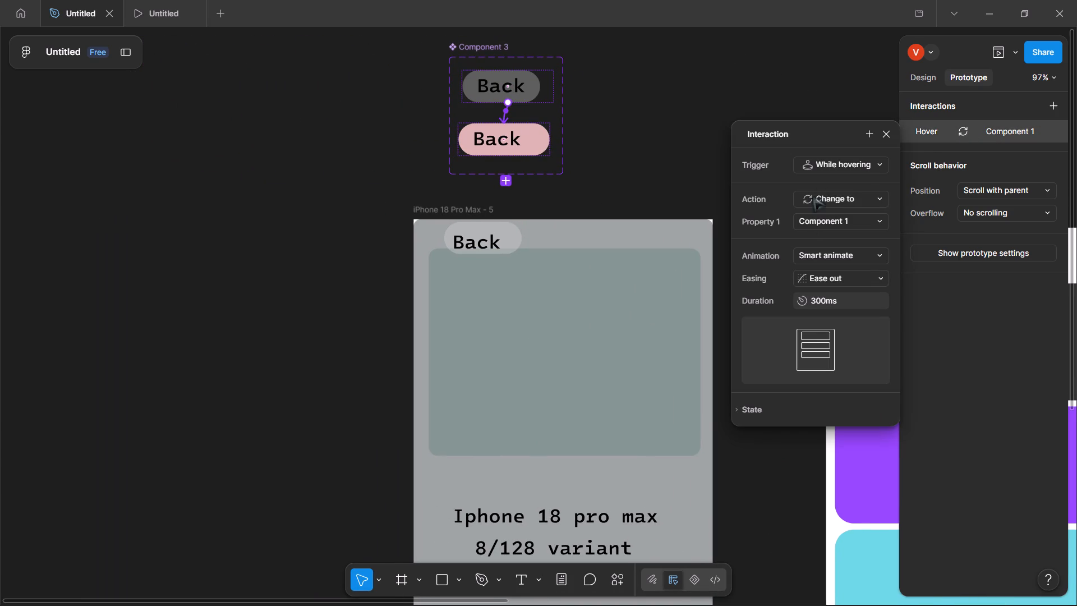
{"action": "left_click", "coordinate": [813, 196]}
{"action": "left_click", "coordinate": [702, 154]}
{"action": "left_click", "coordinate": [863, 201]}
{"action": "left_click", "coordinate": [696, 147]}
{"action": "left_click", "coordinate": [858, 224]}
{"action": "left_click", "coordinate": [858, 224]}
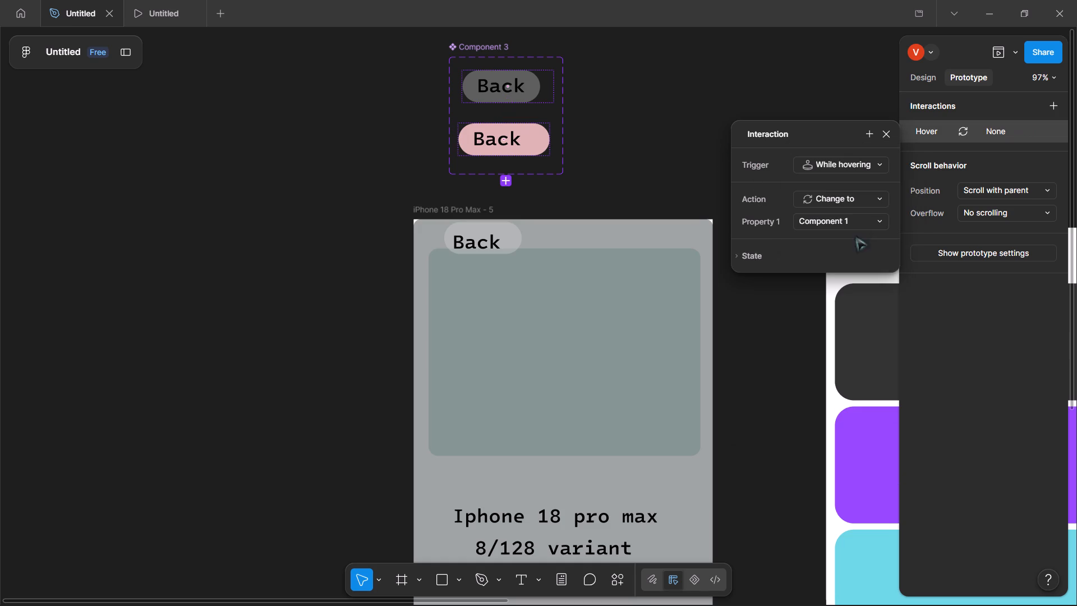
{"action": "left_click", "coordinate": [840, 222]}
{"action": "double_click", "coordinate": [837, 223]}
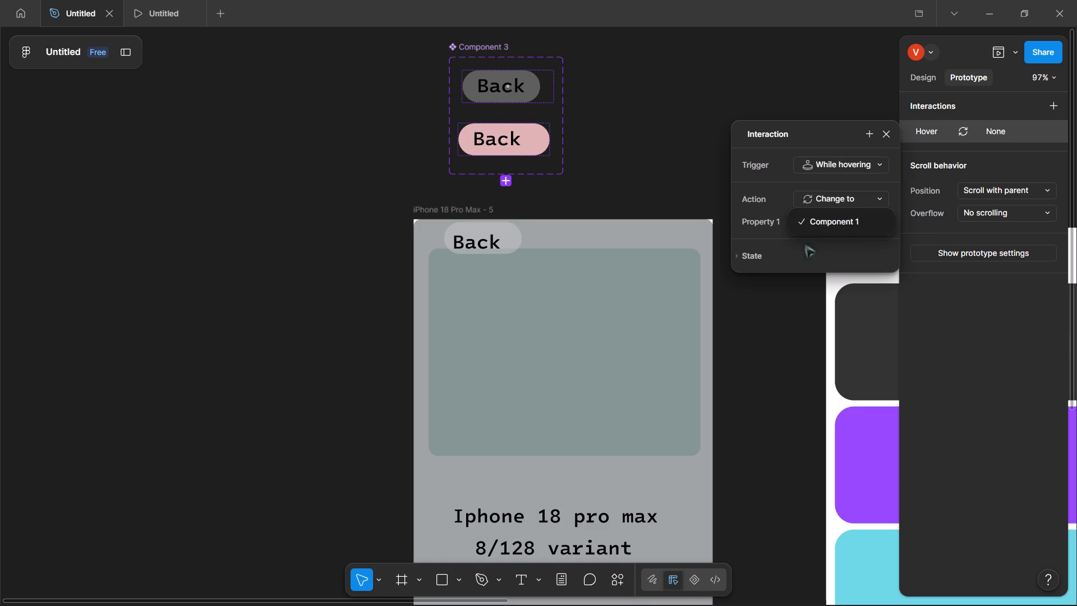
{"action": "left_click", "coordinate": [760, 250]}
{"action": "left_click", "coordinate": [760, 250]}
{"action": "left_click", "coordinate": [752, 250]}
{"action": "double_click", "coordinate": [840, 191]}
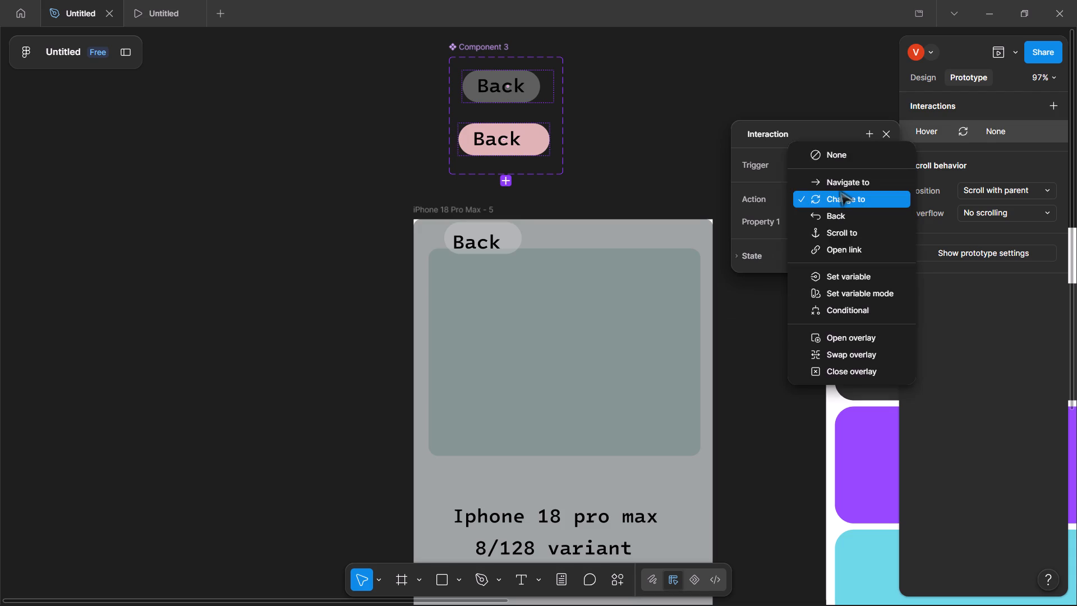
{"action": "left_click", "coordinate": [826, 224]}
{"action": "left_click", "coordinate": [825, 224]}
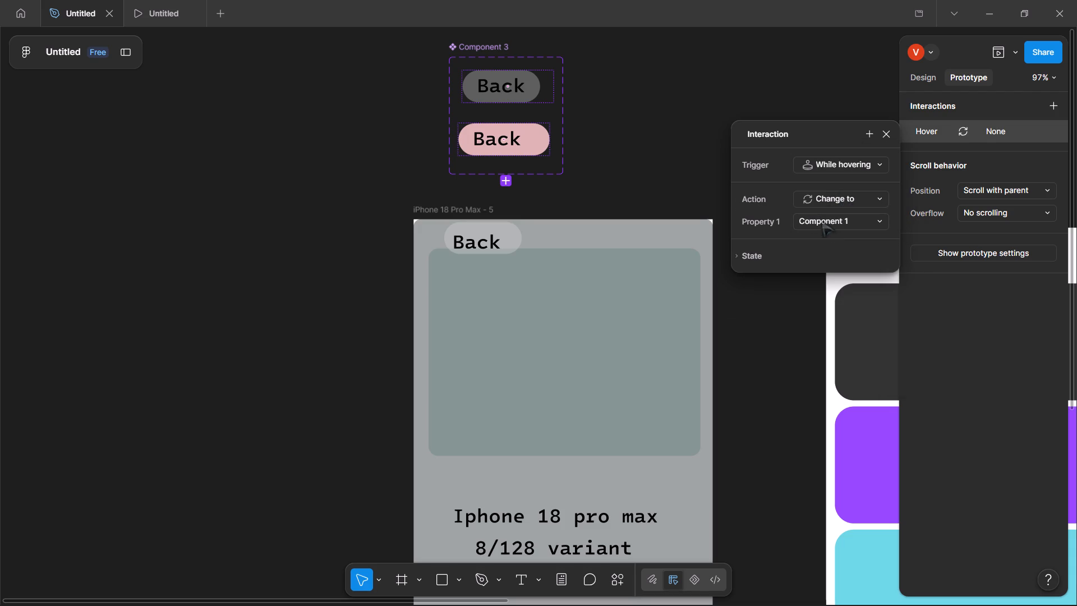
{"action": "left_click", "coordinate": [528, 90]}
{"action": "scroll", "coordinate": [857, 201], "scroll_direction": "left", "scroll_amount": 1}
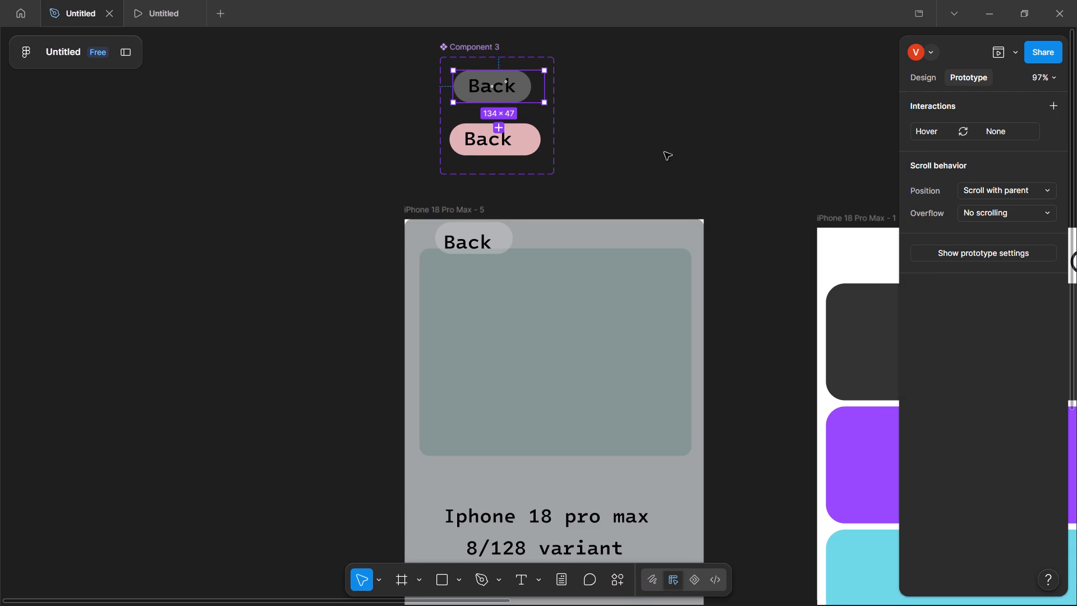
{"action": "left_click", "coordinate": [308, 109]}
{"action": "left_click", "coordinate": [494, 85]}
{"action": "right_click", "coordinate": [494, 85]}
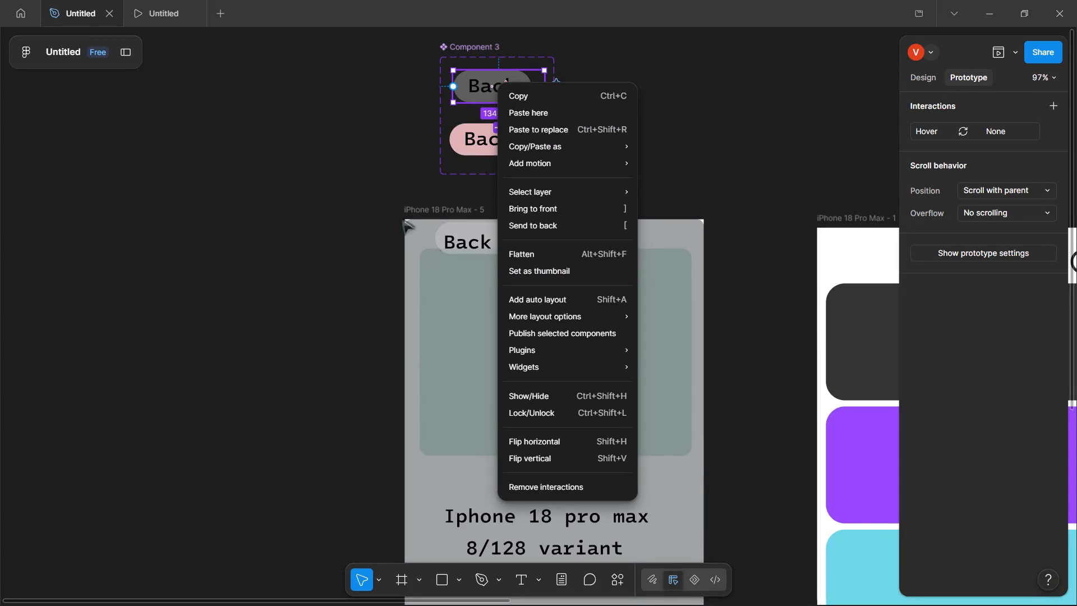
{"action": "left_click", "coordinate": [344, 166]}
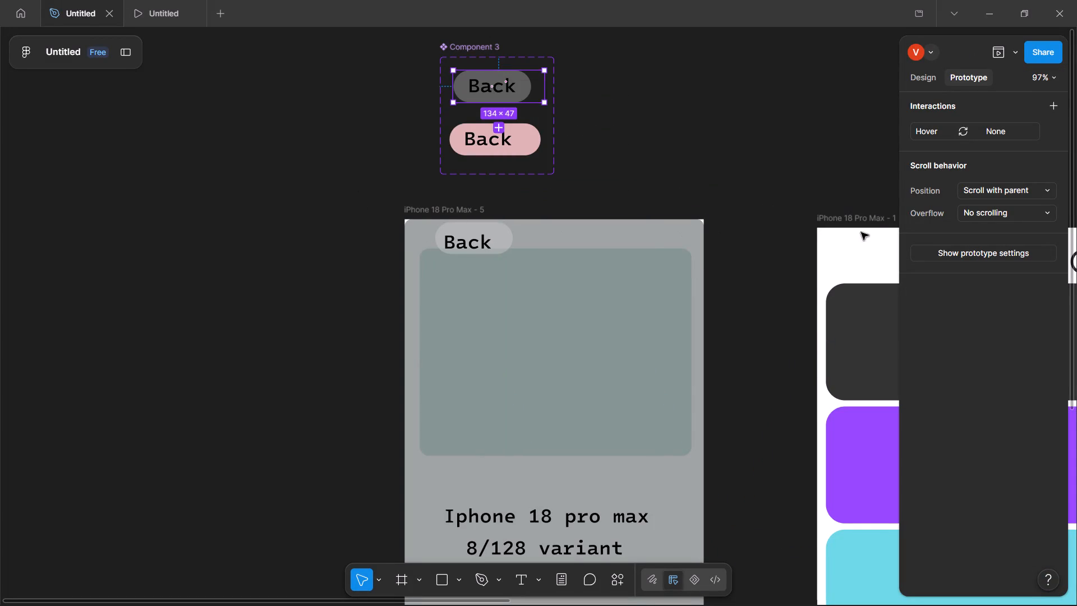
Test the Back pill in the prototype preview by returning to the home screen and reopening the dark product card.
{"action": "left_click", "coordinate": [135, 20]}
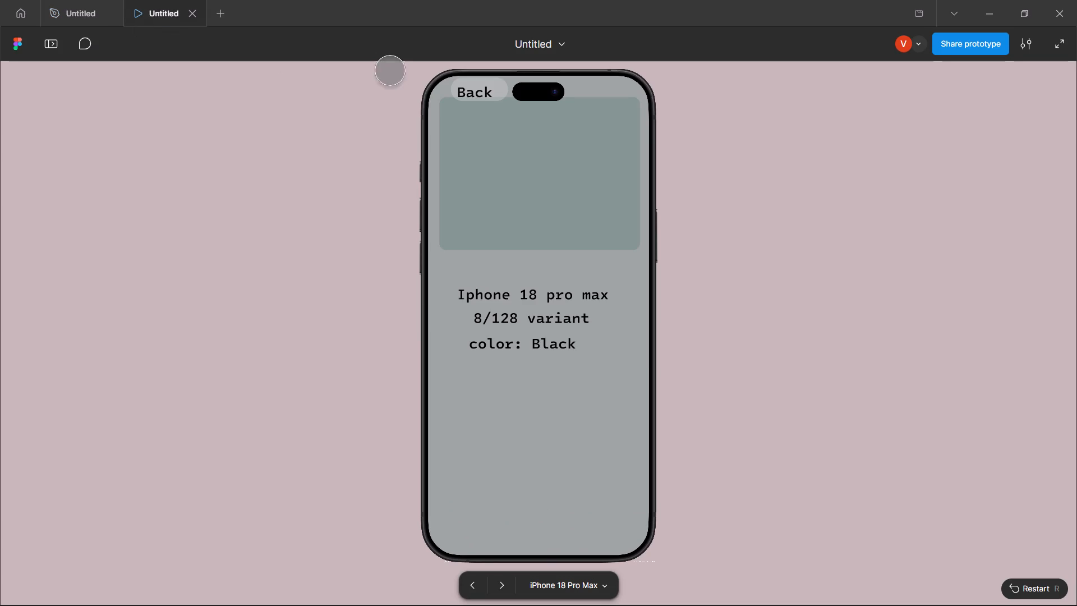
{"action": "left_click", "coordinate": [488, 91]}
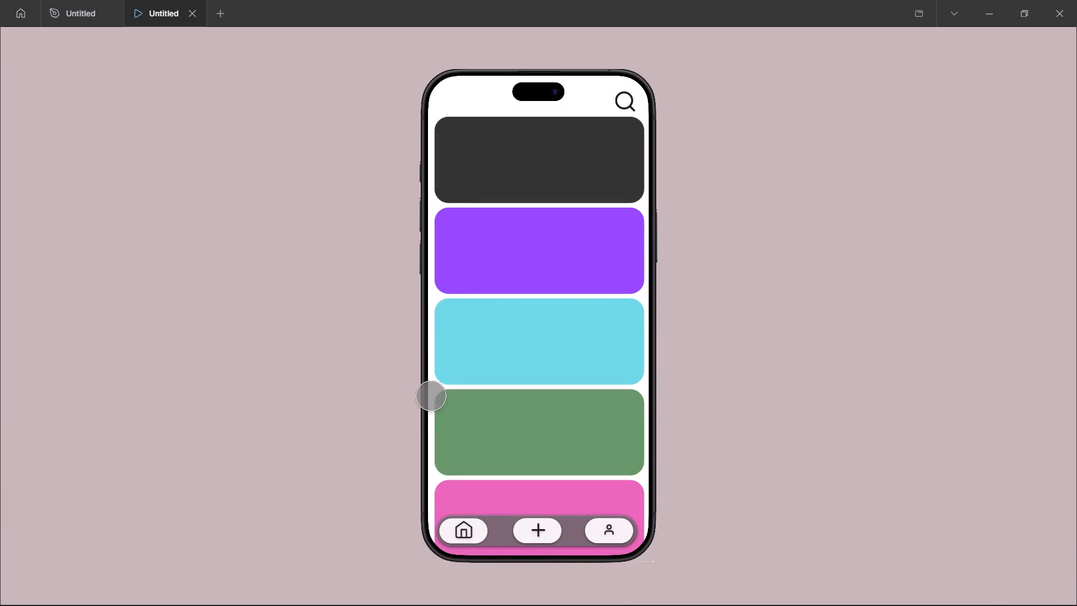
{"action": "left_click", "coordinate": [489, 167]}
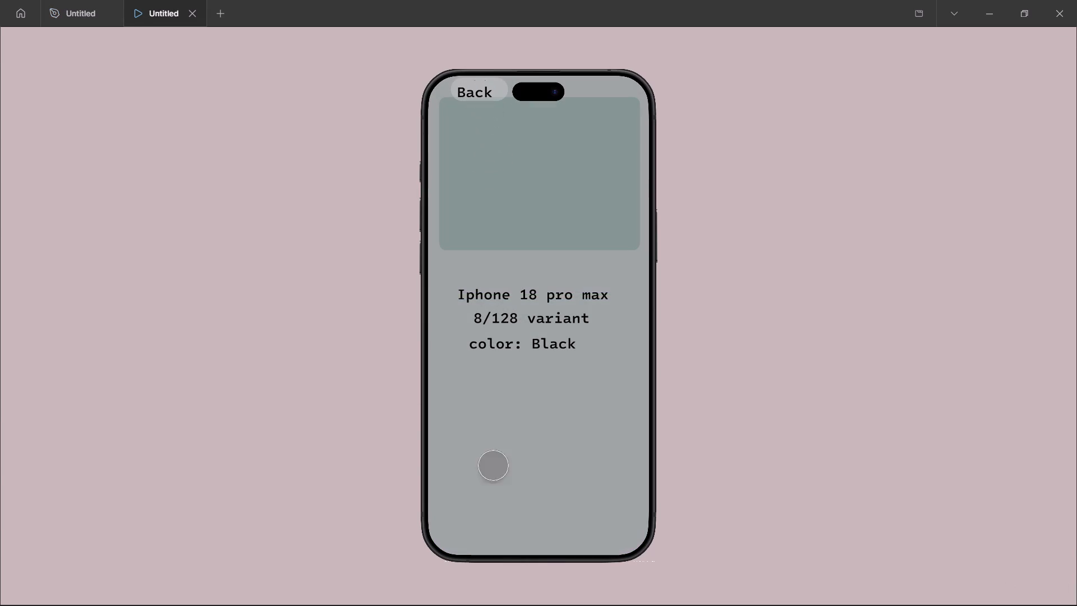
Switch to the Brave browser and open the "Figma Button HOVER Animation in 30 SECONDS" video full screen from the YouTube search results.
{"action": "left_click", "coordinate": [577, 589]}
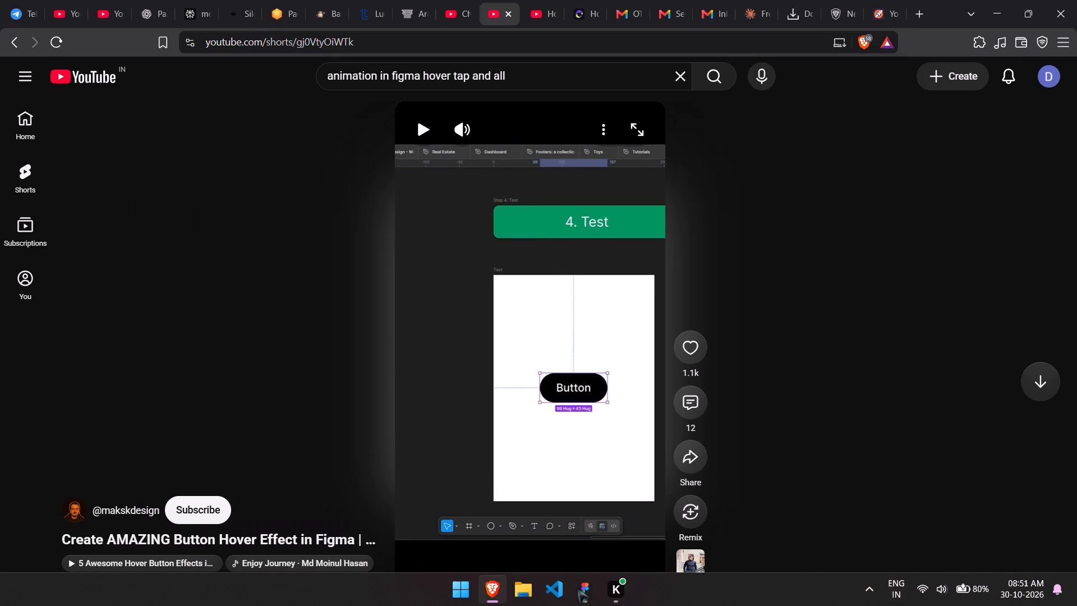
{"action": "left_click", "coordinate": [20, 36]}
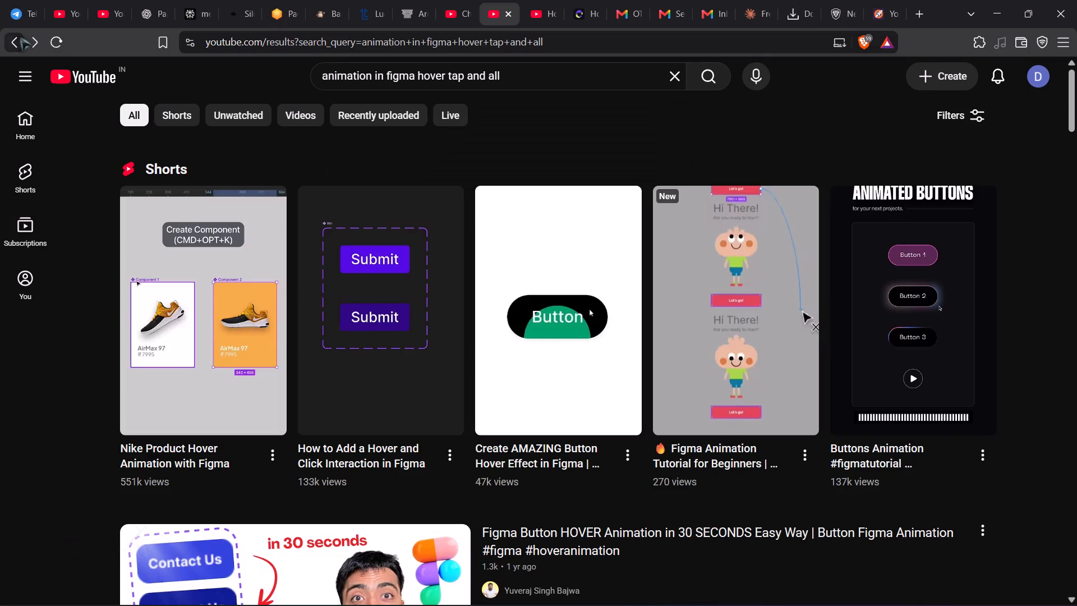
{"action": "scroll", "coordinate": [476, 441], "scroll_direction": "down", "scroll_amount": 4}
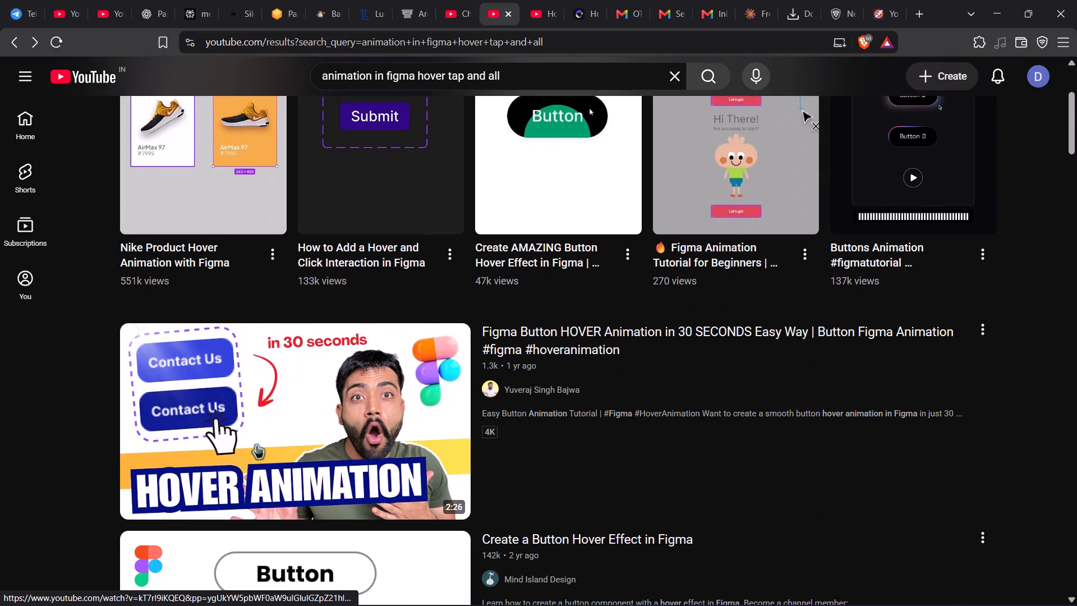
{"action": "left_click", "coordinate": [248, 444]}
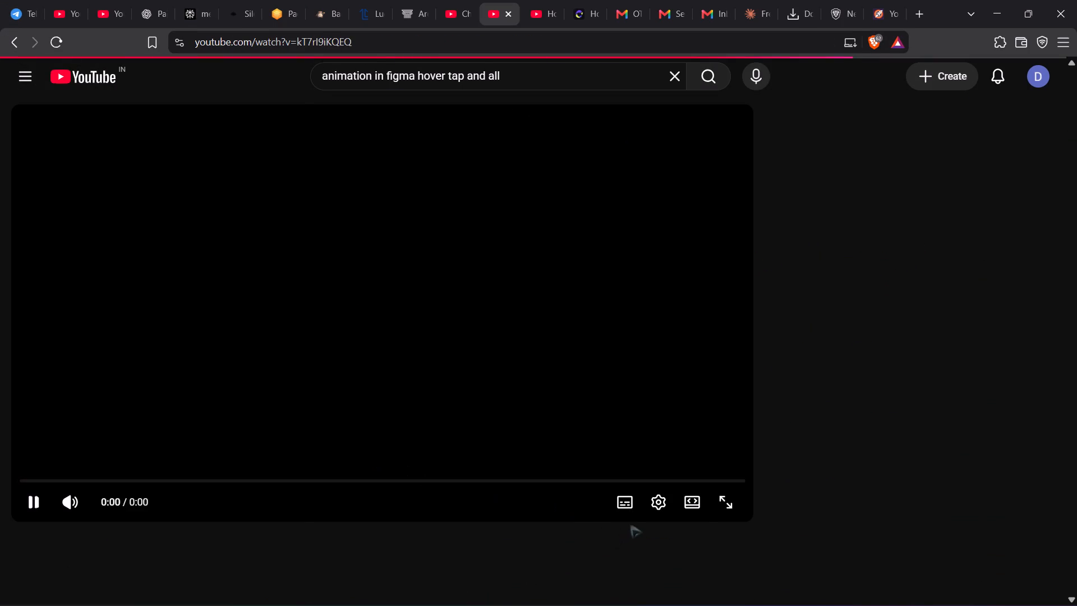
{"action": "left_click", "coordinate": [724, 511]}
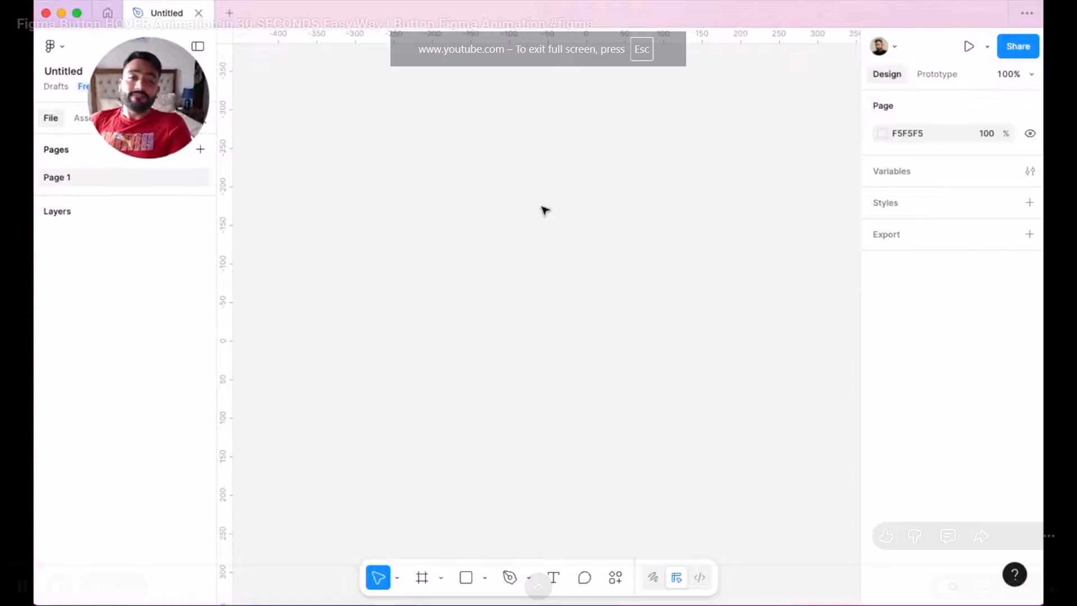
Skip ahead through the button hover animation tutorial to about 0:51.
{"action": "key", "text": "Right"}
{"action": "key", "text": "Right"}
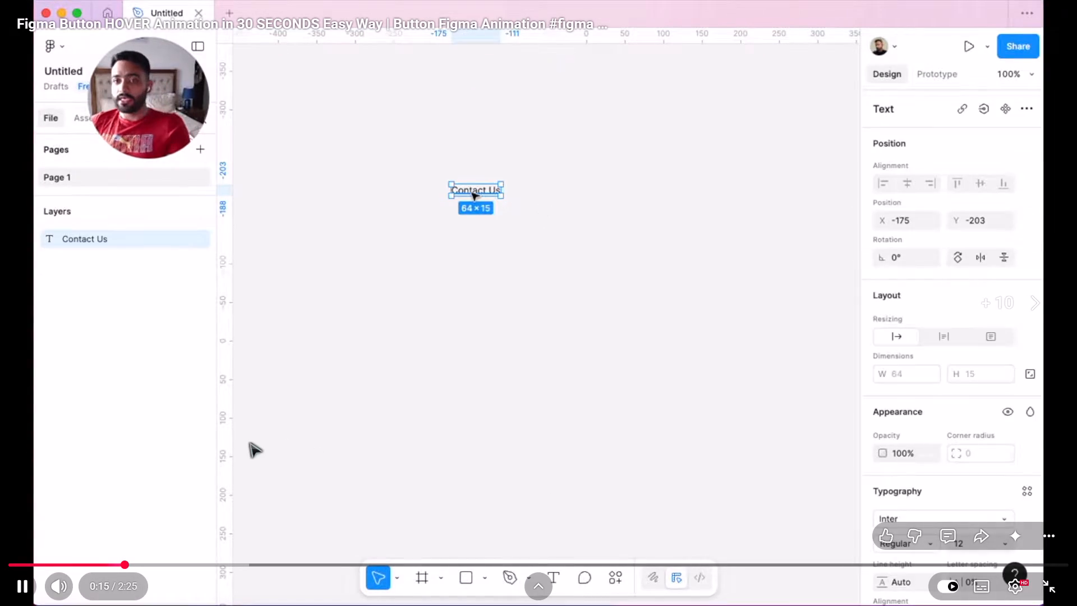
{"action": "key", "text": "Right"}
{"action": "key", "text": "Right"}
{"action": "key", "text": "Right"}
{"action": "key", "text": "Right"}
{"action": "key", "text": "Right"}
{"action": "key", "text": "Right"}
{"action": "key", "text": "Right"}
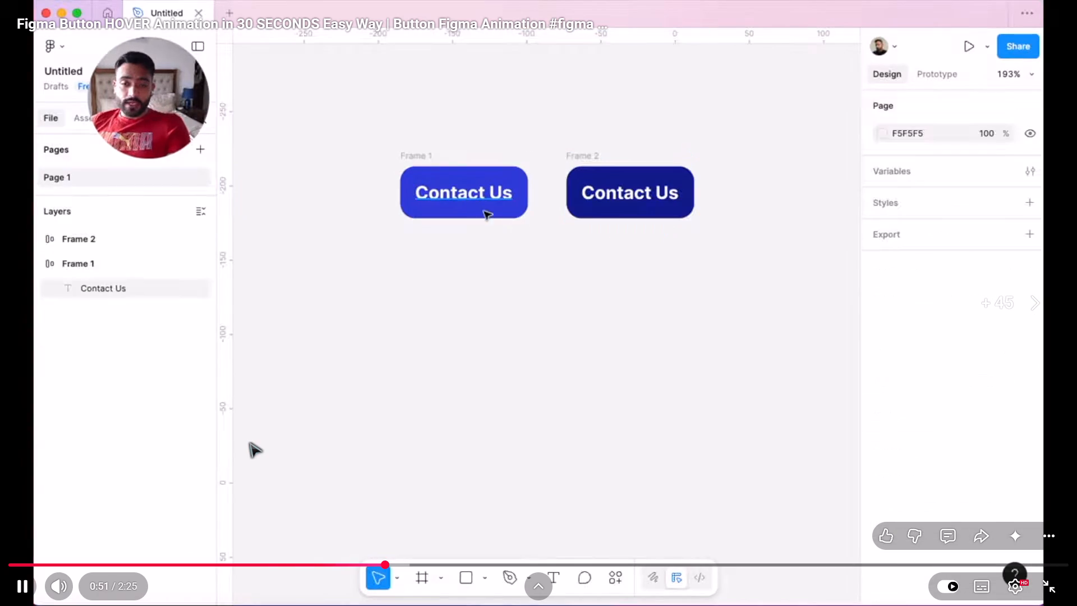
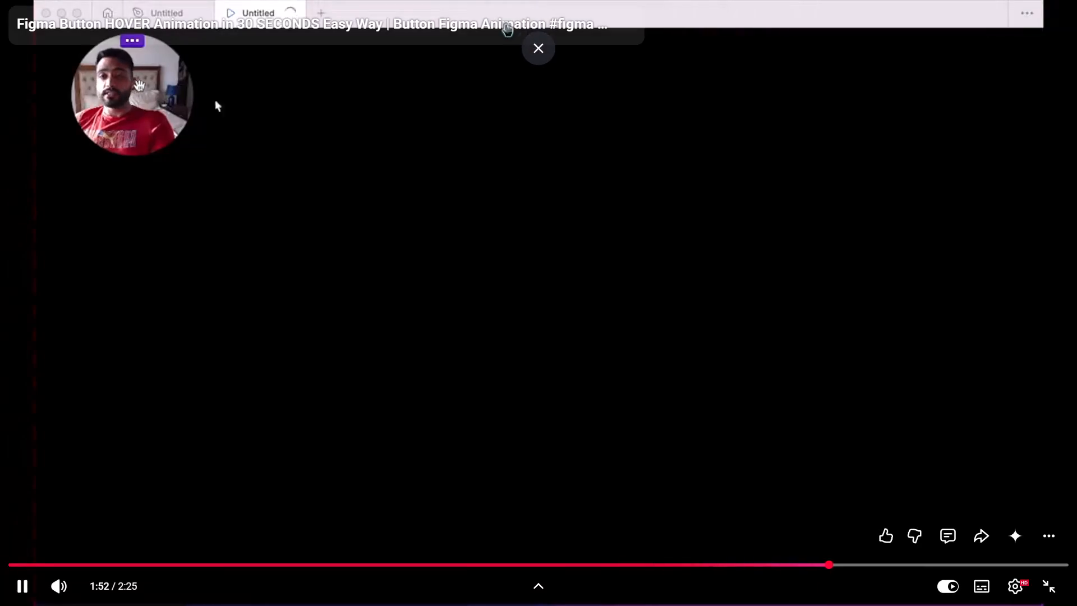
Exit the full-screen tutorial video and switch to the Untitled design file in Figma.
{"action": "left_click", "coordinate": [531, 45]}
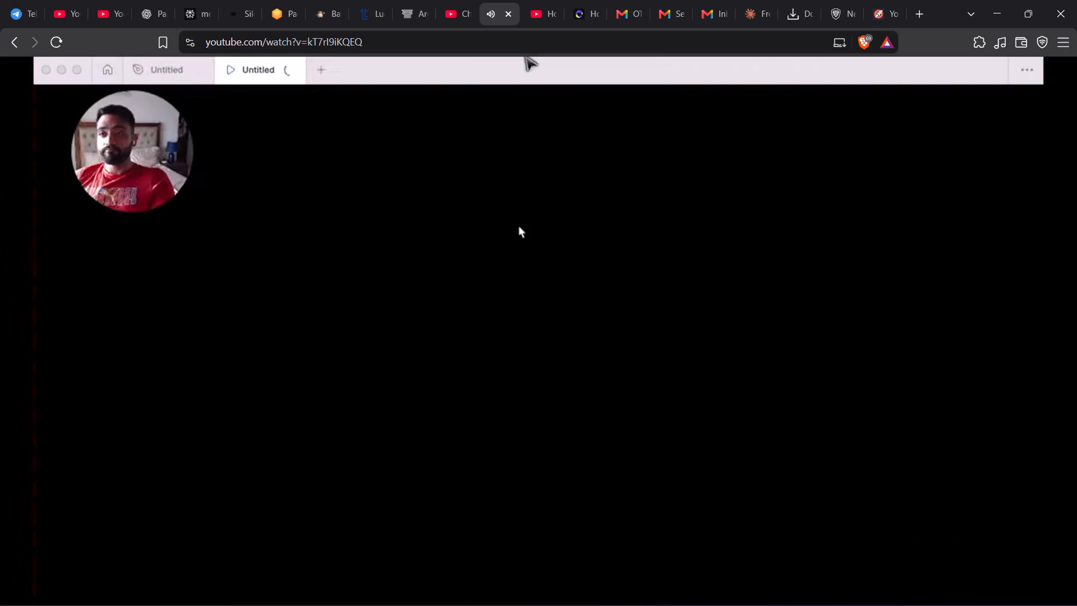
{"action": "left_click", "coordinate": [398, 273]}
{"action": "left_click", "coordinate": [581, 597]}
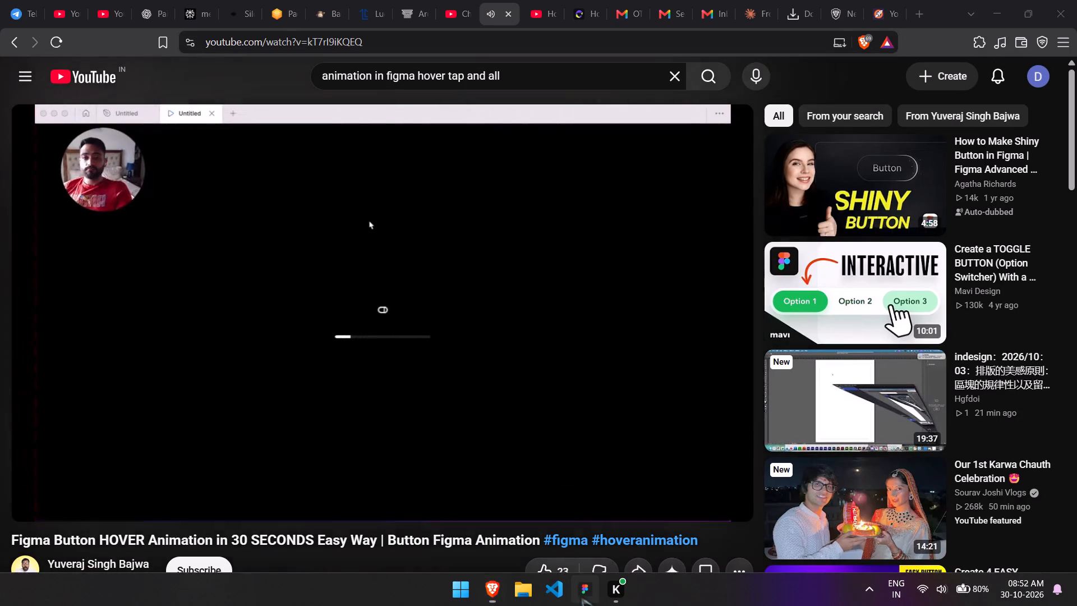
{"action": "left_click", "coordinate": [86, 5]}
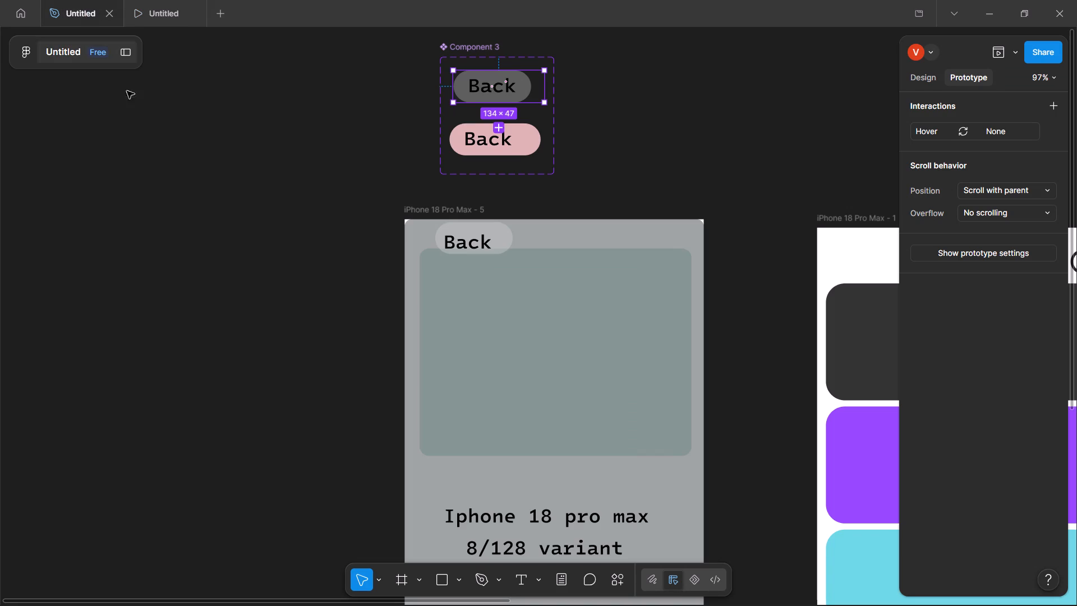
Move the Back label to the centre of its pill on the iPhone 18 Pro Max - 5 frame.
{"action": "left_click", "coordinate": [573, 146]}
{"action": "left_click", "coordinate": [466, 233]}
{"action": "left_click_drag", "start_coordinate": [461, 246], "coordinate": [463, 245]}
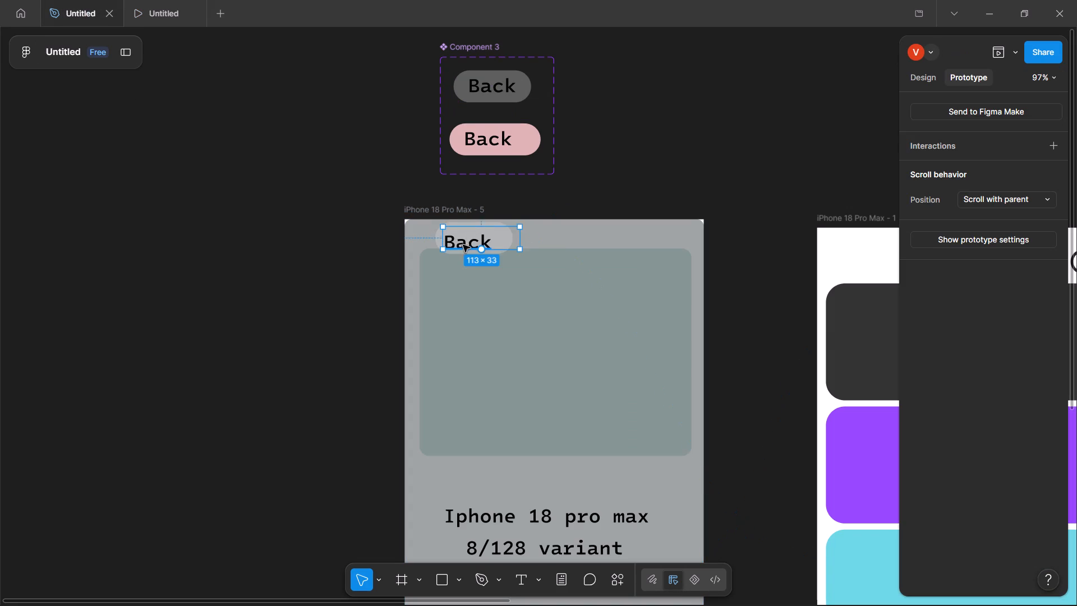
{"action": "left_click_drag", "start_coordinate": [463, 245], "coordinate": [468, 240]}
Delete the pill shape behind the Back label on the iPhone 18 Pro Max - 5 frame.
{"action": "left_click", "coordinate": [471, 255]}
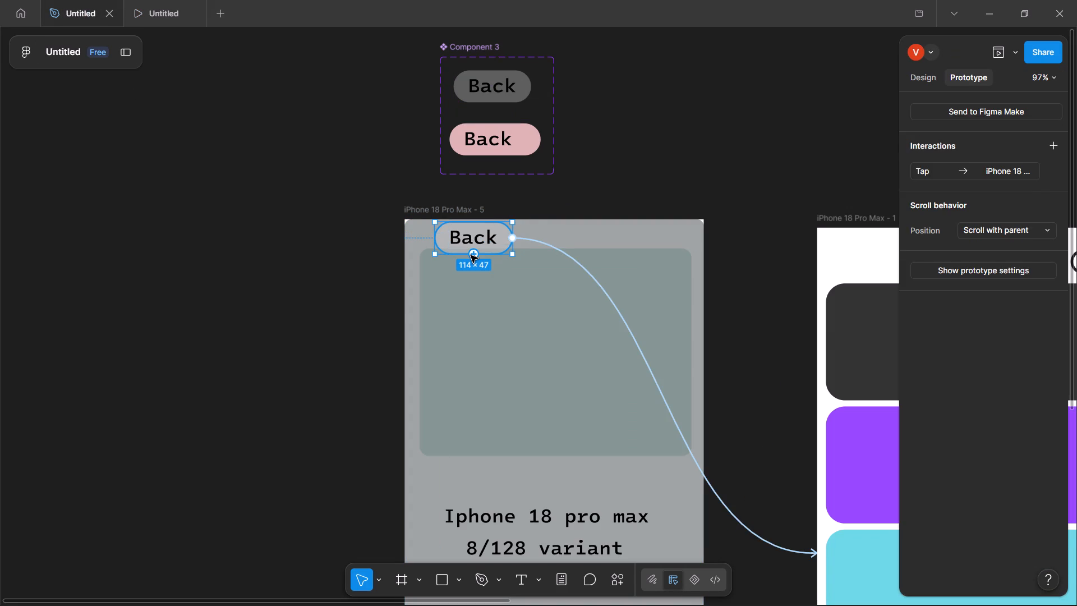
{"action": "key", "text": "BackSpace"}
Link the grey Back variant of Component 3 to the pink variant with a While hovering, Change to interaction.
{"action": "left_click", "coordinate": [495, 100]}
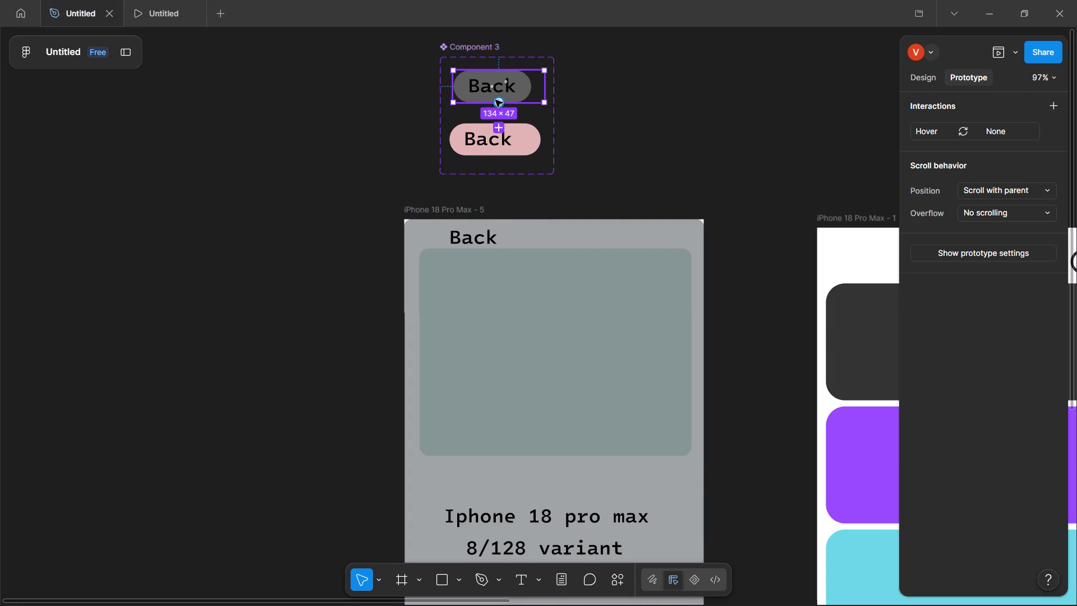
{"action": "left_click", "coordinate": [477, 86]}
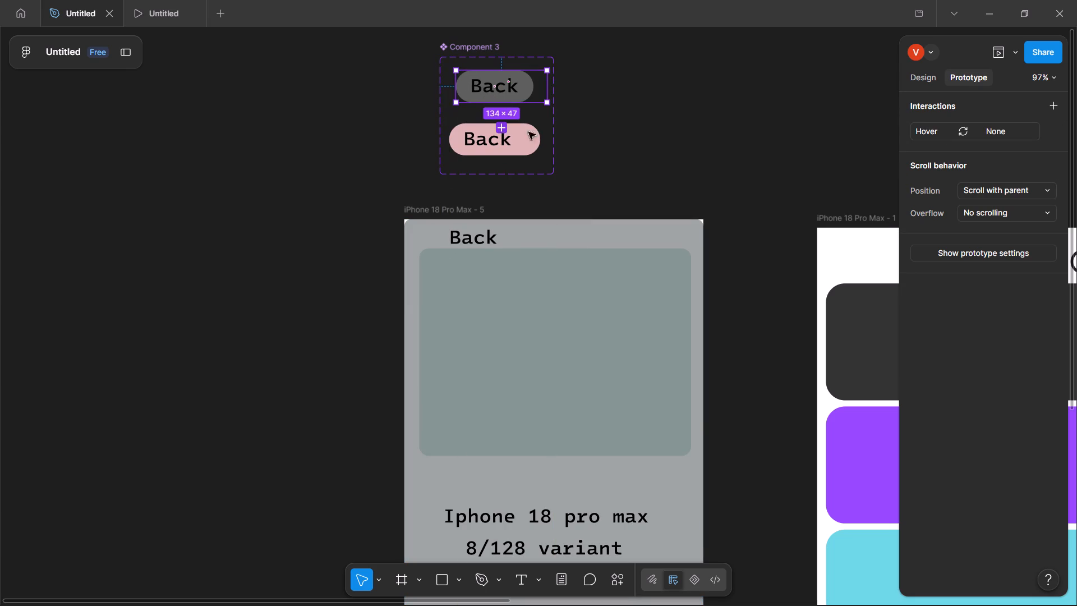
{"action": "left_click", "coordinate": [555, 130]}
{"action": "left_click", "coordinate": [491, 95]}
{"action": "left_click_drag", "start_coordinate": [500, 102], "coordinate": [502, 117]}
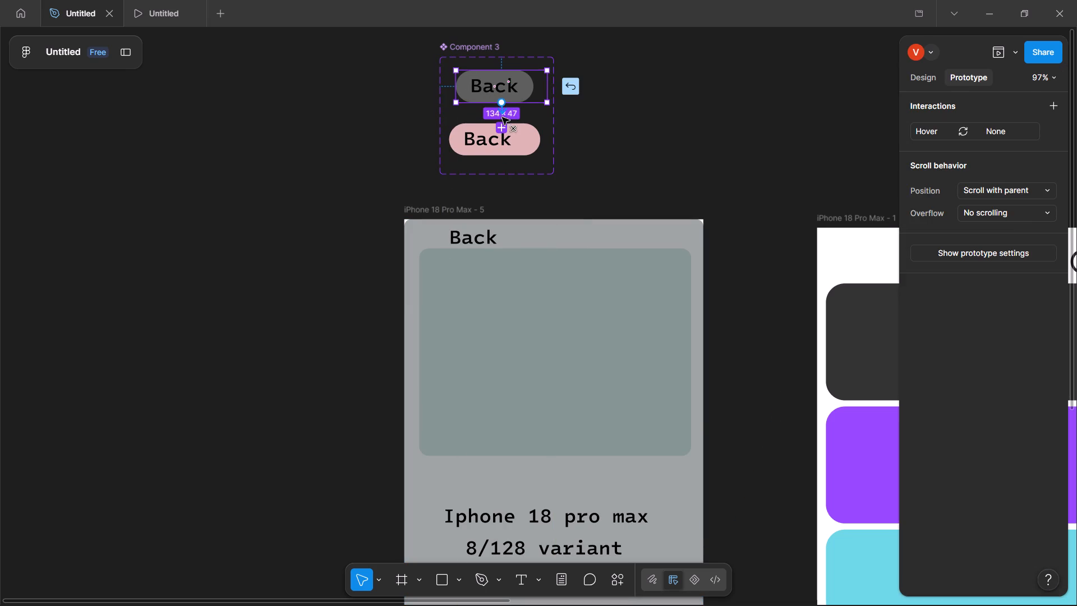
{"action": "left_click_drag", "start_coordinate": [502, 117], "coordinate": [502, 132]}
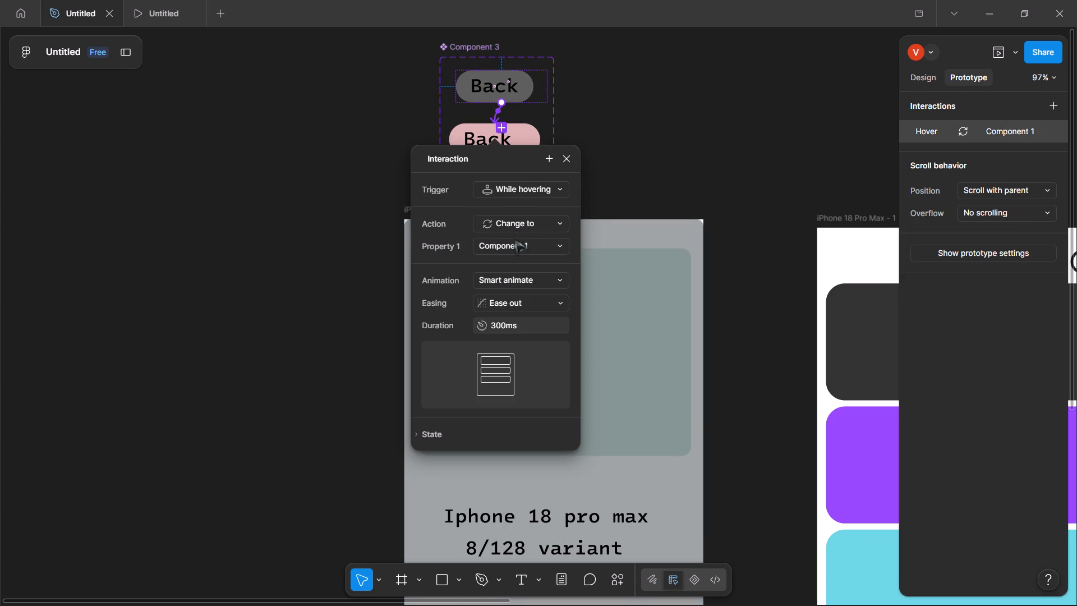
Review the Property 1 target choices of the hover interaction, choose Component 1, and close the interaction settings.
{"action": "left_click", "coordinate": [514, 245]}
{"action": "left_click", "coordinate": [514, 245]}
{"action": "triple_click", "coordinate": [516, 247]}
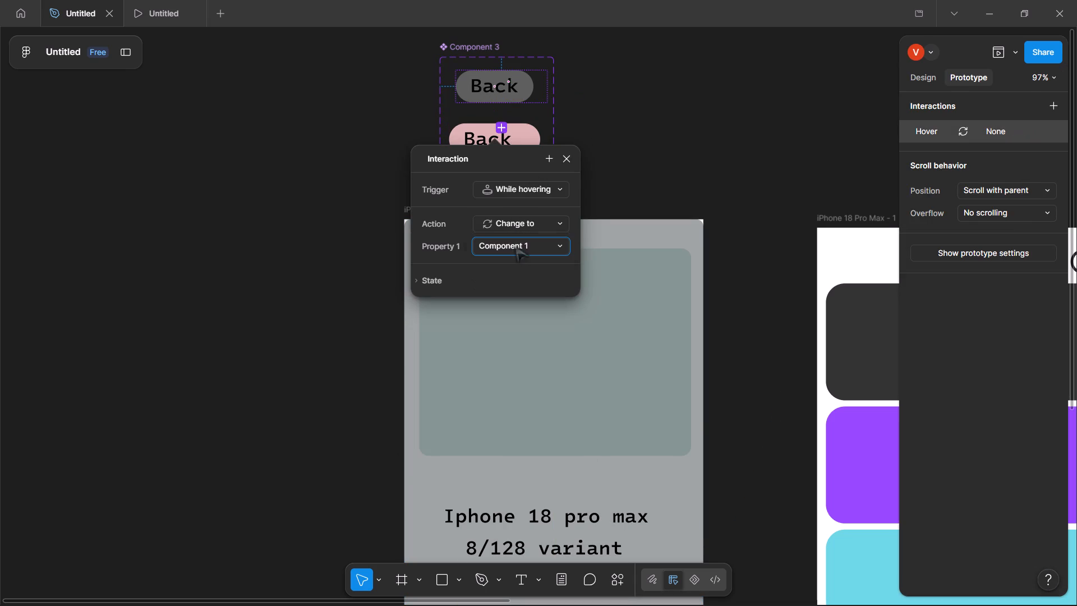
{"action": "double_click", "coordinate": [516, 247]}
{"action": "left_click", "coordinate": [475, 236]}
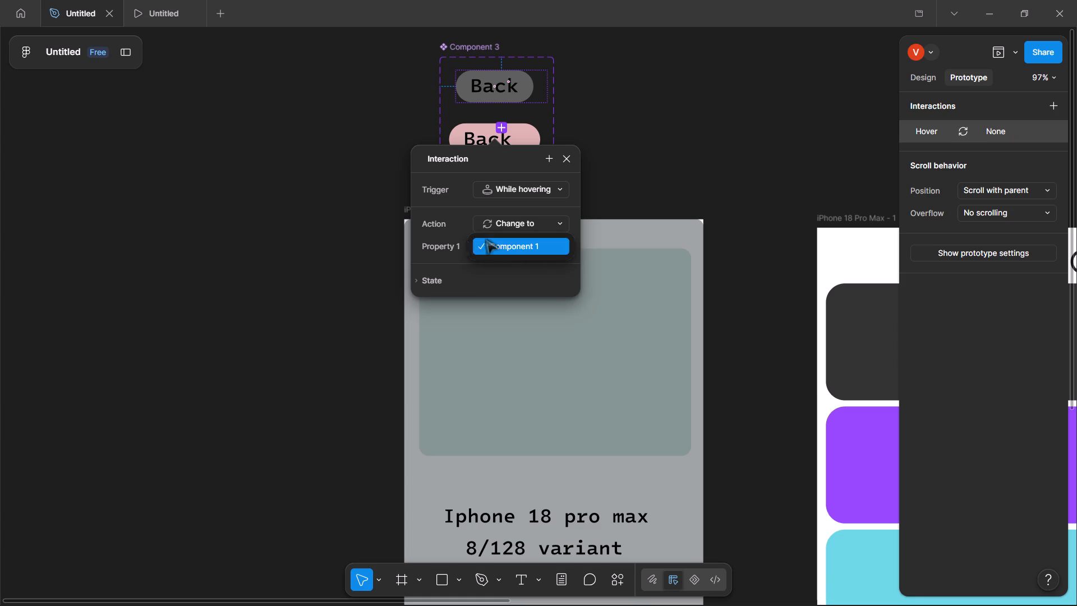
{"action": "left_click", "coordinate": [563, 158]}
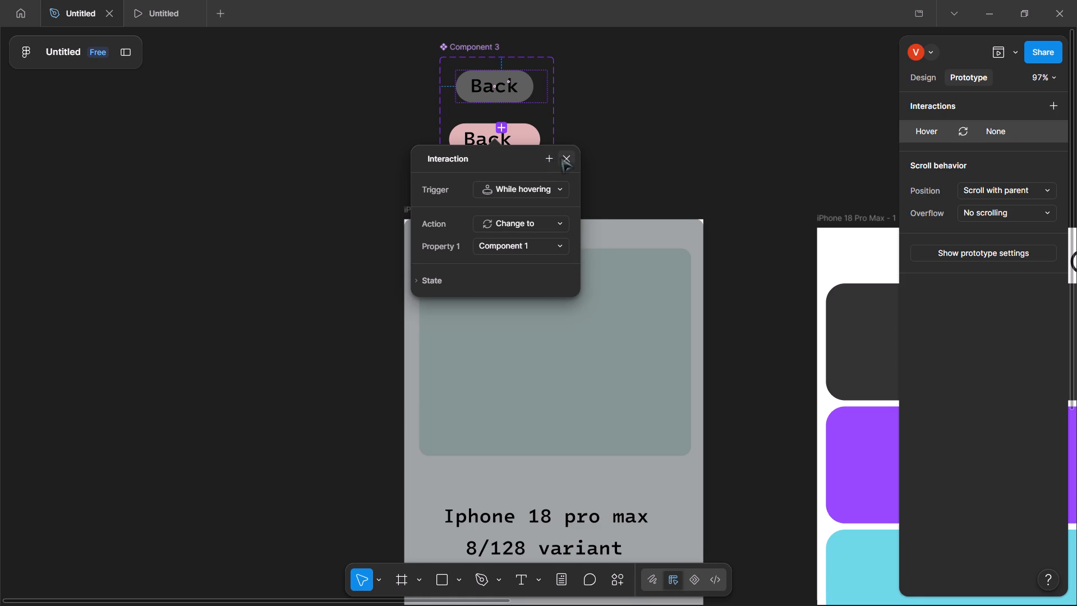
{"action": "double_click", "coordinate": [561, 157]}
Undo the Back pill edits step by step, back to before Component 3's variants existed, with only Component 1 and a separate Back pill.
{"action": "left_click", "coordinate": [608, 153]}
{"action": "key", "text": "ctrl+z"}
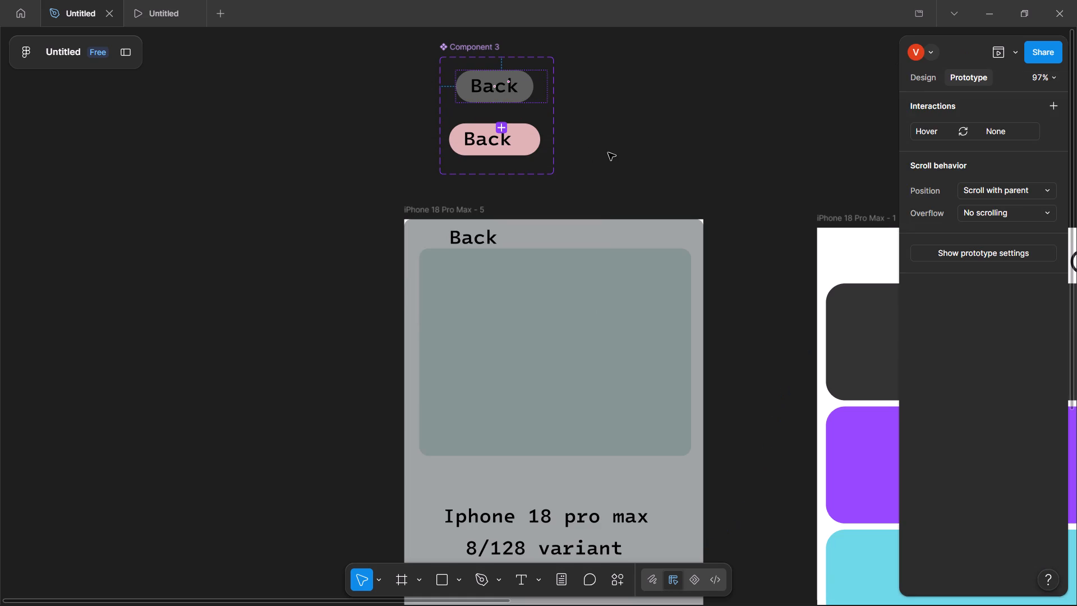
{"action": "key", "text": "ctrl+z"}
{"action": "key", "text": "ctrl+z"}
{"action": "key", "text": "ctrl+z"}
{"action": "key", "text": "ctrl+z"}
{"action": "key", "text": "ctrl+z"}
{"action": "key", "text": "ctrl+z"}
{"action": "key", "text": "ctrl+z"}
{"action": "key", "text": "ctrl+z"}
{"action": "key", "text": "ctrl+z"}
{"action": "key", "text": "ctrl+z"}
{"action": "key", "text": "ctrl+z"}
{"action": "key", "text": "ctrl+z"}
{"action": "key", "text": "ctrl+z"}
{"action": "key", "text": "ctrl+z"}
{"action": "key", "text": "ctrl+z"}
{"action": "key", "text": "ctrl+z"}
{"action": "key", "text": "ctrl+z"}
{"action": "key", "text": "ctrl+z"}
{"action": "key", "text": "ctrl+z"}
{"action": "key", "text": "ctrl+z"}
{"action": "key", "text": "ctrl+z"}
{"action": "key", "text": "ctrl+z"}
{"action": "key", "text": "ctrl+z"}
{"action": "key", "text": "ctrl+z"}
{"action": "key", "text": "ctrl+z"}
{"action": "key", "text": "ctrl+z"}
{"action": "key", "text": "ctrl+z"}
{"action": "key", "text": "ctrl+z"}
{"action": "key", "text": "ctrl+z"}
{"action": "key", "text": "ctrl+z"}
{"action": "key", "text": "ctrl+z"}
{"action": "key", "text": "ctrl+z"}
{"action": "key", "text": "ctrl+z"}
{"action": "key", "text": "ctrl+z"}
{"action": "key", "text": "ctrl+z"}
{"action": "key", "text": "ctrl+z"}
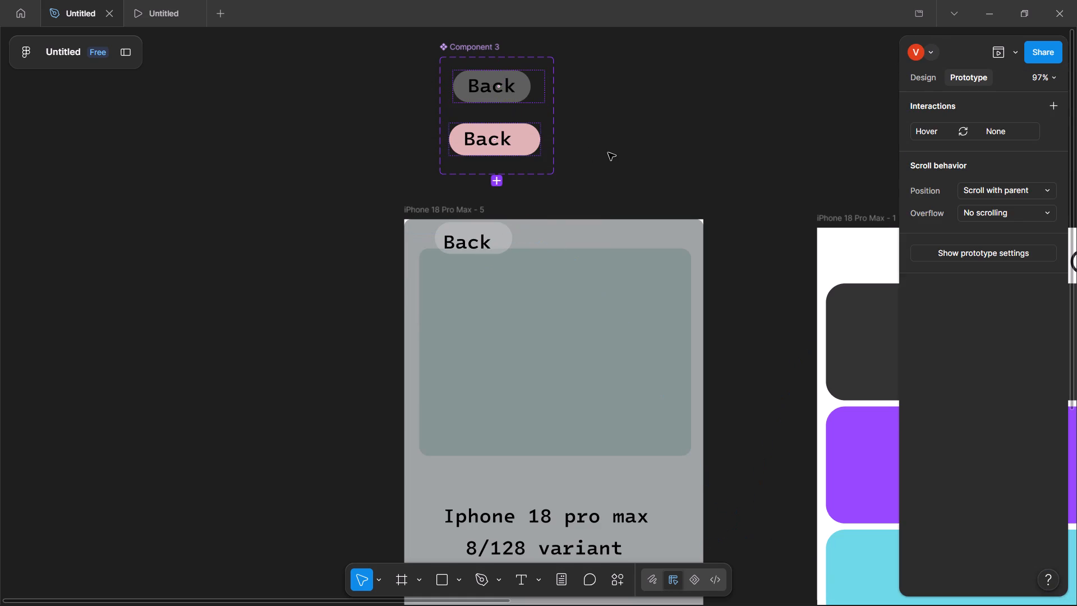
{"action": "key", "text": "ctrl+z"}
{"action": "key", "text": "ctrl+z"}
{"action": "key", "text": "ctrl+z"}
{"action": "key", "text": "ctrl+z"}
{"action": "key", "text": "ctrl+z"}
{"action": "key", "text": "ctrl+z"}
{"action": "key", "text": "ctrl+z"}
{"action": "key", "text": "ctrl+z"}
{"action": "key", "text": "ctrl+z"}
{"action": "key", "text": "ctrl+z"}
{"action": "key", "text": "ctrl+z"}
{"action": "key", "text": "ctrl+z"}
{"action": "key", "text": "ctrl+z"}
{"action": "key", "text": "ctrl+z"}
{"action": "key", "text": "ctrl+z"}
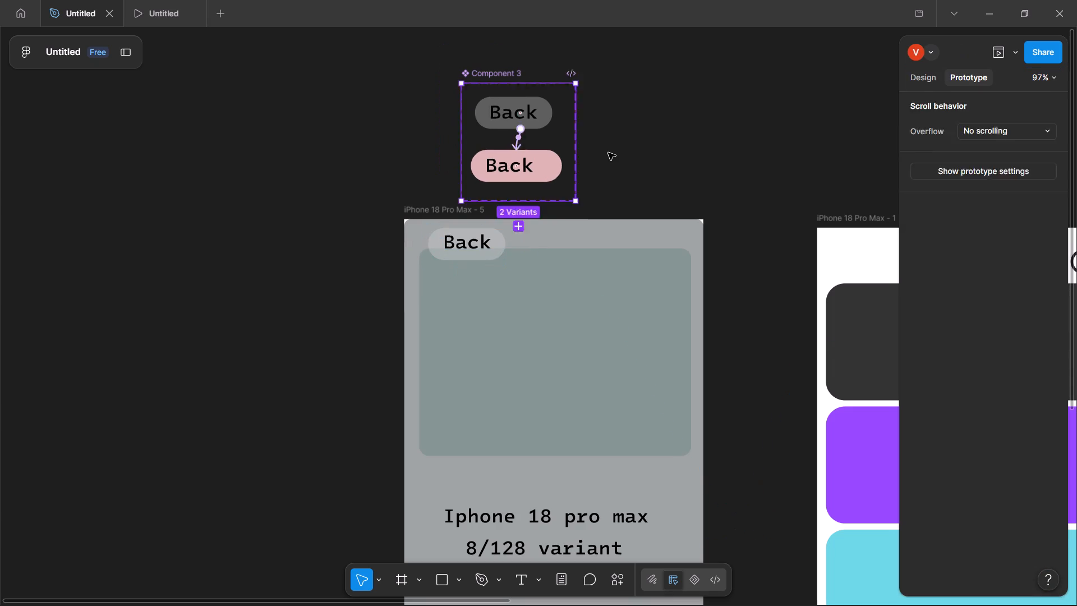
{"action": "key", "text": "ctrl+z"}
{"action": "key", "text": "ctrl+z"}
{"action": "key", "text": "ctrl+z"}
{"action": "key", "text": "ctrl+z"}
{"action": "key", "text": "ctrl+z"}
{"action": "key", "text": "ctrl+z"}
{"action": "key", "text": "ctrl+z"}
{"action": "key", "text": "ctrl+z"}
{"action": "key", "text": "ctrl+z"}
{"action": "key", "text": "ctrl+z"}
{"action": "key", "text": "ctrl+z"}
{"action": "key", "text": "ctrl+z"}
{"action": "key", "text": "ctrl+z"}
{"action": "key", "text": "ctrl+z"}
{"action": "key", "text": "ctrl+z"}
{"action": "key", "text": "ctrl+z"}
{"action": "key", "text": "ctrl+z"}
{"action": "key", "text": "ctrl+z"}
{"action": "key", "text": "ctrl+z"}
{"action": "key", "text": "ctrl+z"}
{"action": "key", "text": "ctrl+z"}
{"action": "key", "text": "ctrl+z"}
{"action": "key", "text": "ctrl+z"}
{"action": "key", "text": "ctrl+z"}
{"action": "key", "text": "ctrl+z"}
{"action": "key", "text": "ctrl+z"}
{"action": "key", "text": "ctrl+z"}
{"action": "key", "text": "ctrl+z"}
{"action": "key", "text": "ctrl+z"}
{"action": "key", "text": "ctrl+z"}
{"action": "key", "text": "ctrl+z"}
{"action": "key", "text": "ctrl+z"}
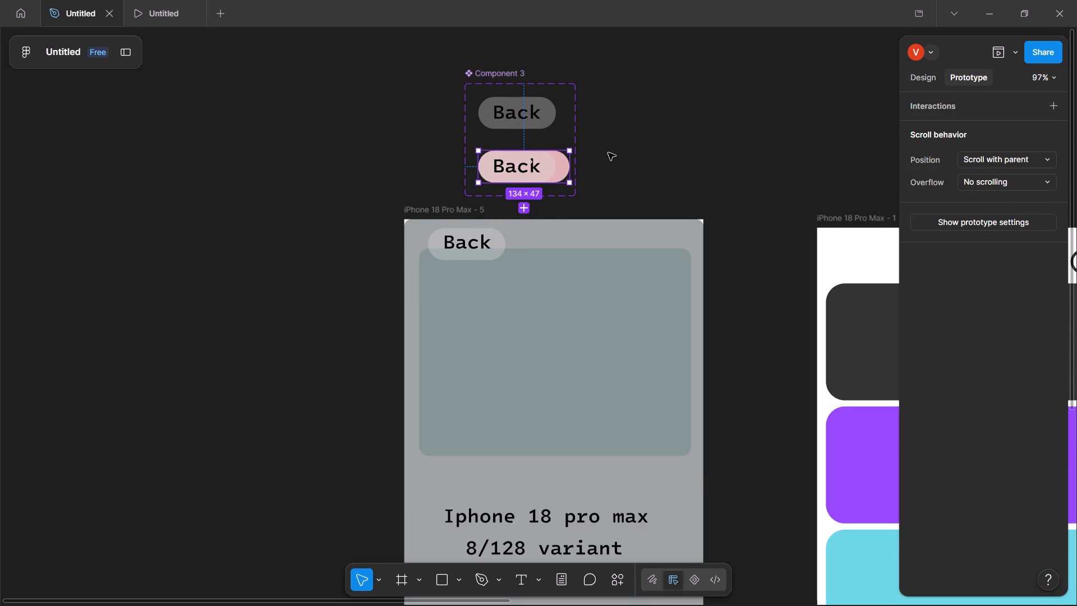
{"action": "key", "text": "ctrl+z"}
{"action": "key", "text": "ctrl+z"}
{"action": "key", "text": "ctrl+z"}
{"action": "key", "text": "ctrl+z"}
{"action": "key", "text": "ctrl+z"}
{"action": "key", "text": "ctrl+z"}
{"action": "key", "text": "ctrl+z"}
{"action": "key", "text": "ctrl+z"}
{"action": "key", "text": "ctrl+z"}
{"action": "key", "text": "ctrl+z"}
{"action": "key", "text": "ctrl+z"}
{"action": "key", "text": "ctrl+z"}
{"action": "key", "text": "ctrl+z"}
{"action": "key", "text": "ctrl+z"}
{"action": "key", "text": "ctrl+z"}
{"action": "key", "text": "ctrl+z"}
{"action": "key", "text": "ctrl+z"}
{"action": "key", "text": "ctrl+z"}
{"action": "key", "text": "ctrl+z"}
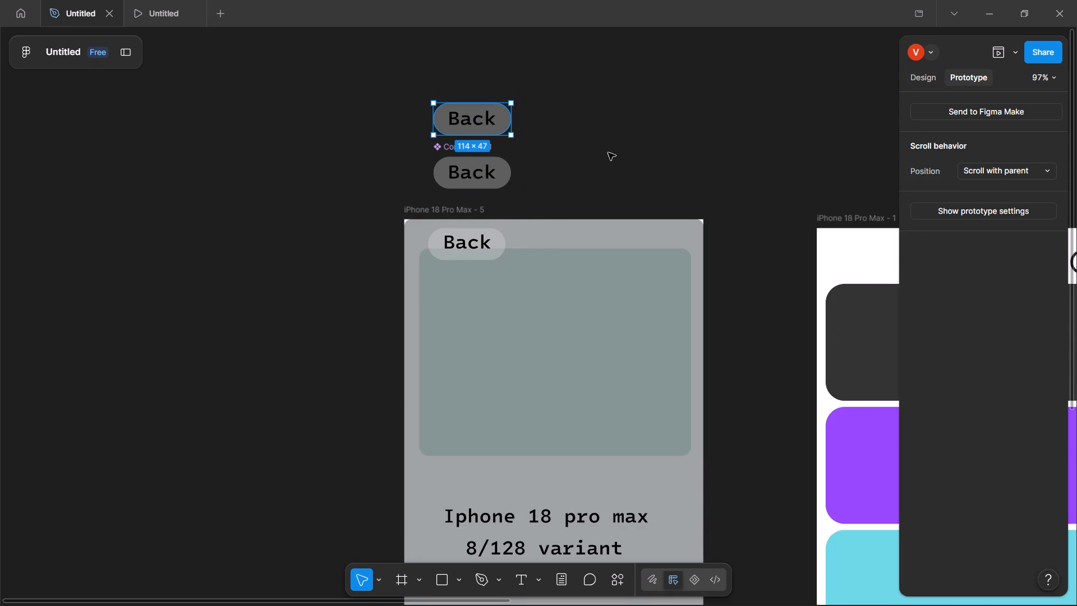
{"action": "left_click", "coordinate": [486, 180]}
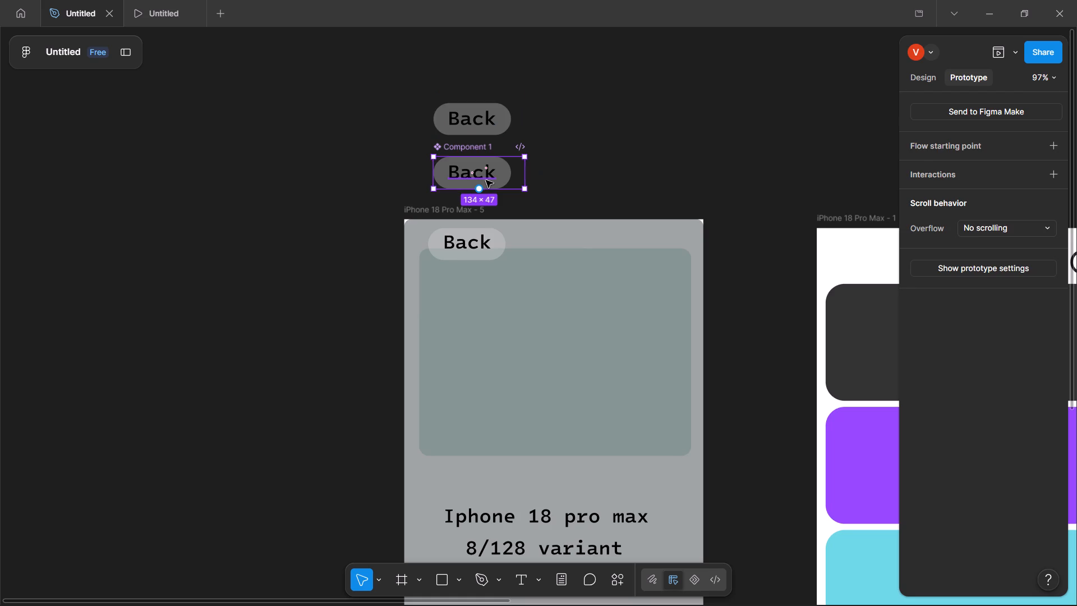
{"action": "key", "text": "ctrl+z"}
{"action": "key", "text": "ctrl+z"}
{"action": "key", "text": "ctrl+z"}
{"action": "key", "text": "ctrl+z"}
{"action": "key", "text": "ctrl+z"}
{"action": "key", "text": "ctrl+z"}
{"action": "key", "text": "ctrl+z"}
{"action": "key", "text": "ctrl+z"}
{"action": "key", "text": "ctrl+z"}
{"action": "key", "text": "ctrl+z"}
{"action": "key", "text": "ctrl+z"}
{"action": "key", "text": "ctrl+z"}
{"action": "key", "text": "ctrl+z"}
{"action": "key", "text": "ctrl+z"}
{"action": "key", "text": "ctrl+z"}
{"action": "key", "text": "ctrl+z"}
{"action": "key", "text": "ctrl+z"}
{"action": "key", "text": "ctrl+z"}
{"action": "key", "text": "ctrl+z"}
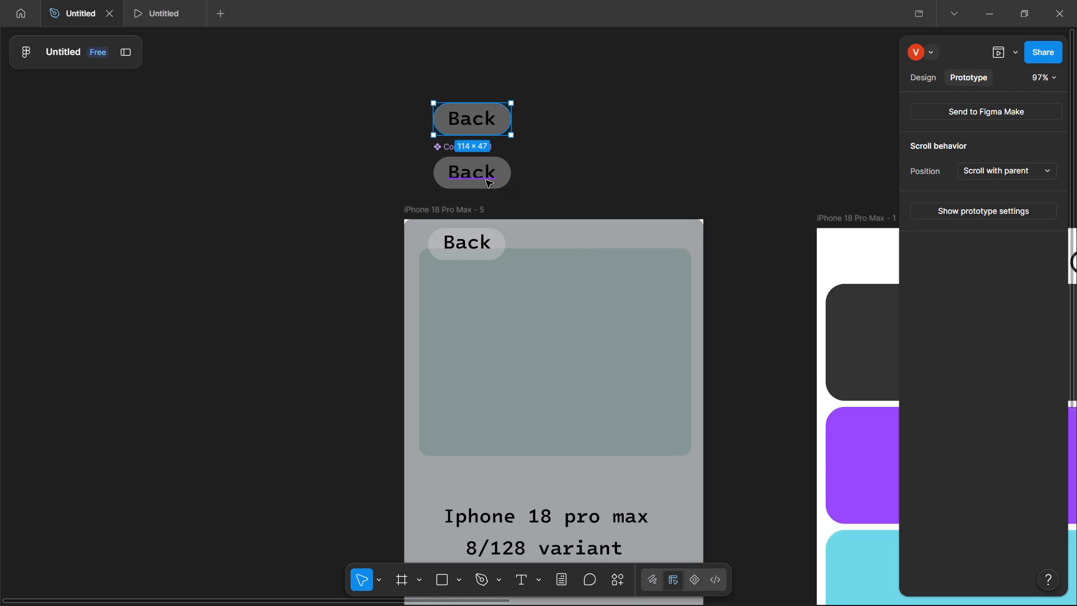
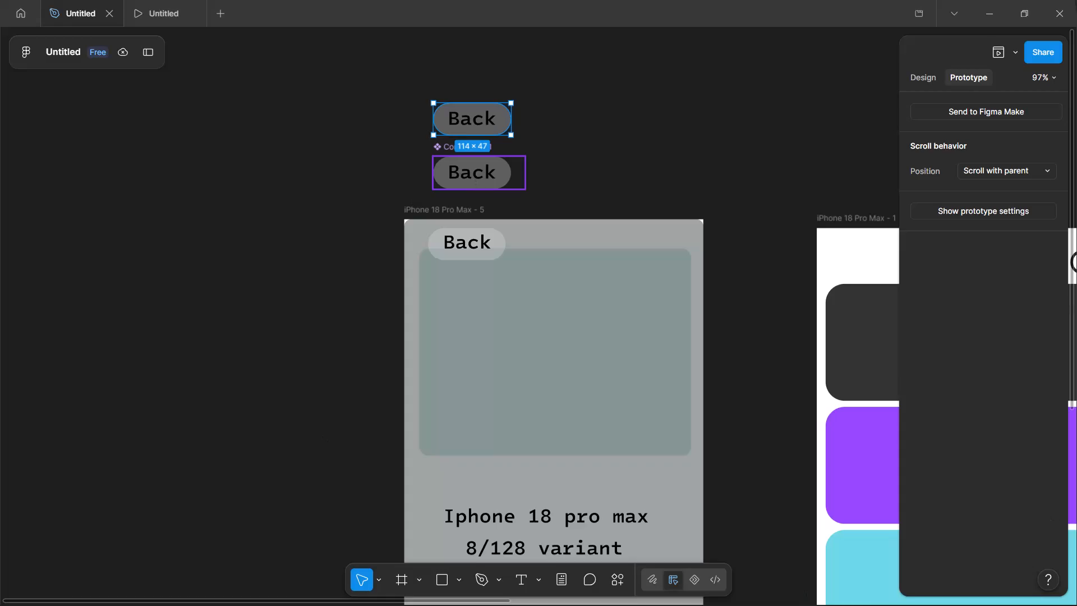
Close the Figma design window and the Brave browser window with the YouTube button hover animation tutorial.
{"action": "left_click", "coordinate": [1076, 0]}
{"action": "triple_click", "coordinate": [1075, 0]}
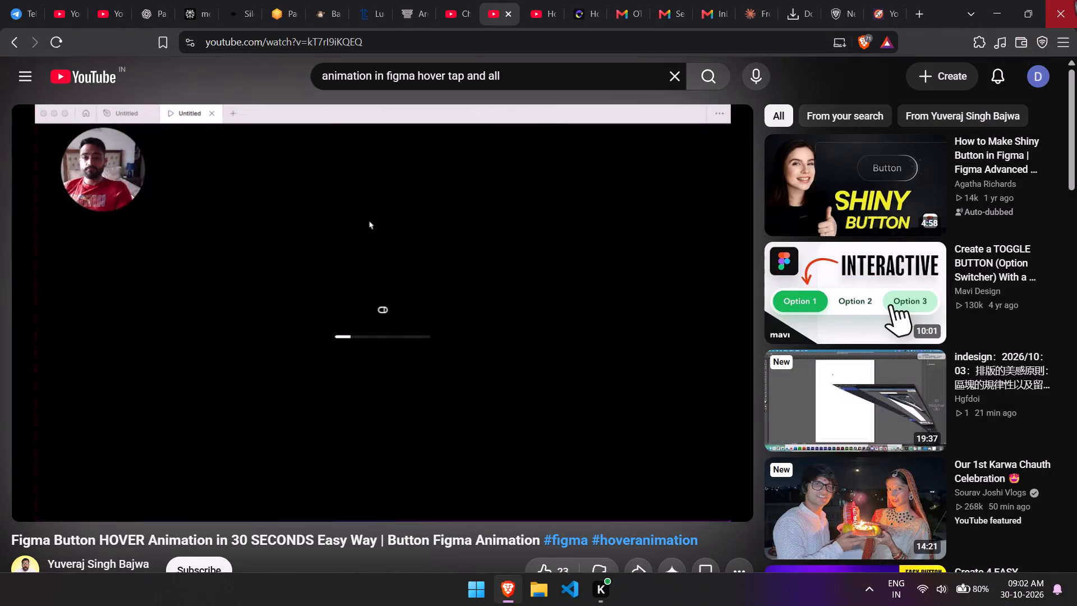
{"action": "triple_click", "coordinate": [1075, 0]}
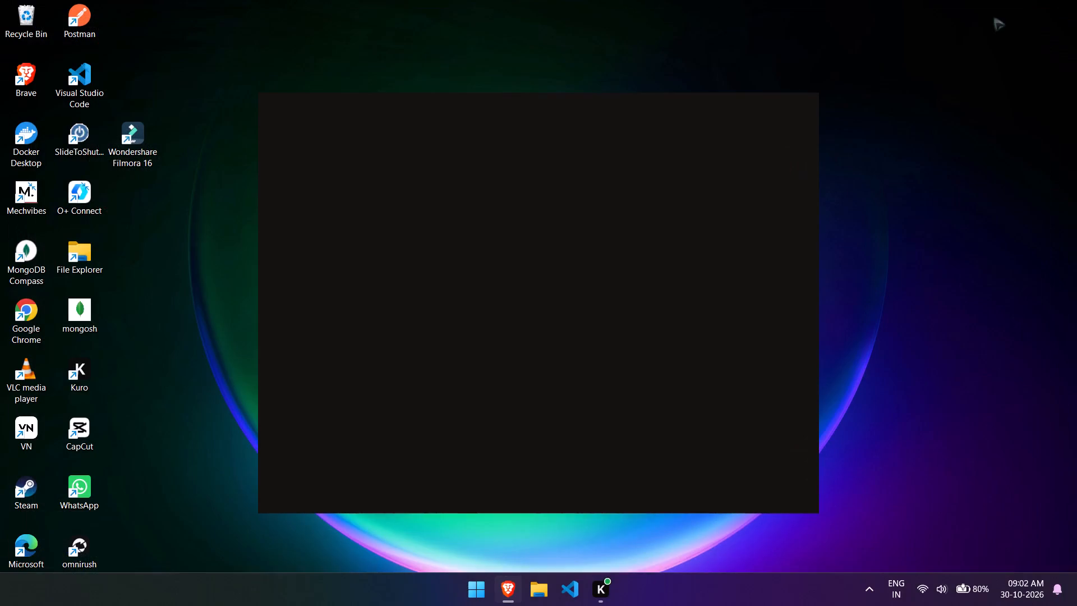